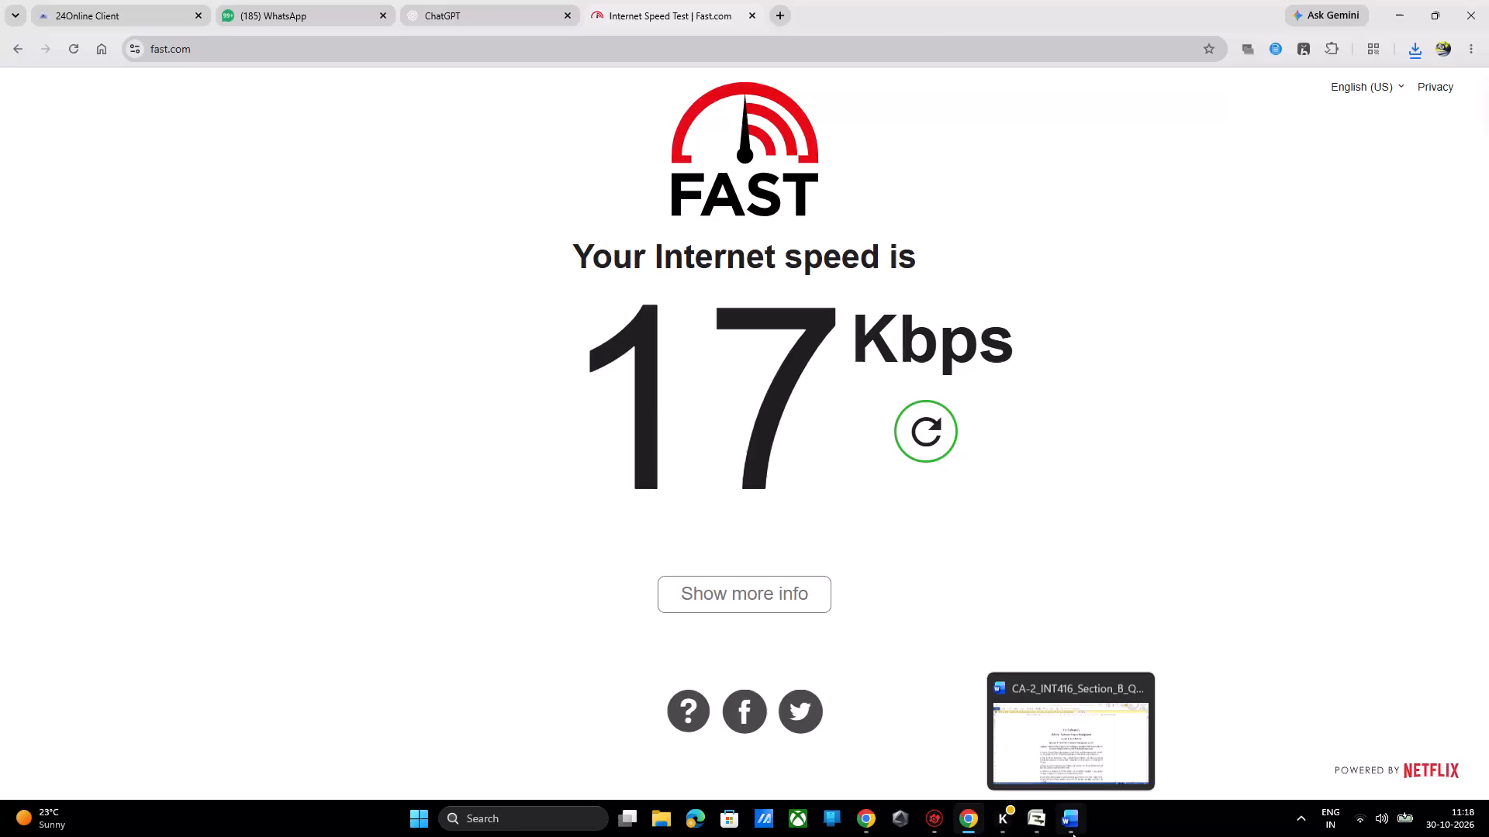
Open the CA-2 INT416 assignment in Word and copy its text from the course title through requirement g.
left_click(1060, 728)
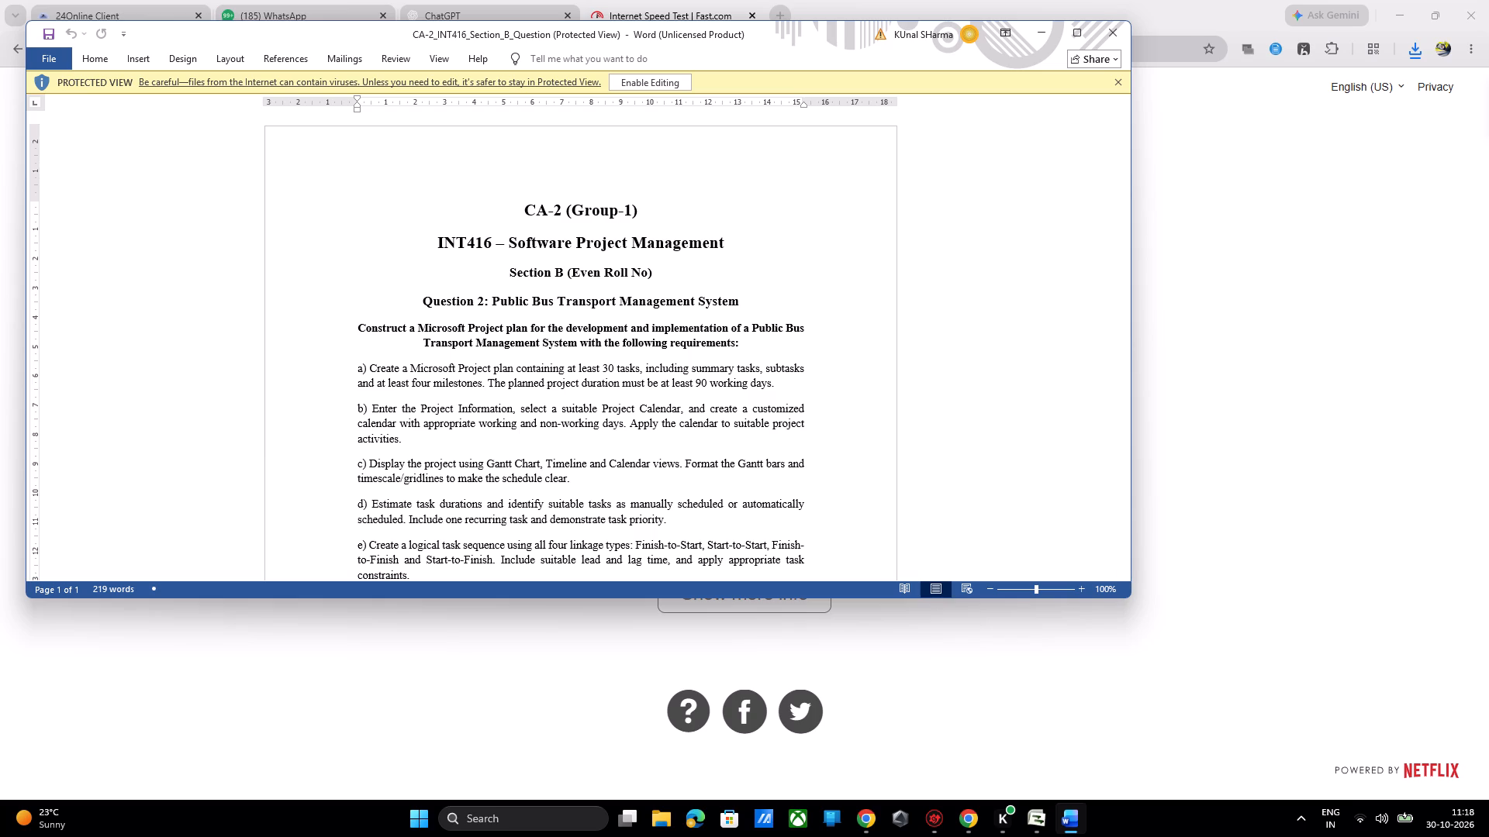
left_click(1080, 29)
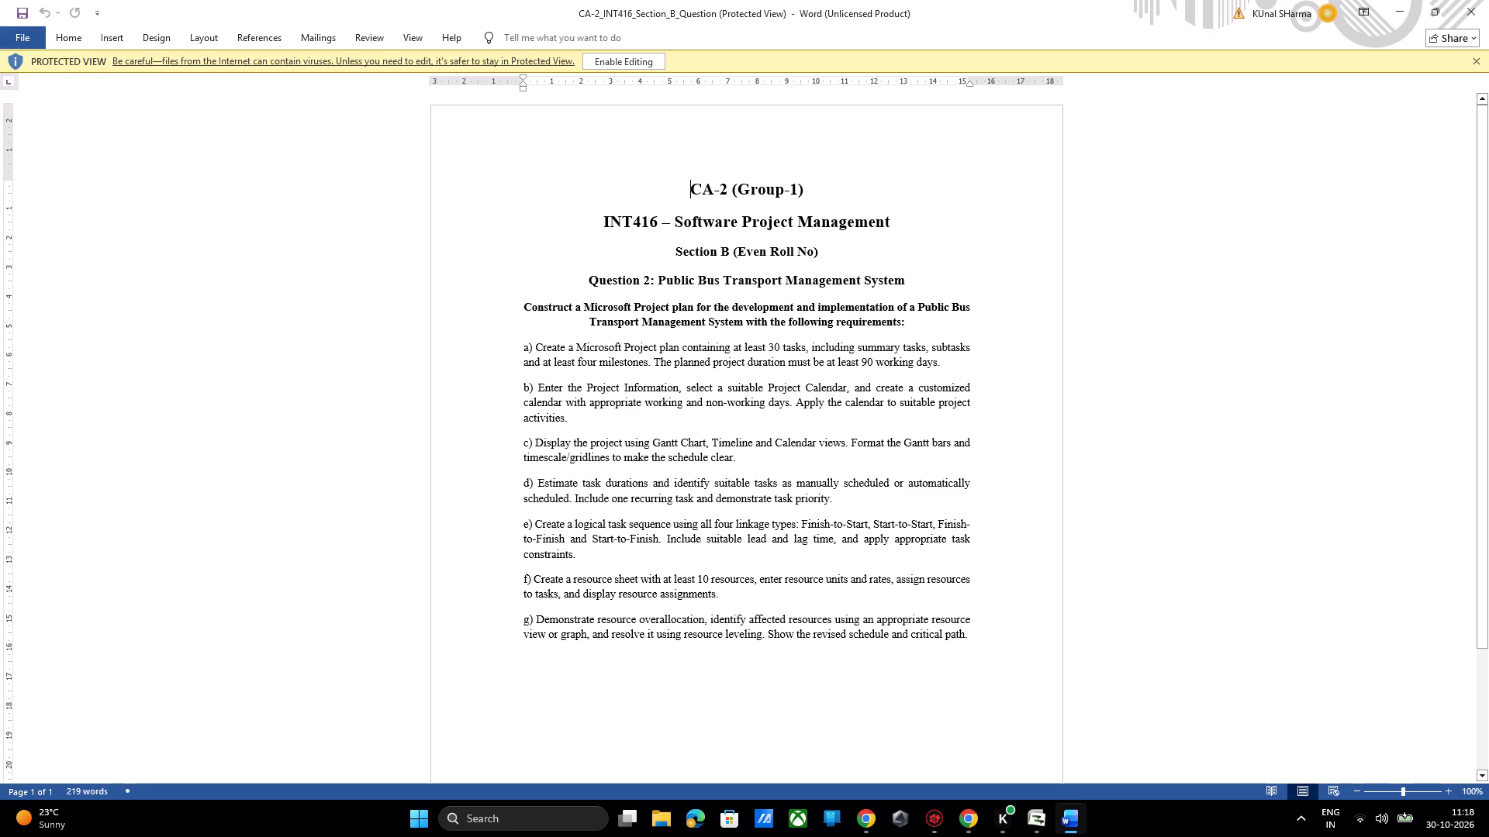
left_click_drag(675, 219, 975, 635)
key("ctrl+c")
left_click(1032, 615)
left_click(962, 816)
left_click(460, 0)
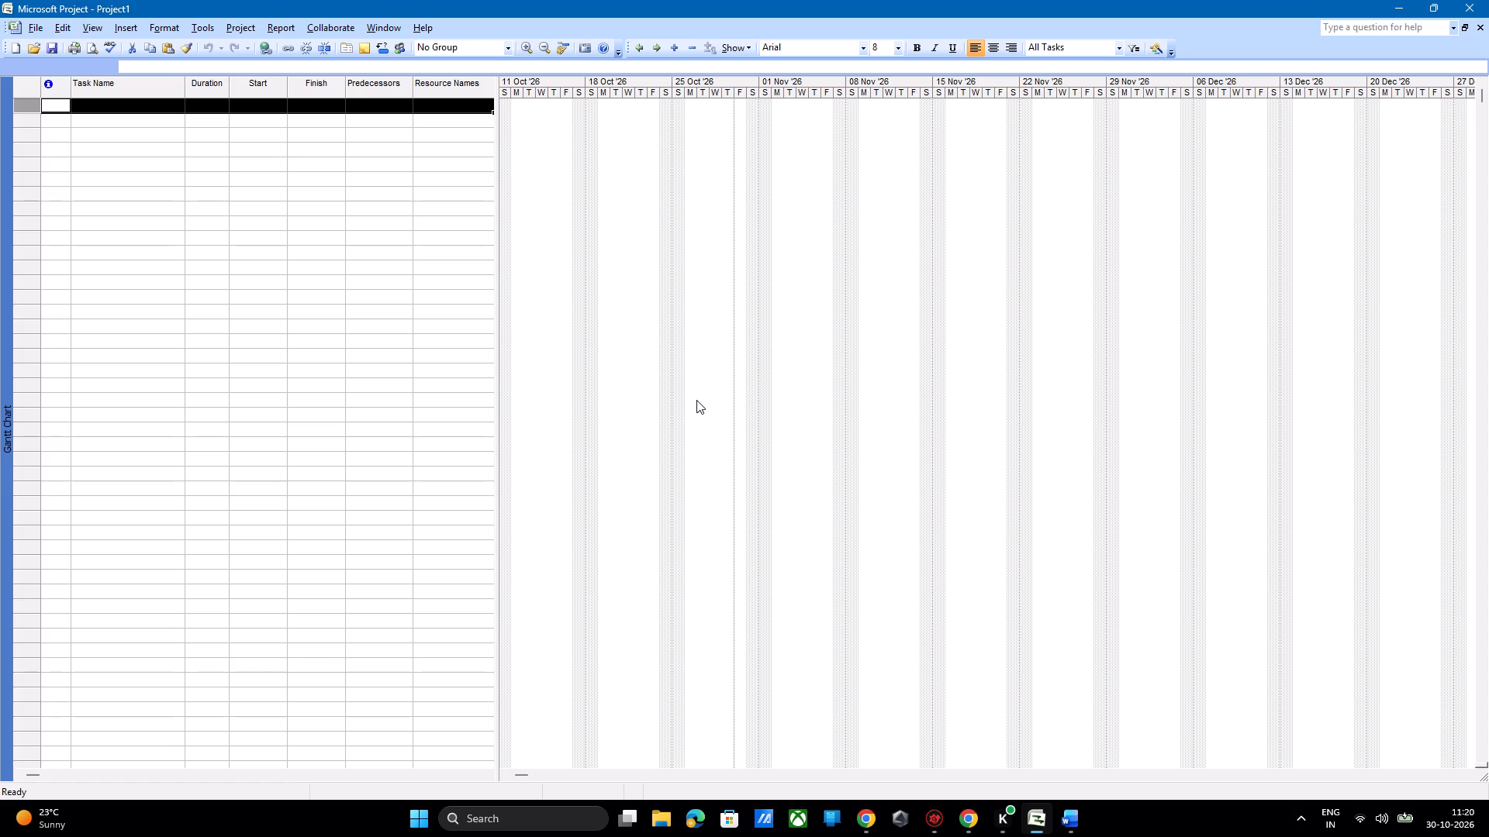
In Microsoft Project, add a task named "srno." in the first row of the Gantt Chart table.
left_click(43, 113)
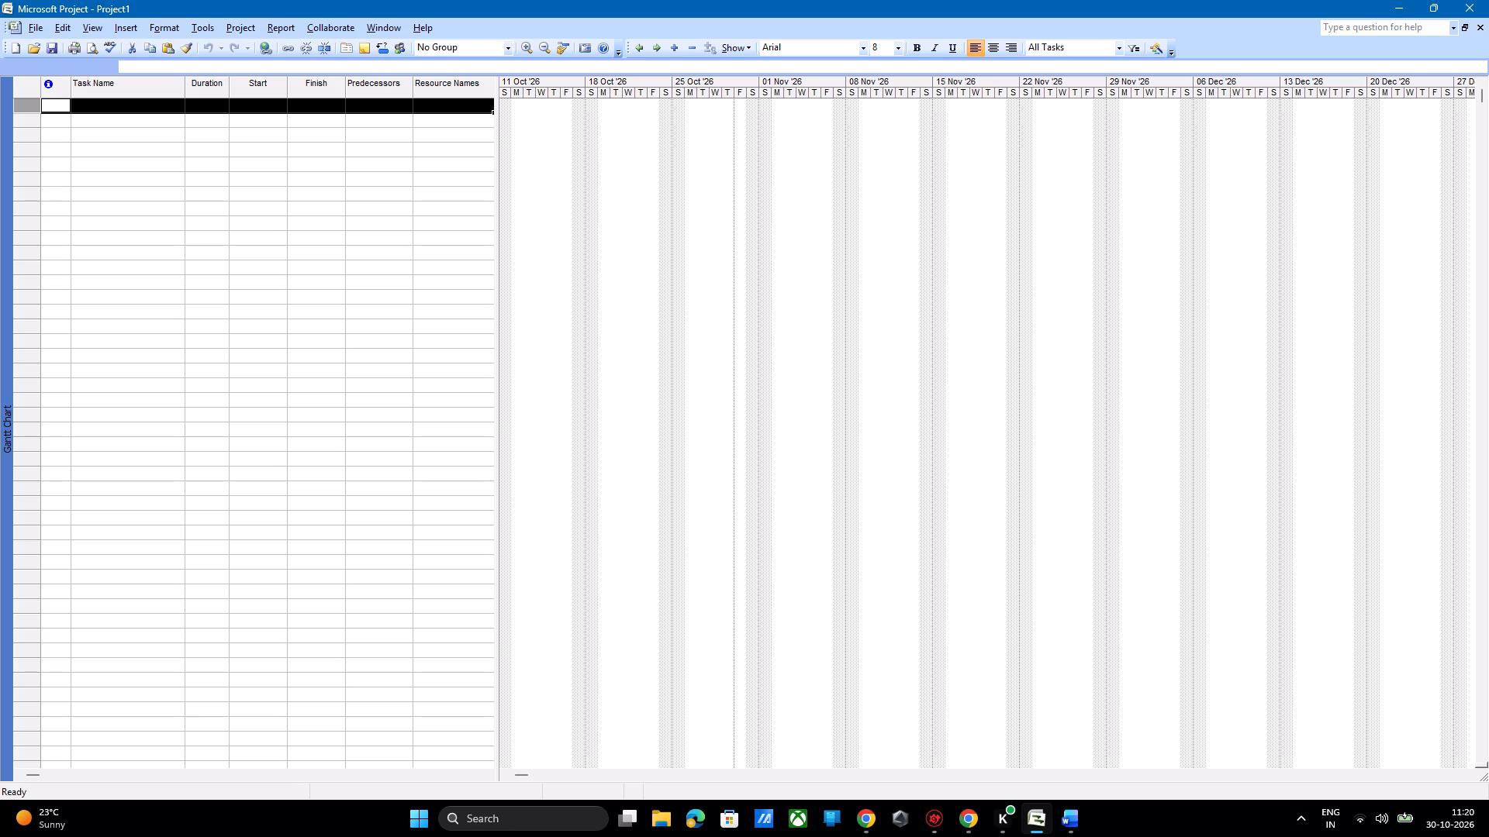
double_click(57, 109)
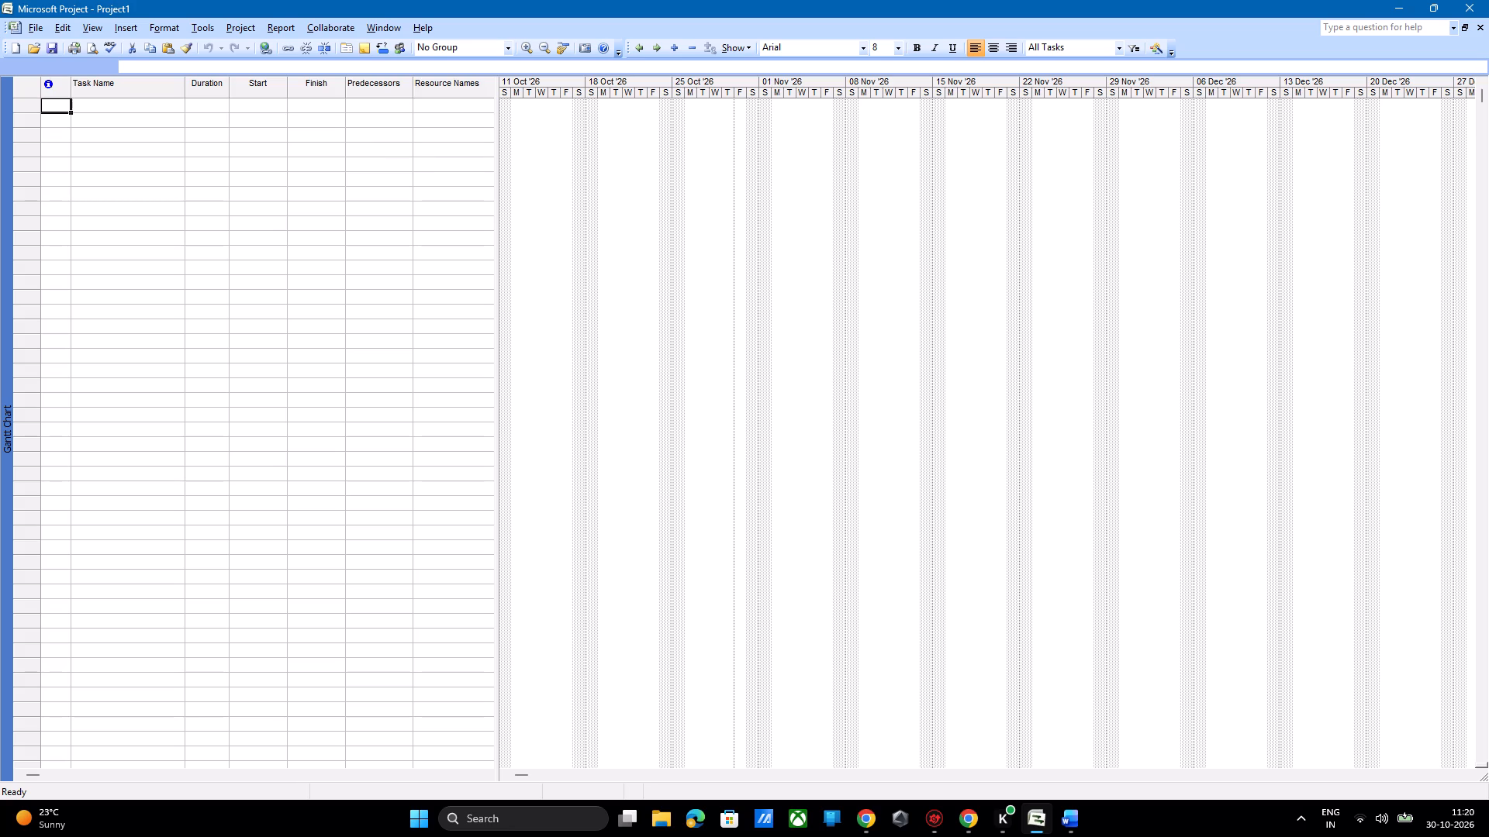
type("sr")
type("no.")
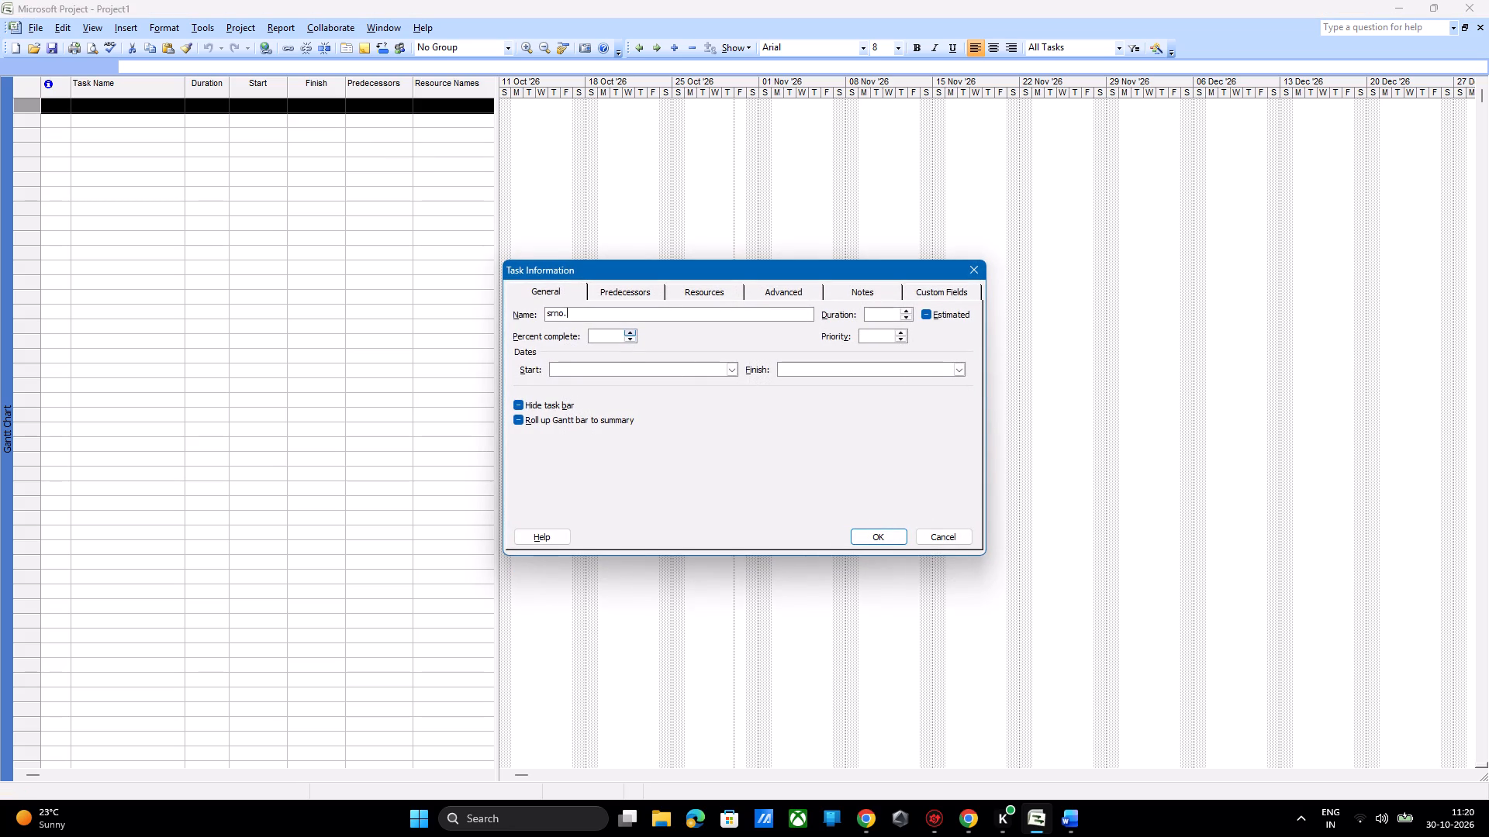
key("Return")
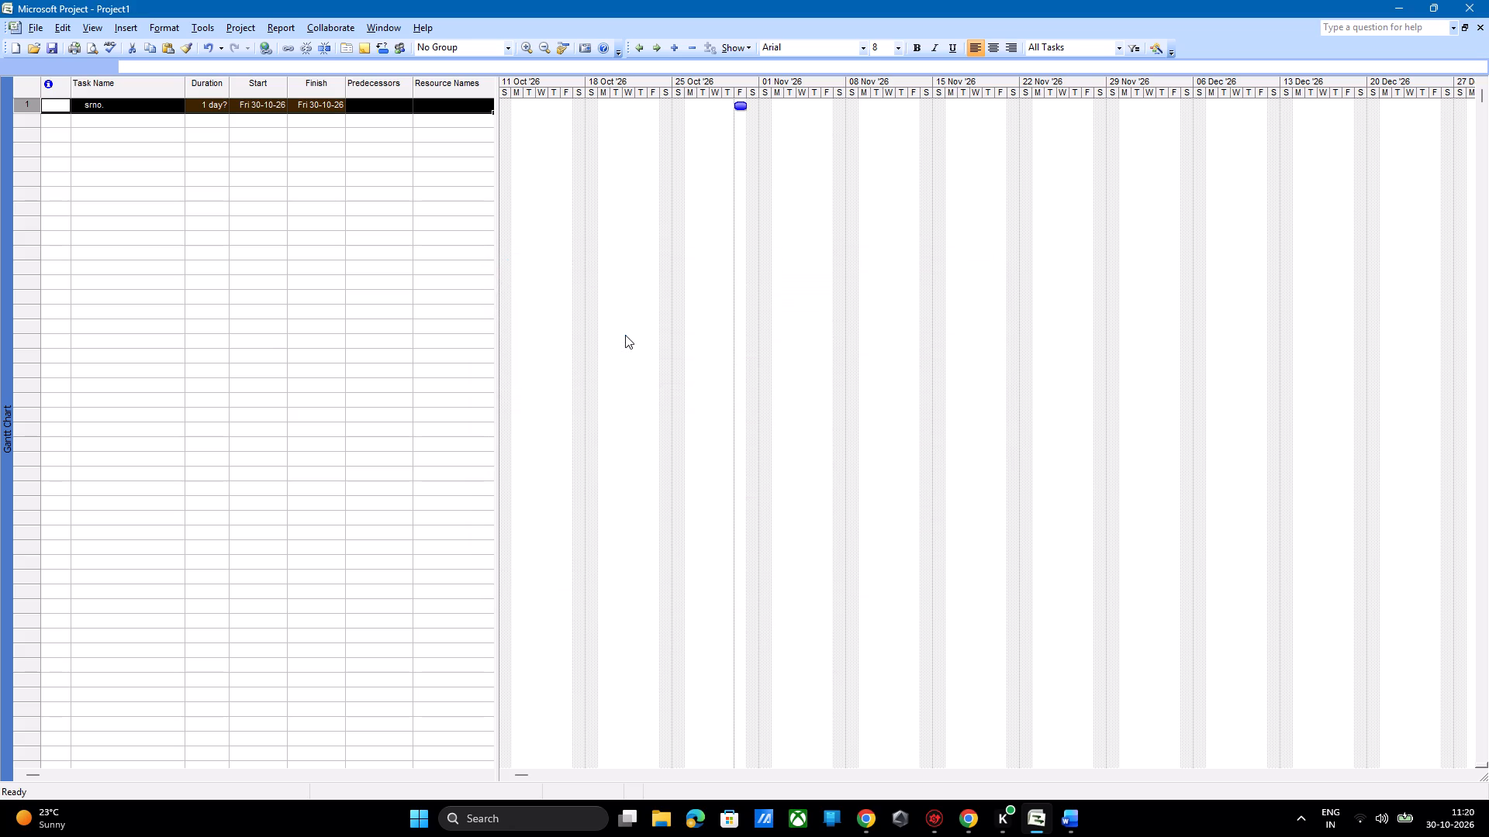
Clear the name of the task in row 1.
double_click(107, 106)
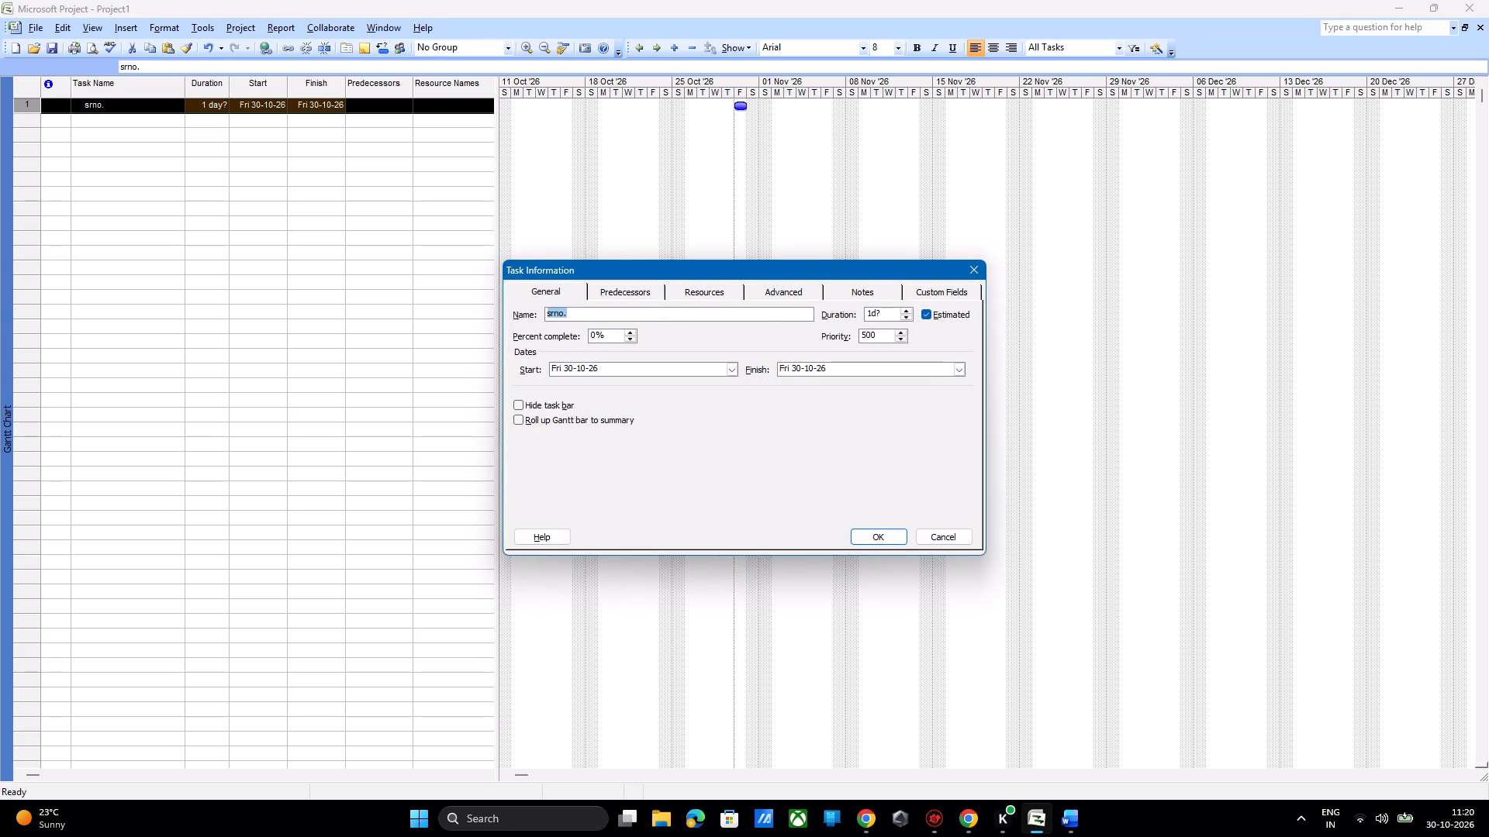
key("BackSpace")
key("BackSpace")
key("BackSpace")
key("Return")
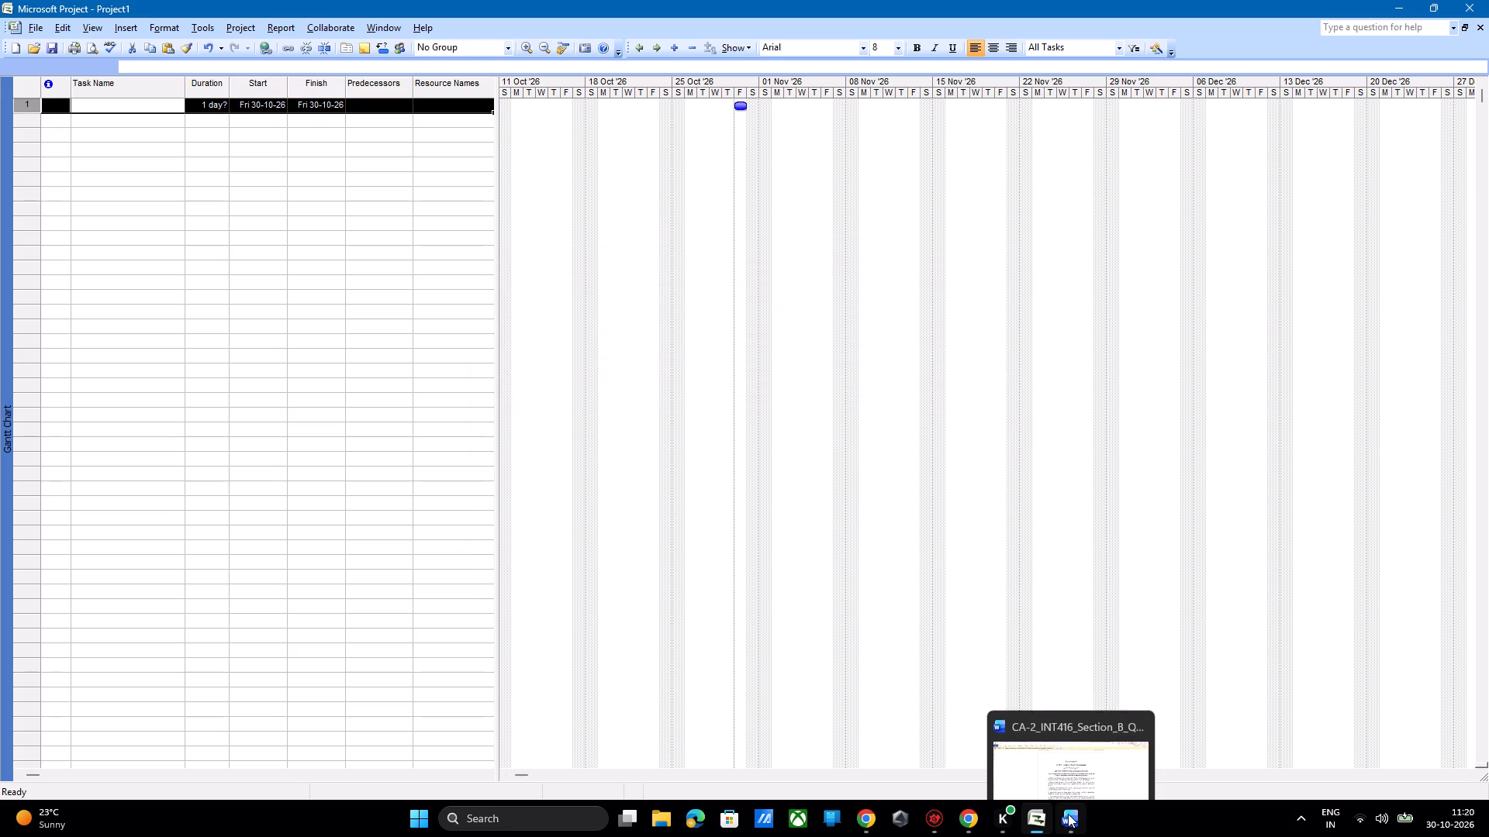
Switch to the Word assignment, dismiss the account notice, and review requirements a to g at an enlarged size.
left_click(1066, 749)
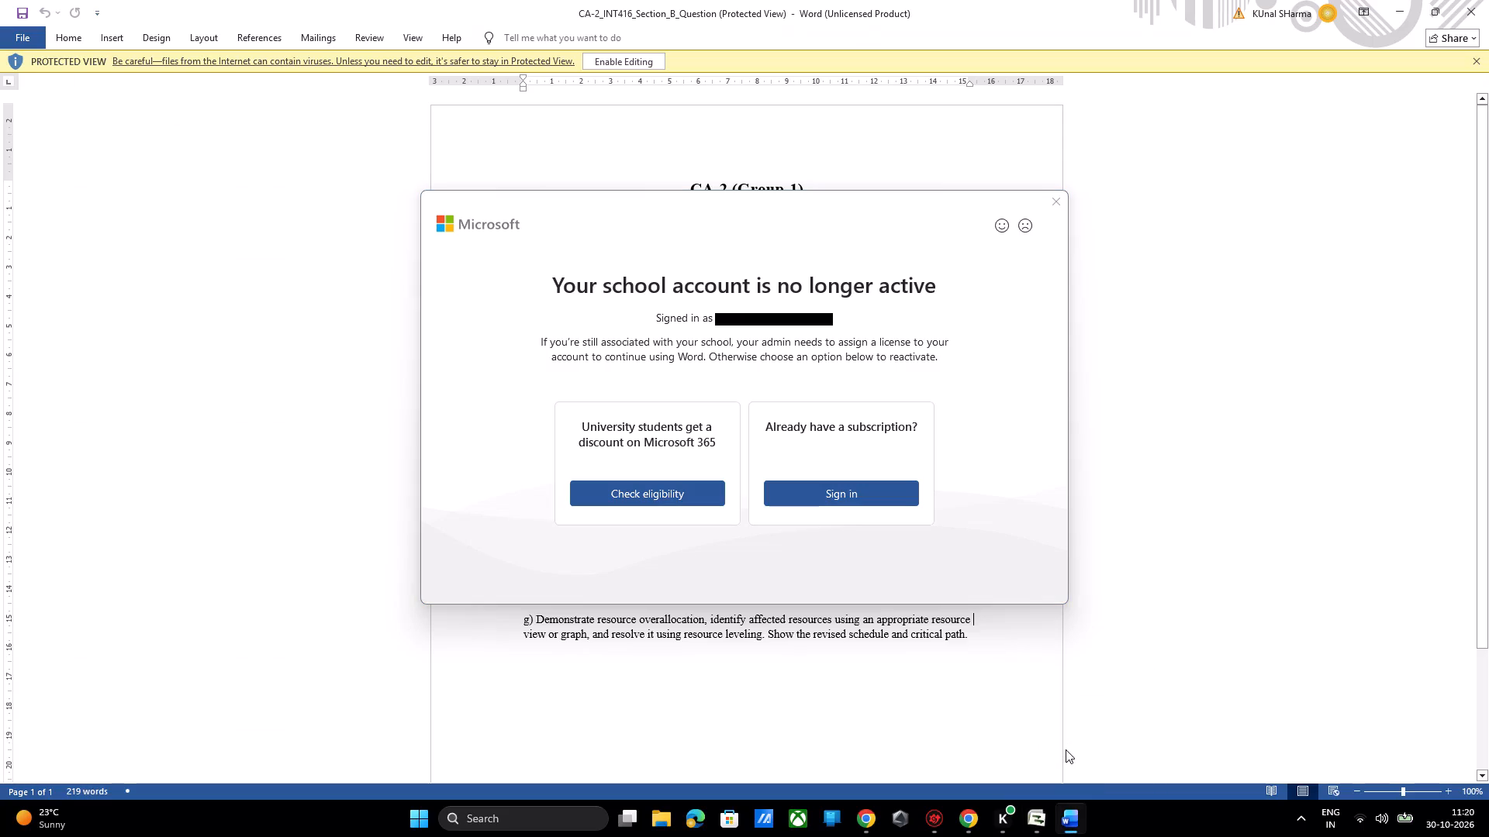
left_click(1056, 201)
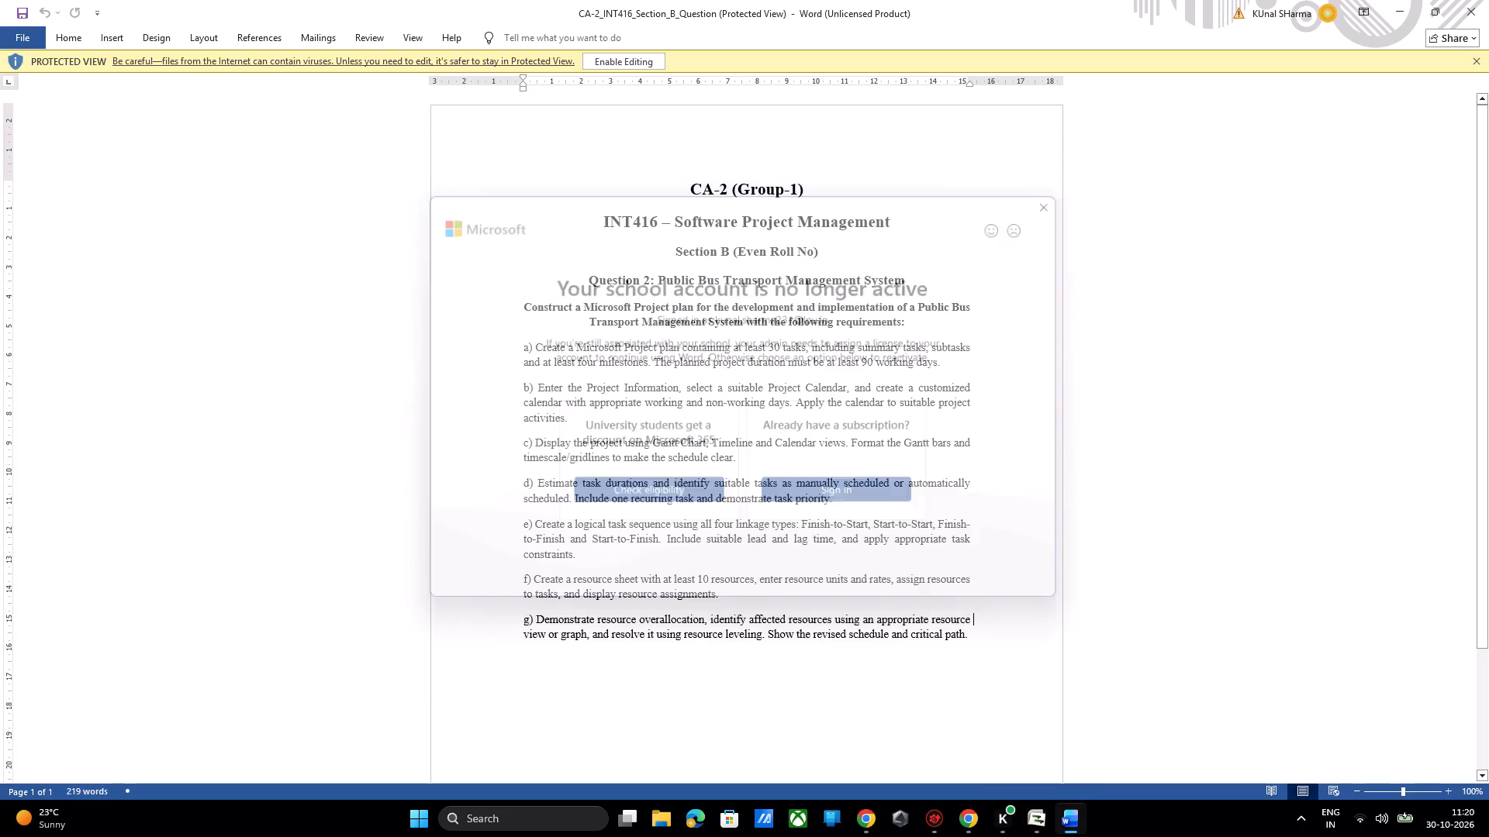
scroll(790, 276, "up", 2, "ctrl")
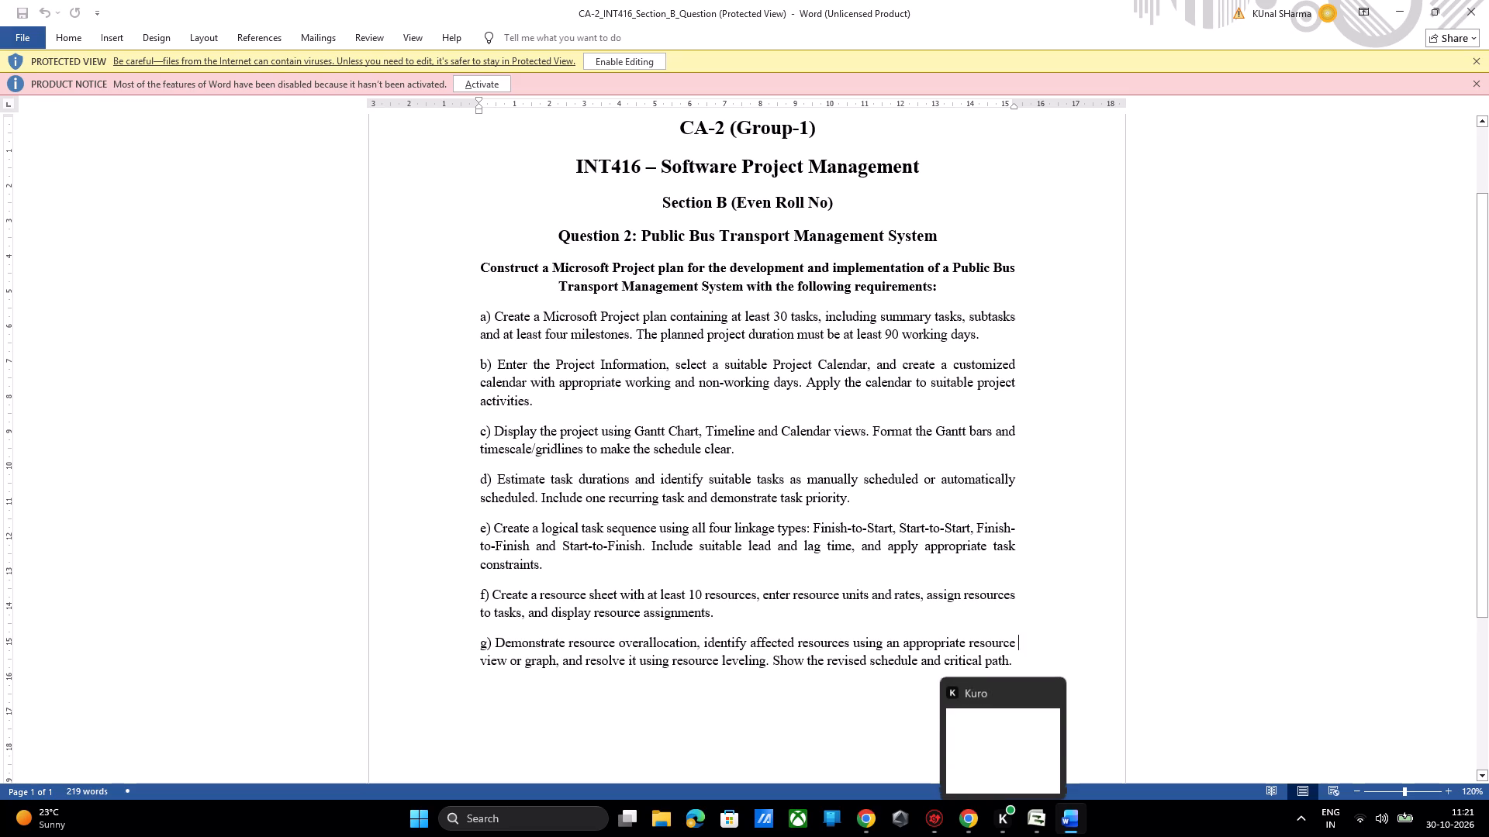
Try to send the pasted assignment prompt in ChatGPT in Chrome, and reload the page.
left_click(966, 817)
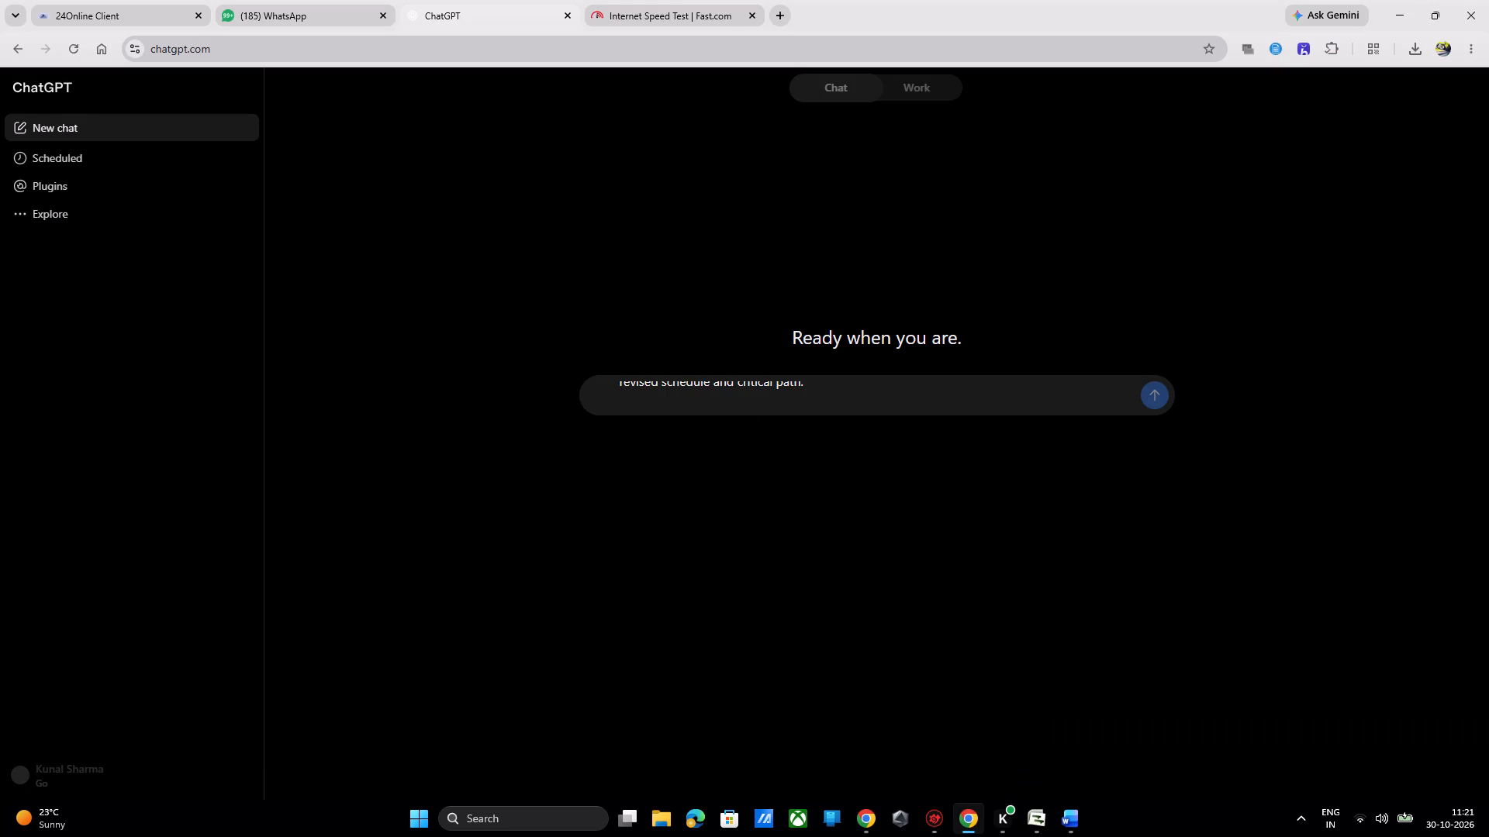
key("Return")
key("Return")
left_click(1165, 387)
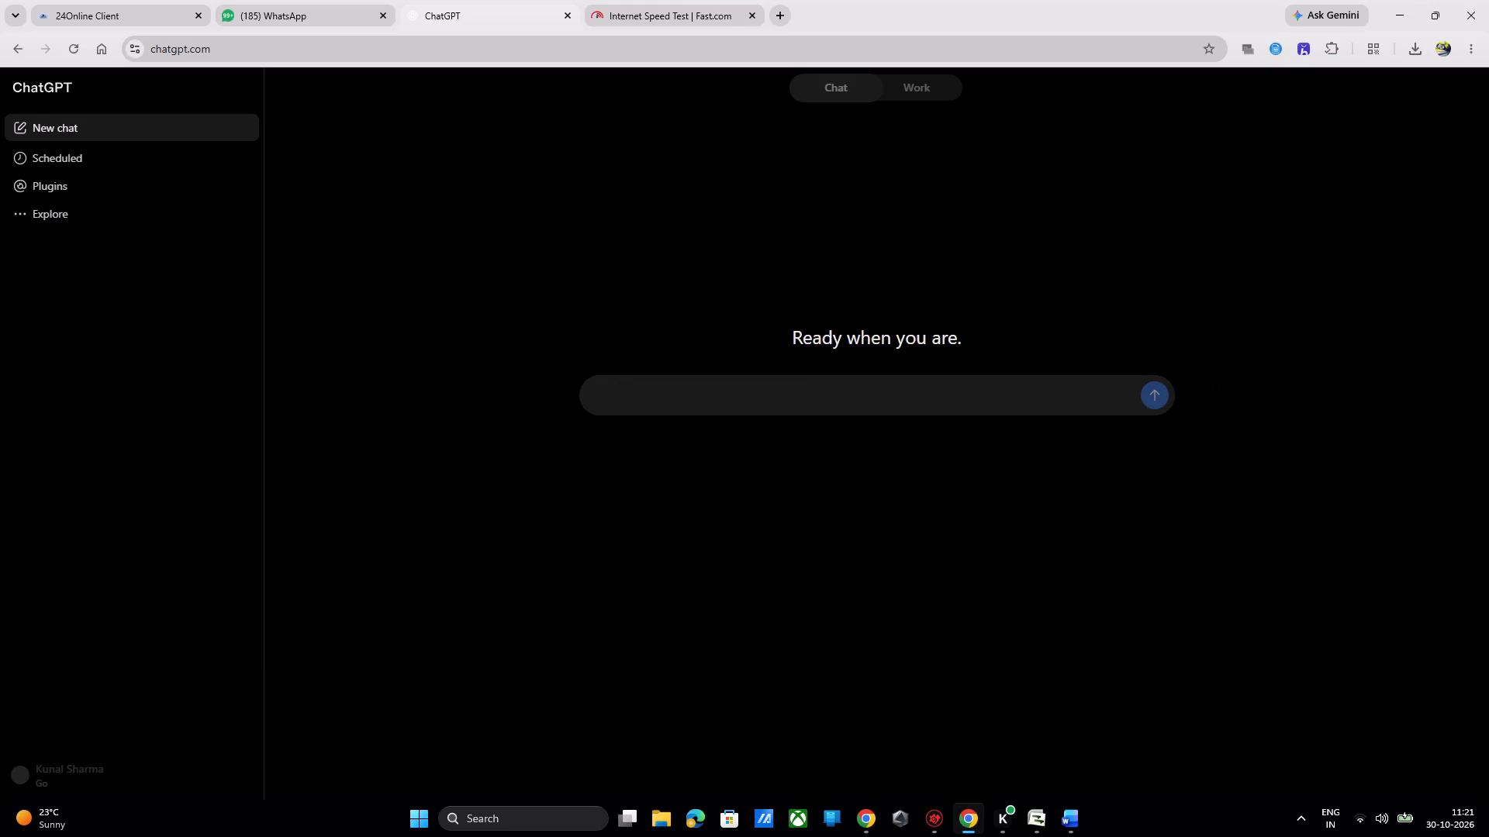
left_click(69, 46)
Search the web for "calude ai" in a new tab and open the claude.ai sign-in result.
left_click(783, 13)
type("calude ai")
key("Return")
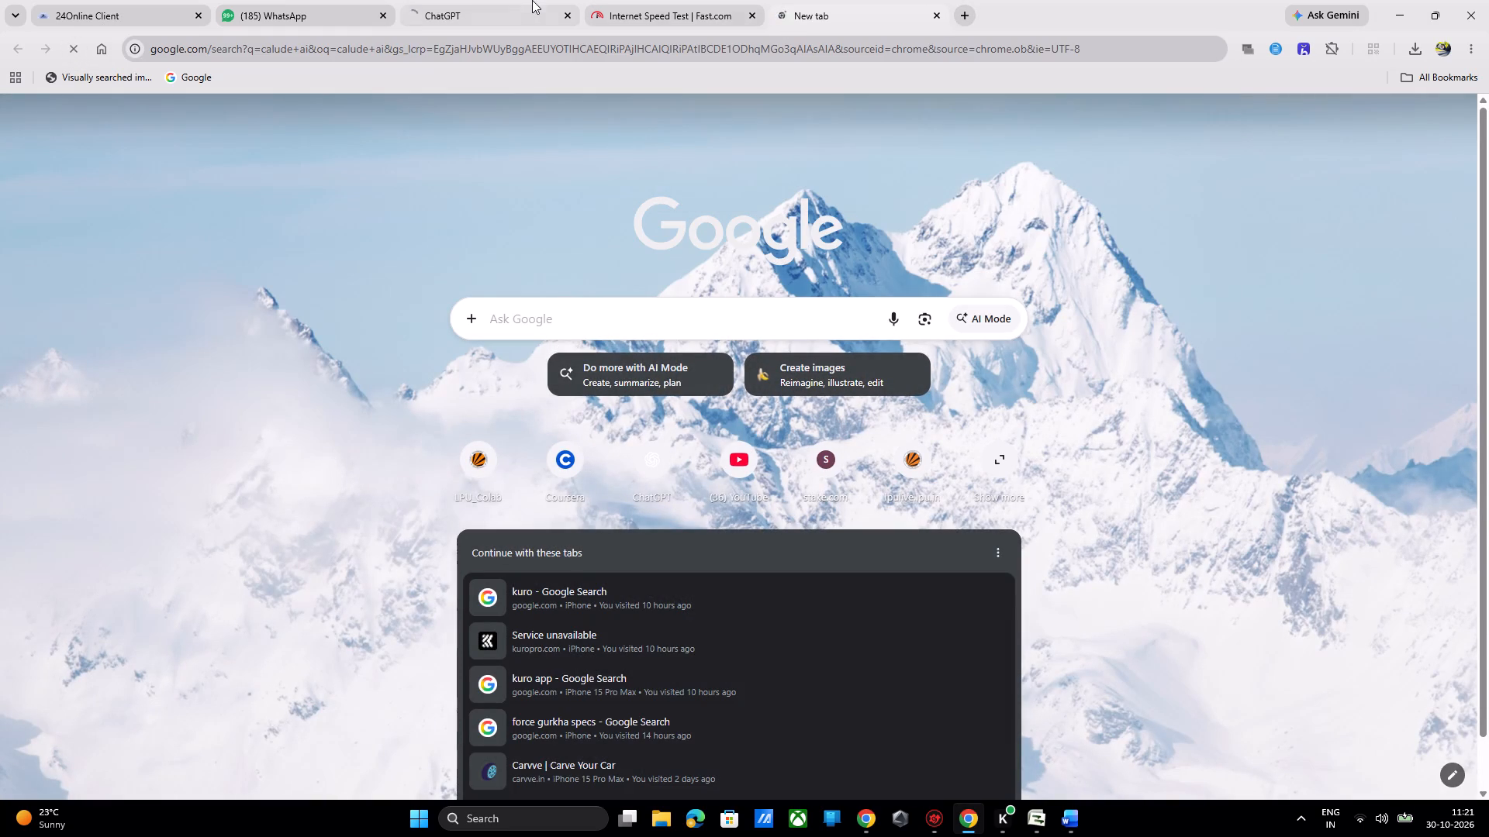
left_click(633, 2)
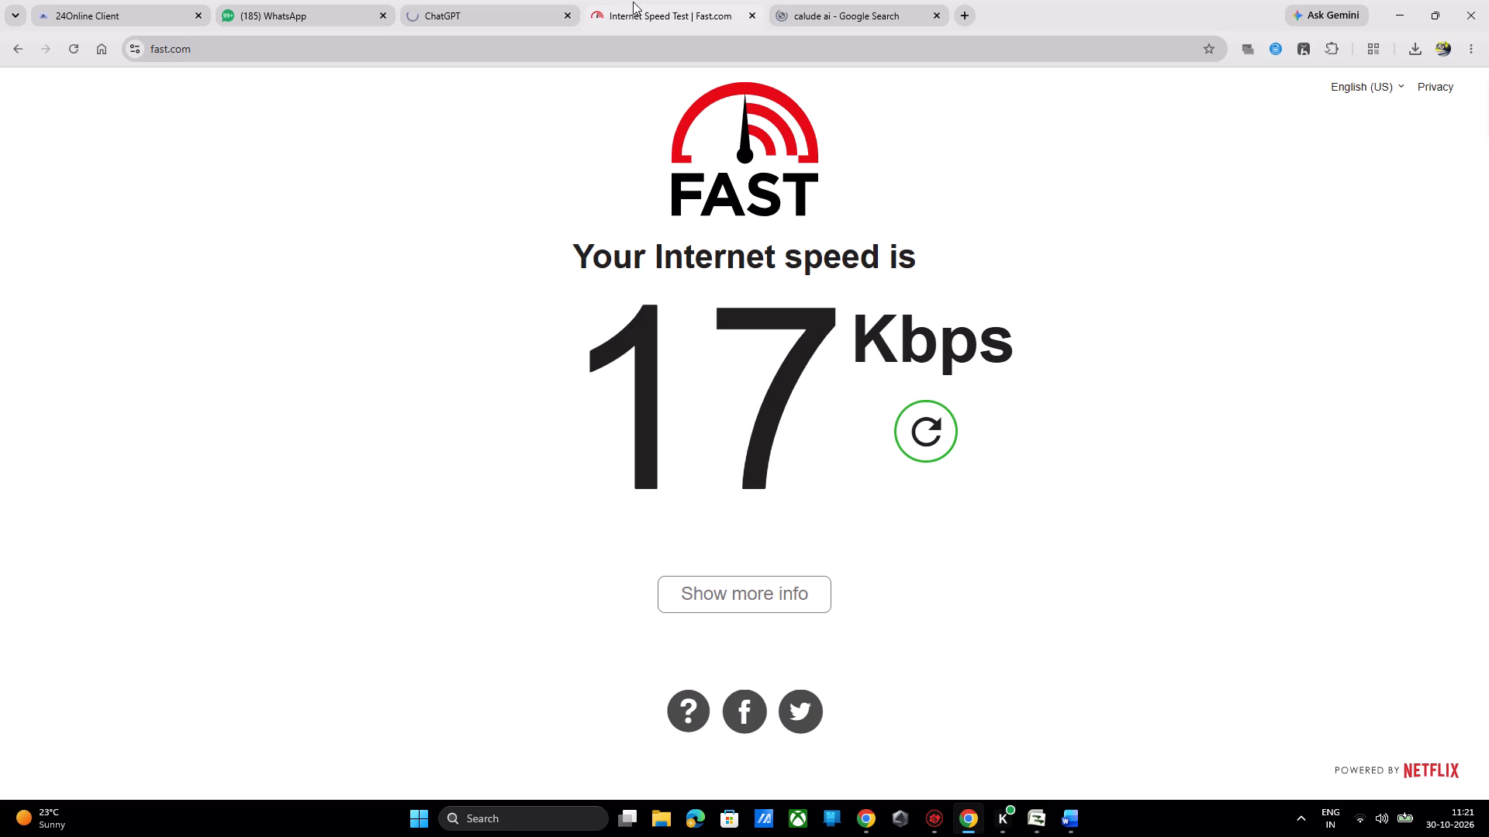
left_click(807, 0)
left_click(255, 270)
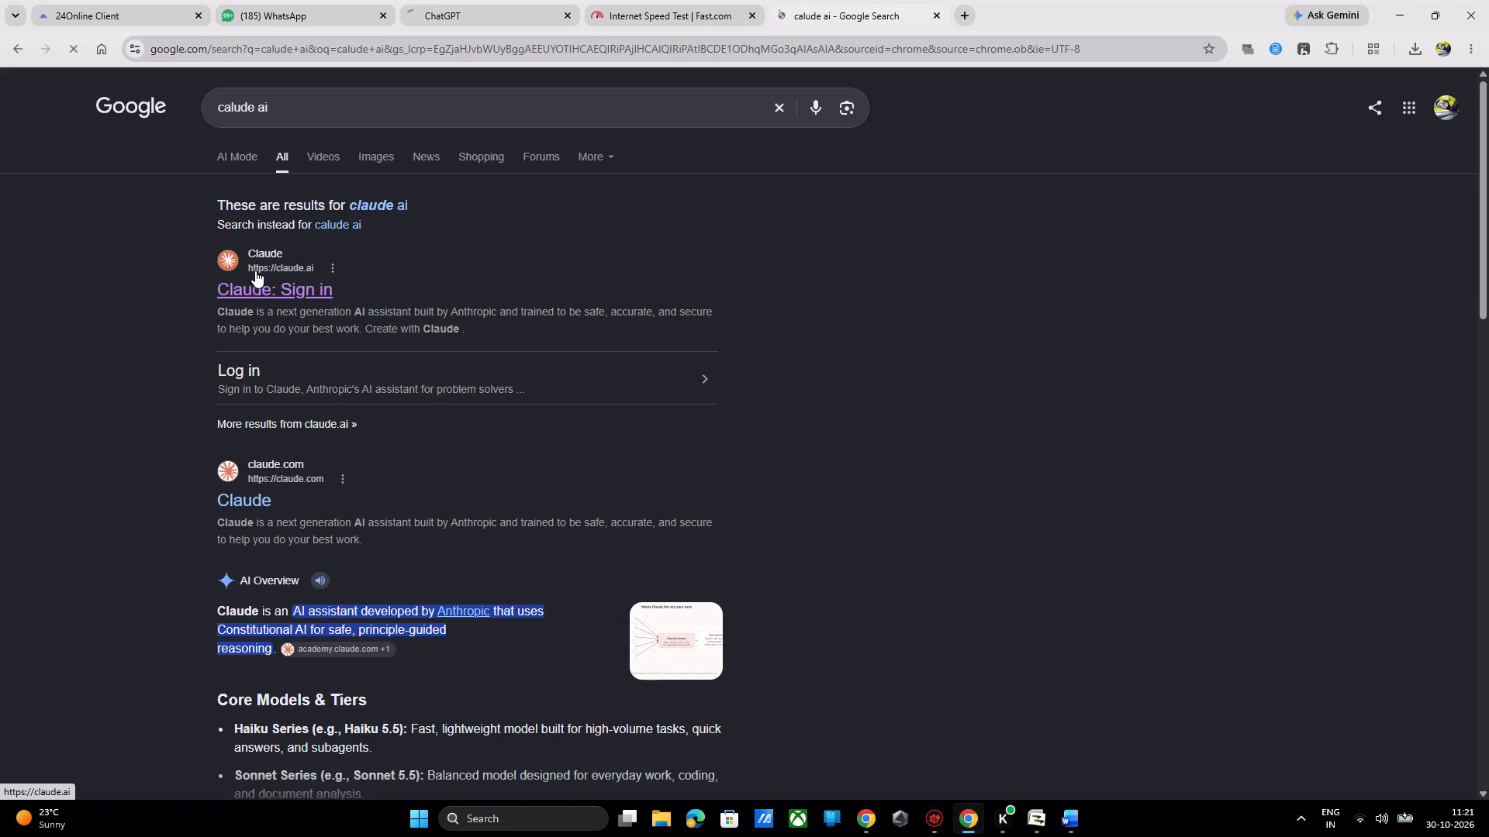
left_click(634, 0)
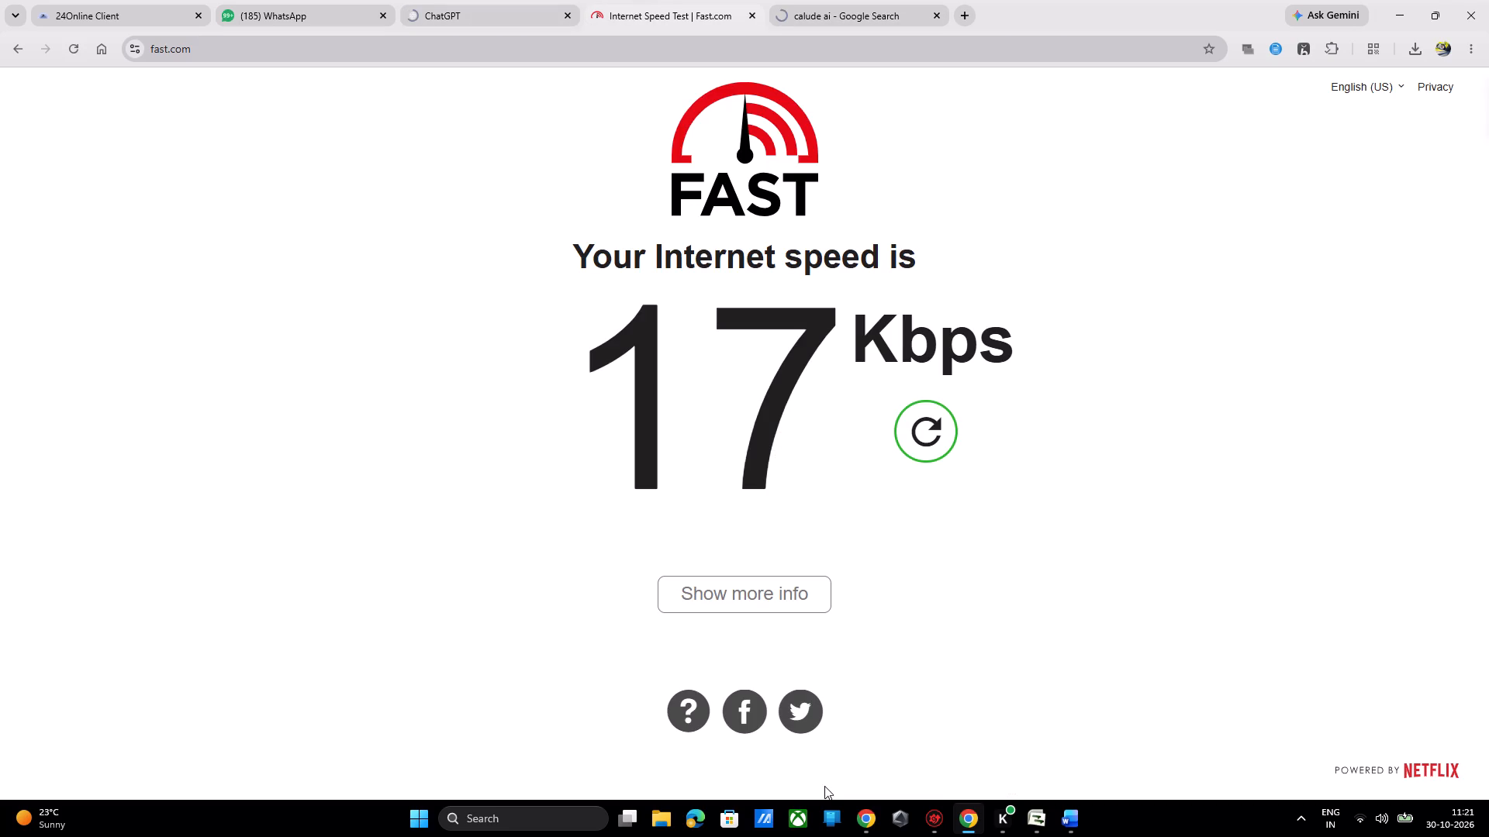
Switch to the Word assignment and copy the Question 2 text from its heading through requirement g.
left_click(1075, 818)
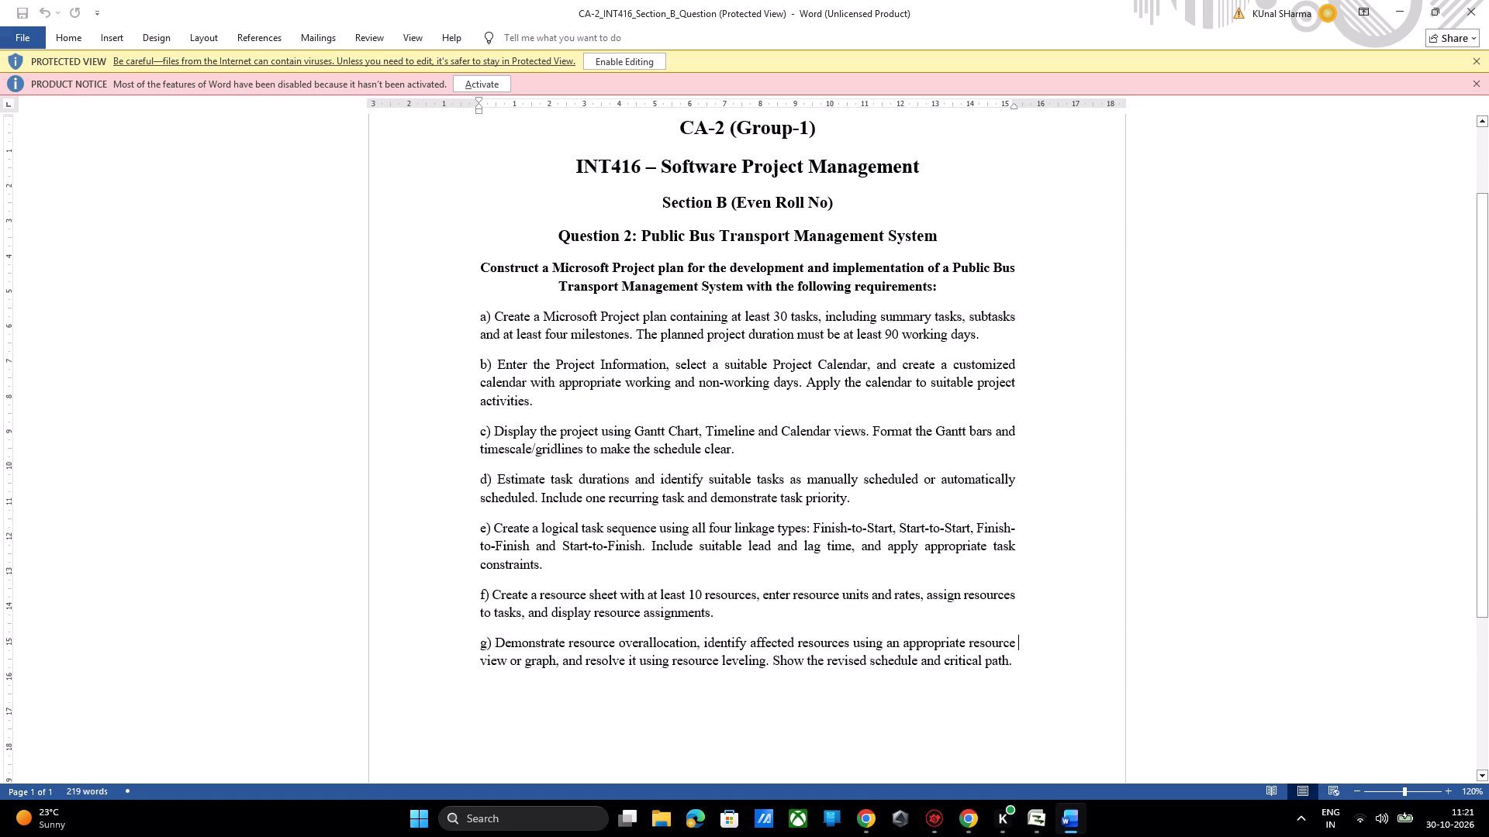
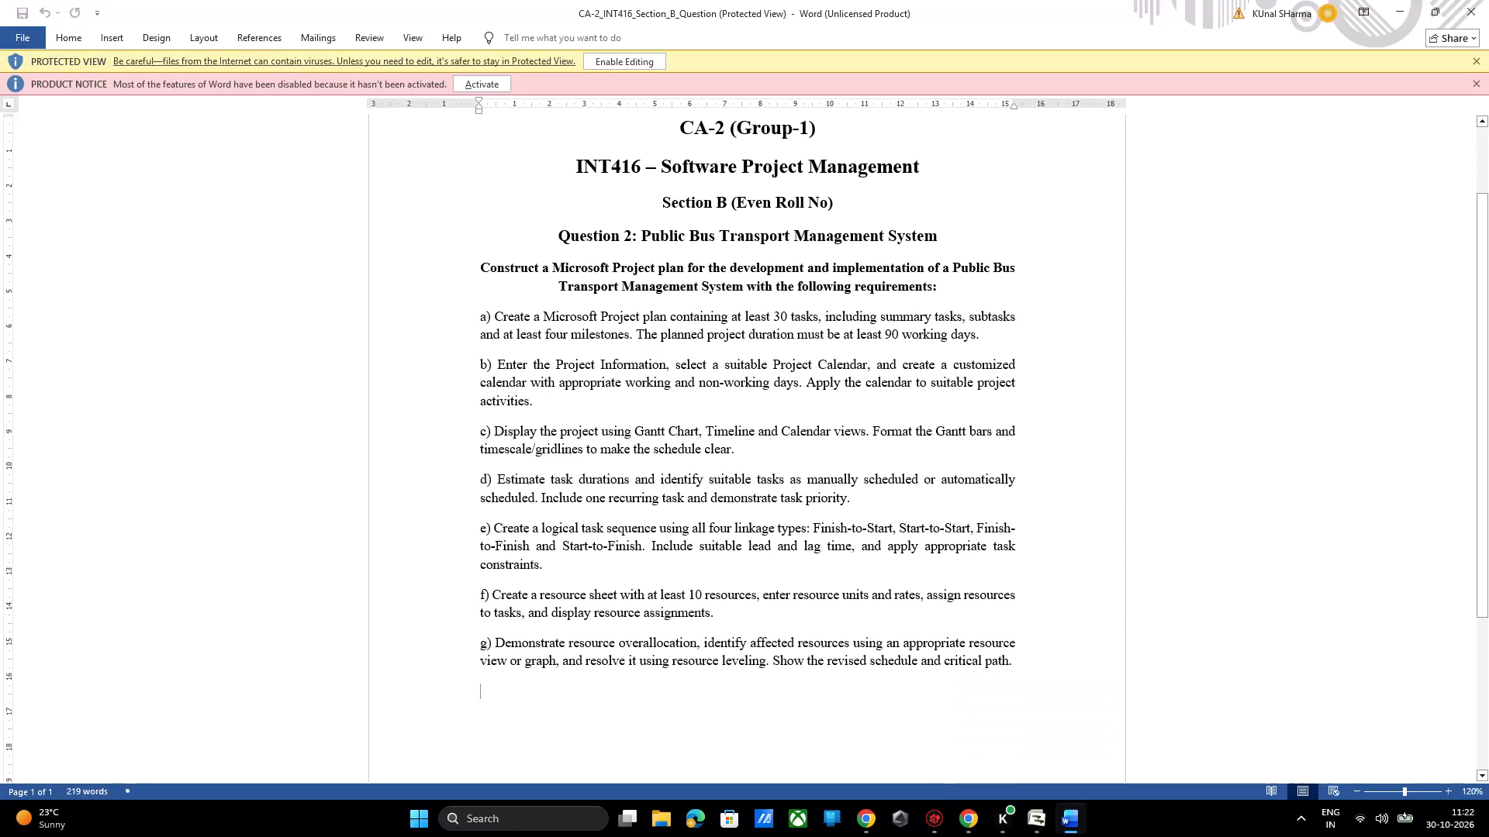
Read through the Question 2 requirements in the Word assignment, including requirement c on the project views.
scroll(941, 356, "down", 1)
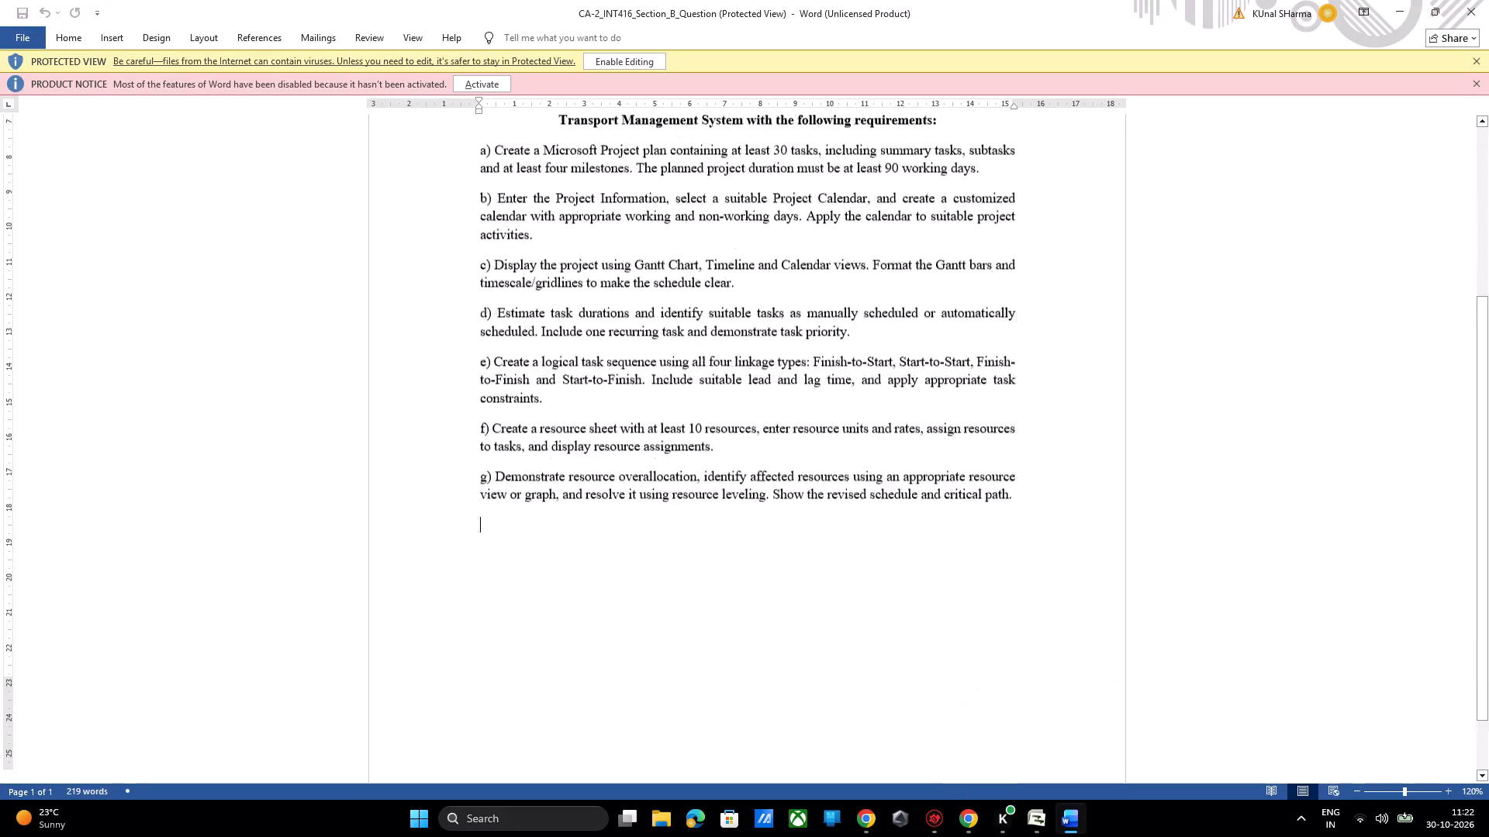
scroll(941, 356, "down", 1)
scroll(941, 356, "up", 2)
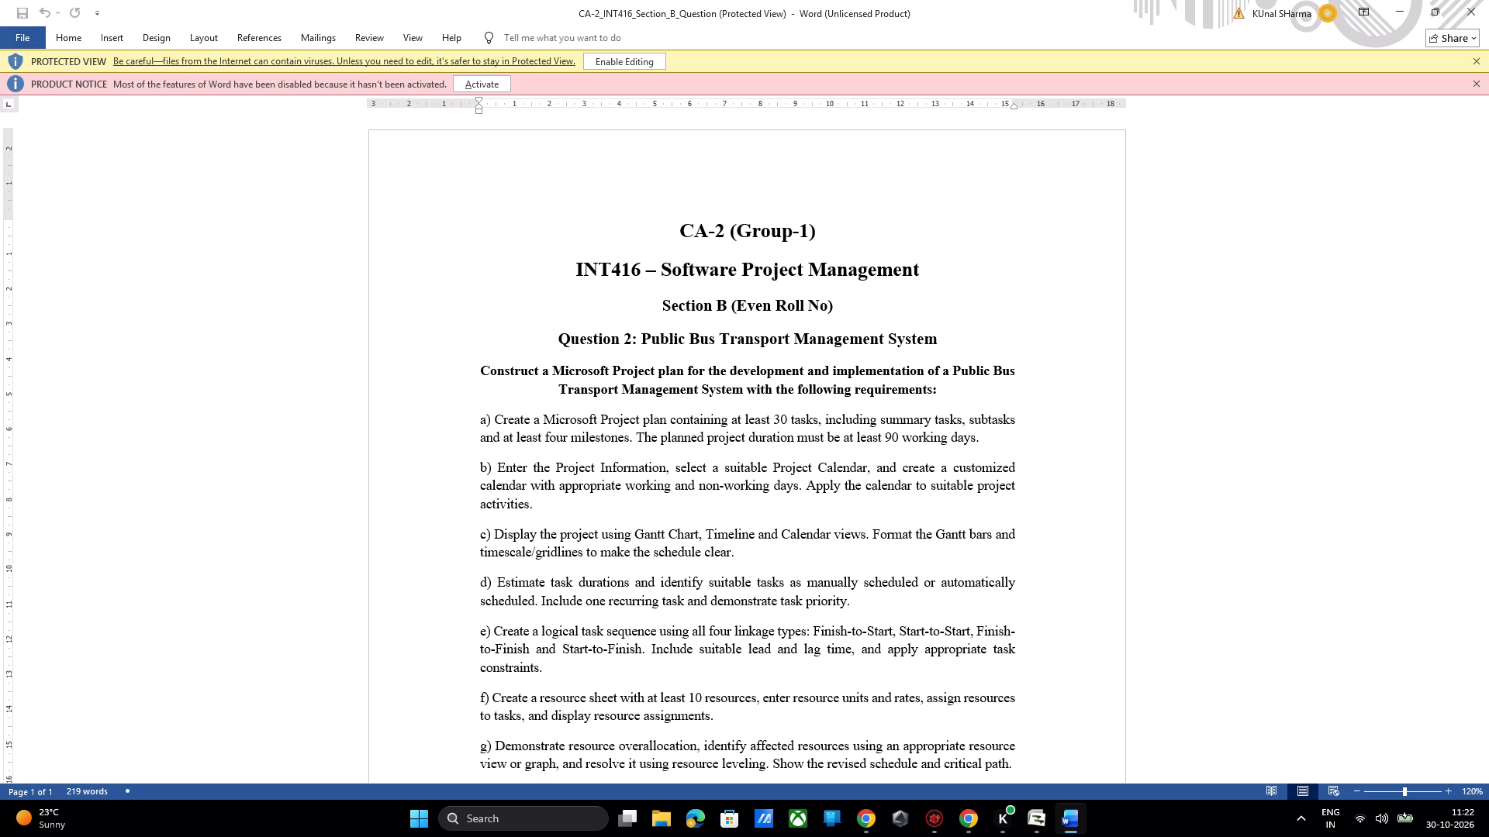
scroll(941, 356, "down", 2)
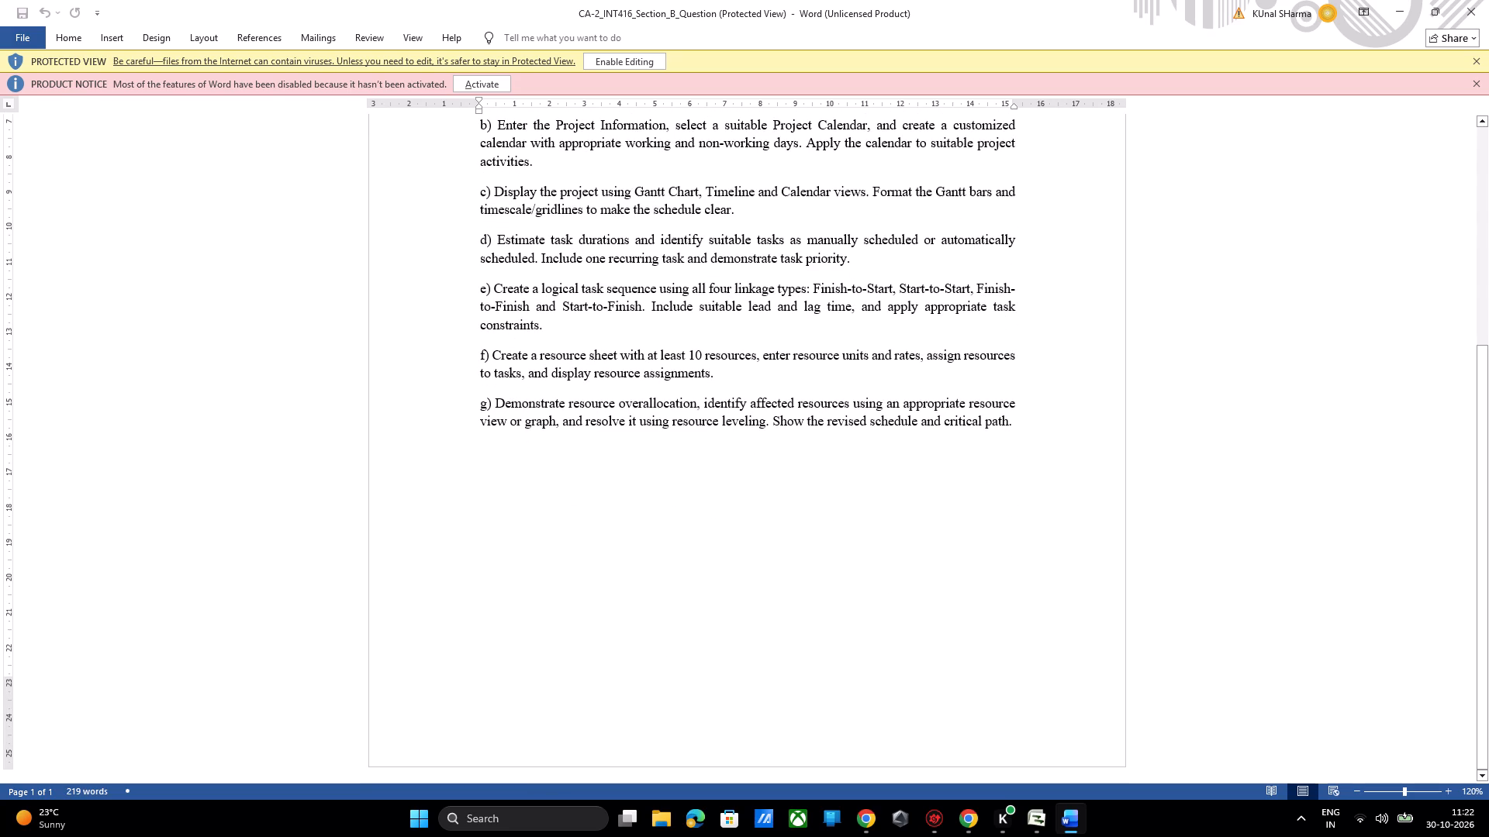
left_click_drag(492, 200, 731, 216)
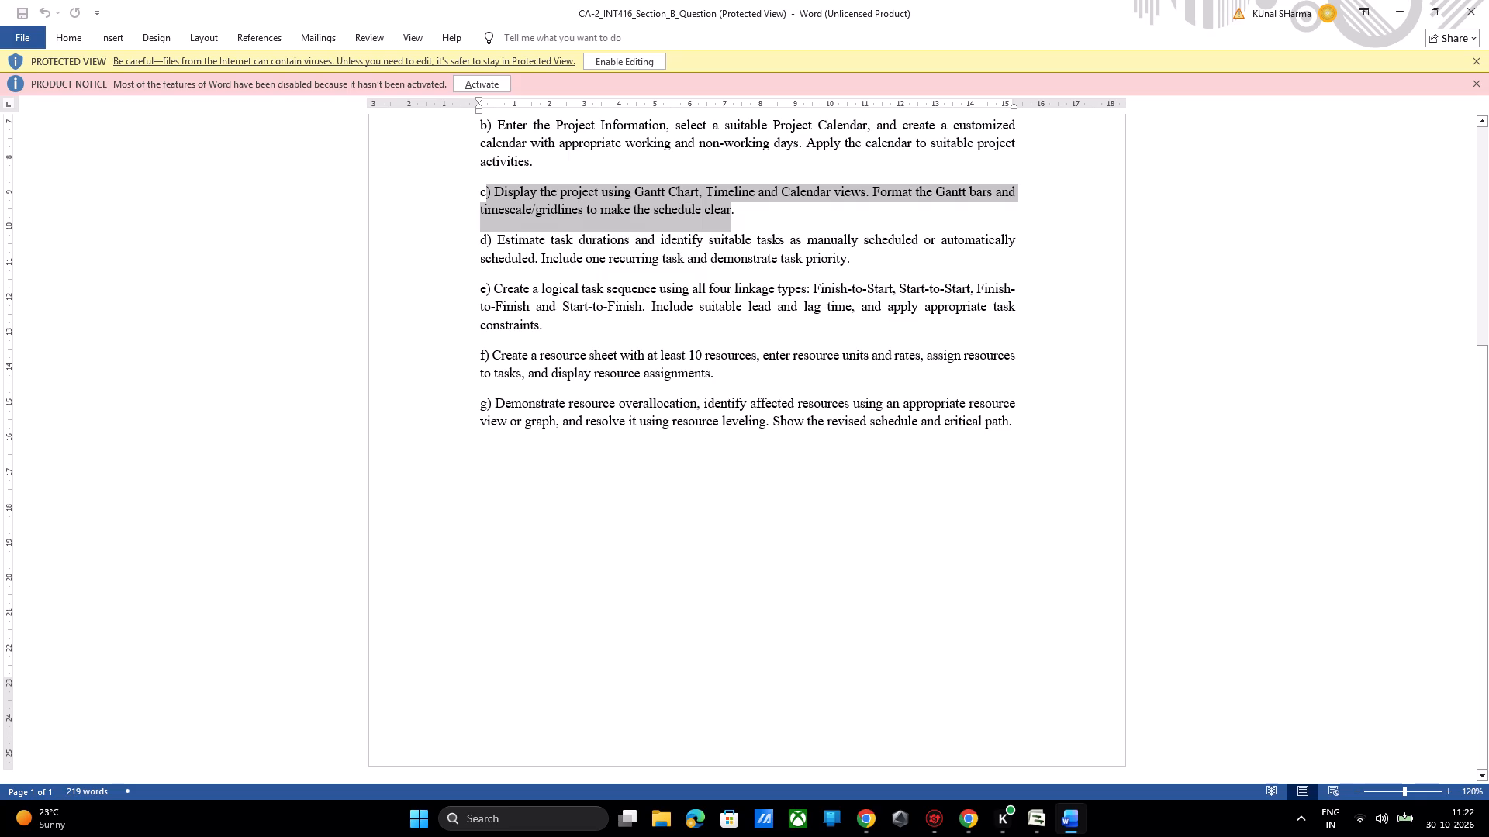
left_click_drag(731, 216, 730, 215)
type("kdkd")
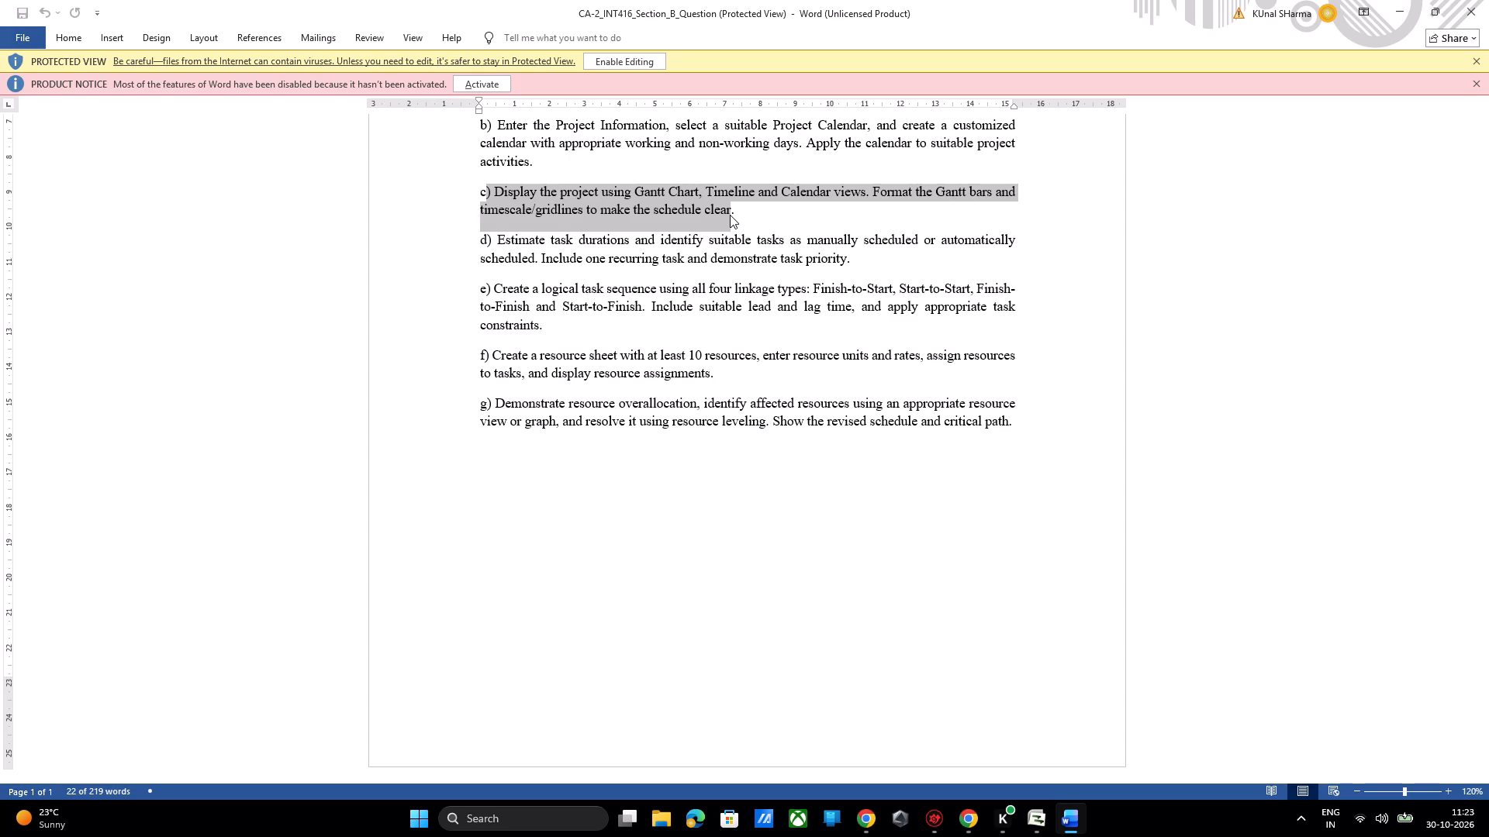
left_click(730, 215)
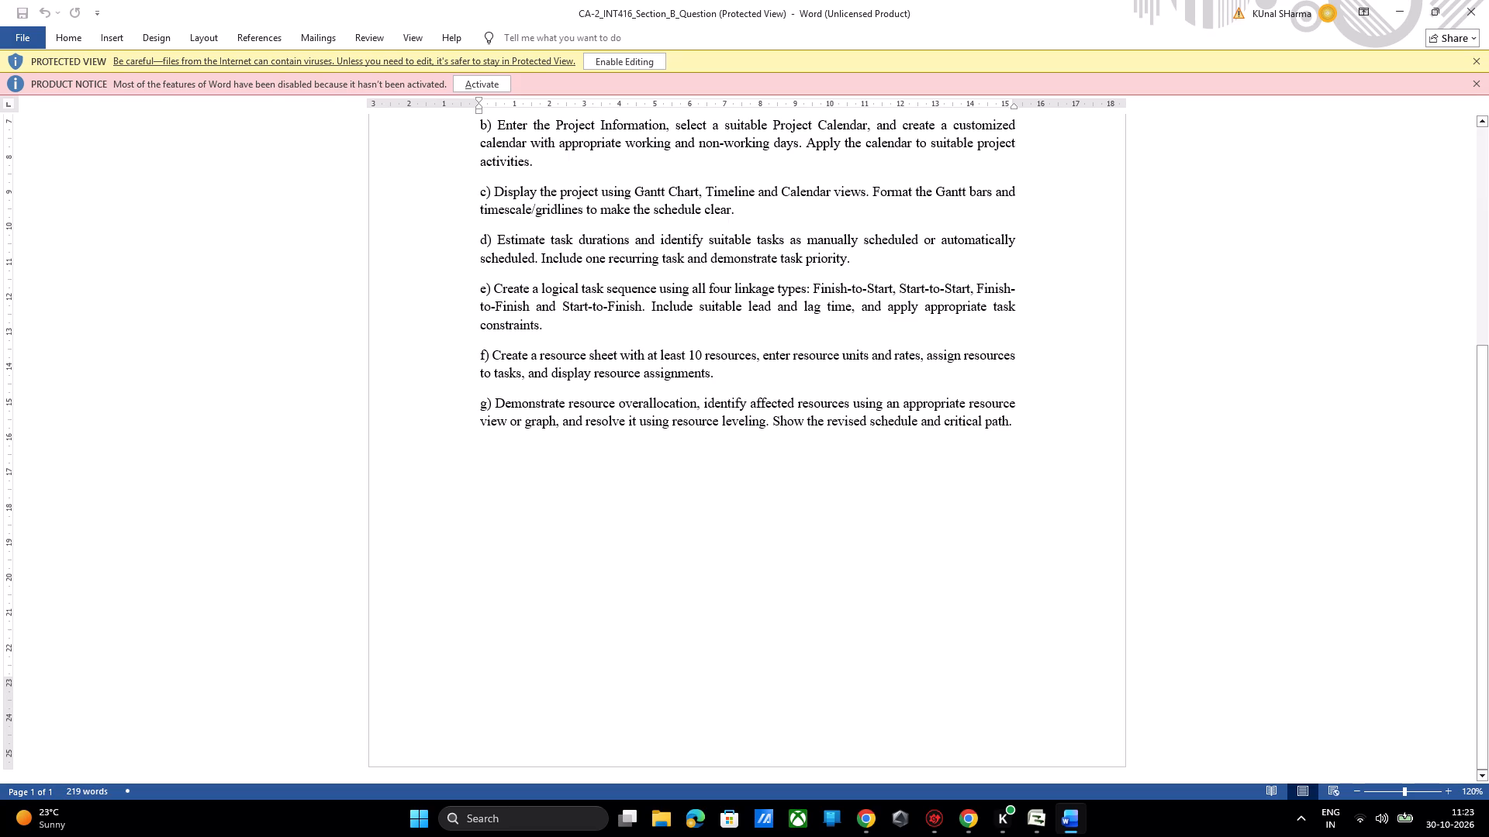
scroll(802, 474, "up", 1)
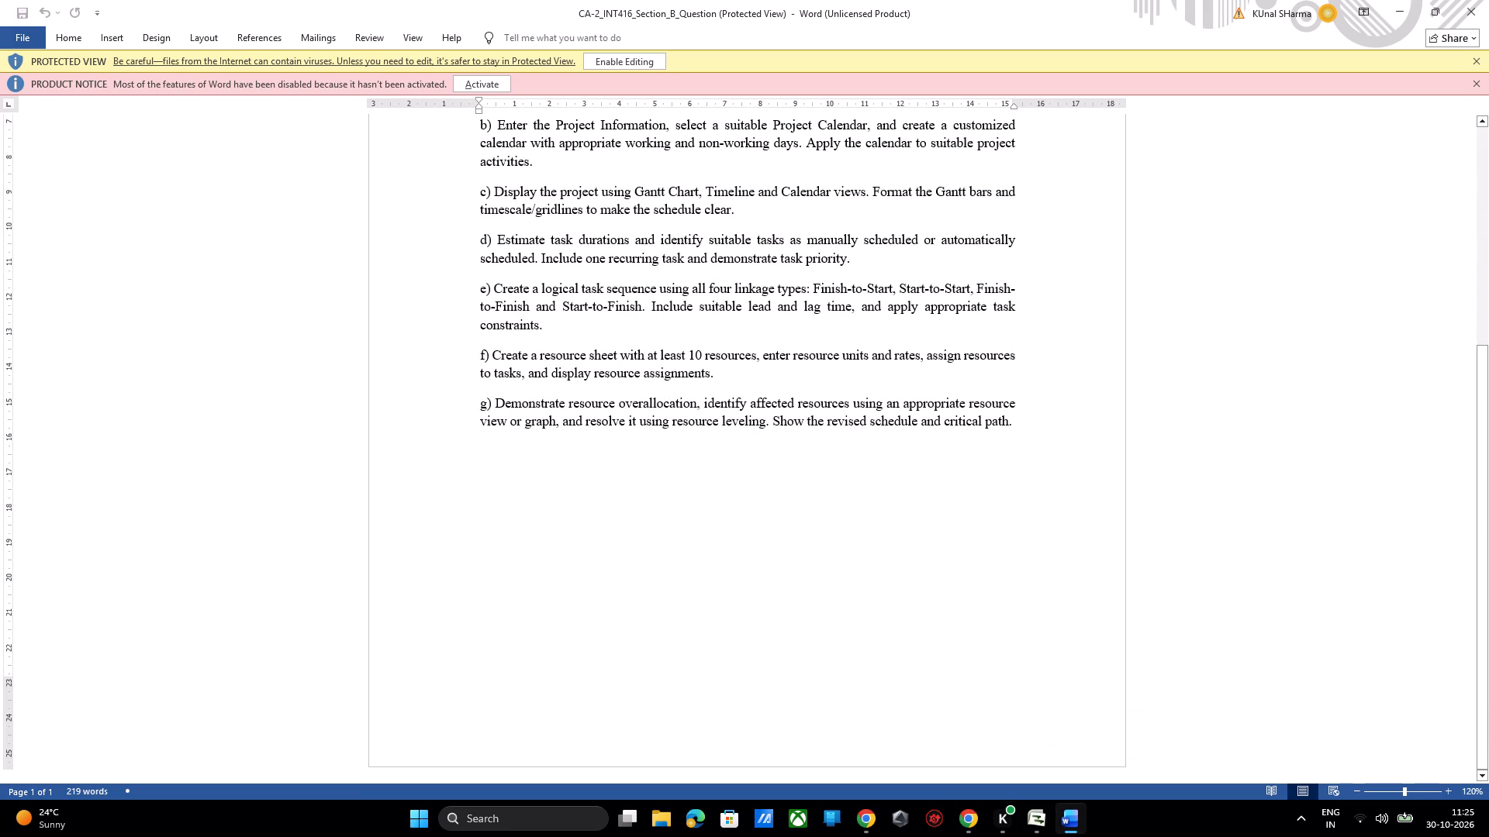
scroll(833, 624, "up", 1)
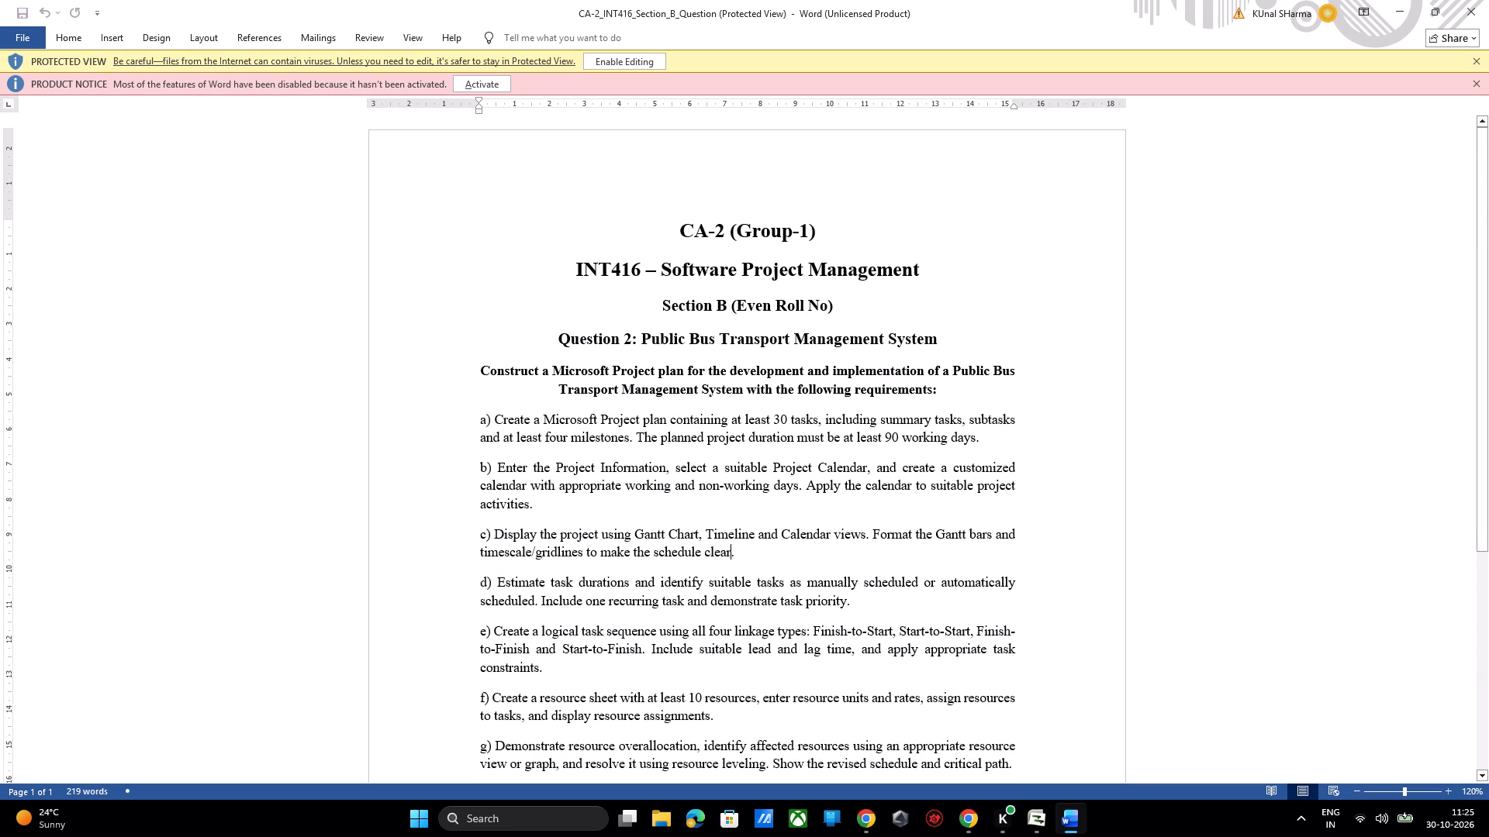
scroll(833, 624, "down", 1)
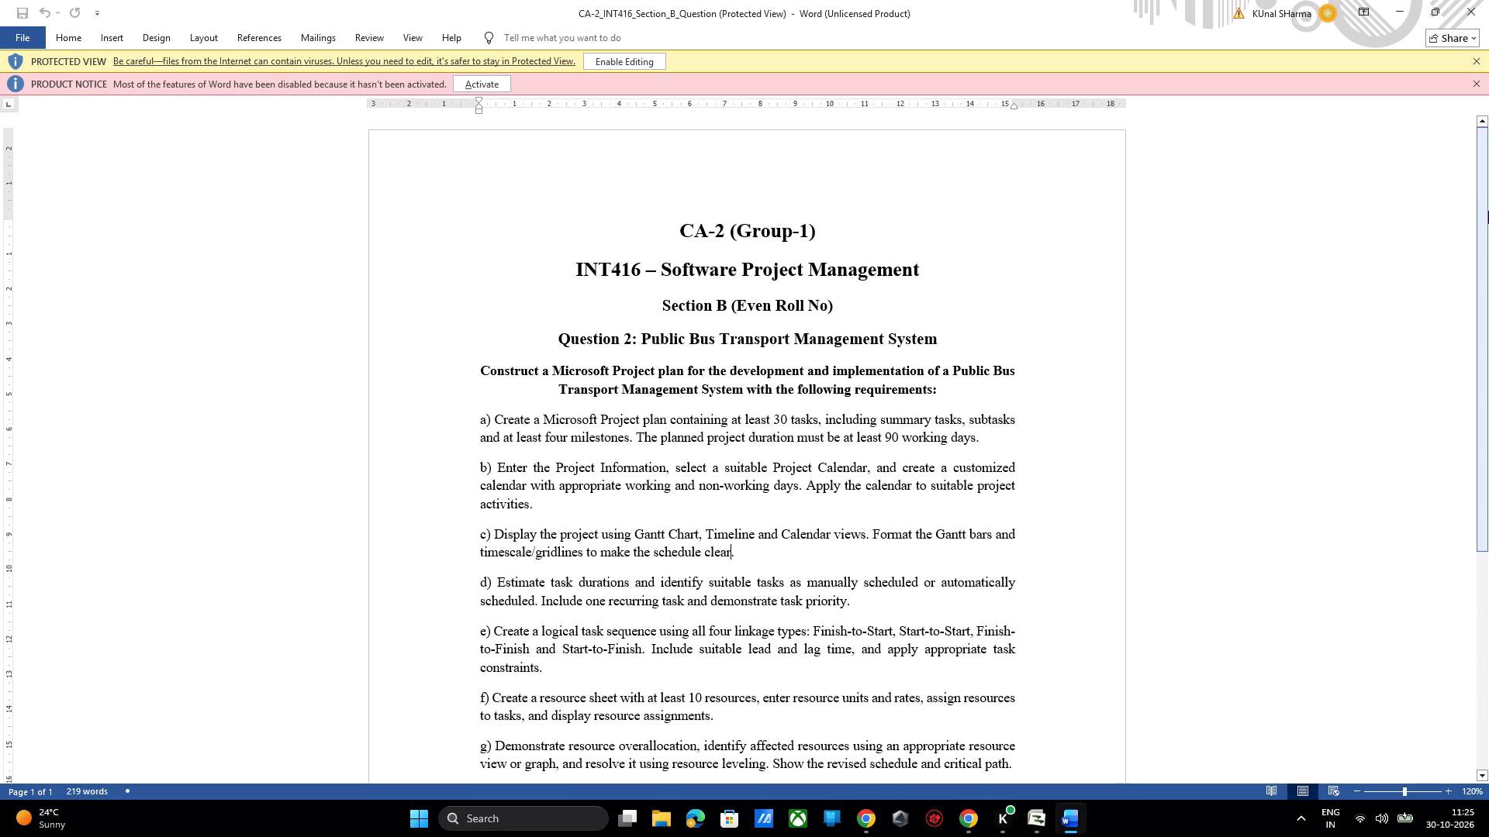
right_click(1488, 212)
scroll(1488, 212, "down", 1)
scroll(1286, 308, "down", 1)
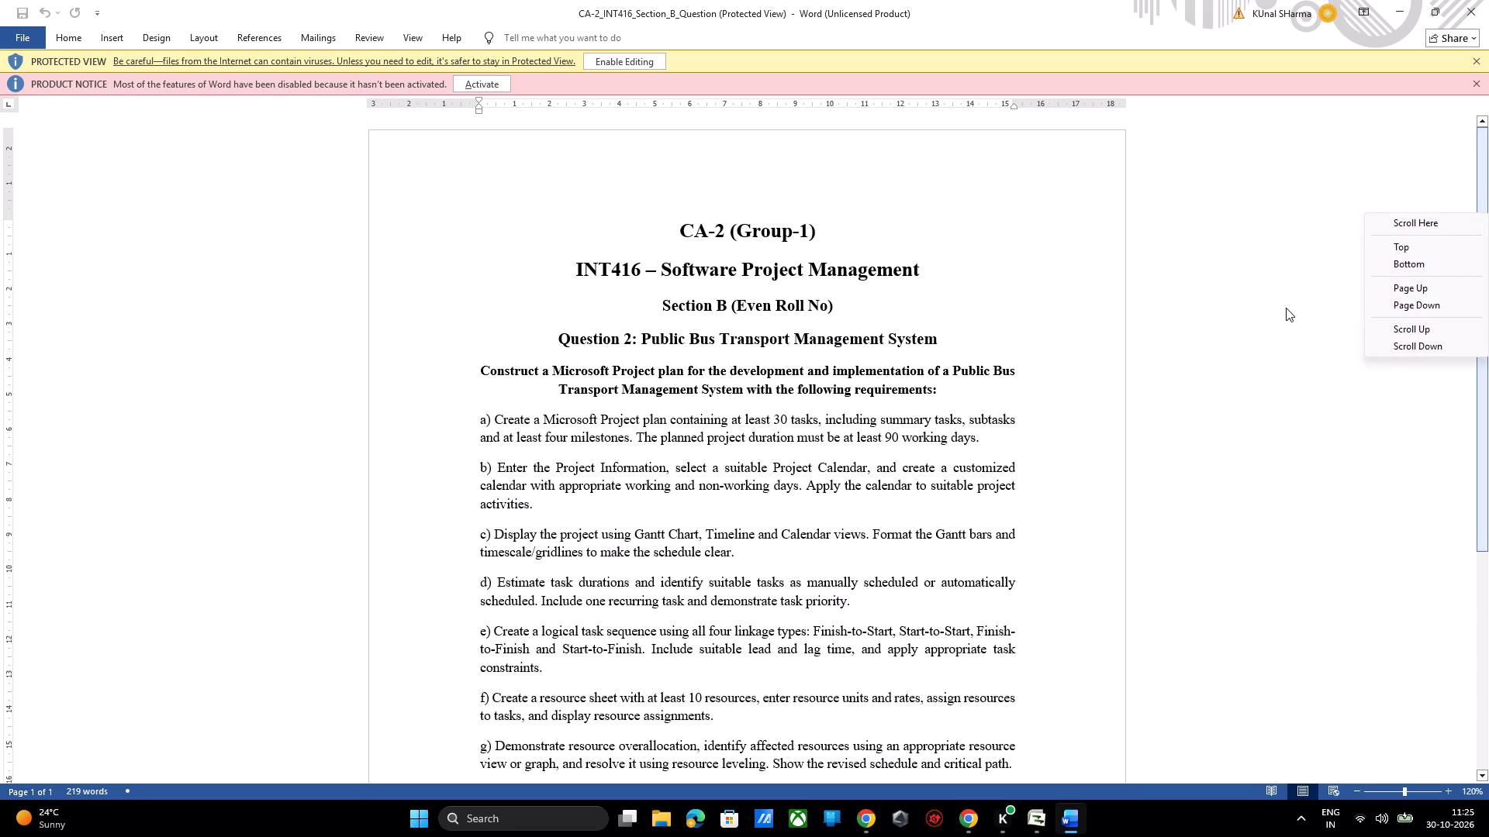
scroll(1286, 308, "down", 1)
double_click(1080, 371)
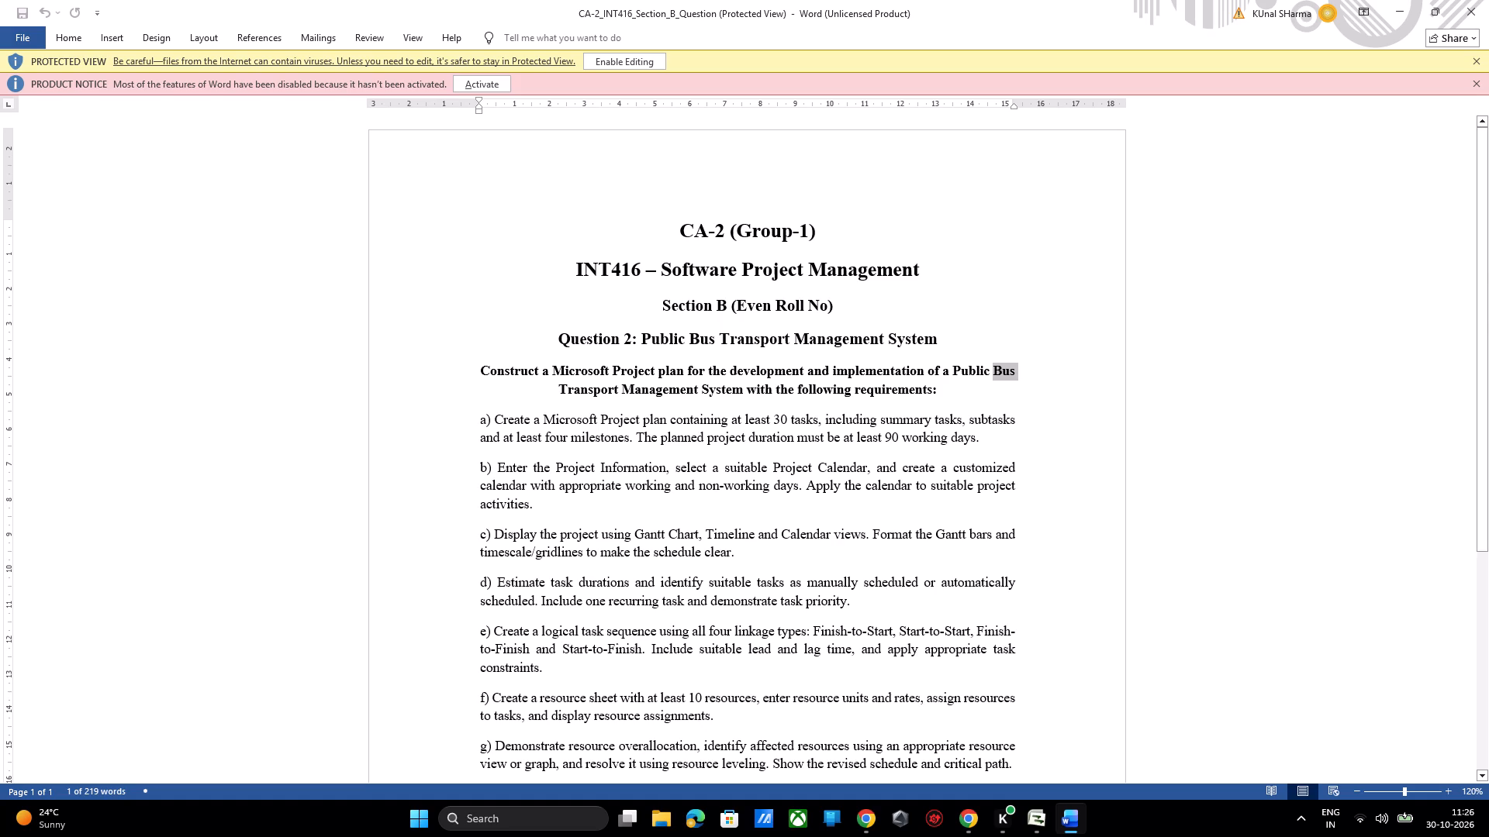
scroll(504, 471, "down", 1)
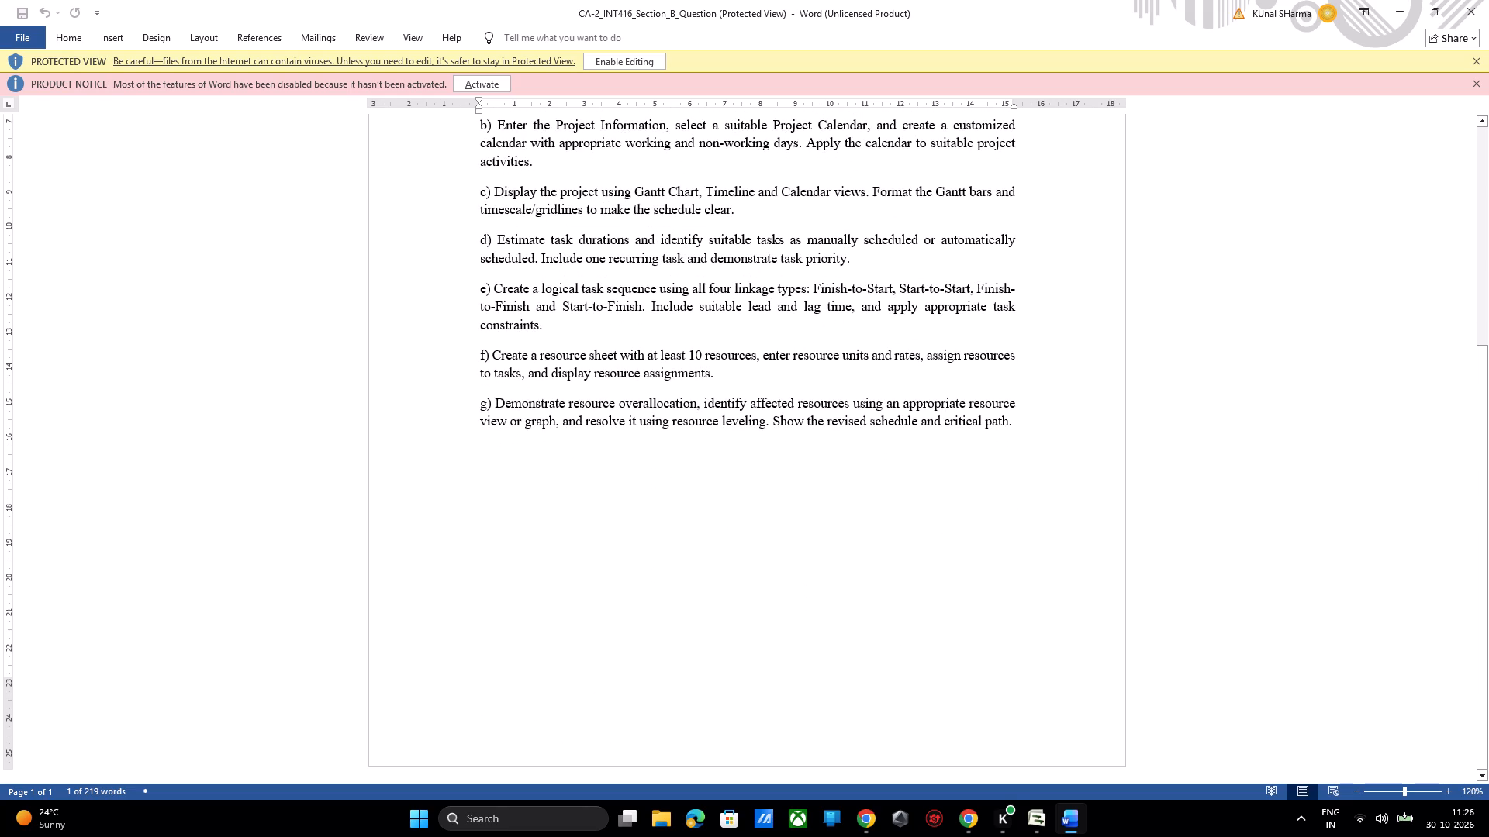
Reread the Word assignment's requirement e on task linkage types and requirement a on task count, milestones and project duration.
left_click_drag(818, 293, 861, 290)
left_click_drag(861, 290, 985, 289)
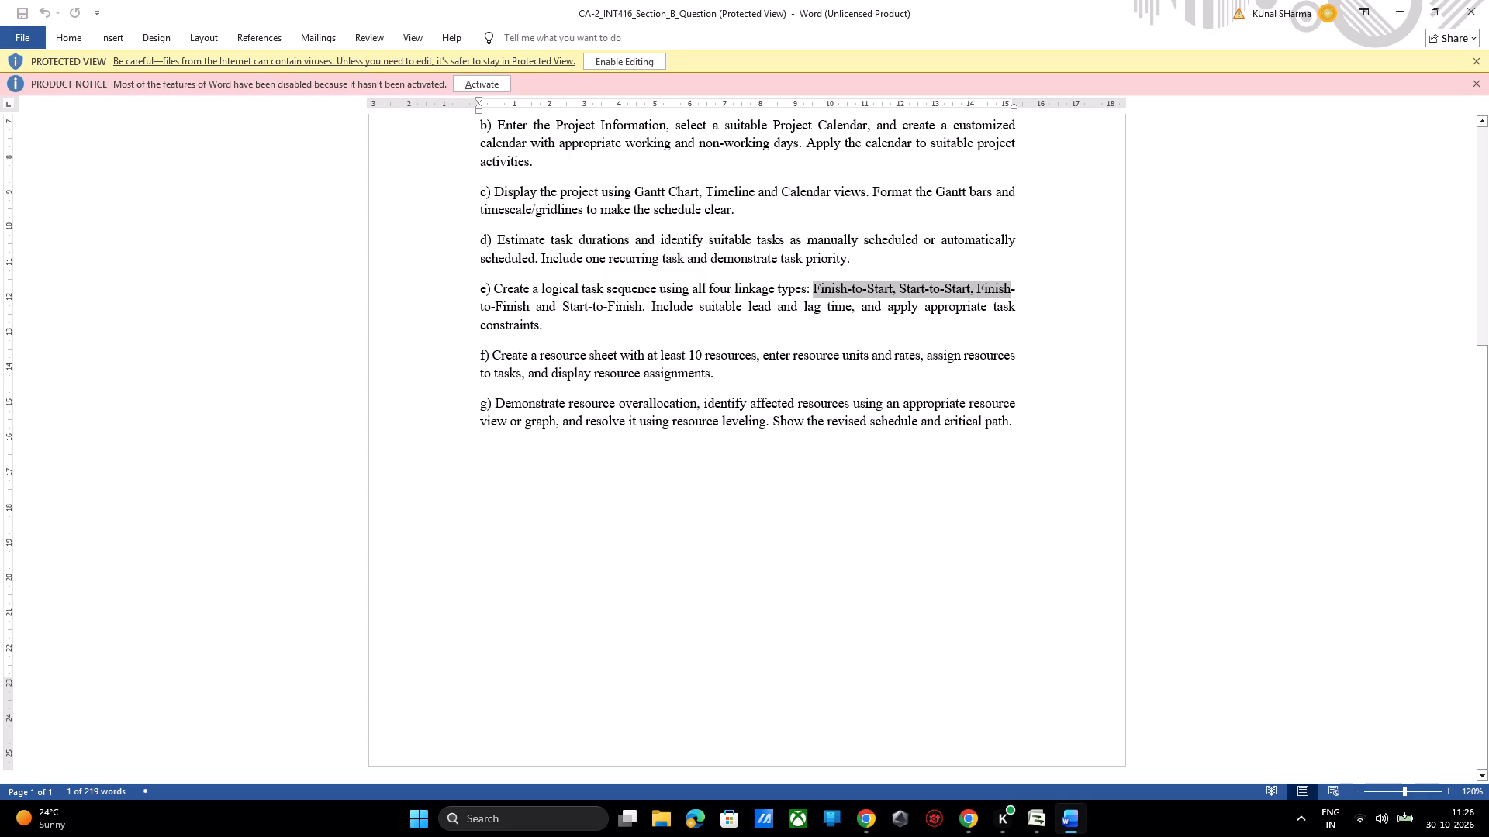
left_click_drag(985, 289, 1006, 332)
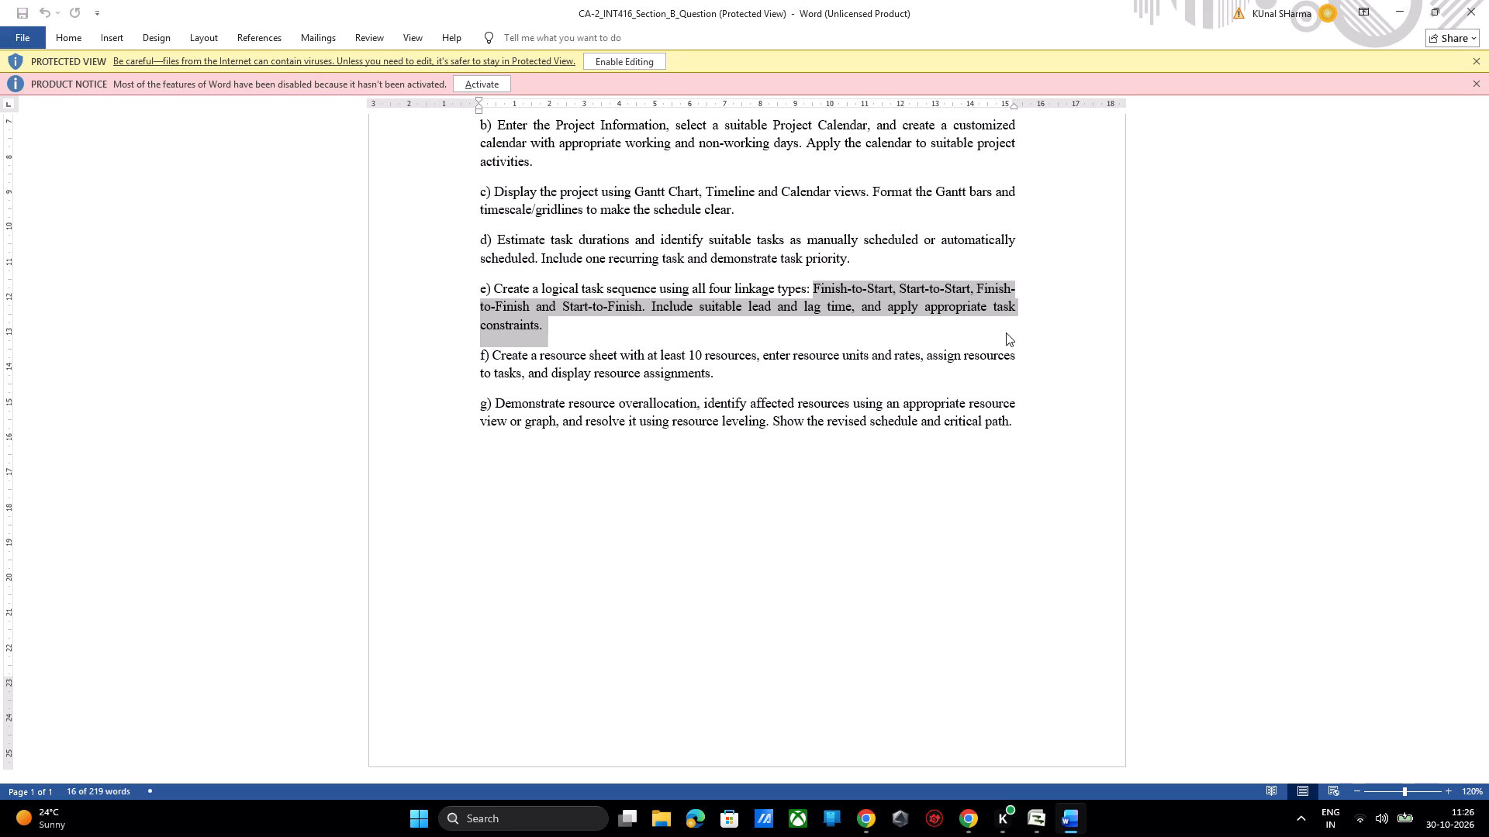
scroll(1006, 332, "down", 1)
left_click(1006, 332)
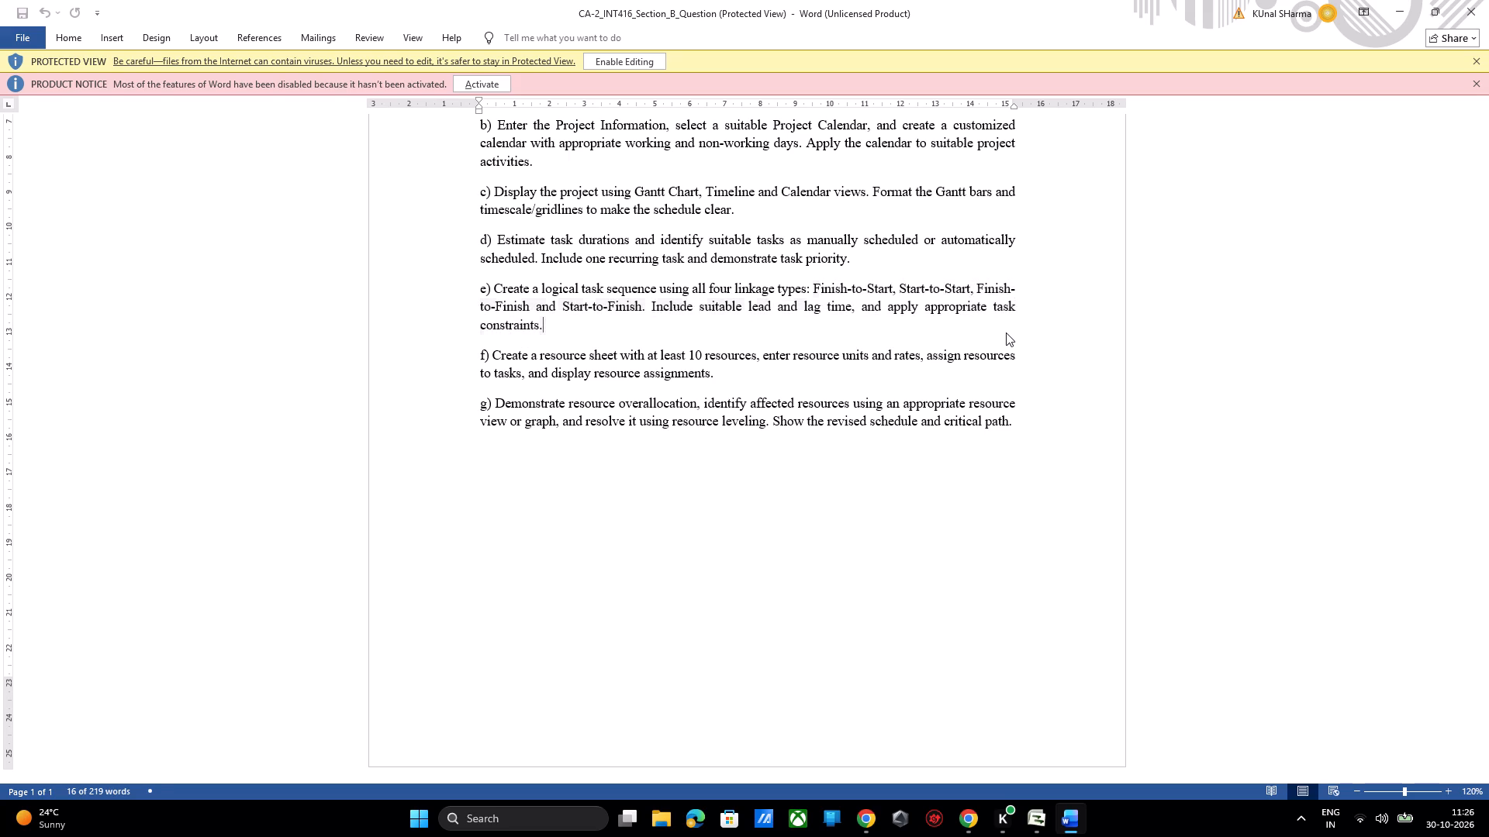
scroll(1006, 332, "up", 1)
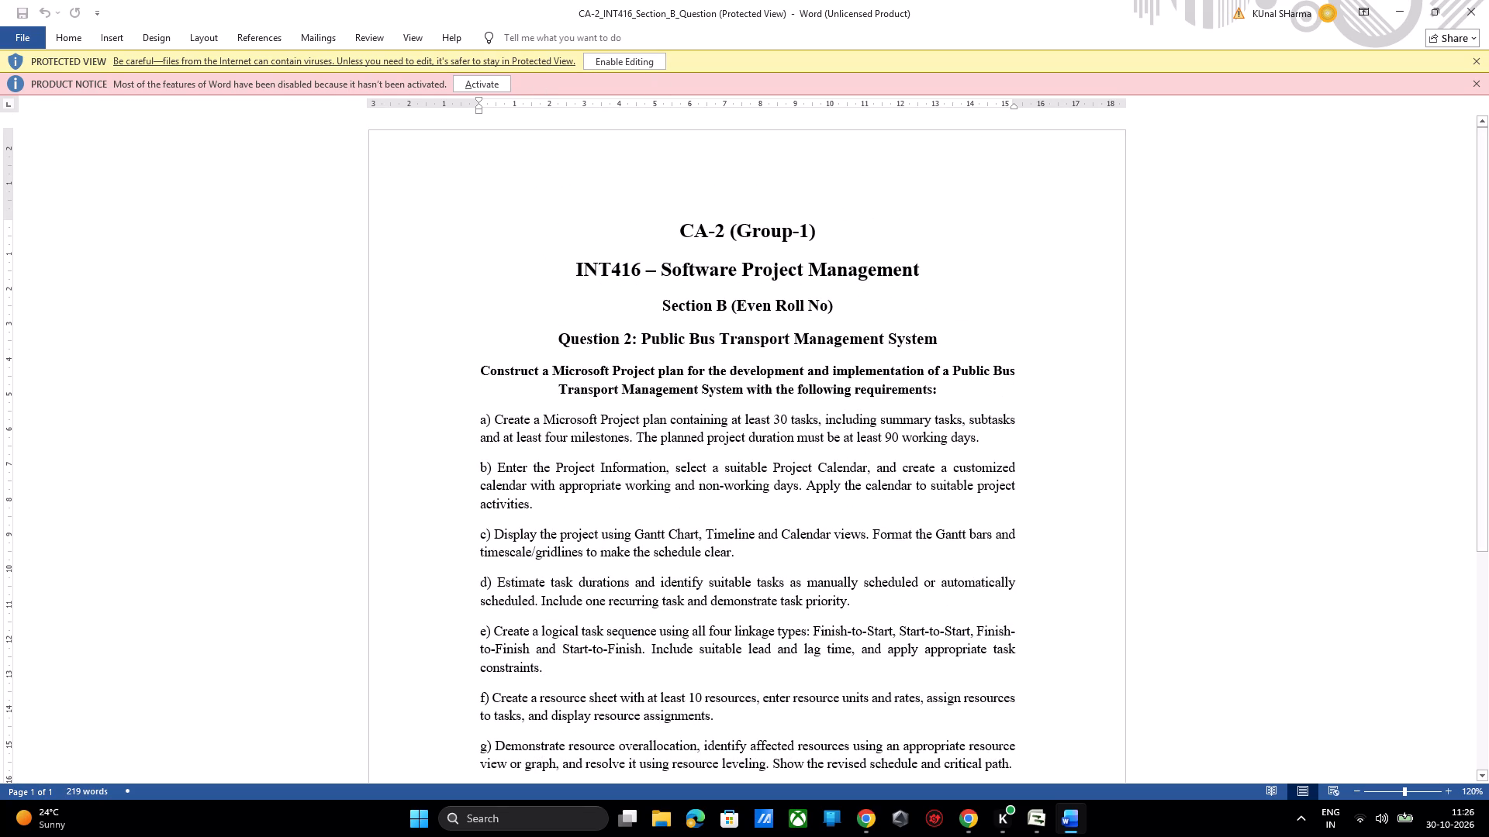
left_click(986, 467)
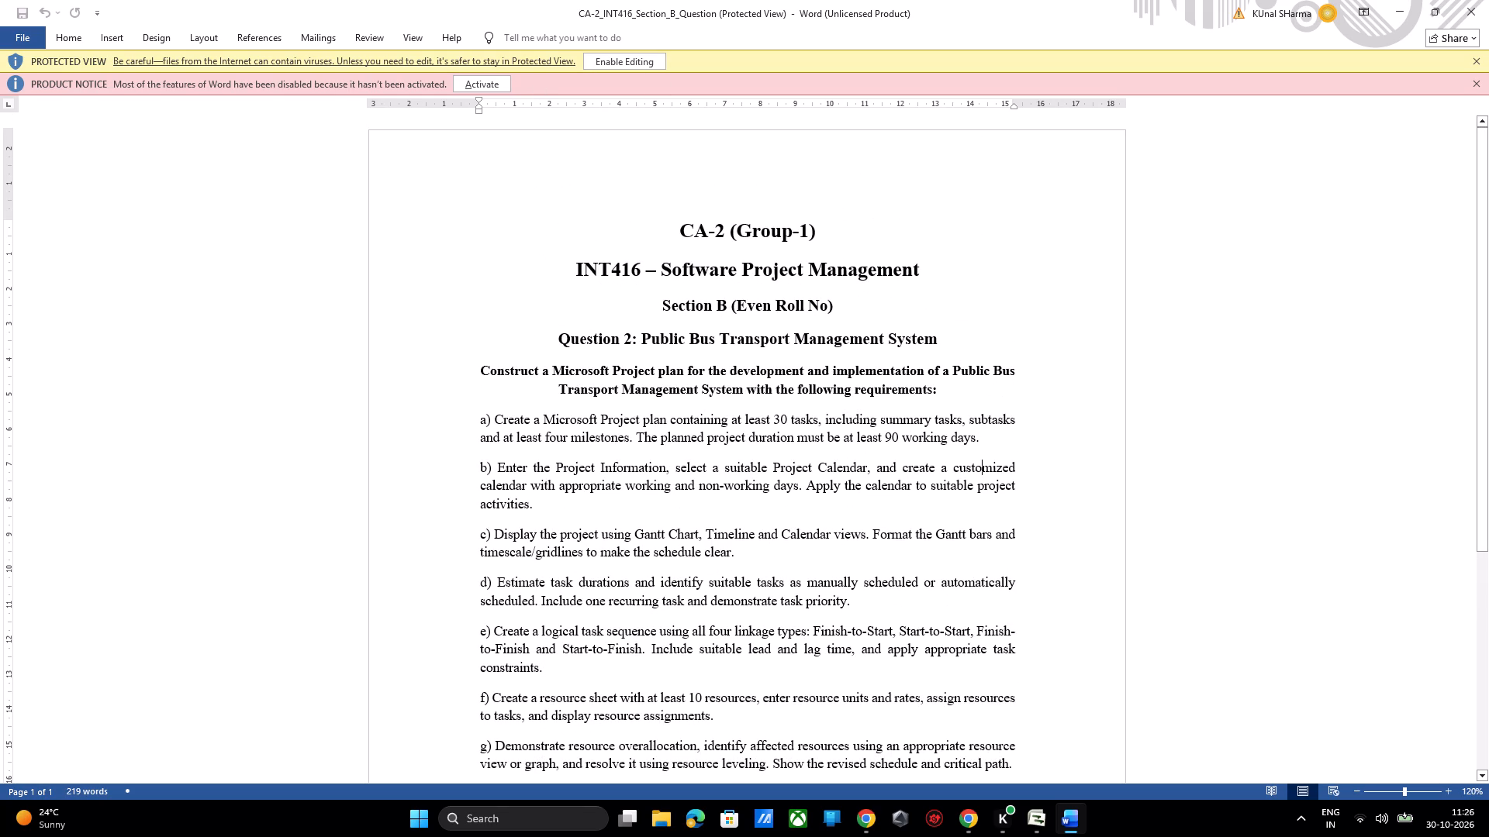
left_click(532, 425)
left_click_drag(532, 425, 693, 409)
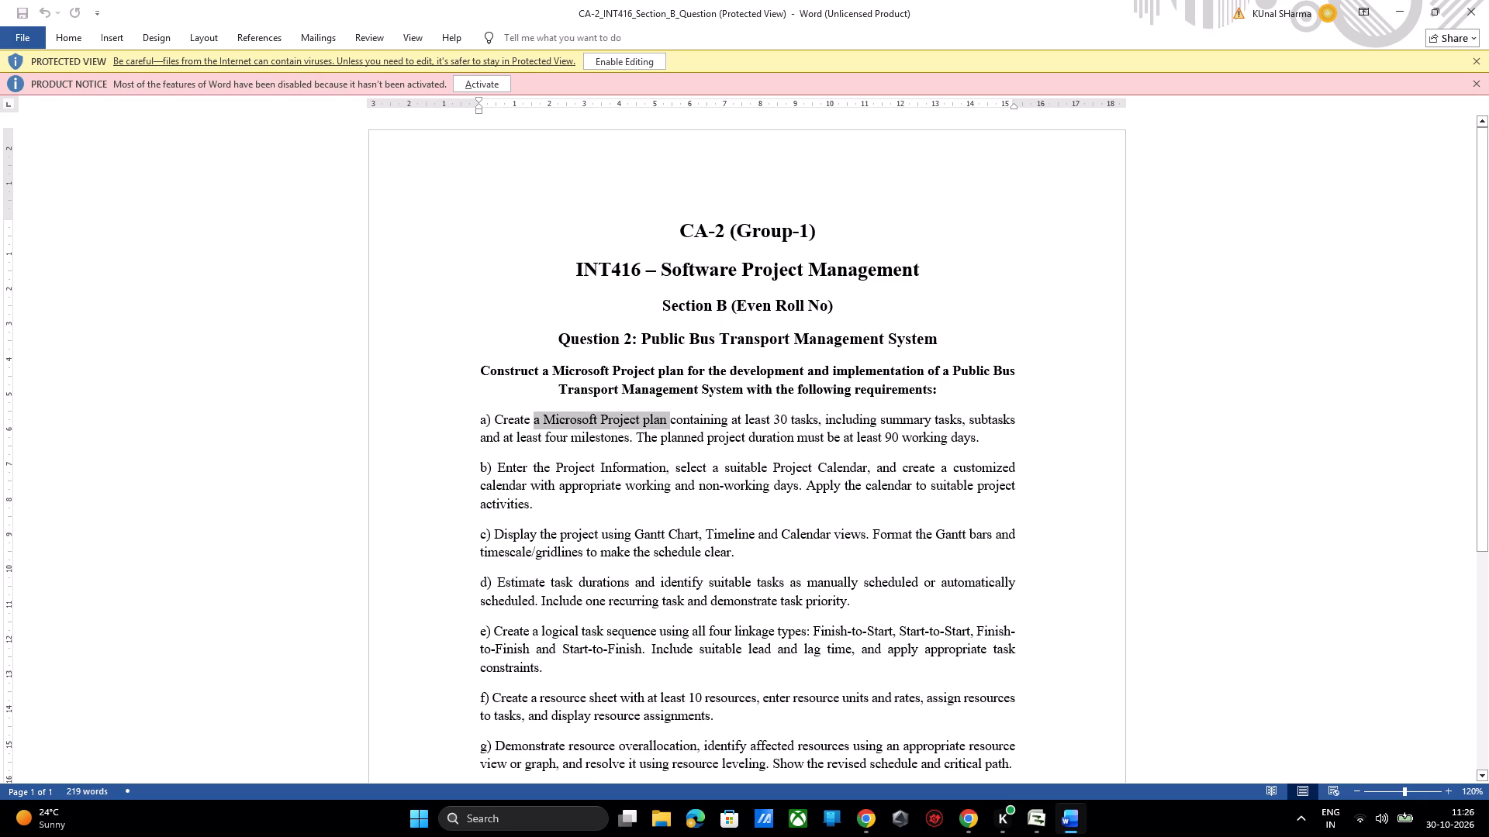
left_click_drag(693, 409, 827, 430)
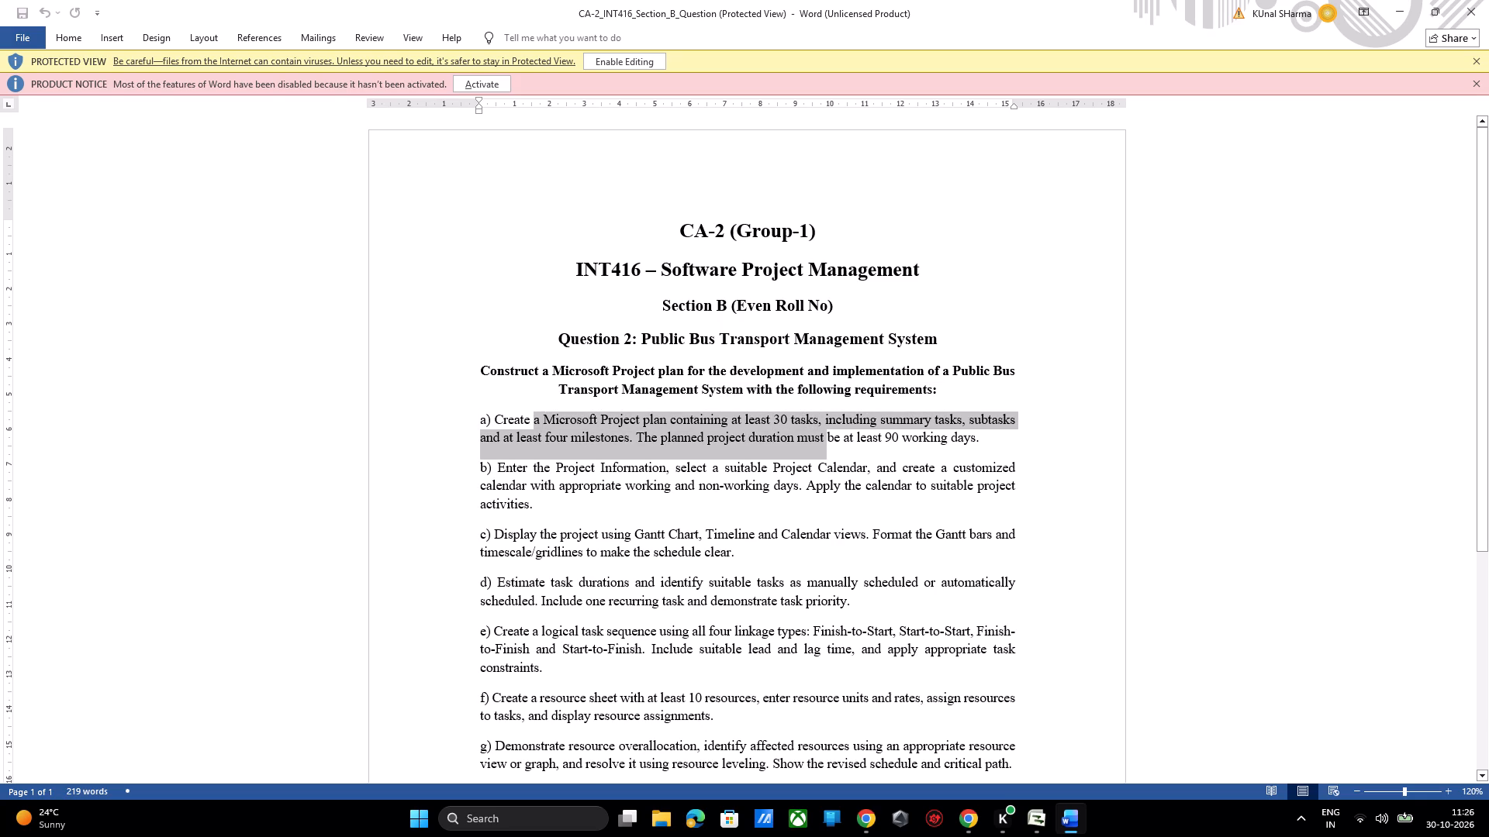
left_click_drag(827, 430, 866, 436)
left_click_drag(866, 436, 880, 454)
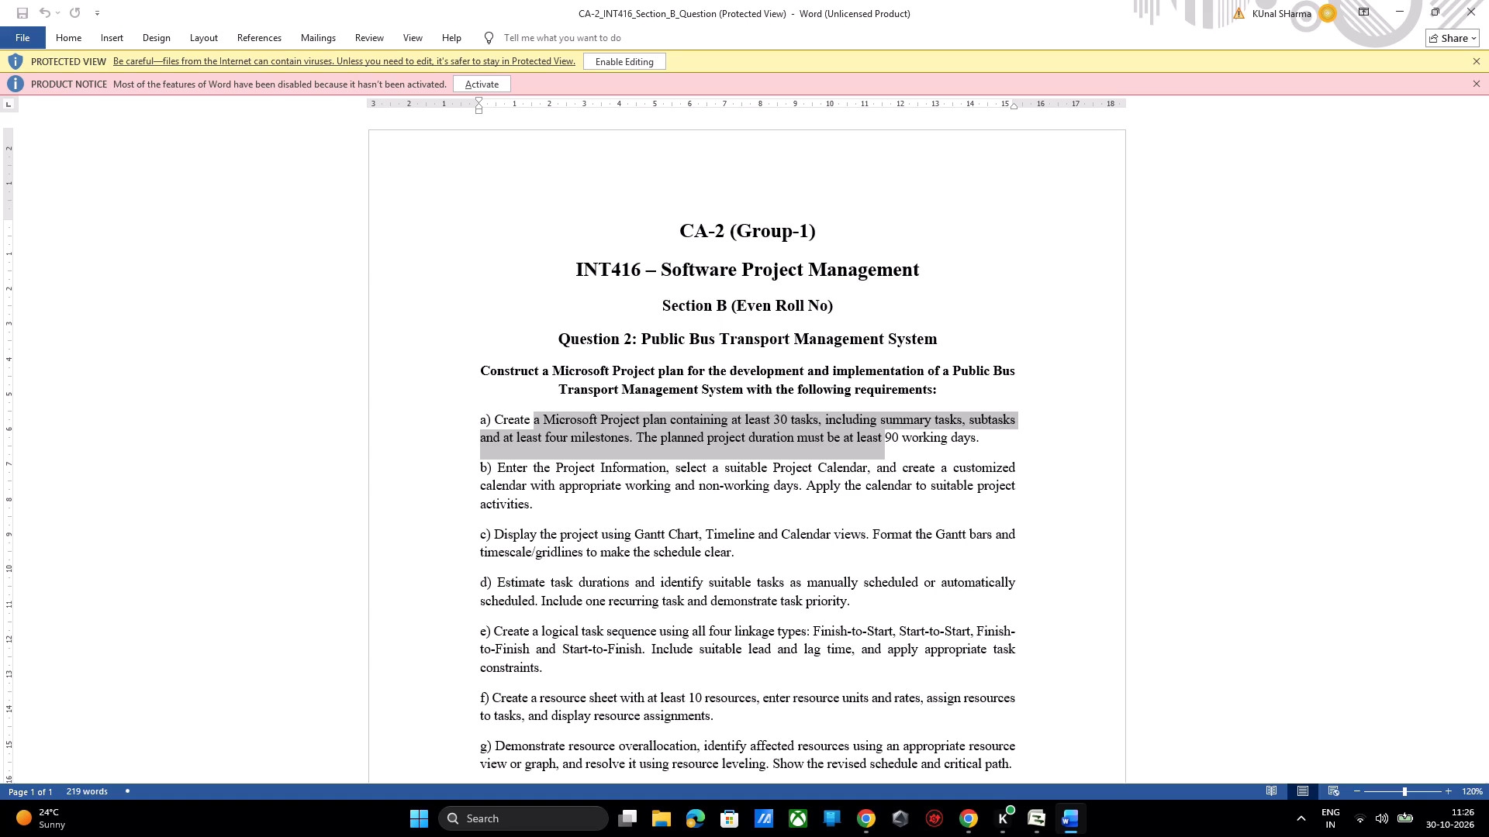
left_click_drag(880, 454, 880, 453)
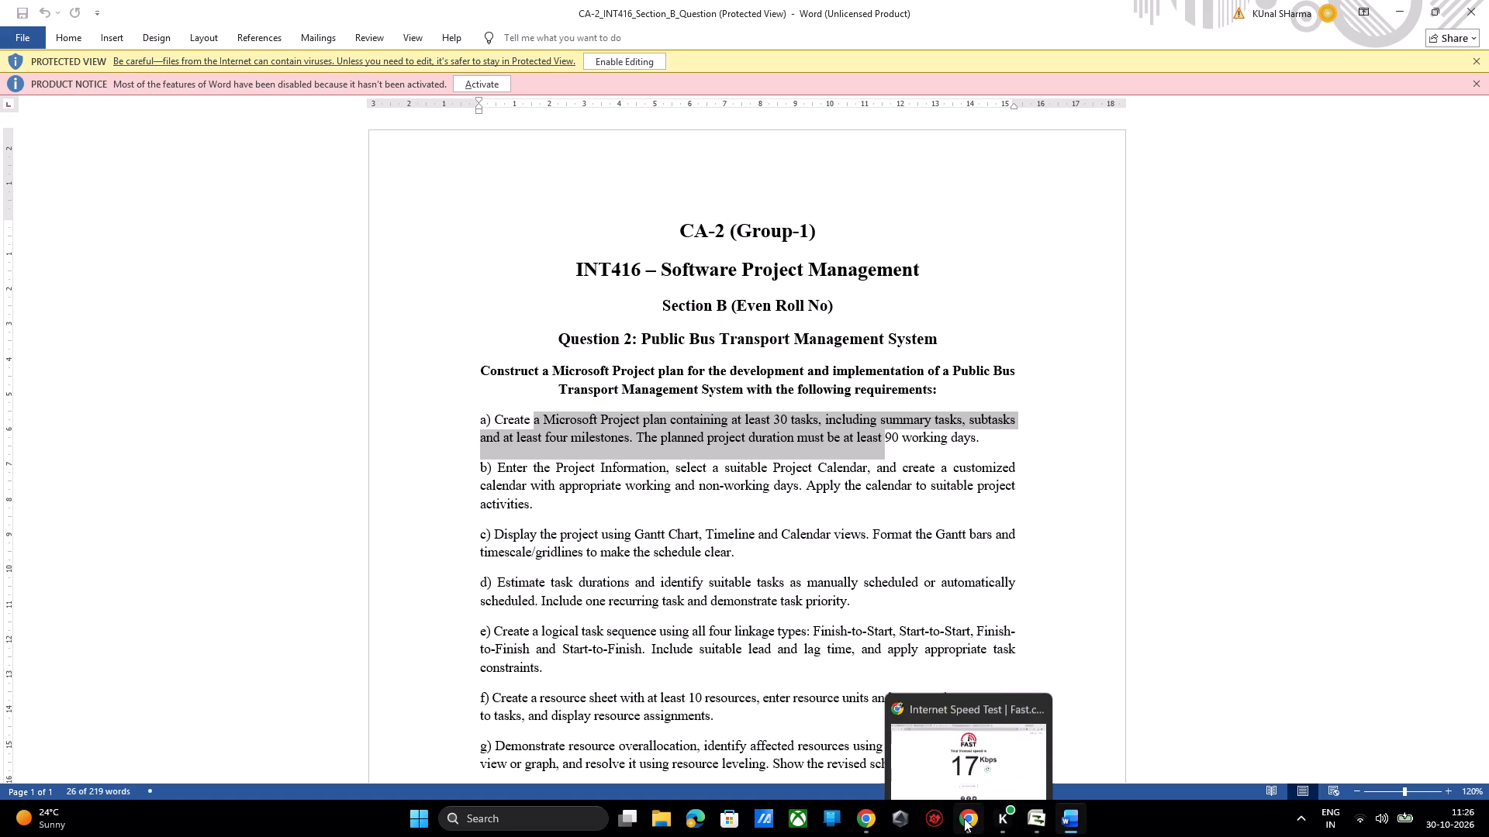
left_click(834, 394)
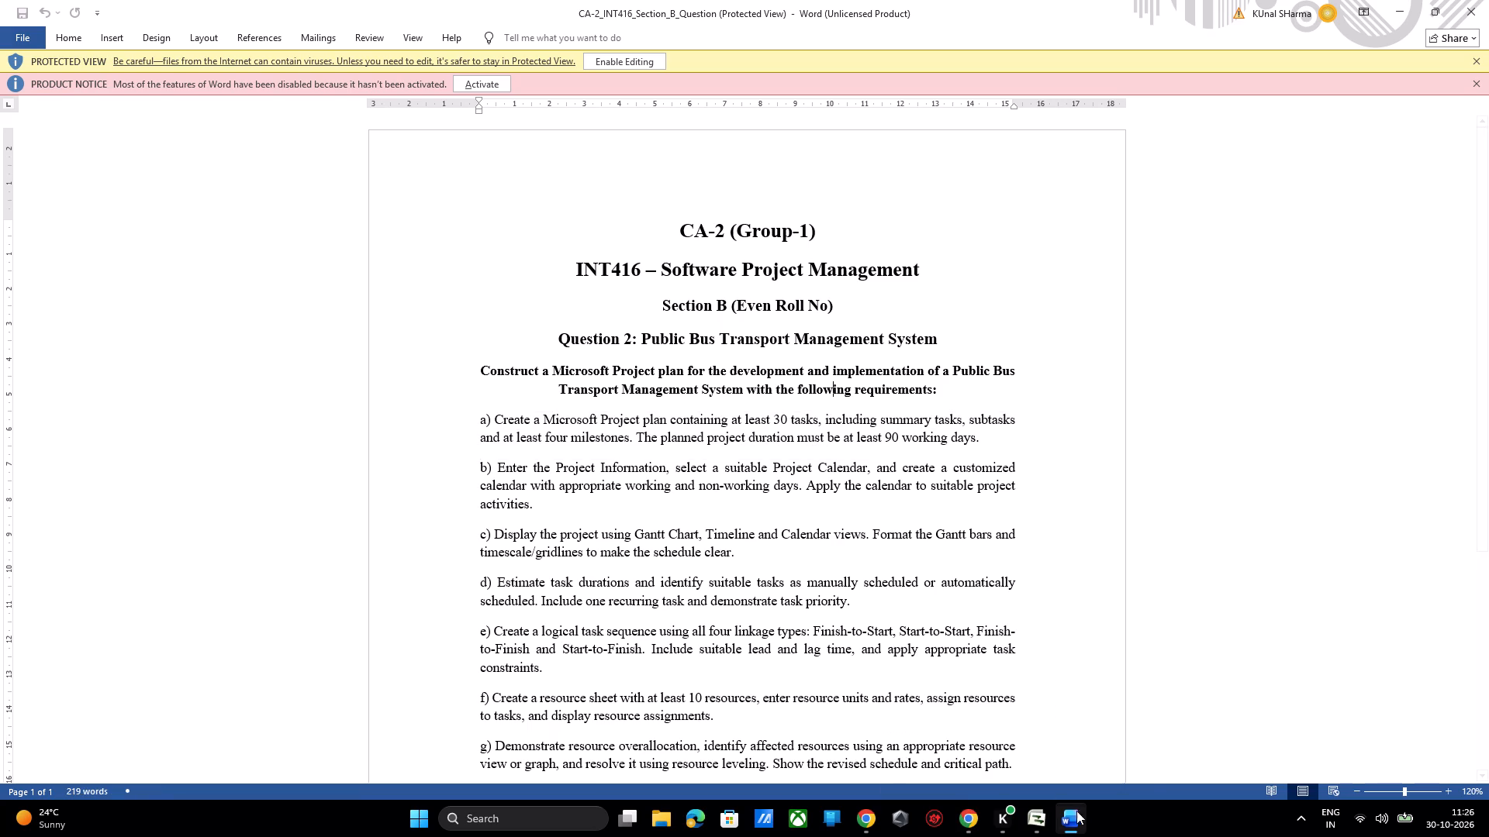
Switch to Microsoft Project and set the duration of task 1 to 2 days.
left_click(1036, 817)
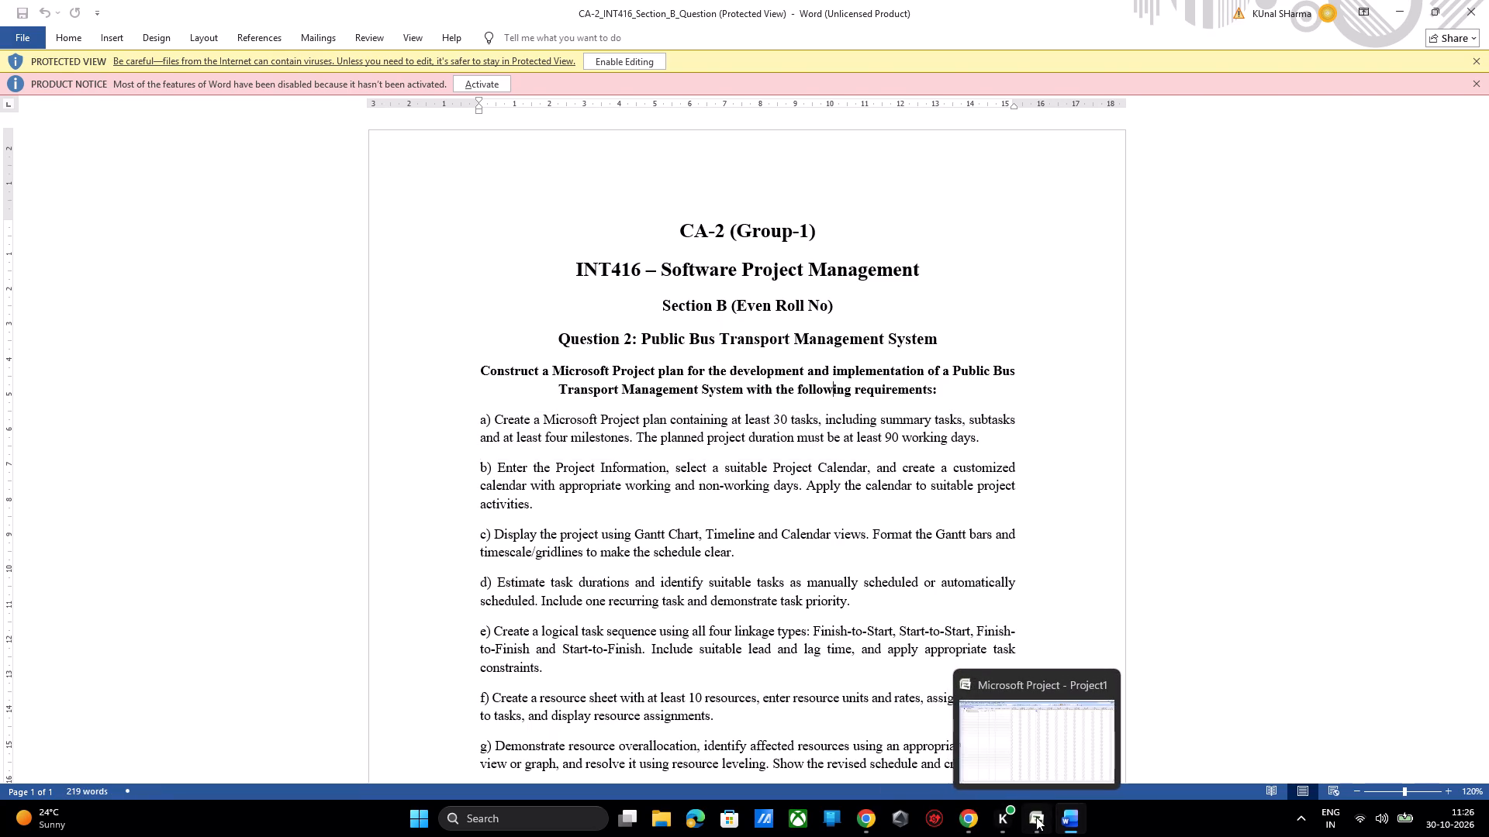
left_click(116, 119)
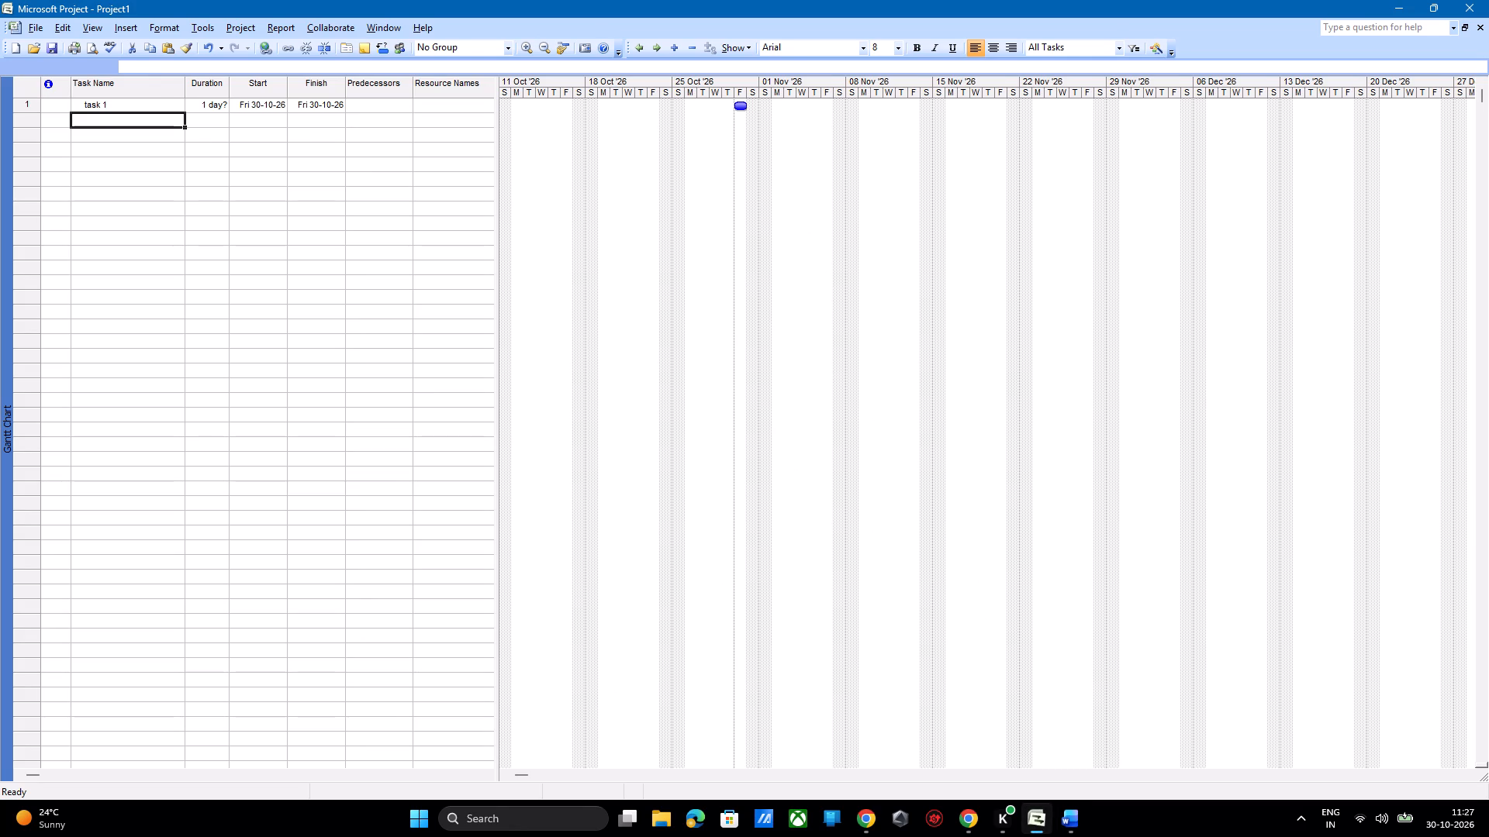
double_click(216, 111)
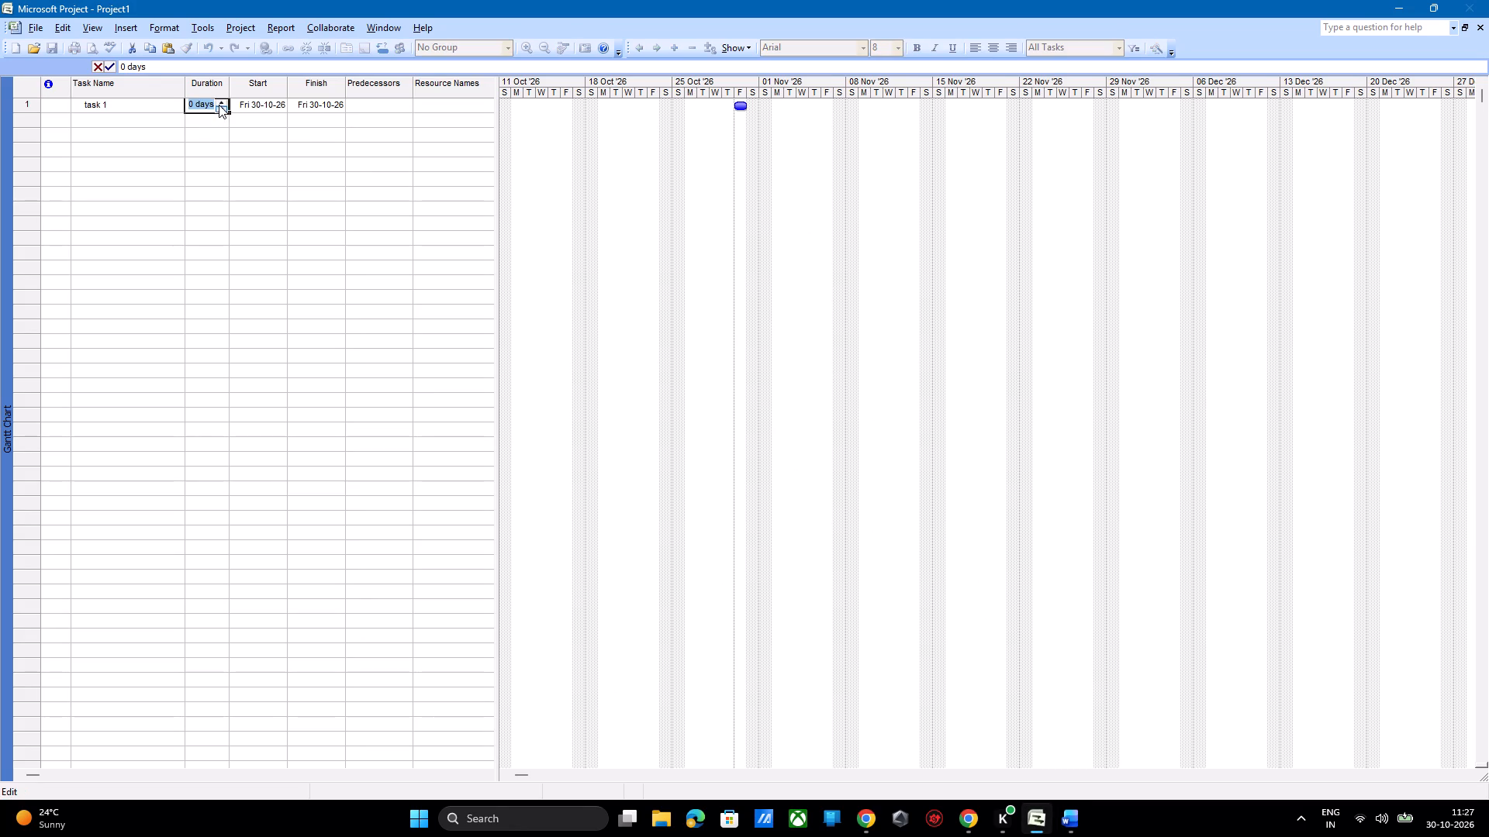
left_click(218, 99)
left_click(218, 99)
key("Return")
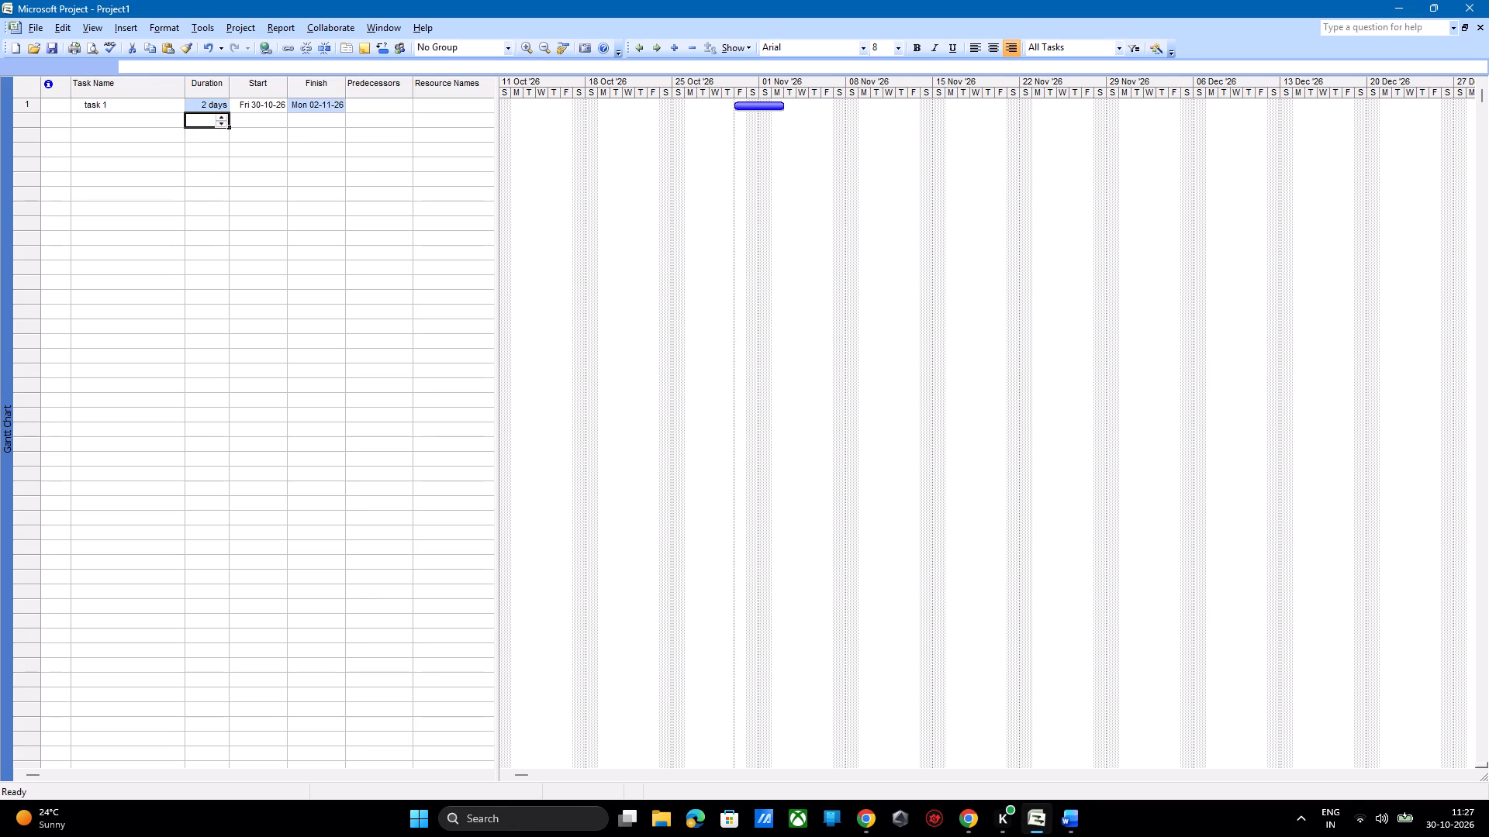
double_click(138, 119)
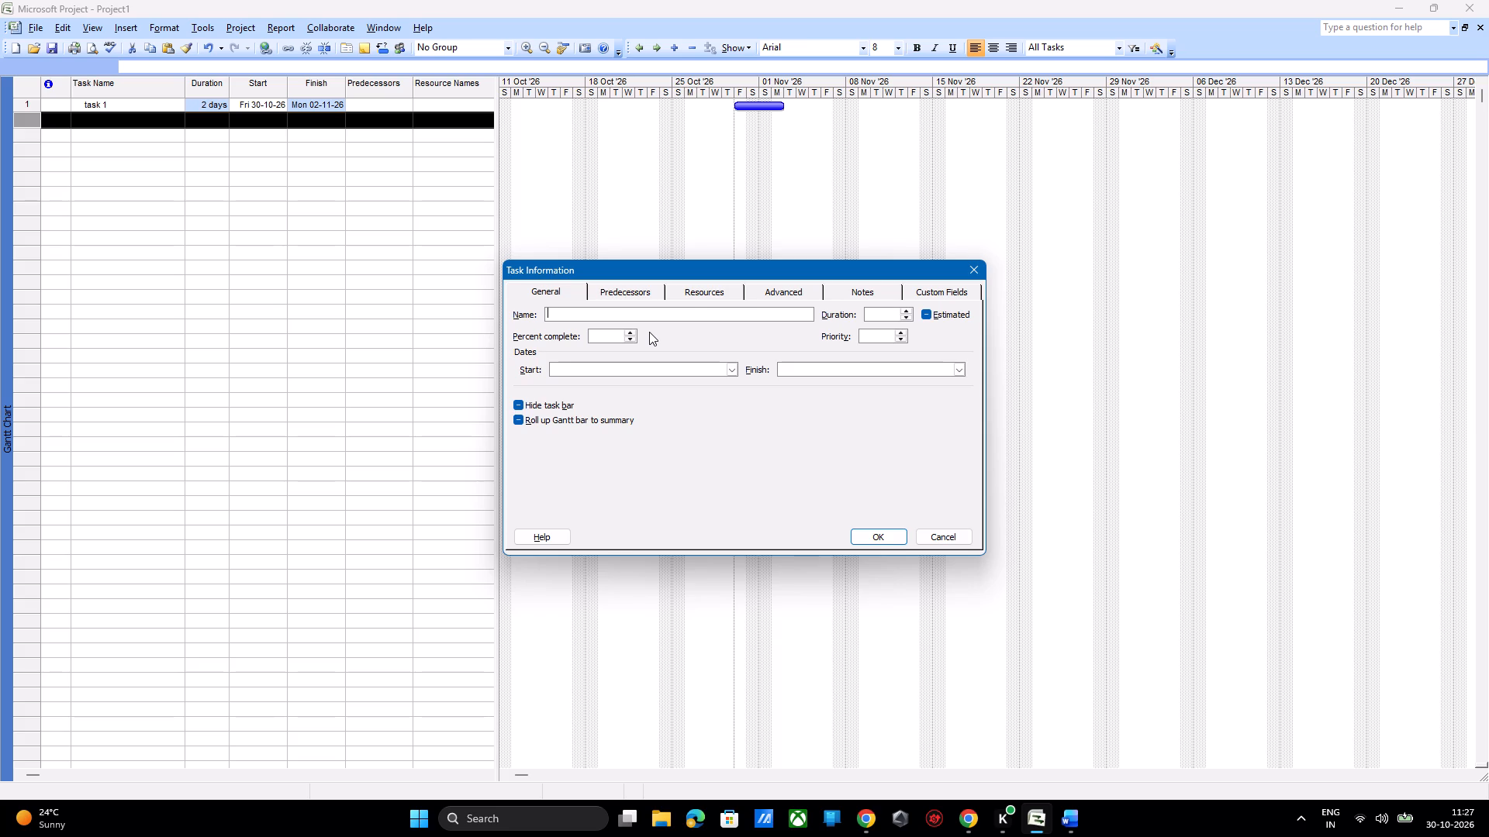
left_click(970, 263)
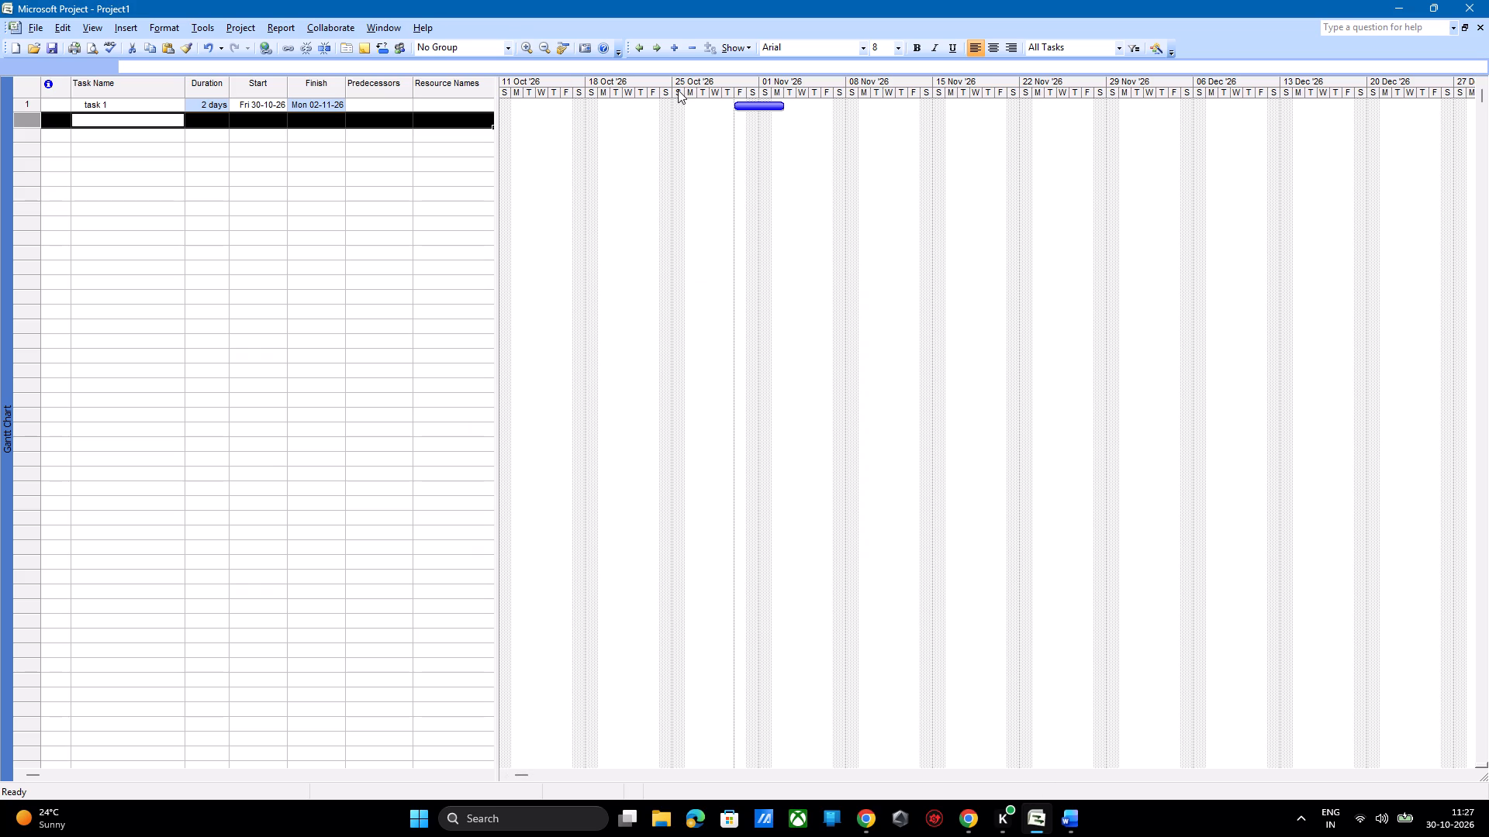
Set the finish date of task 1 to Tue 03-11-26.
left_click(320, 109)
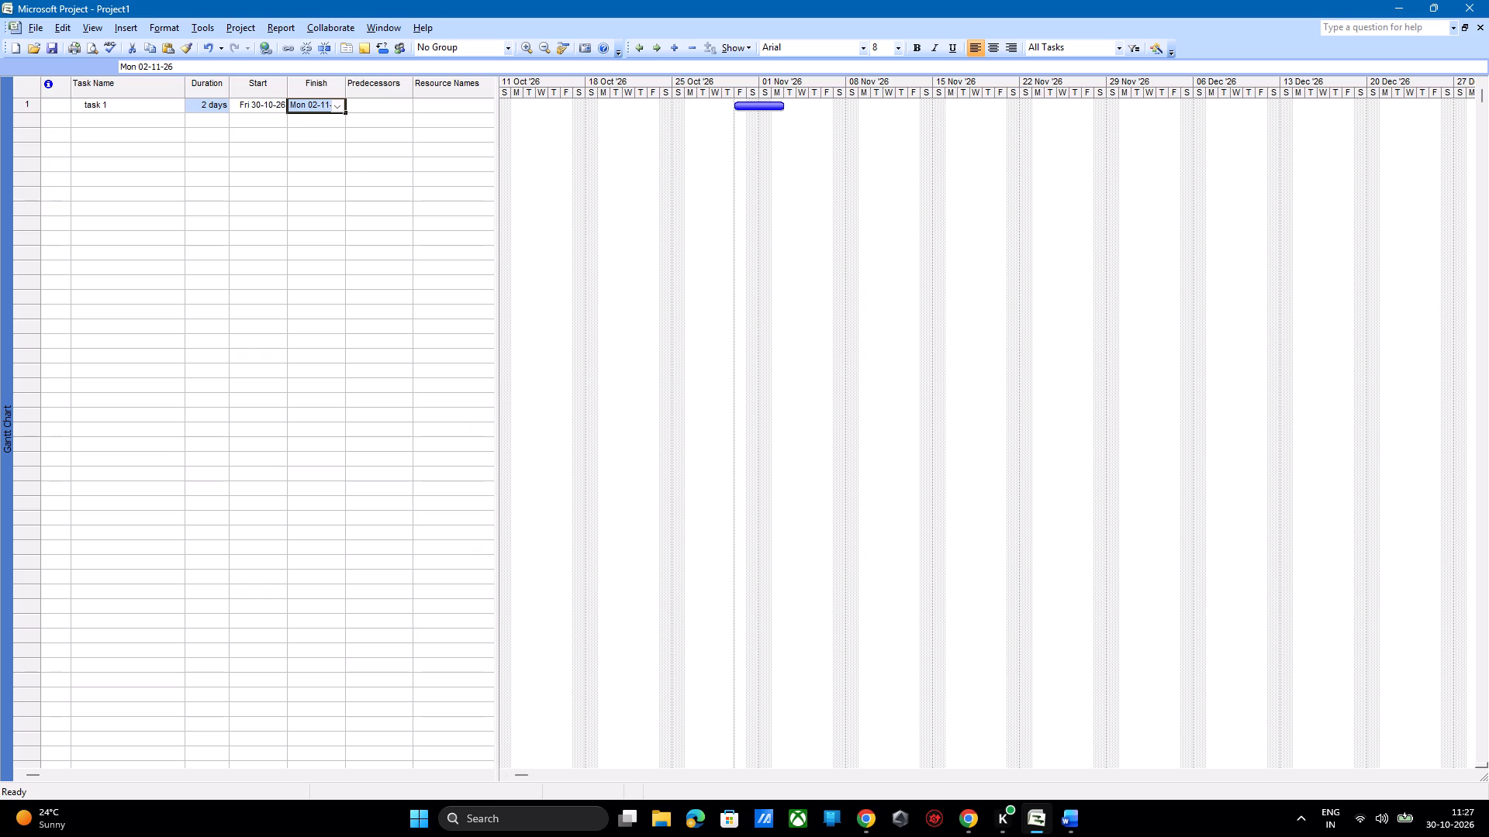
left_click(336, 105)
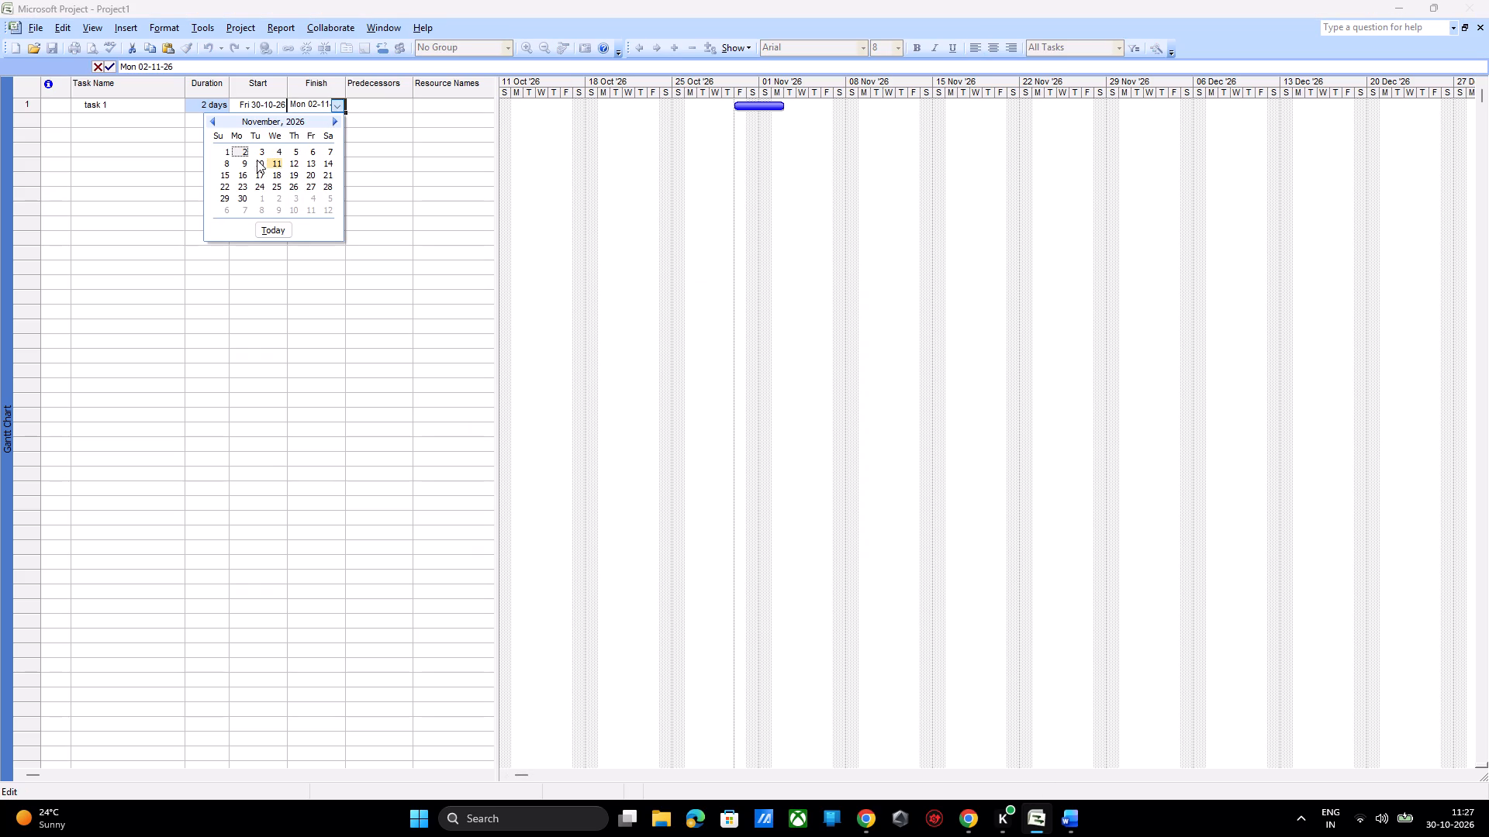
left_click(264, 146)
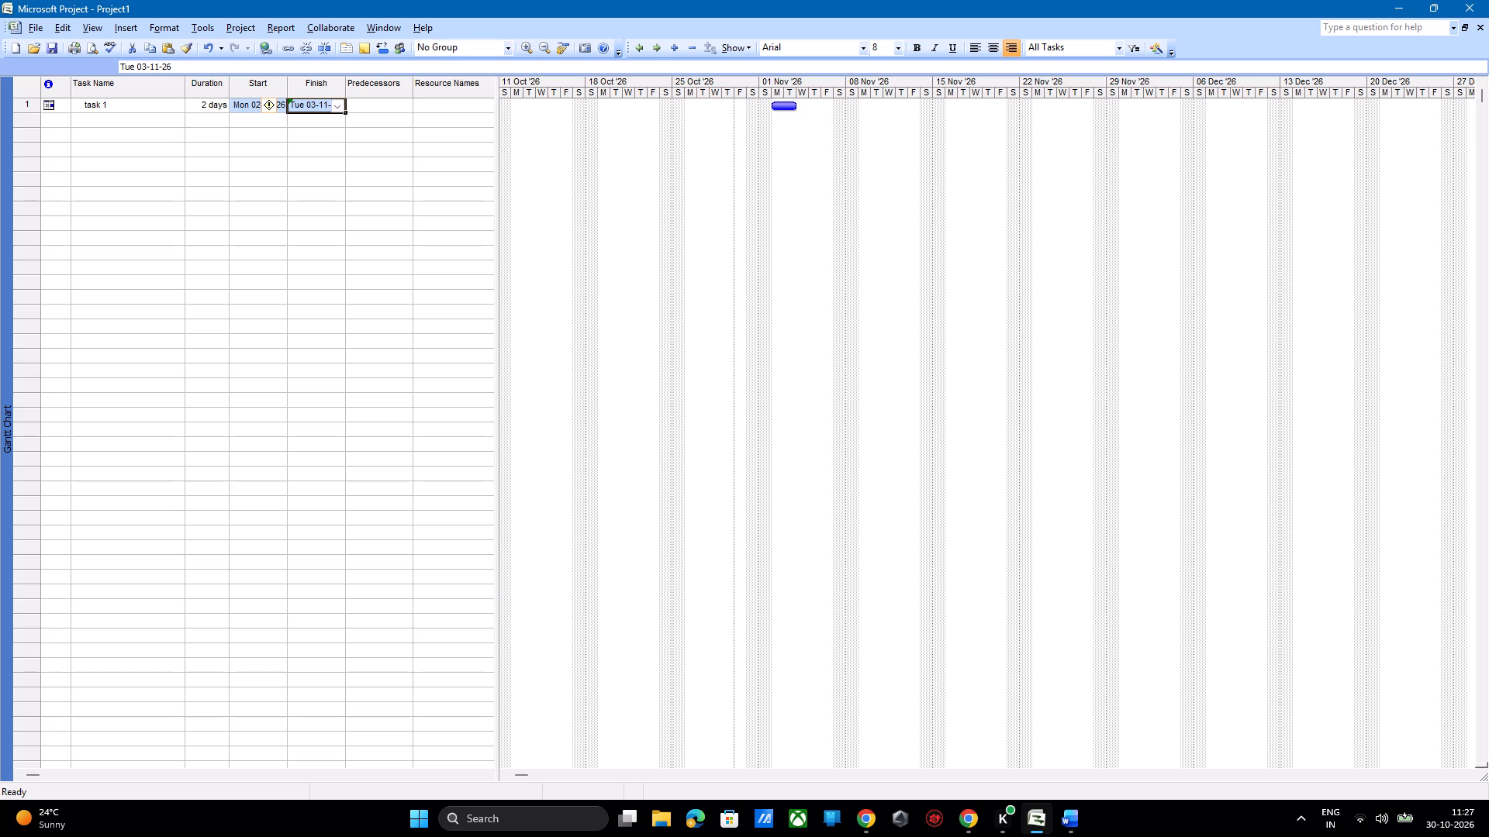
left_click(348, 138)
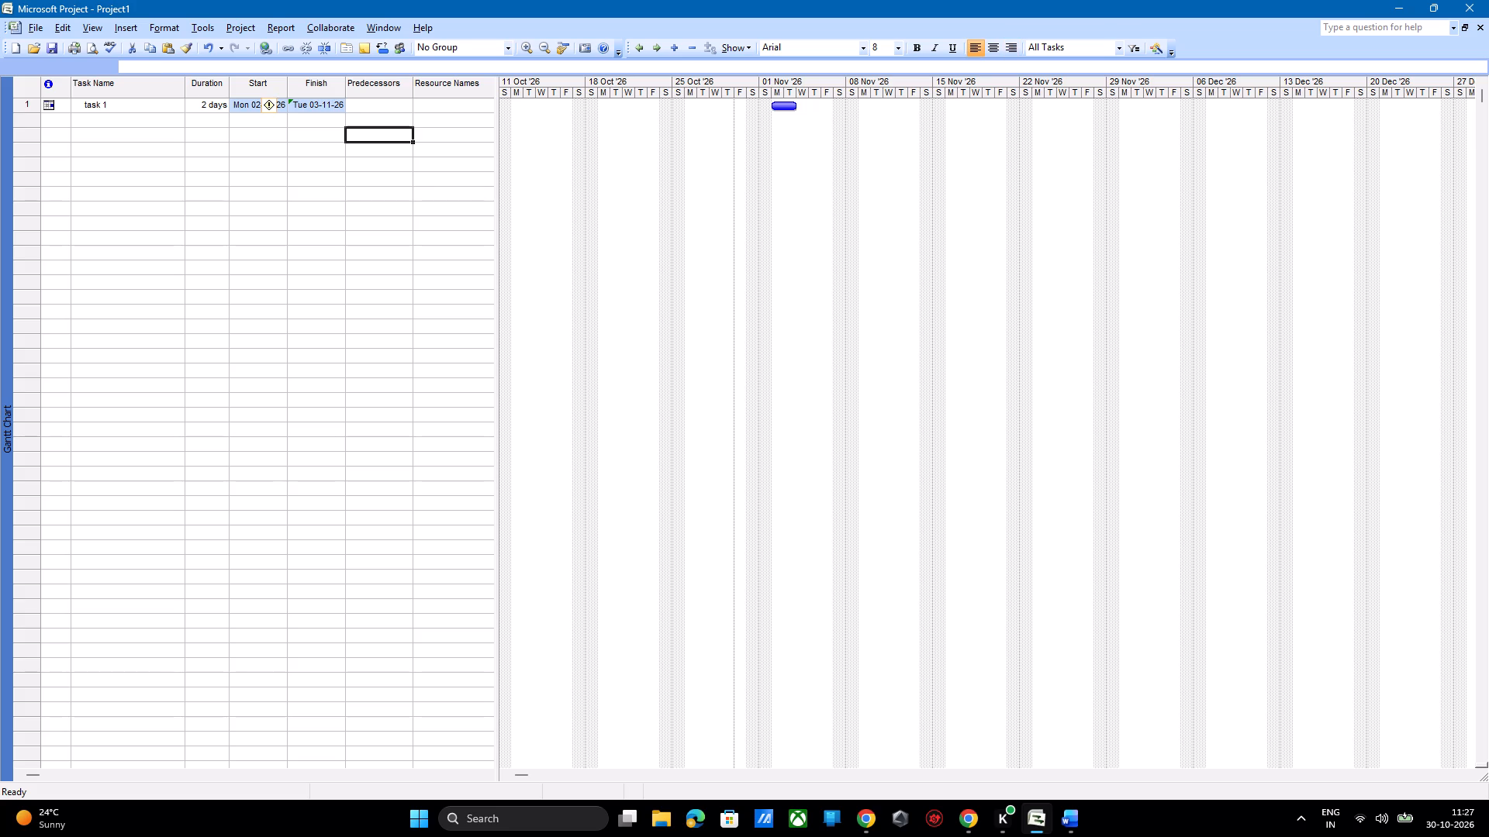
left_click(333, 106)
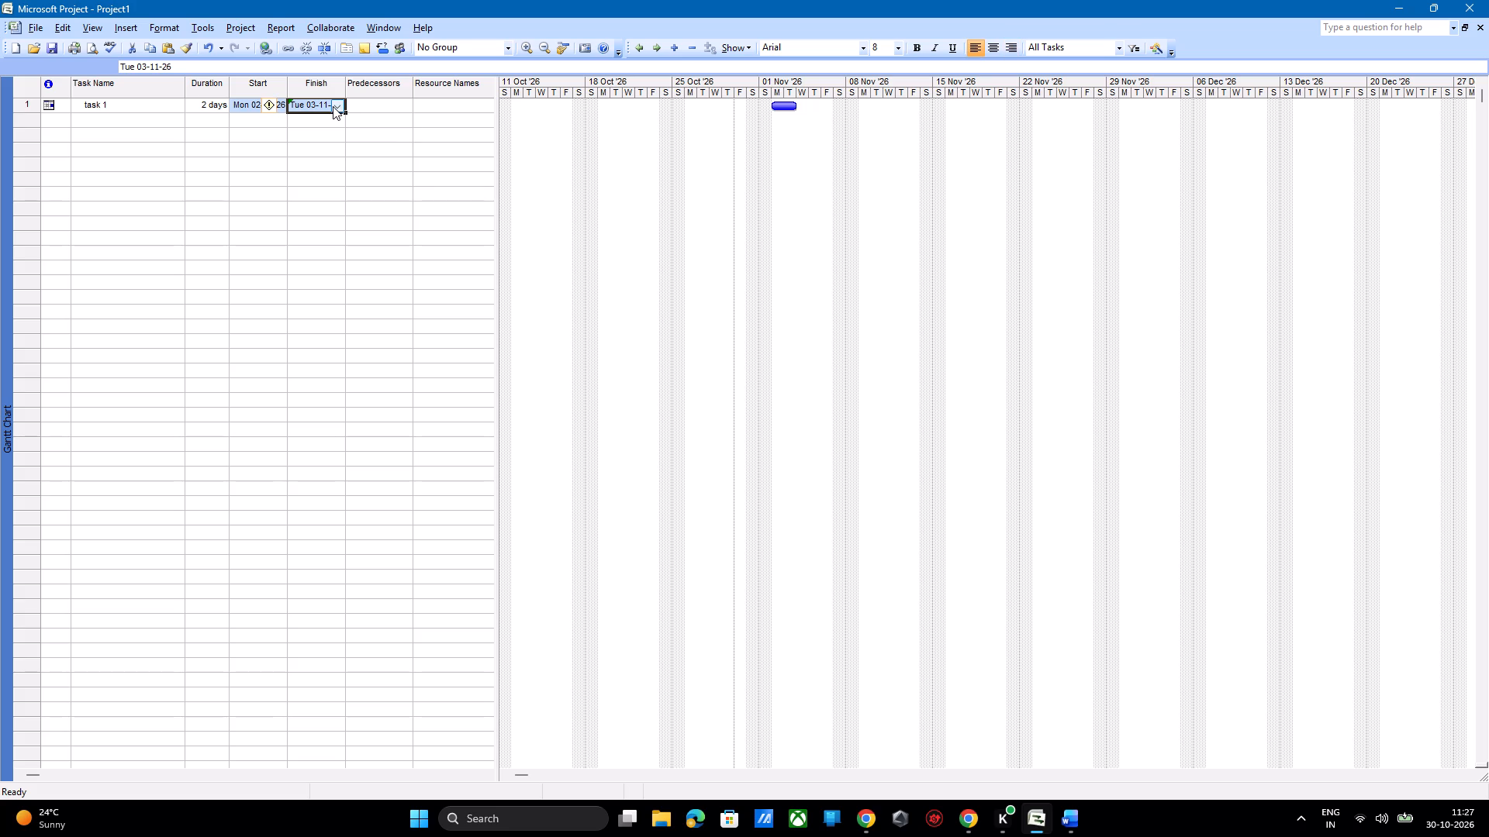
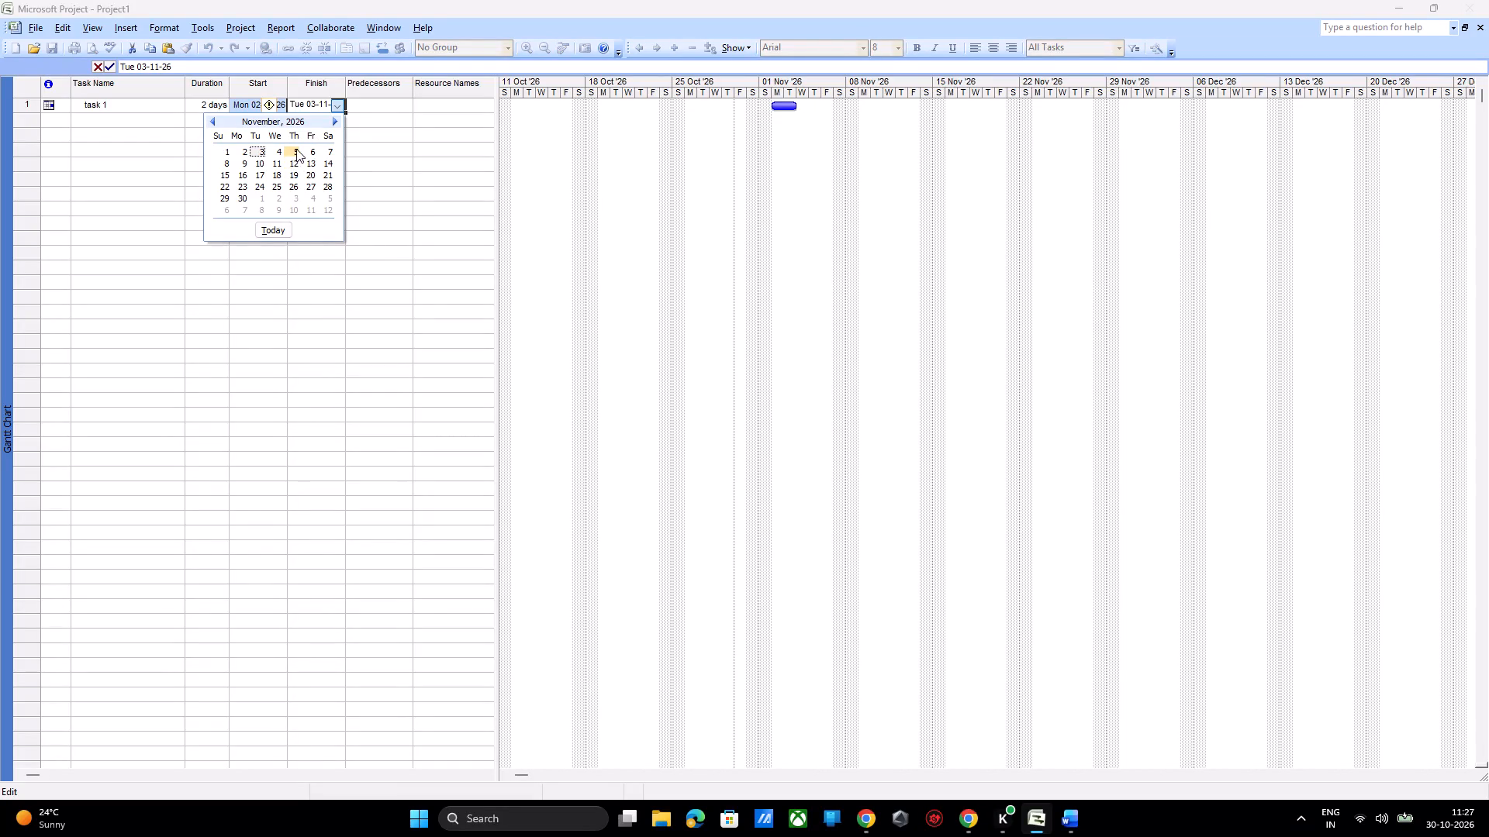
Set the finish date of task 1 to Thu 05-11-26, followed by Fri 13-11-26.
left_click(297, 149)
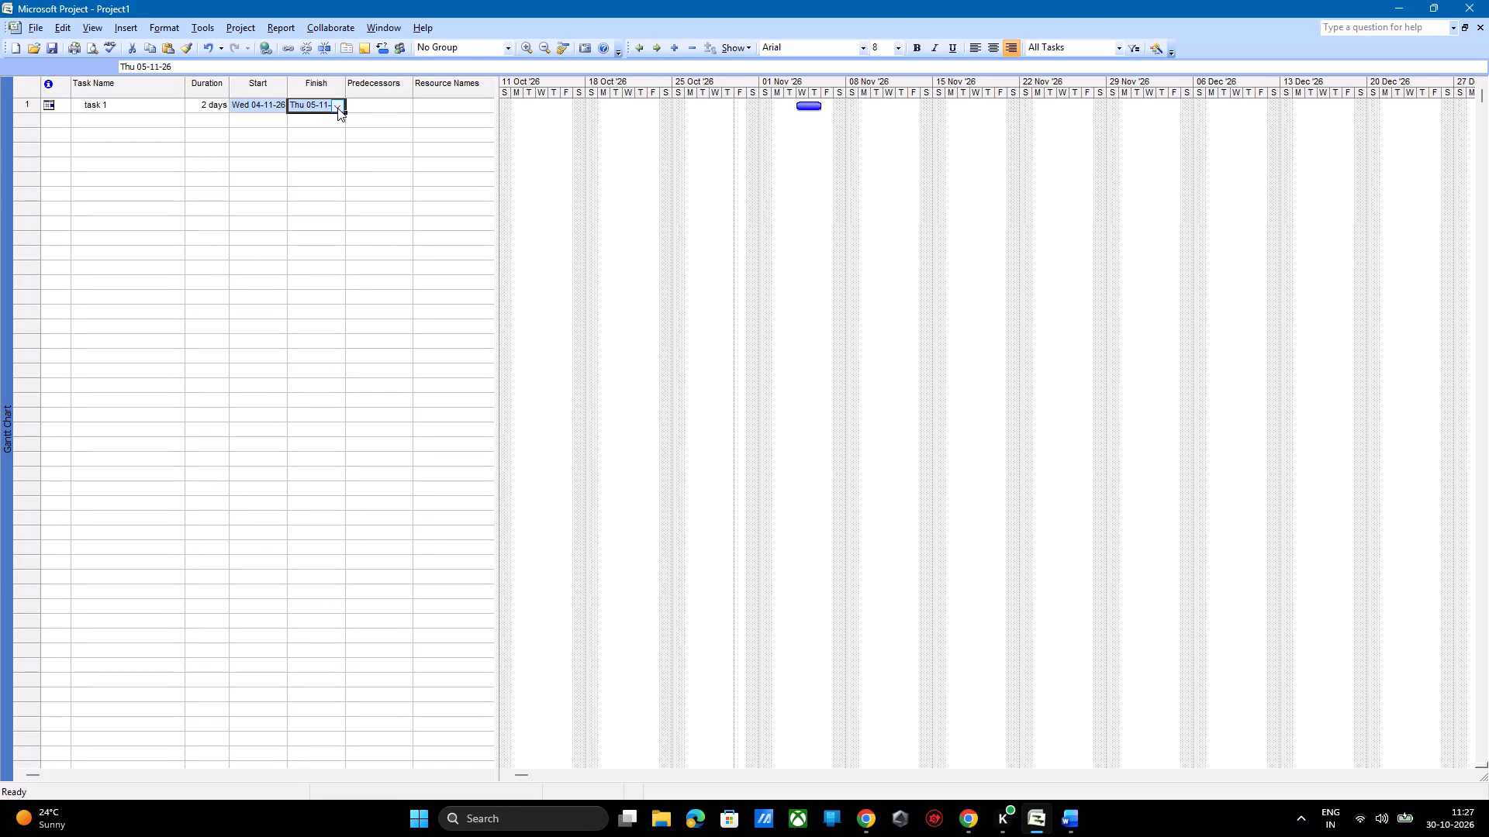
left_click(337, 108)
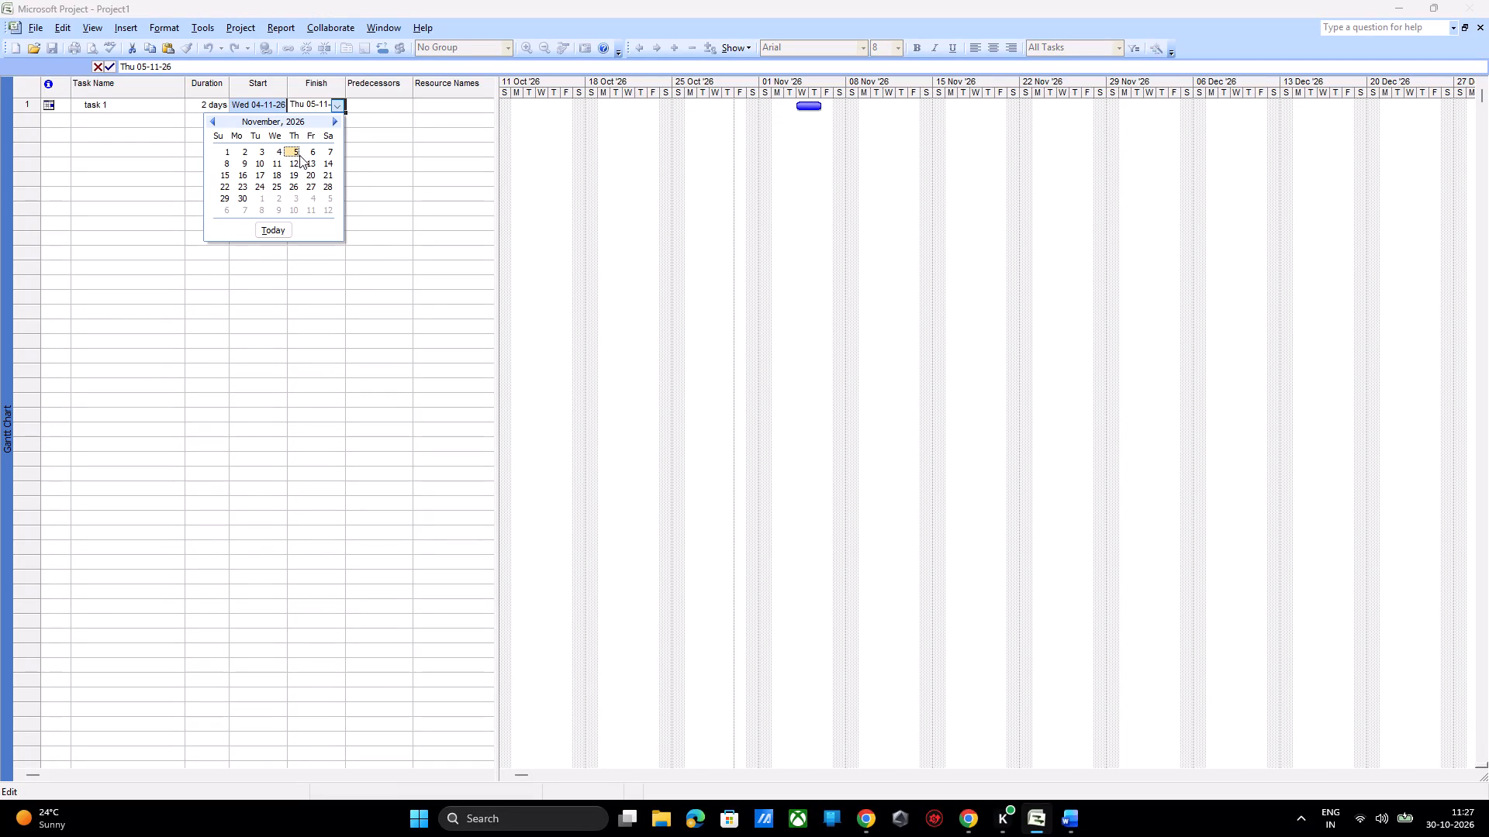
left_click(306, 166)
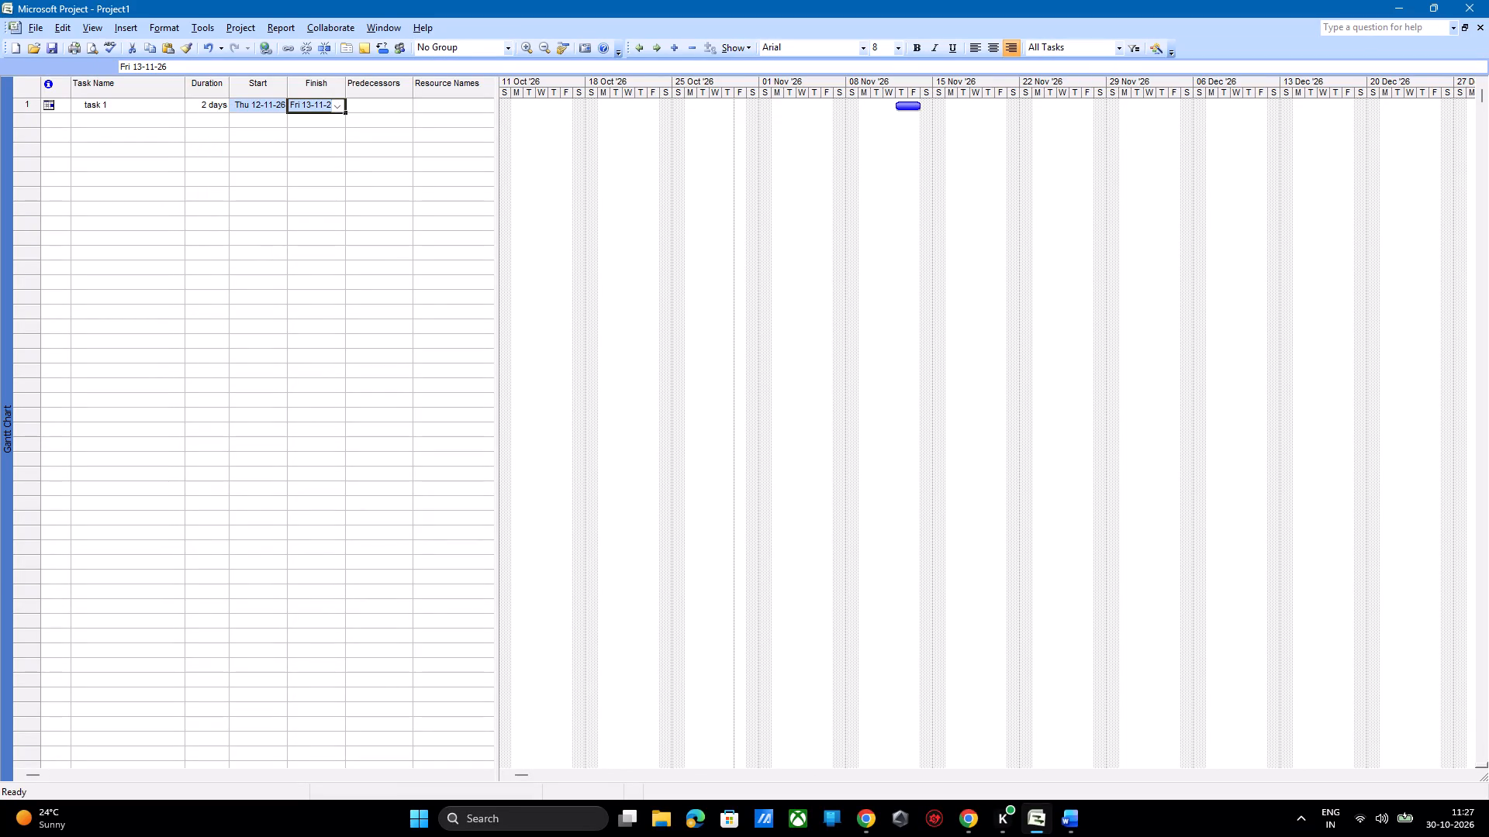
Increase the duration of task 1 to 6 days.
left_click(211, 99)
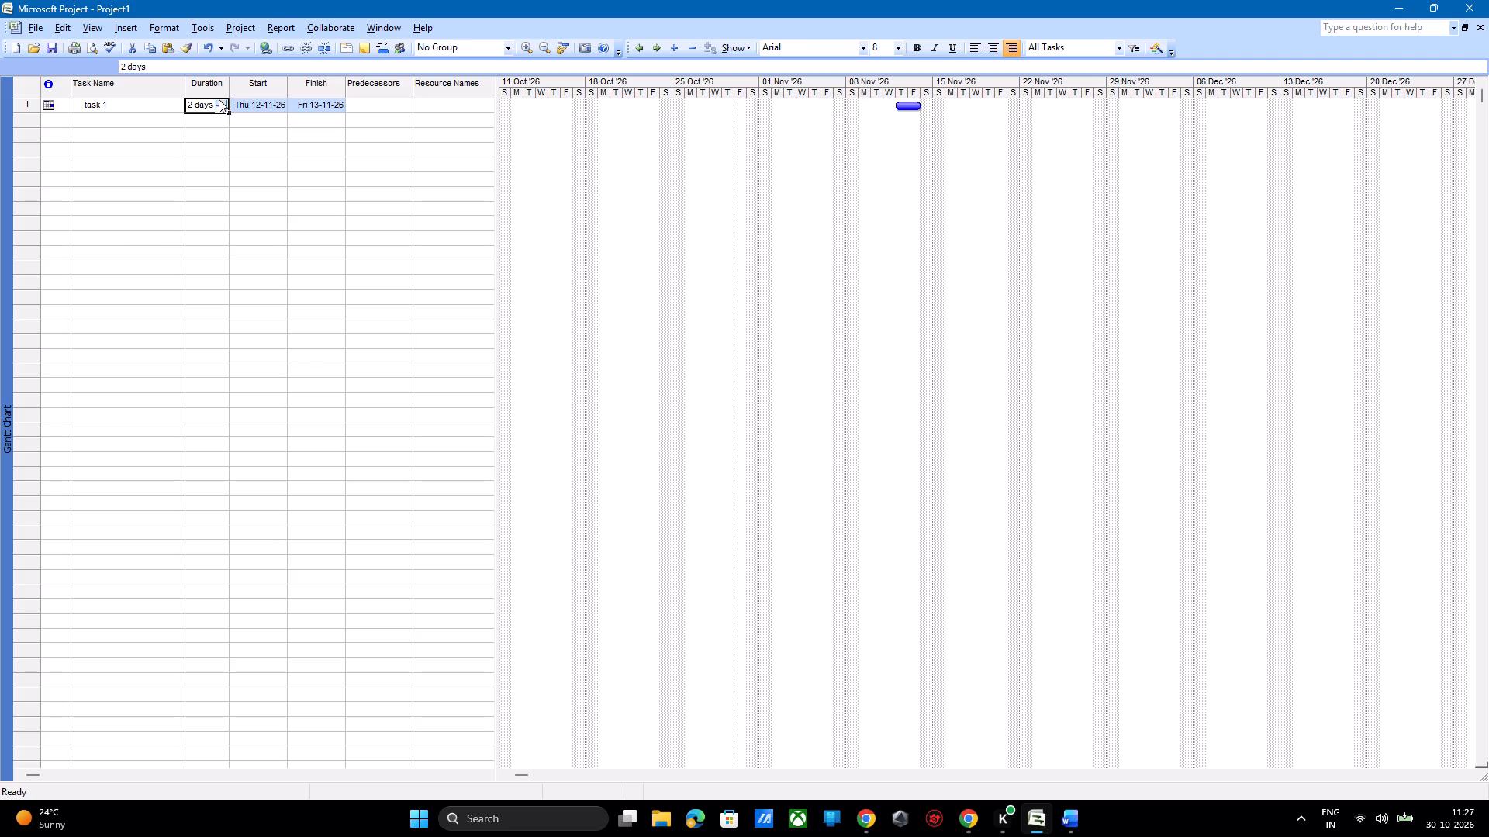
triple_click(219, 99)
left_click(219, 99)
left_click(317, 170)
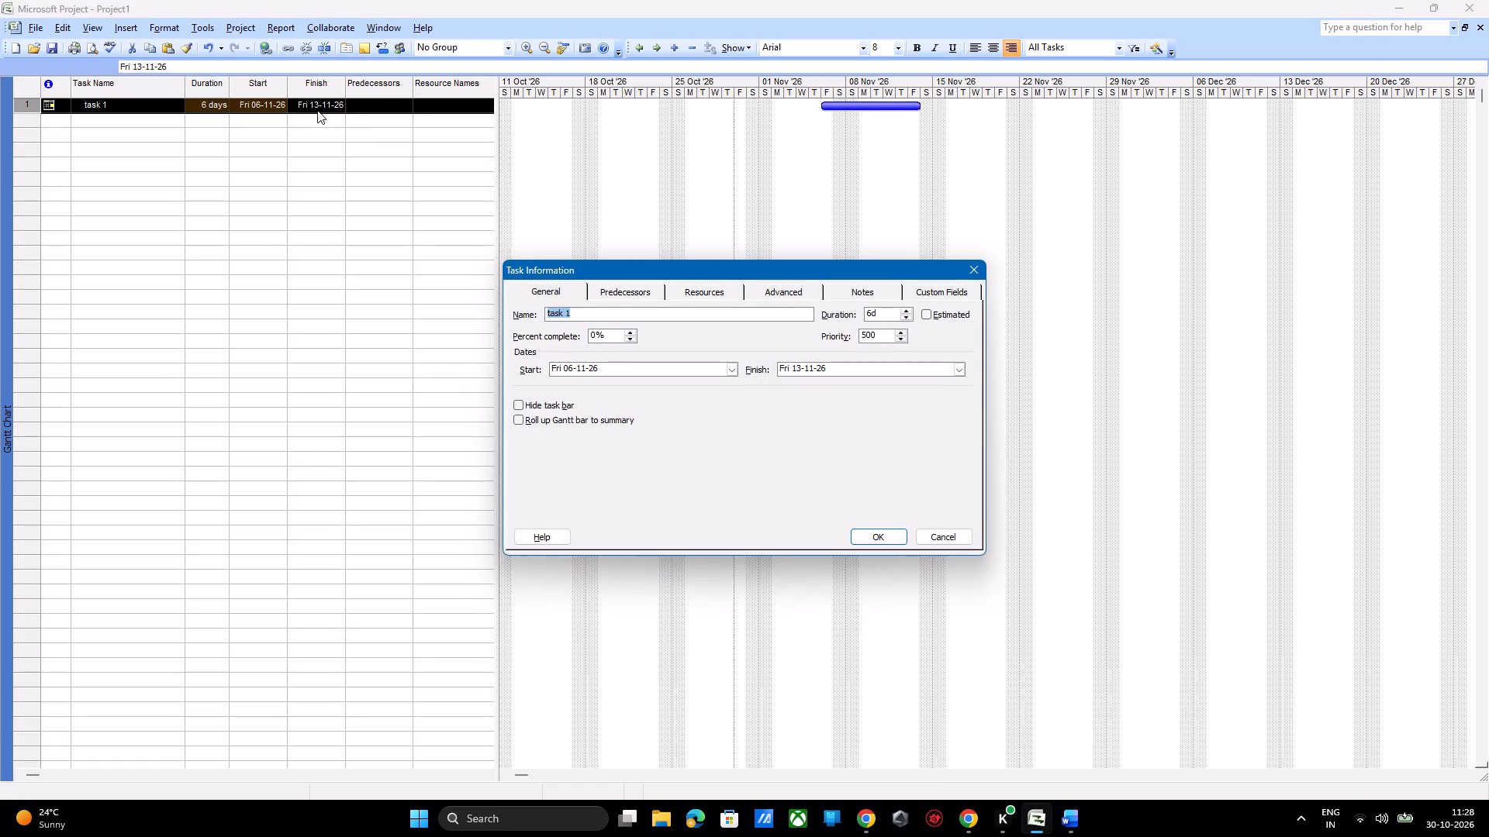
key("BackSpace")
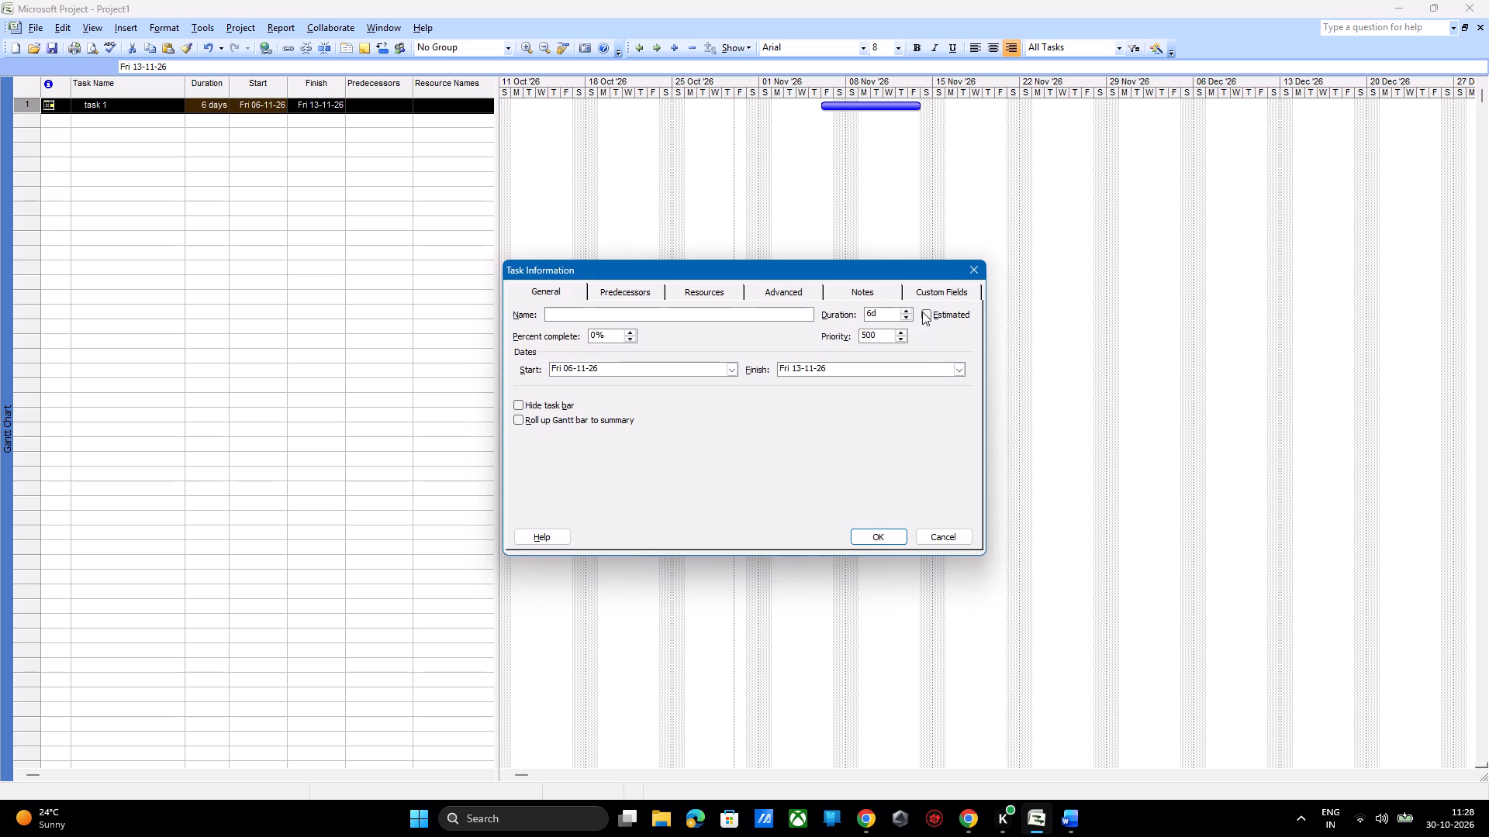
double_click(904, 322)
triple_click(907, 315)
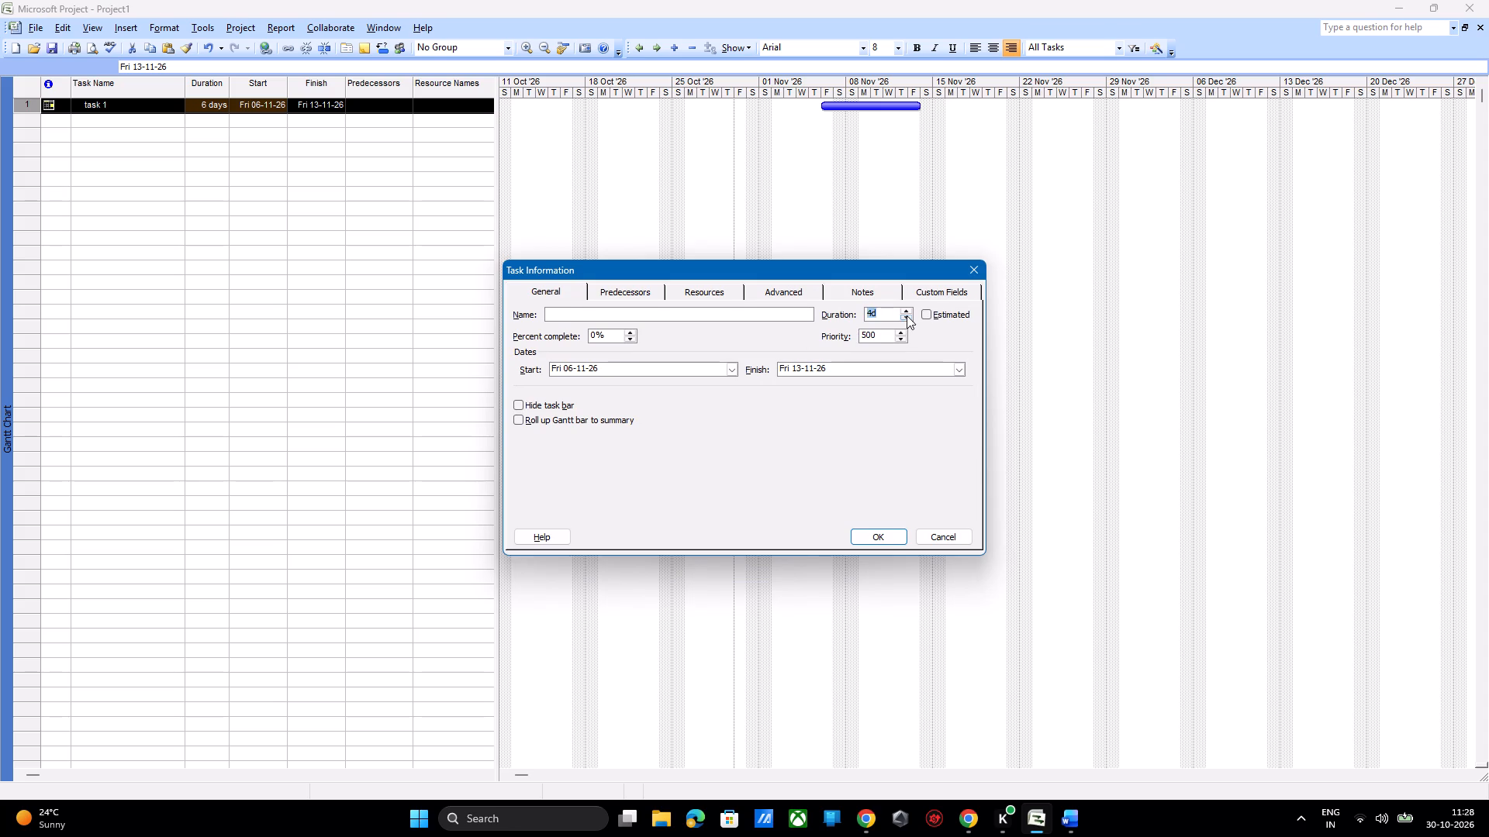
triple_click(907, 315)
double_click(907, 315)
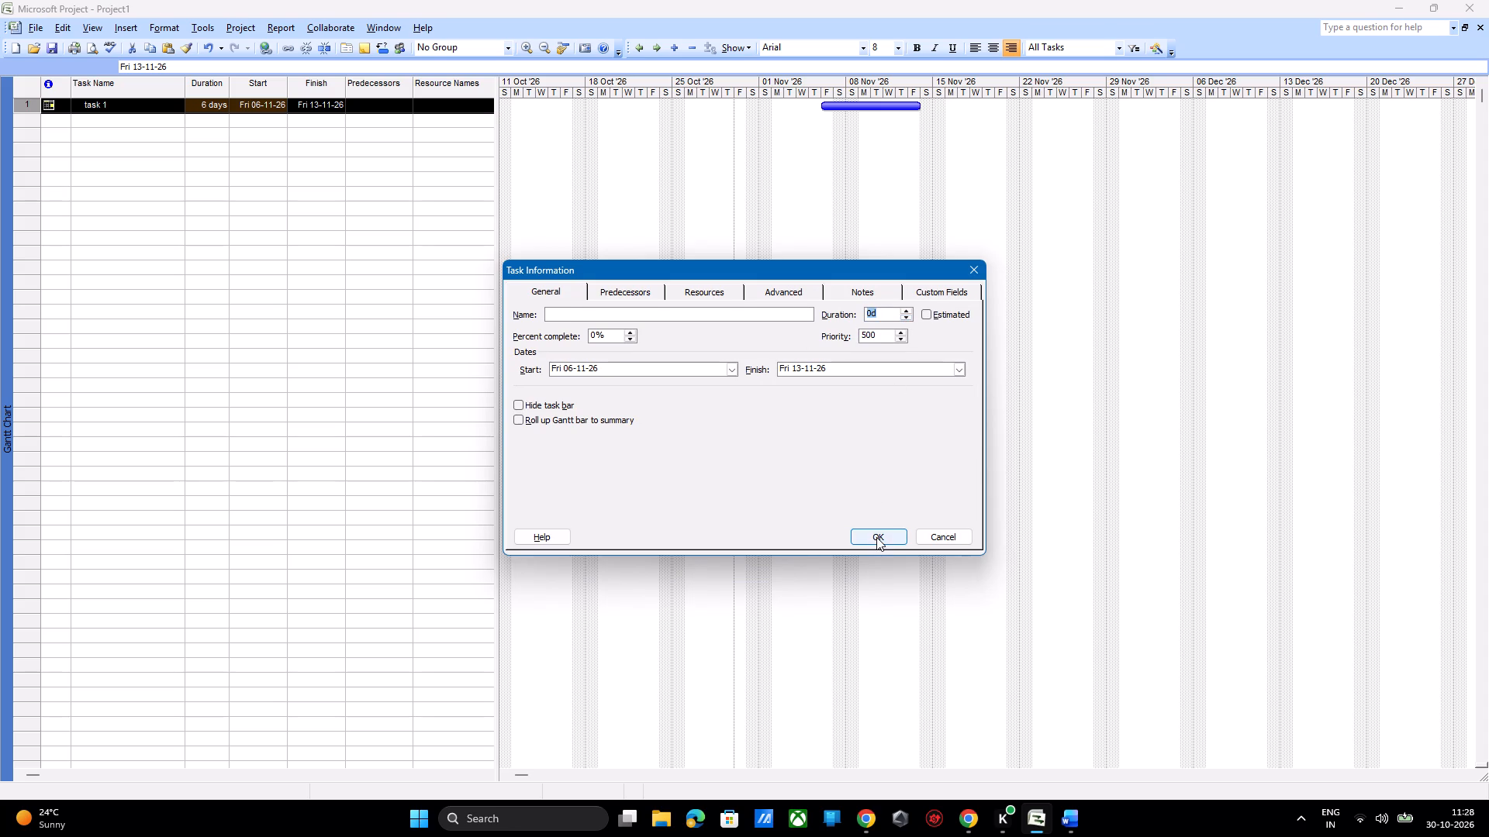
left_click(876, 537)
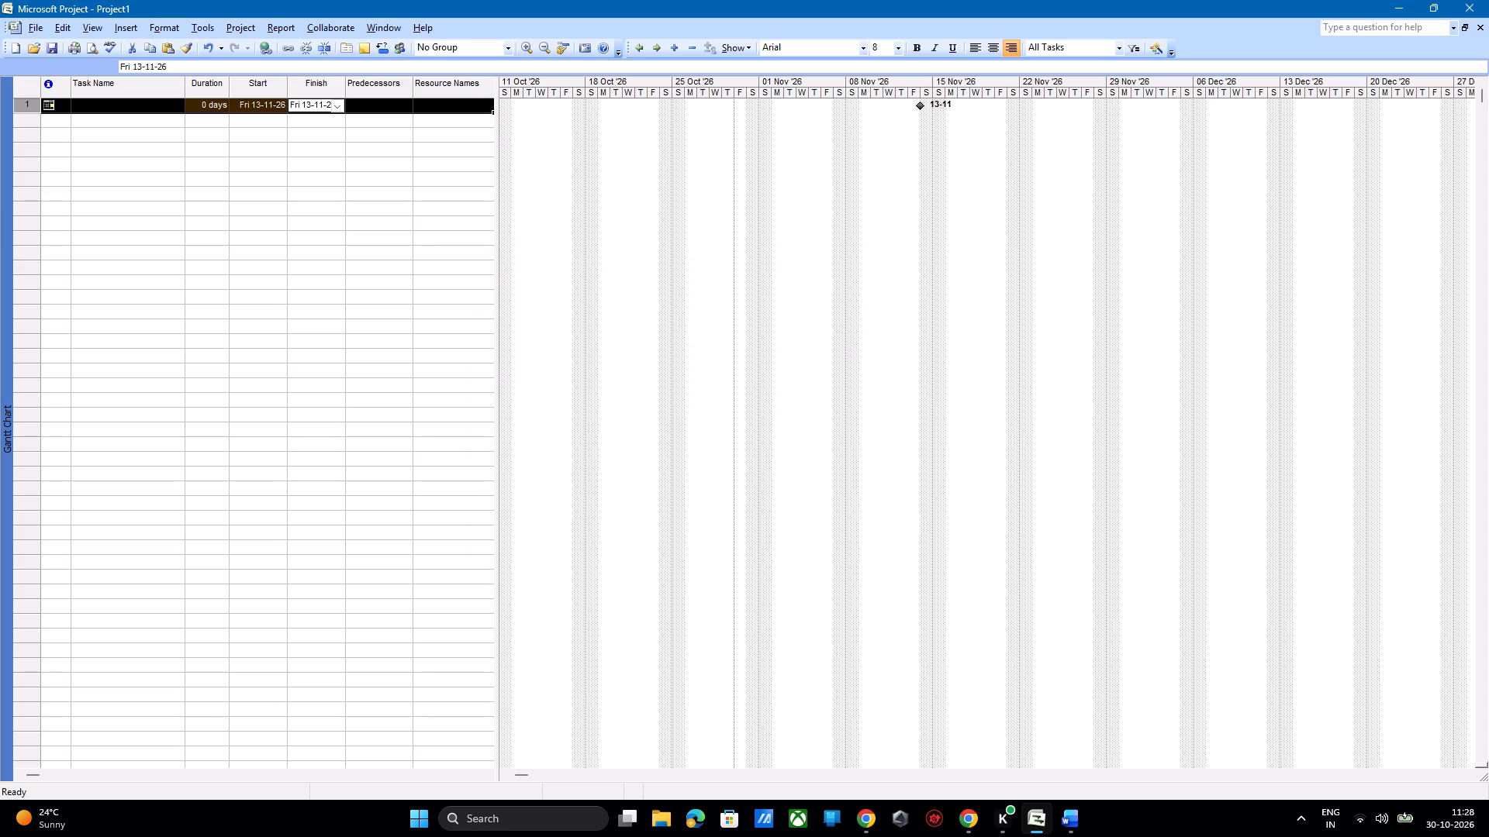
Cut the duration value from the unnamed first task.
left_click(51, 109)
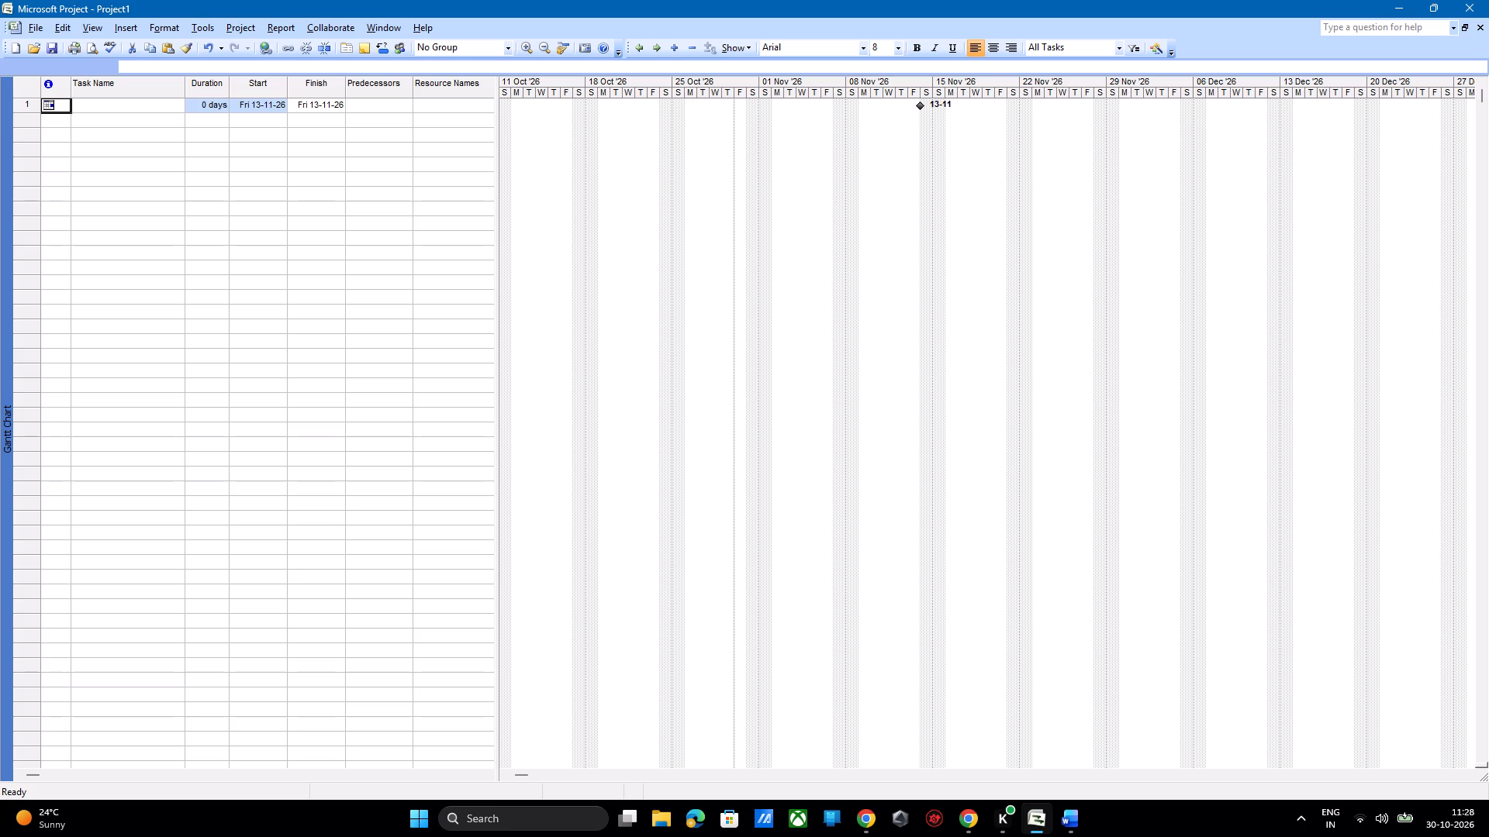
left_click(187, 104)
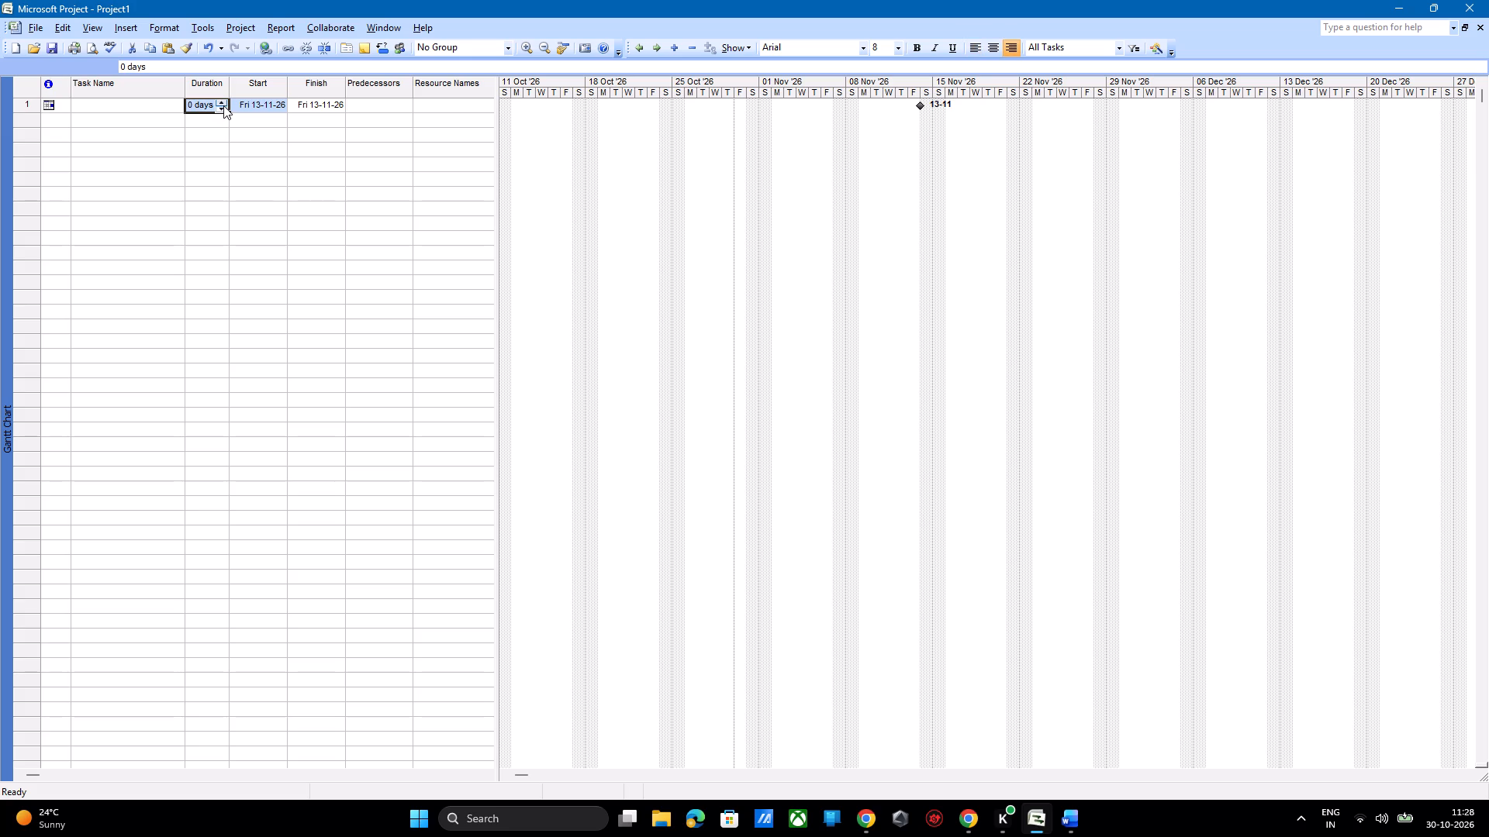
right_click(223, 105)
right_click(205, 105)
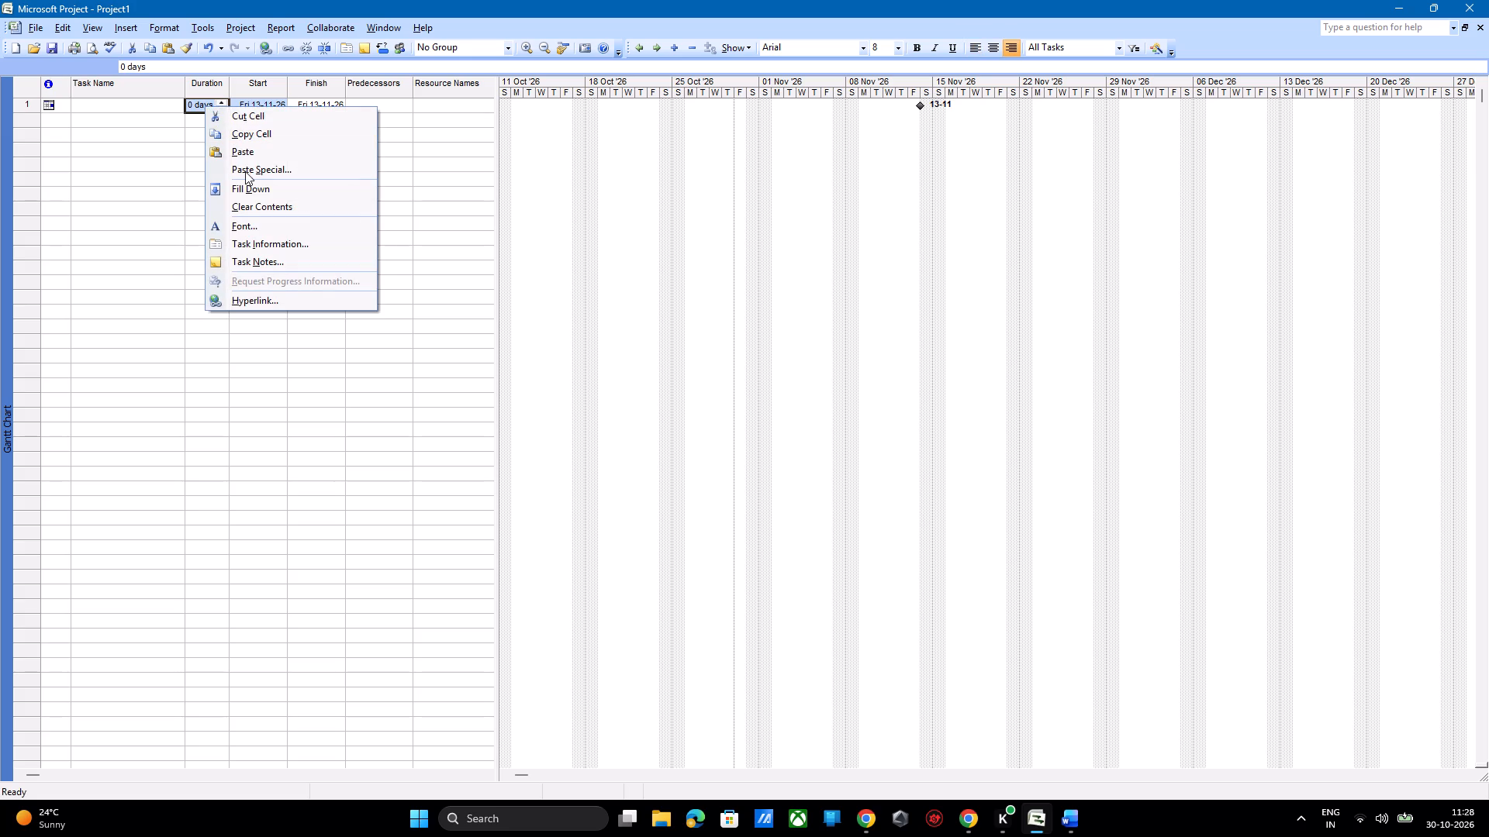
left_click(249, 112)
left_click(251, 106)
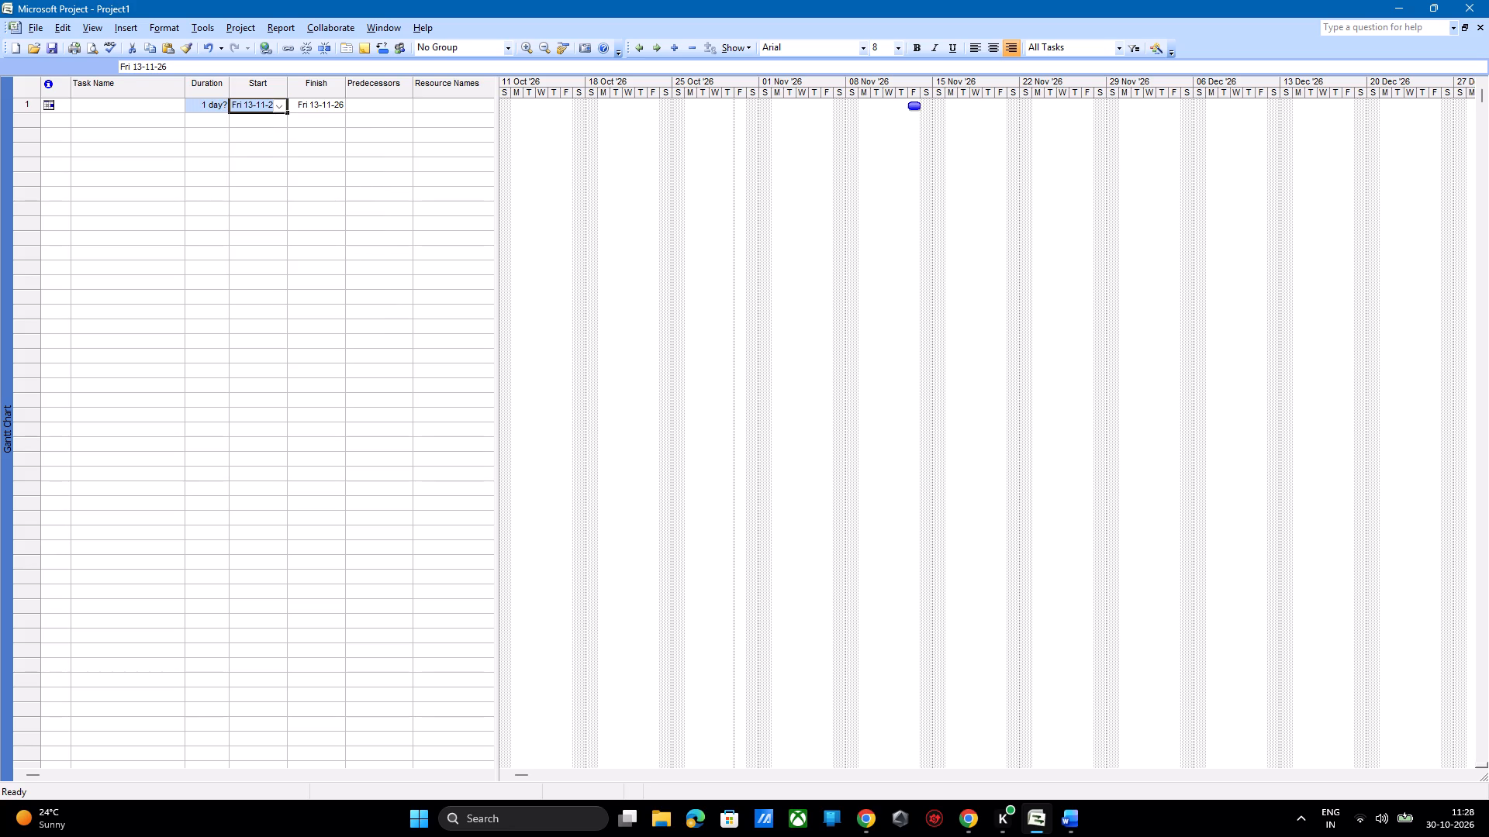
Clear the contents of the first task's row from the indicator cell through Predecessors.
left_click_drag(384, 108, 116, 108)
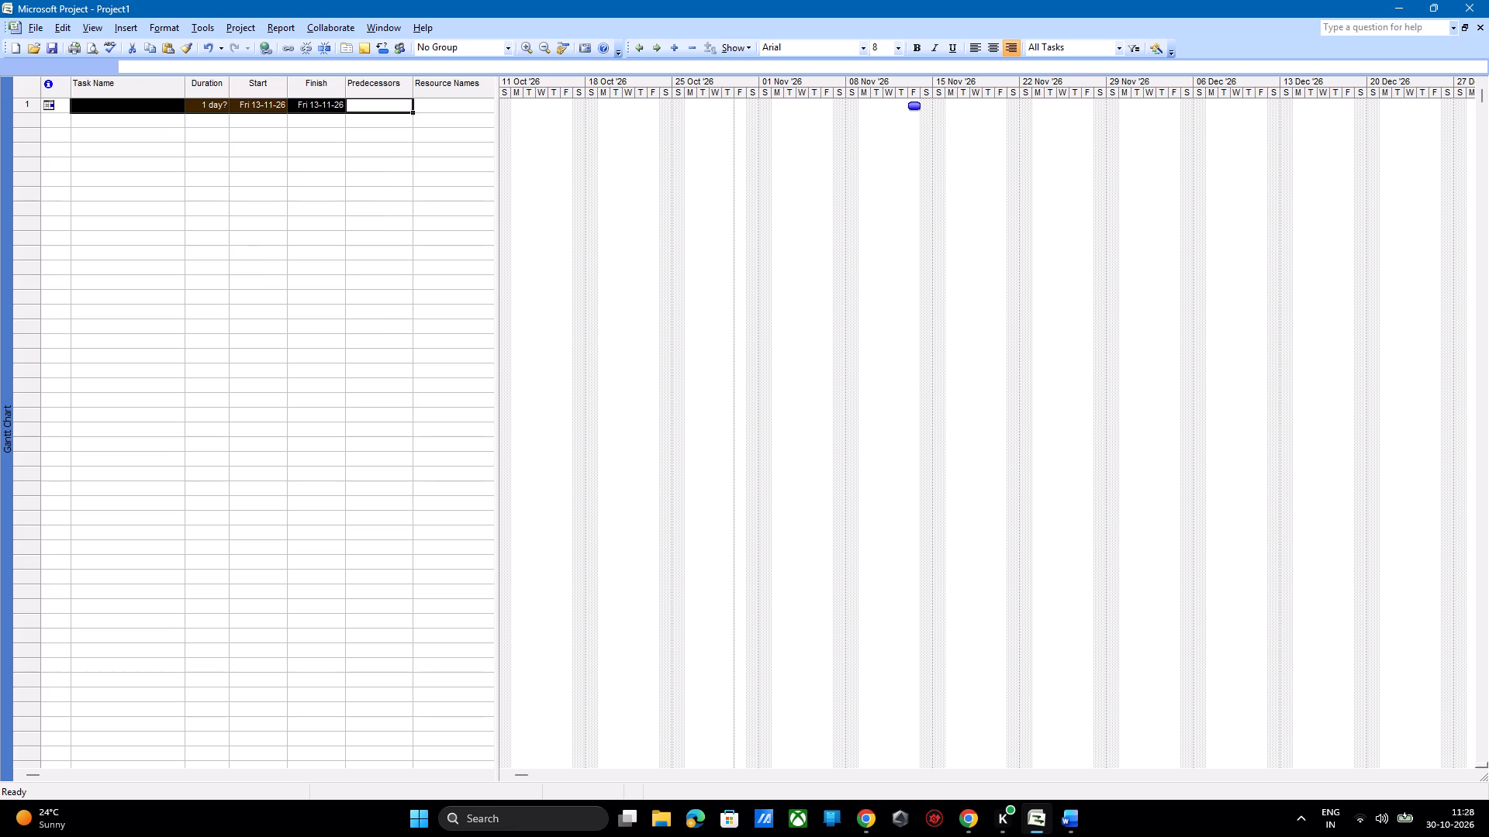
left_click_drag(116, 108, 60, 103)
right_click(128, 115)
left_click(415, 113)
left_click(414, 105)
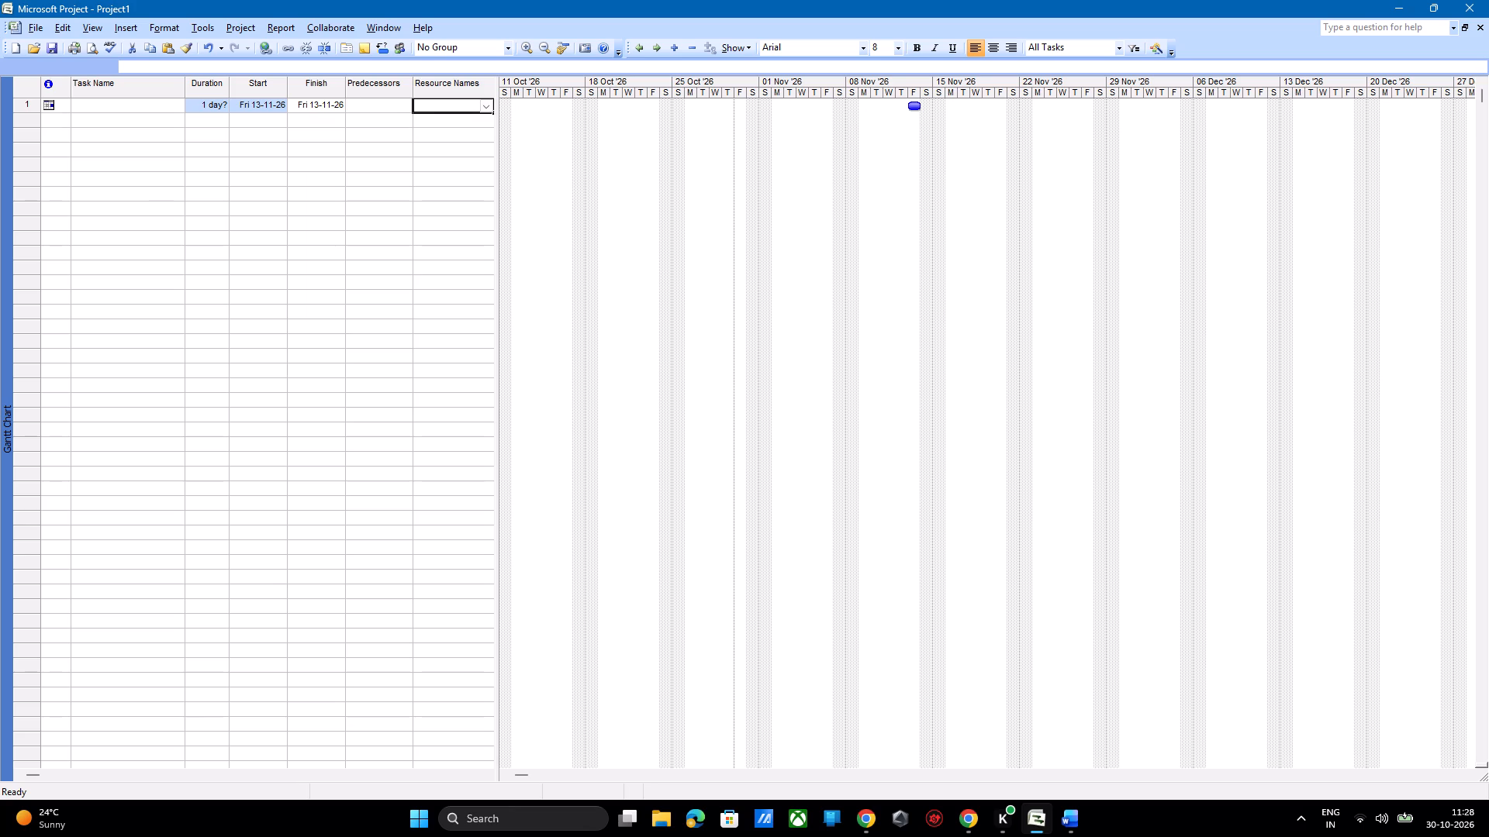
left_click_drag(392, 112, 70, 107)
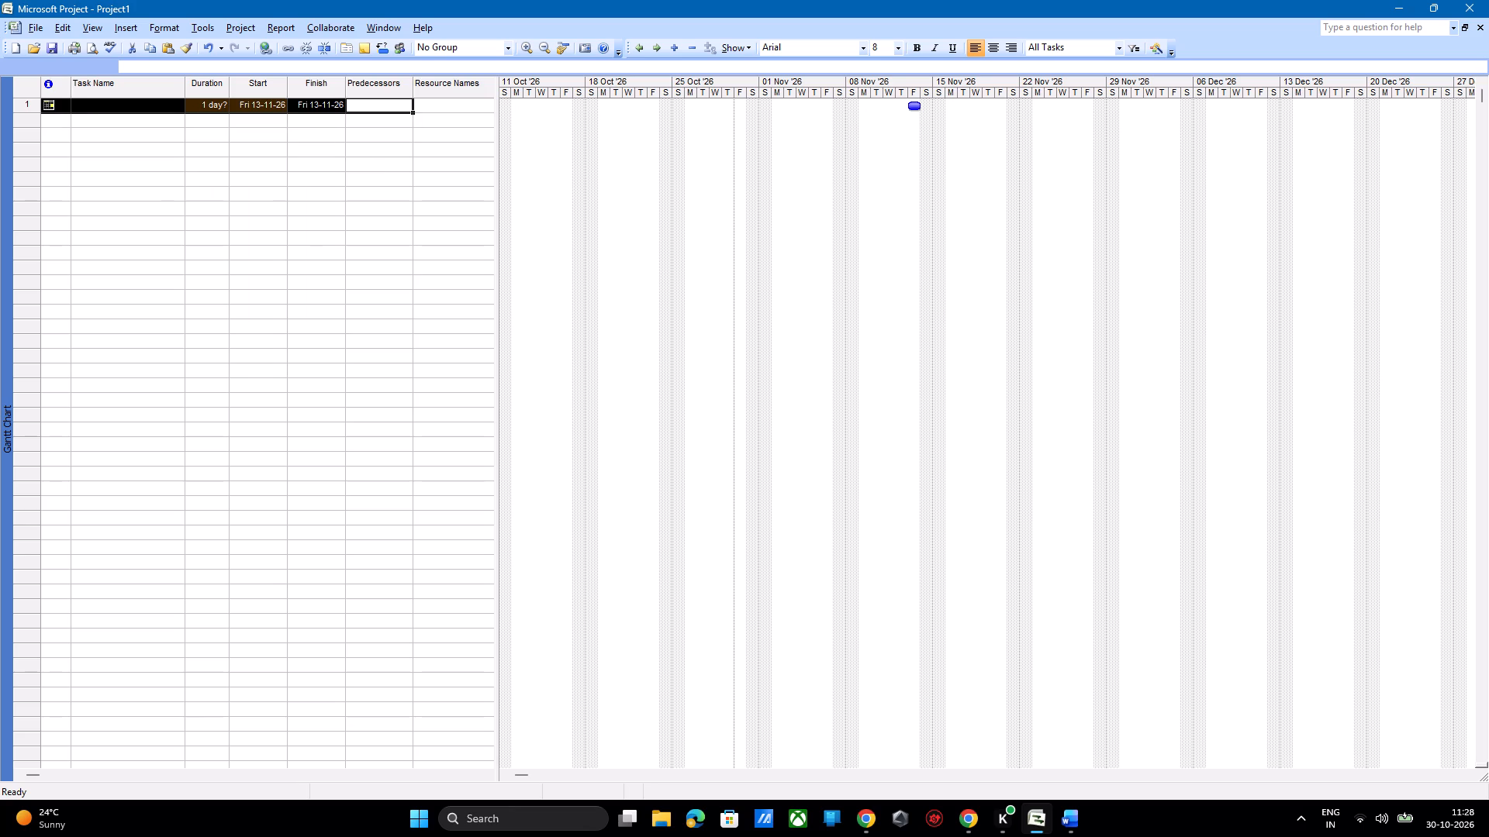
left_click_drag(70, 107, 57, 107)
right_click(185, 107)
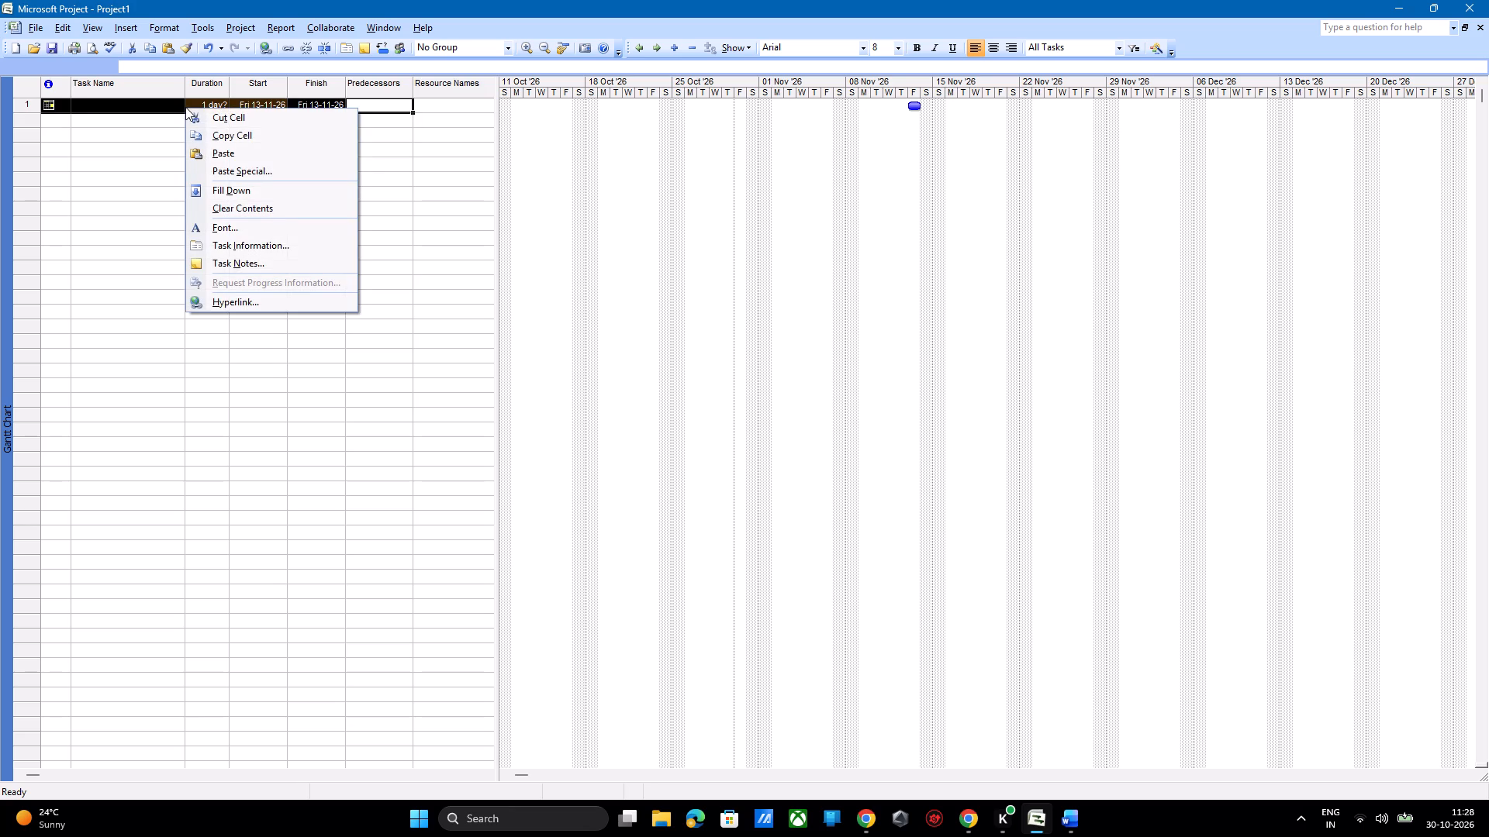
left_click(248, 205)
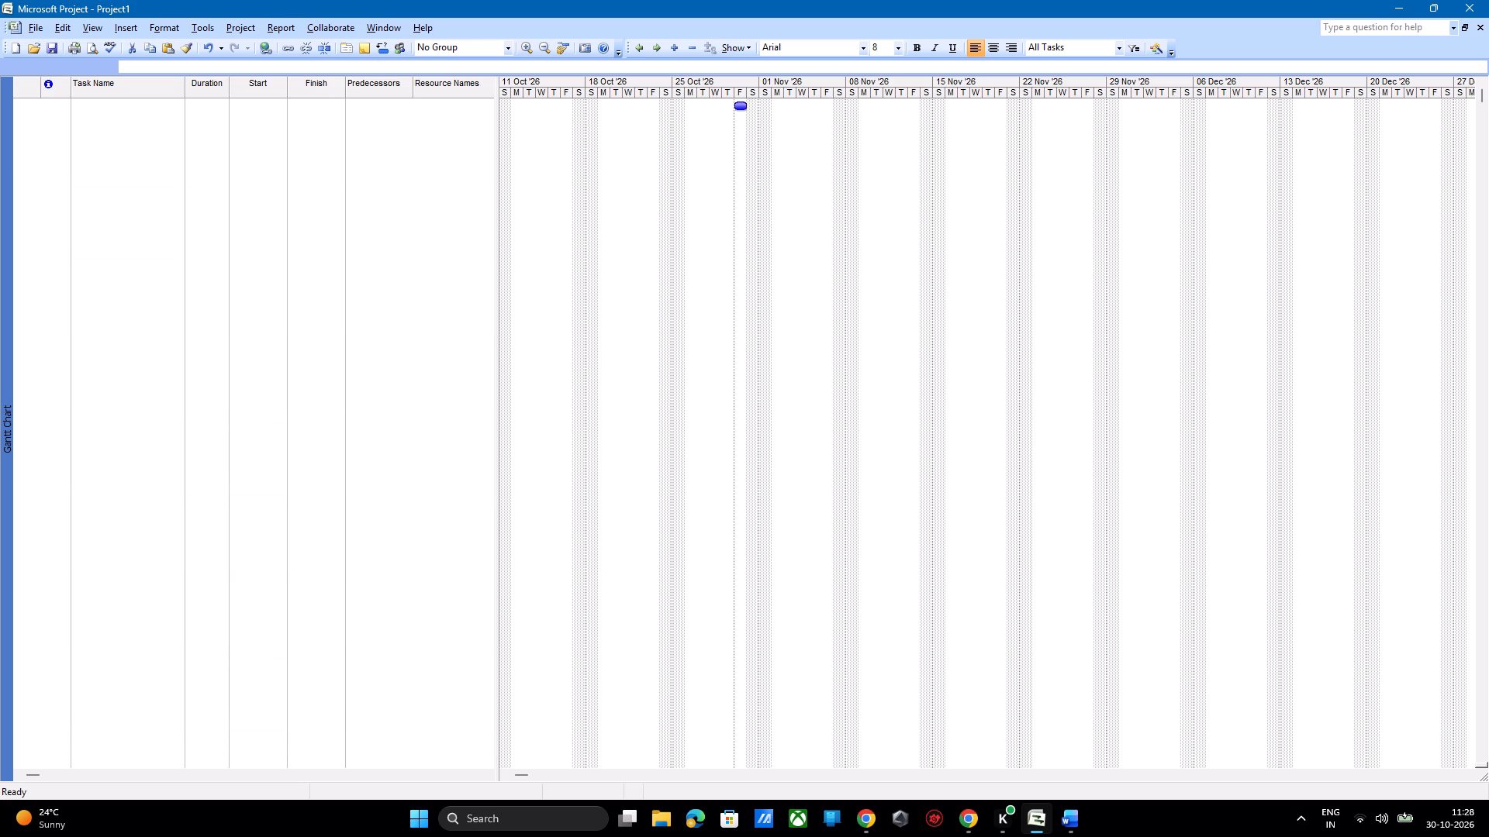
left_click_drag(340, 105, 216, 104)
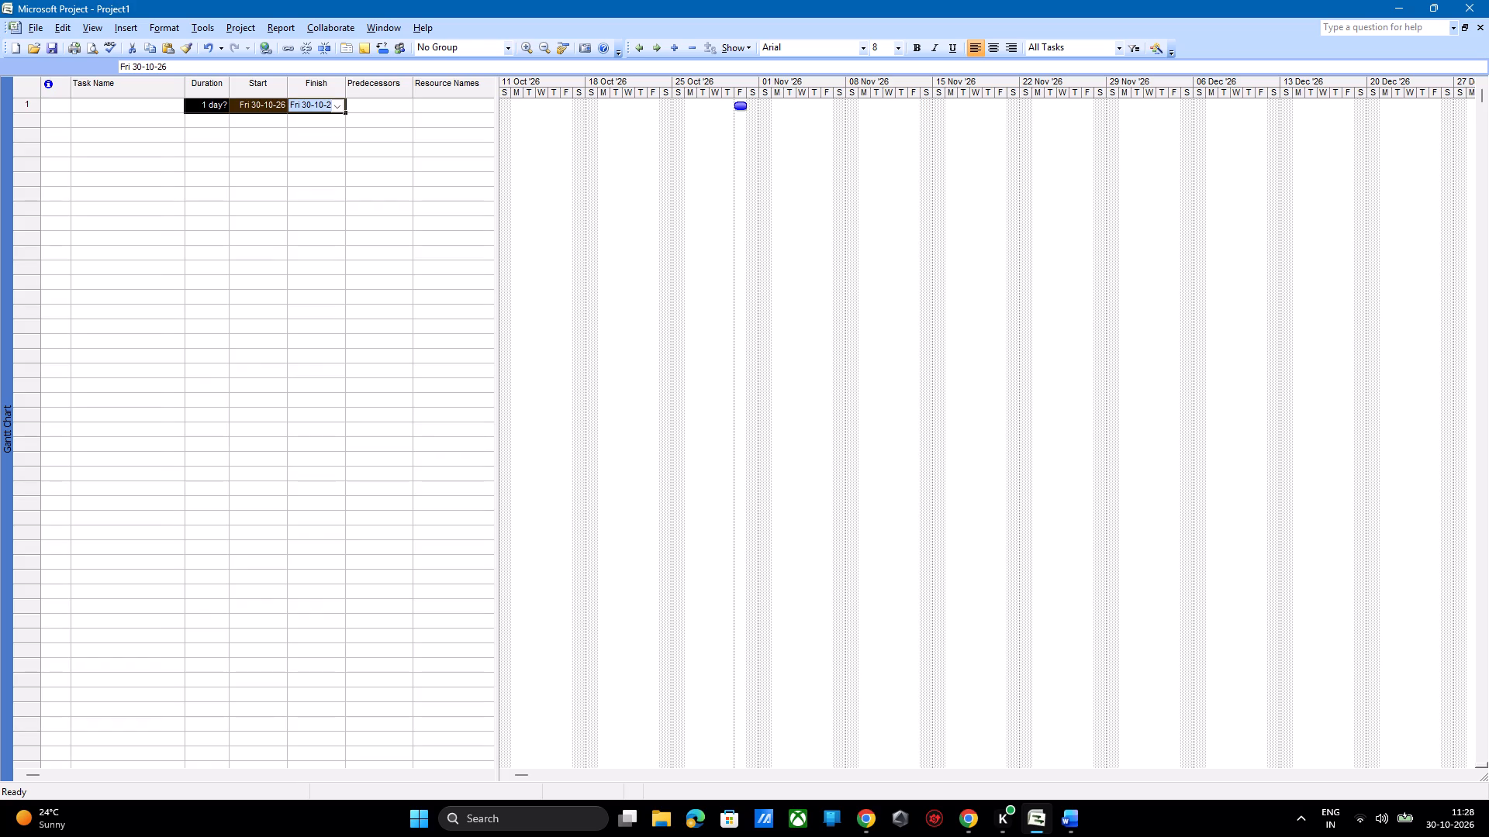
Create a new blank project.
left_click(37, 29)
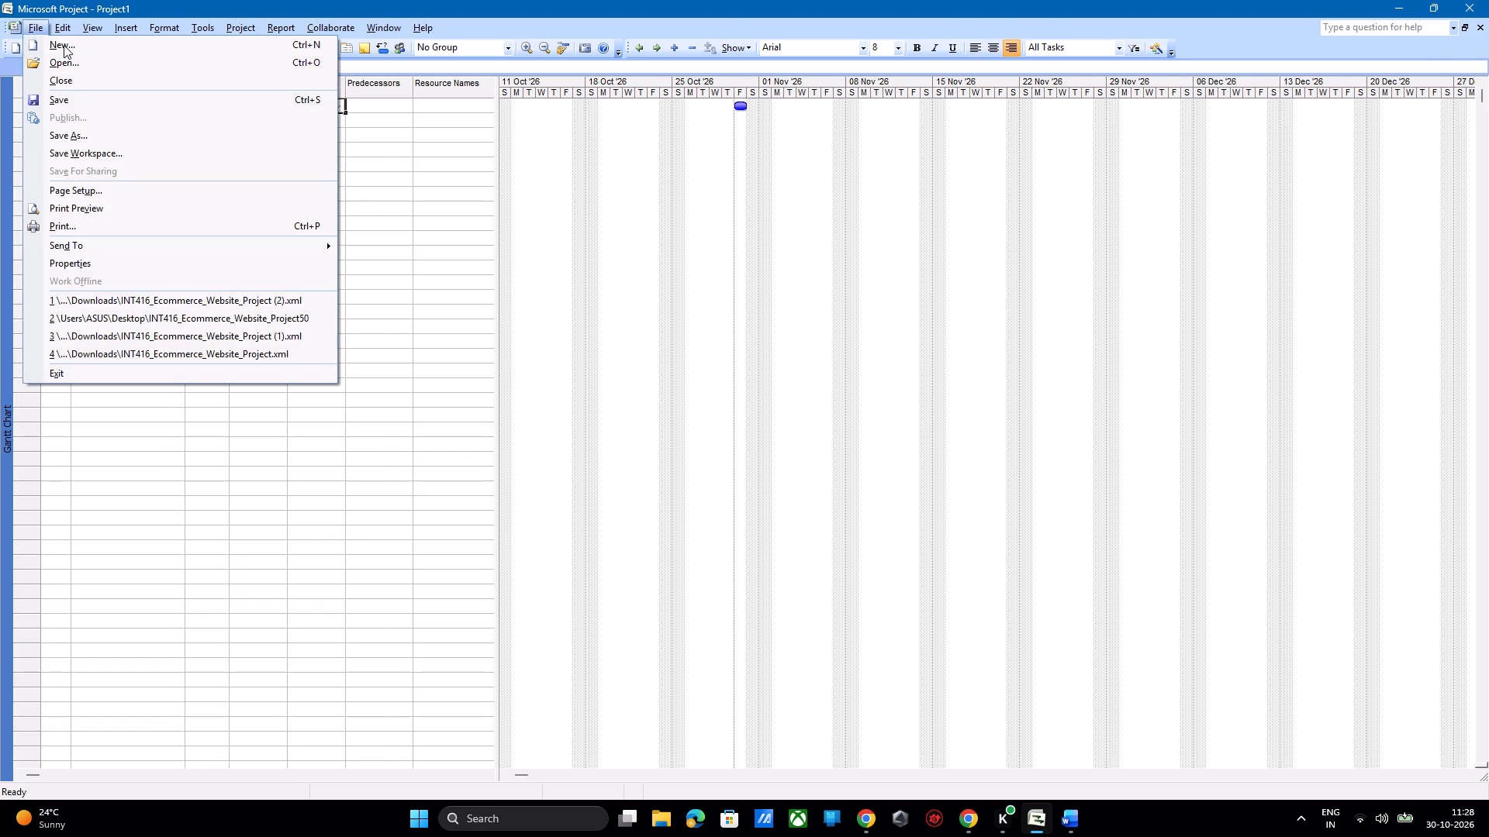
left_click(64, 45)
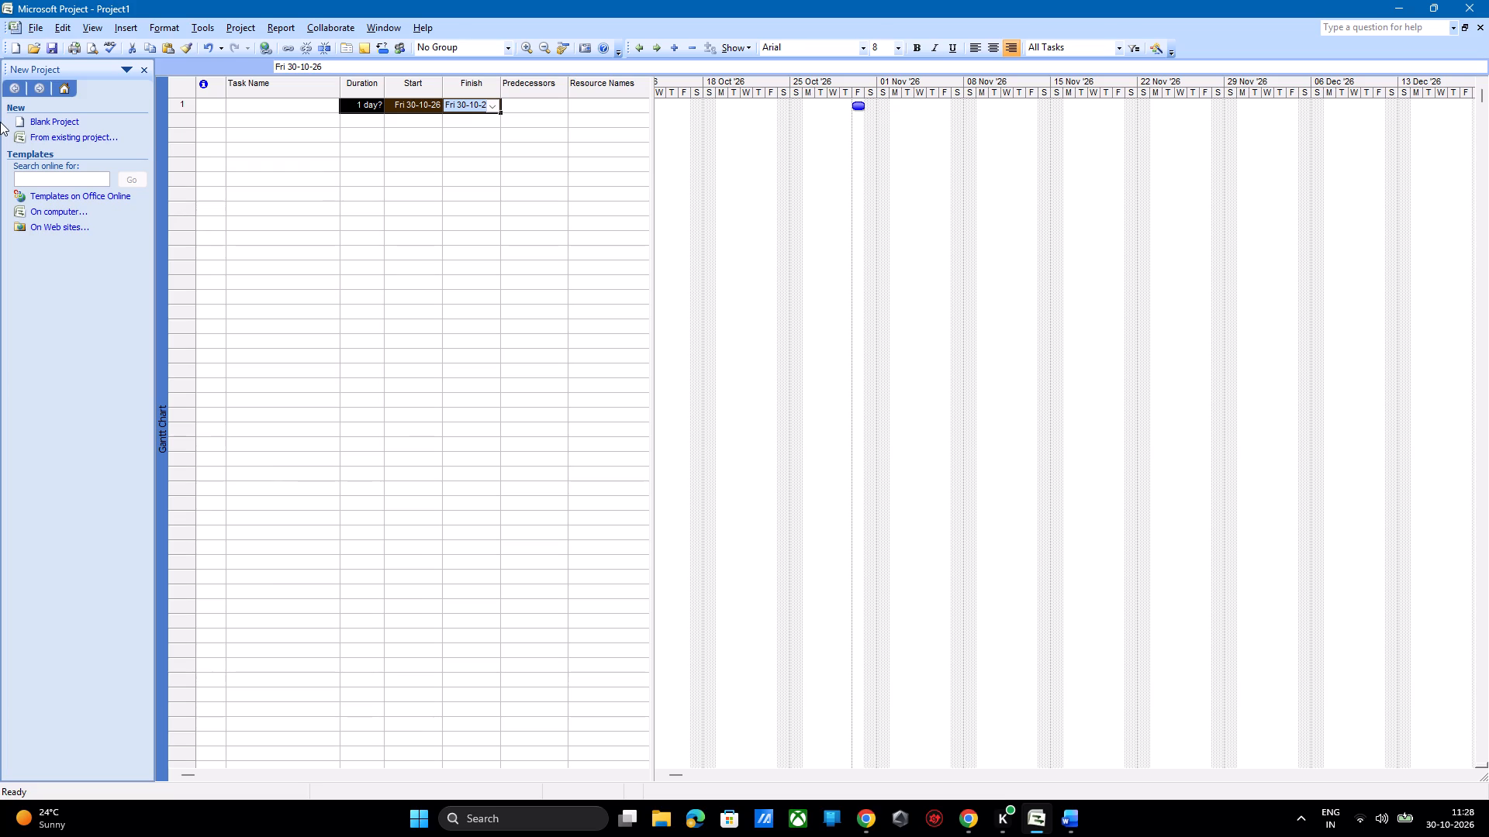
left_click(40, 117)
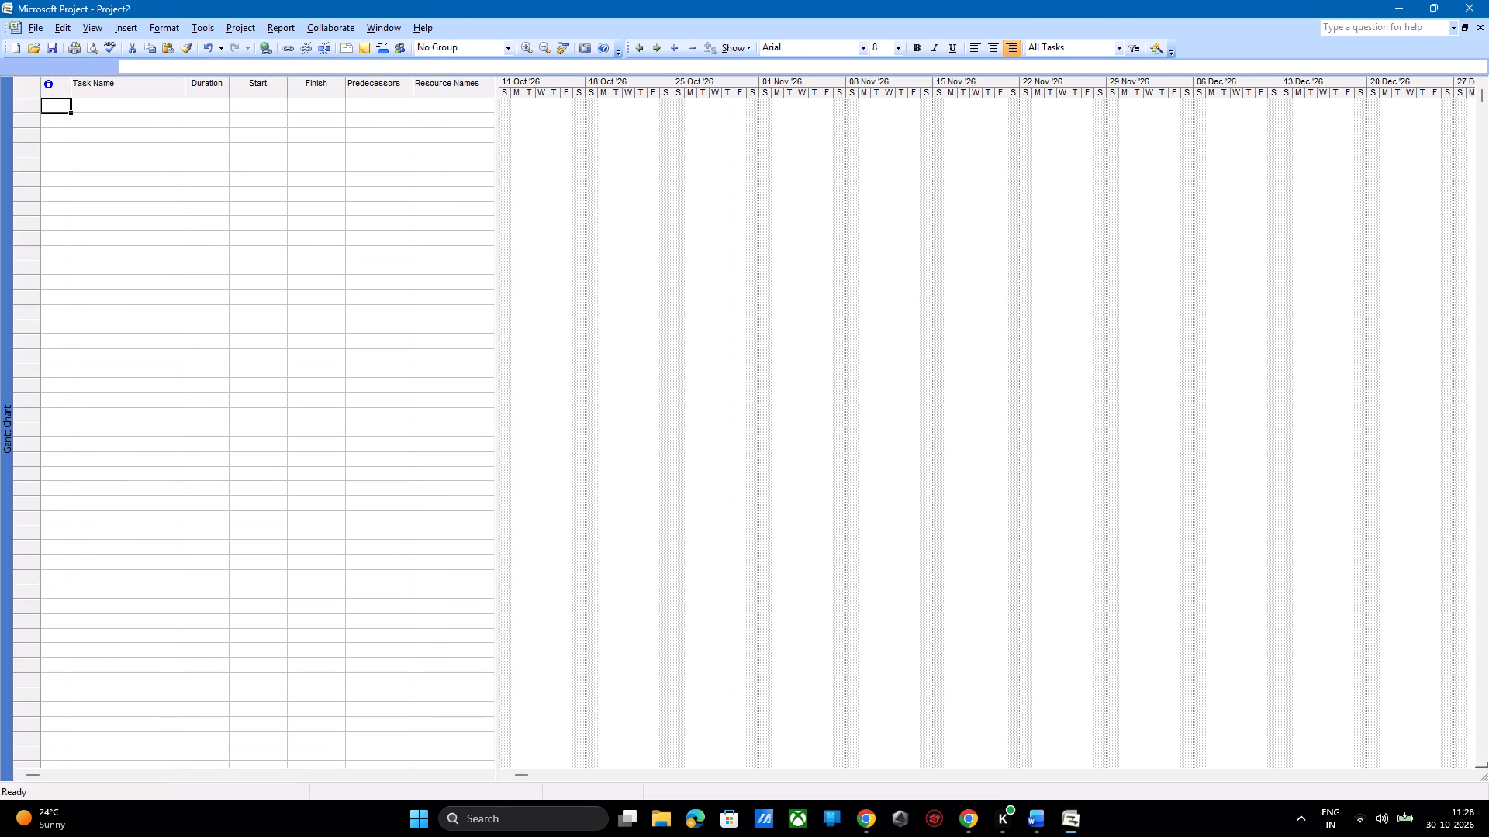
Add a first task named "Project Initiation Summary" in the empty first row.
double_click(102, 111)
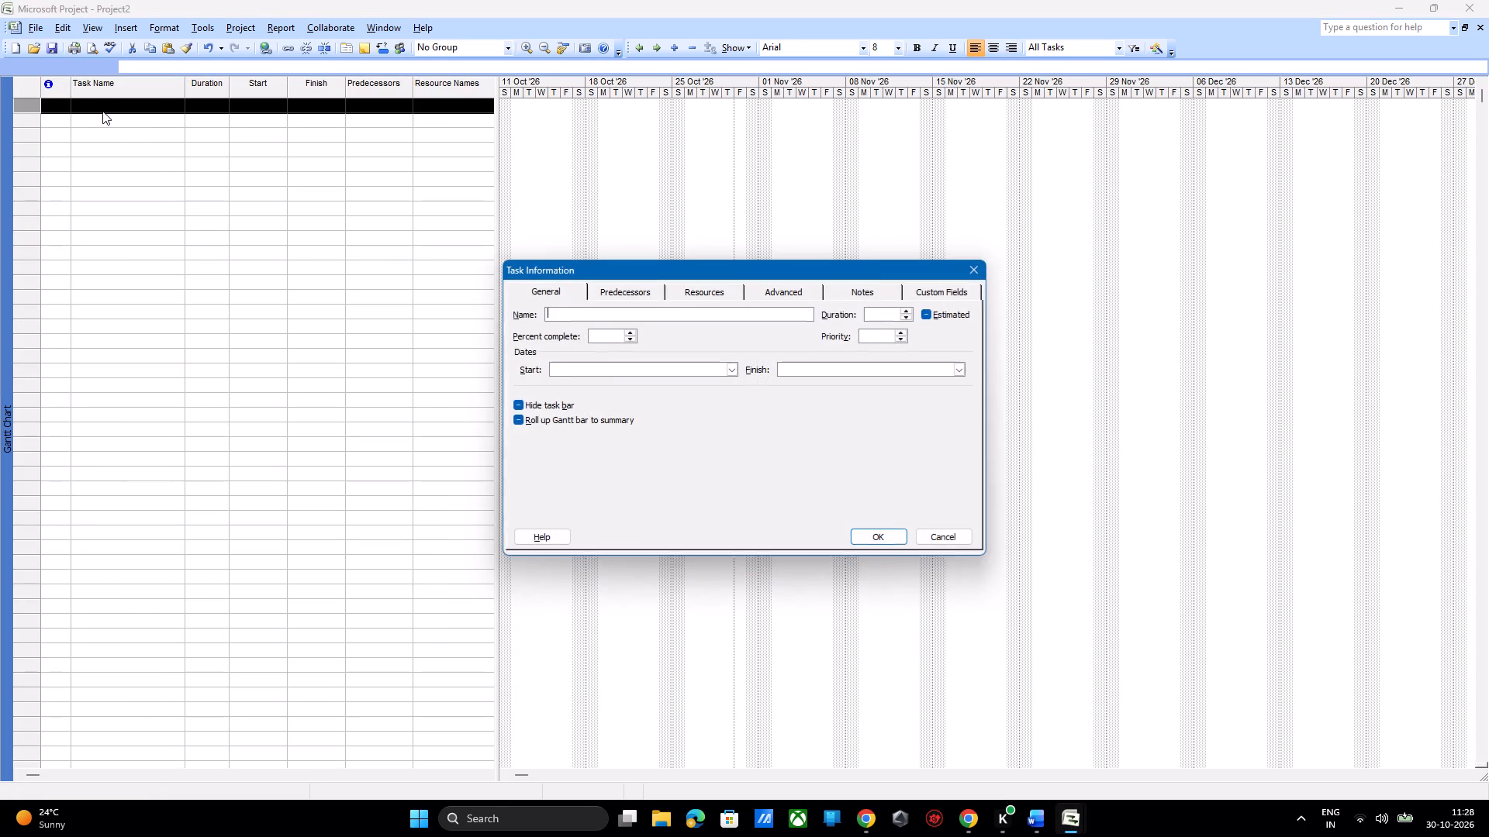
key("p")
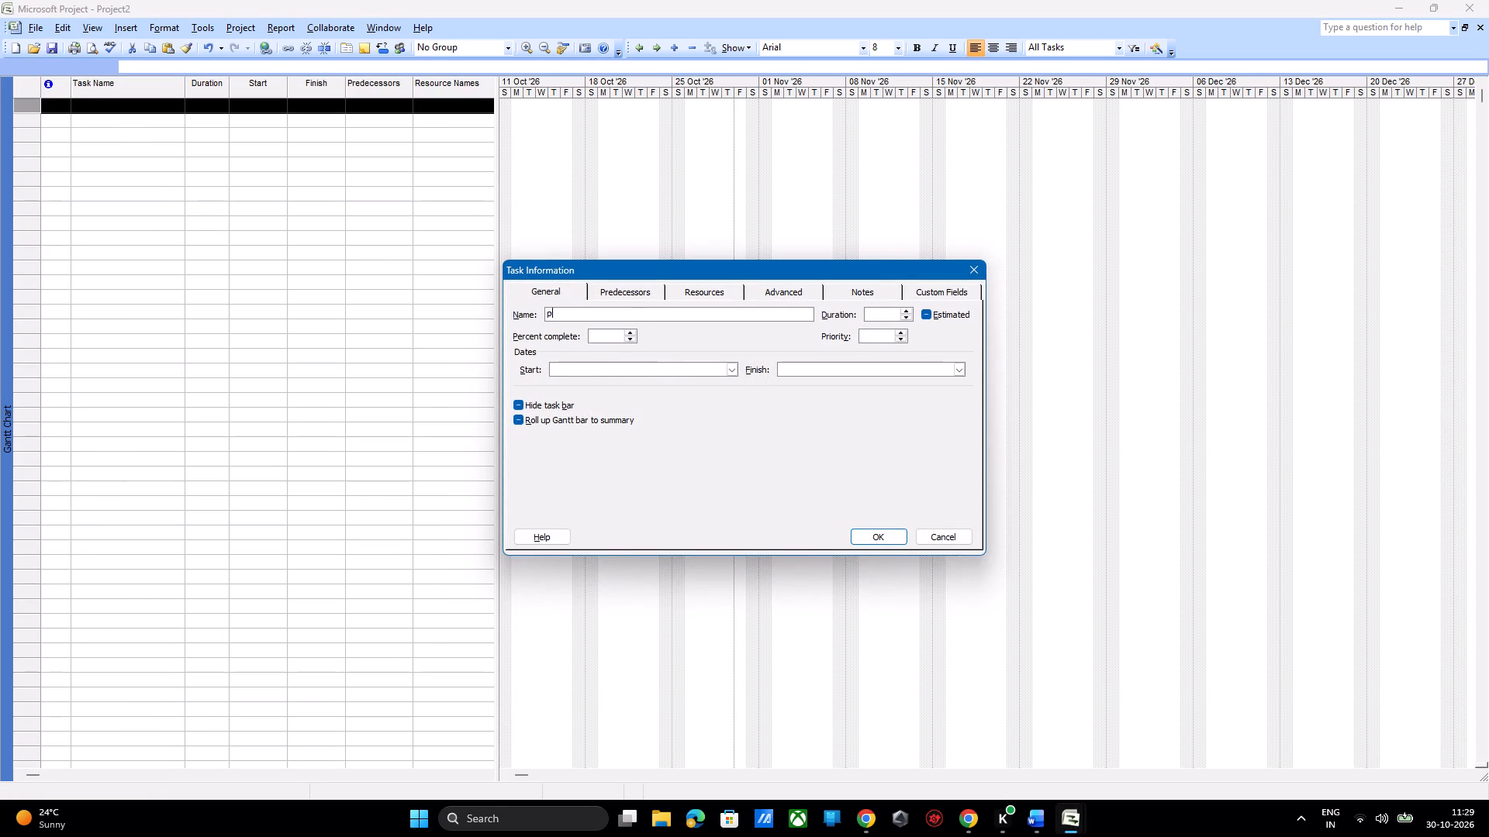
key("r")
key("BackSpace")
key("BackSpace")
type("Project")
key("space")
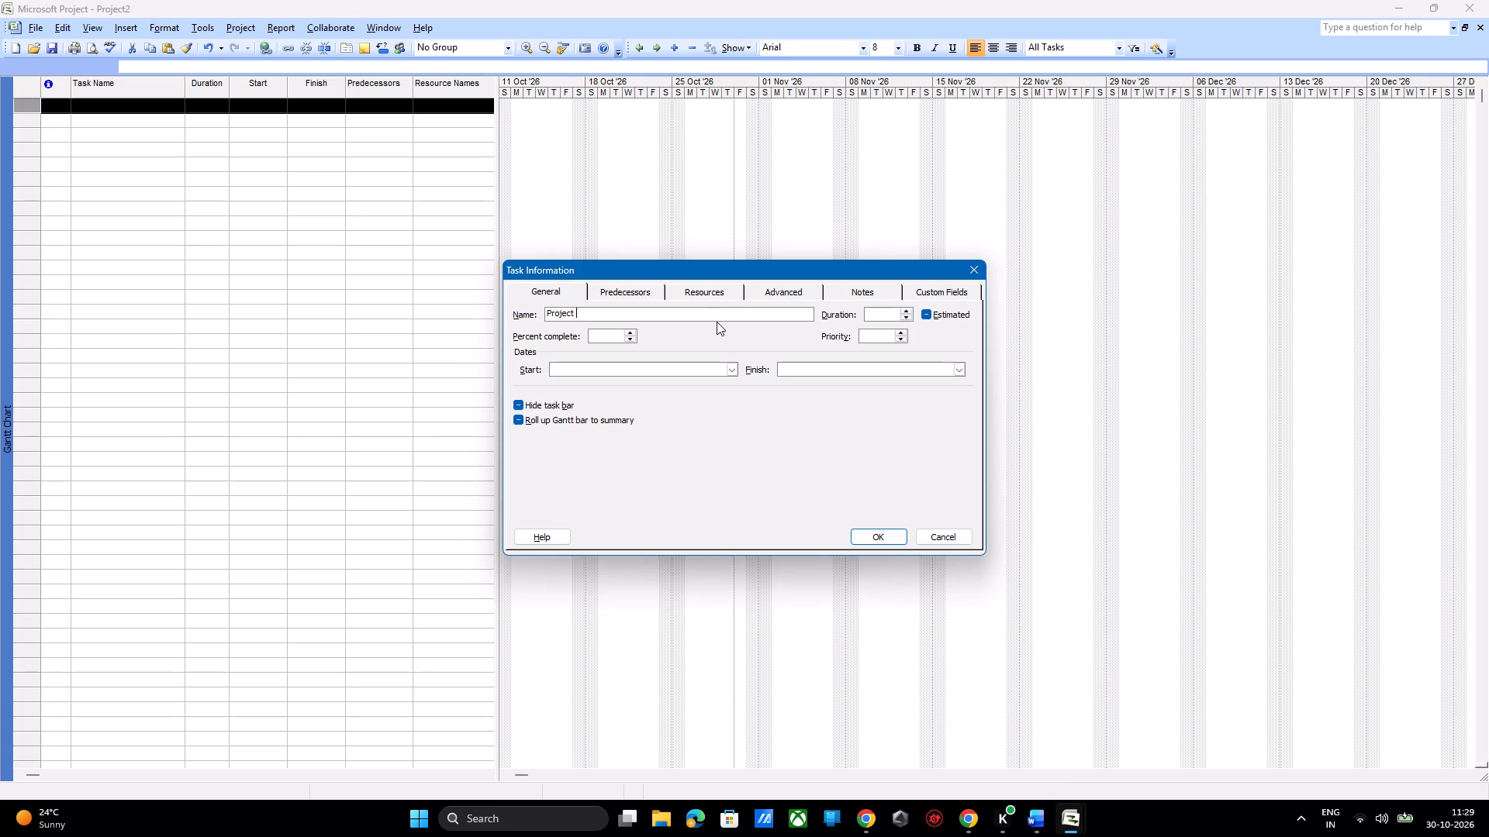
type("Initiation")
key("space")
type("Summary")
key("Return")
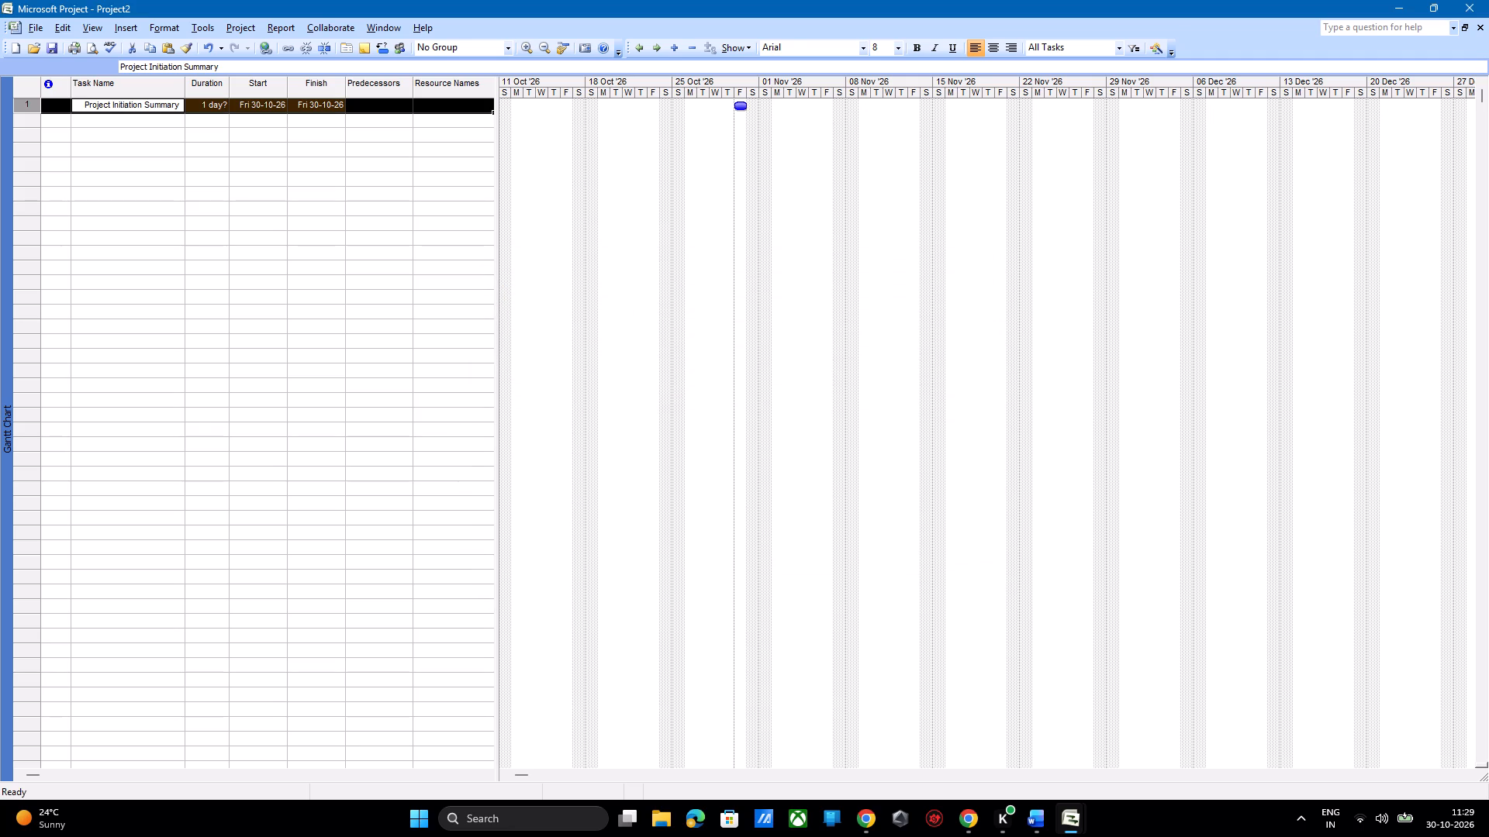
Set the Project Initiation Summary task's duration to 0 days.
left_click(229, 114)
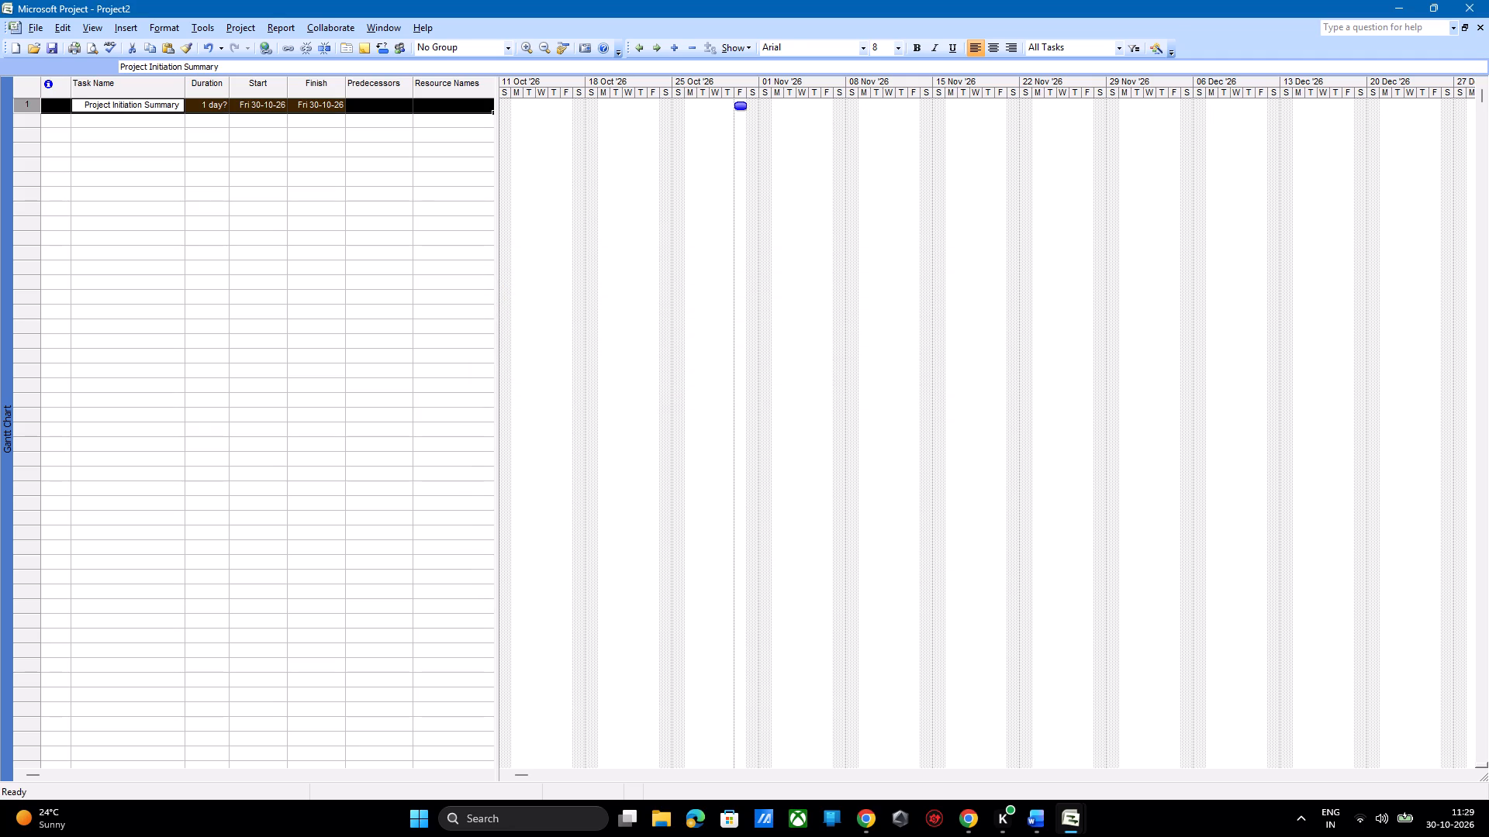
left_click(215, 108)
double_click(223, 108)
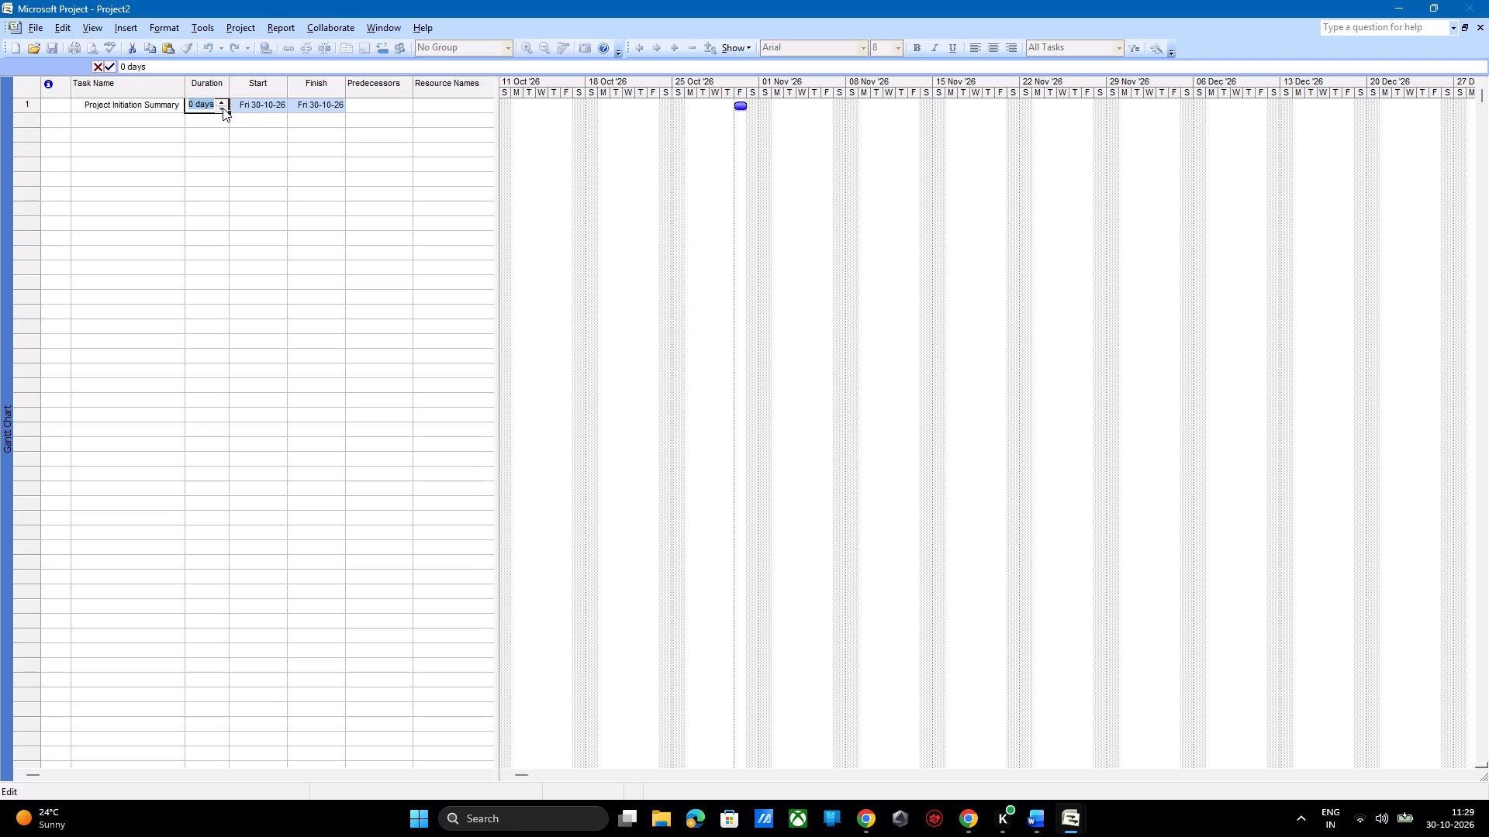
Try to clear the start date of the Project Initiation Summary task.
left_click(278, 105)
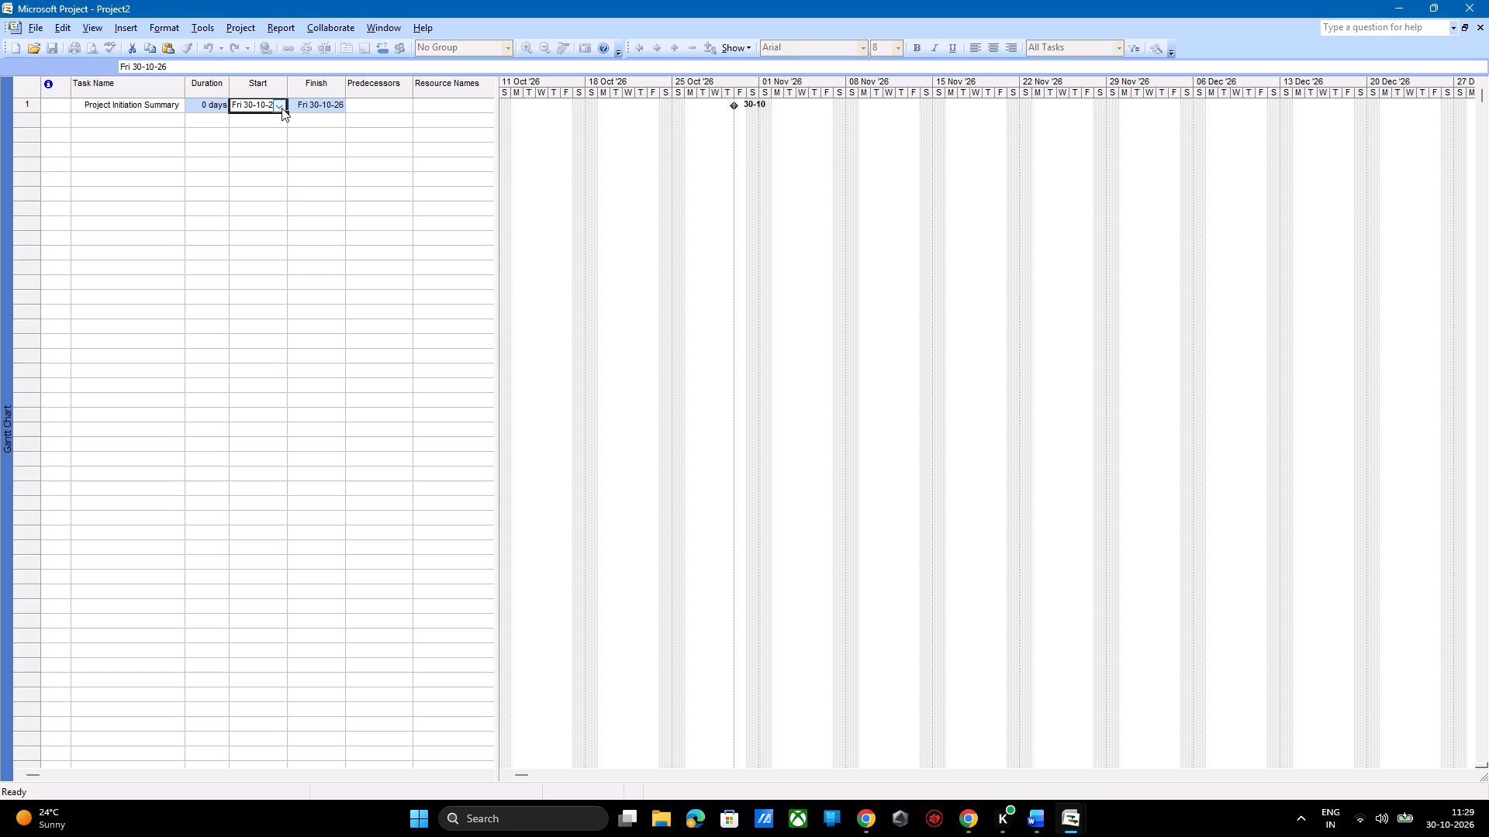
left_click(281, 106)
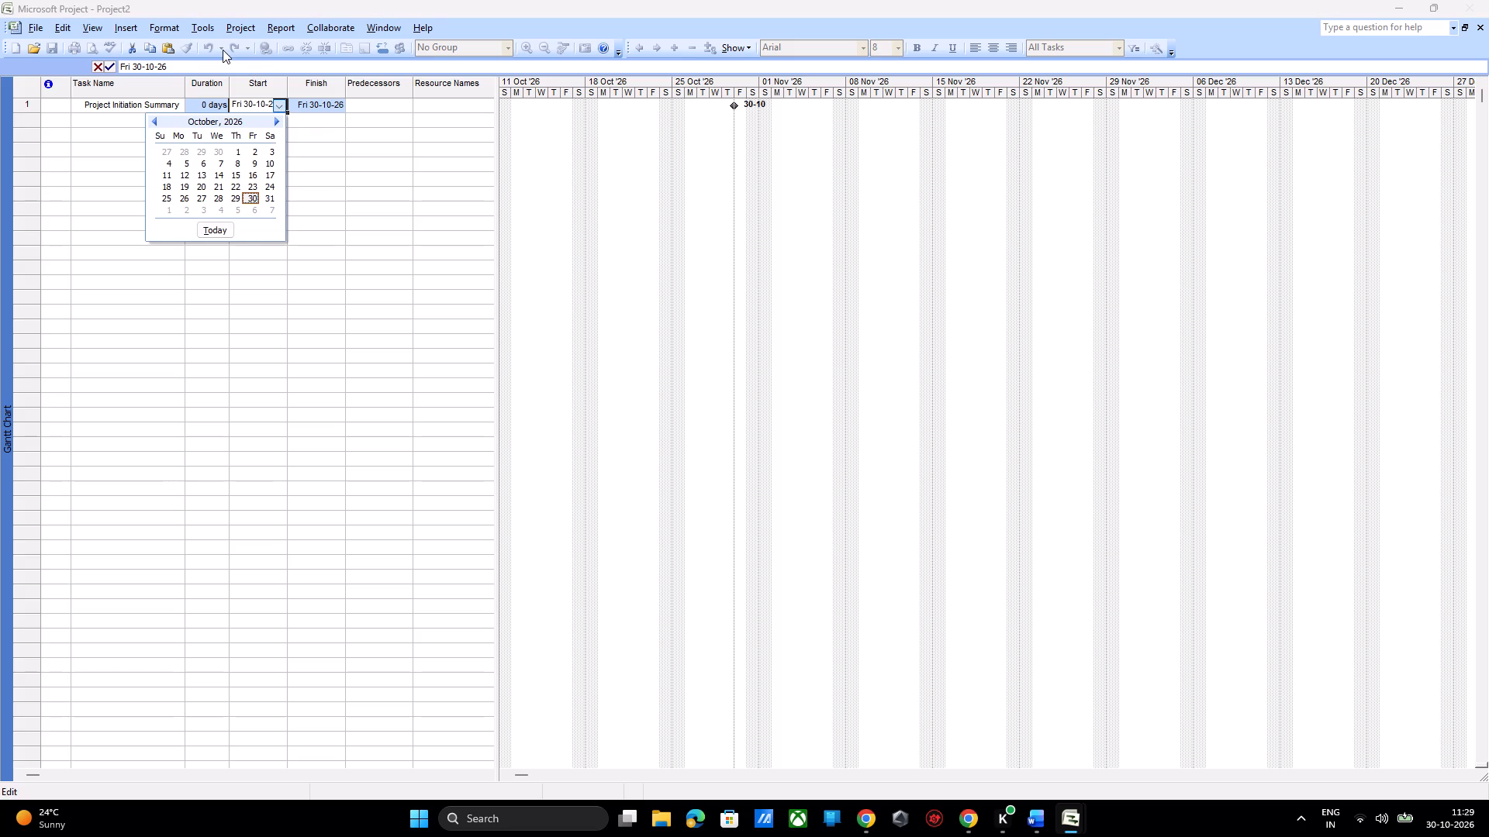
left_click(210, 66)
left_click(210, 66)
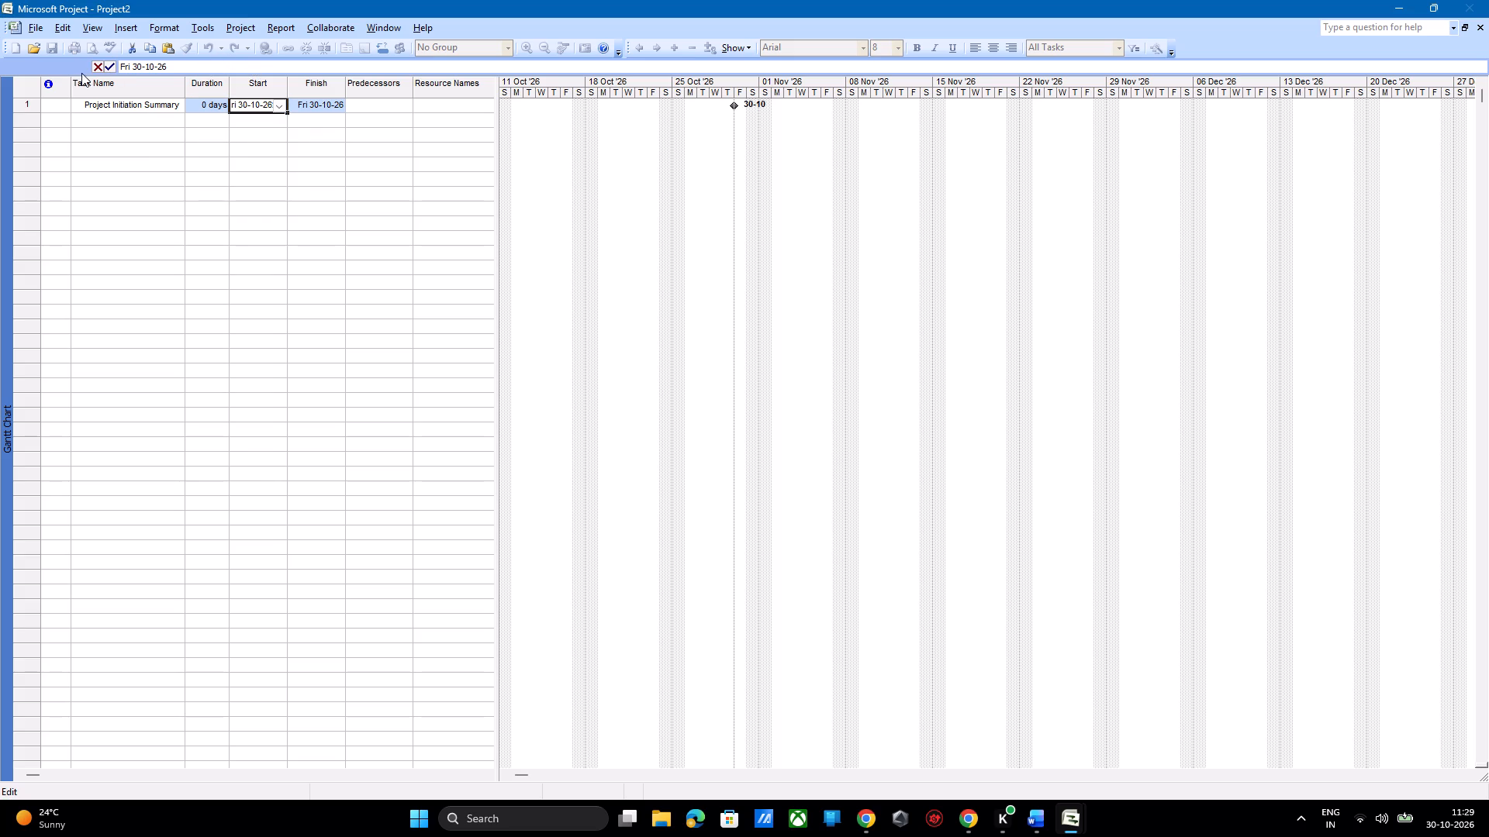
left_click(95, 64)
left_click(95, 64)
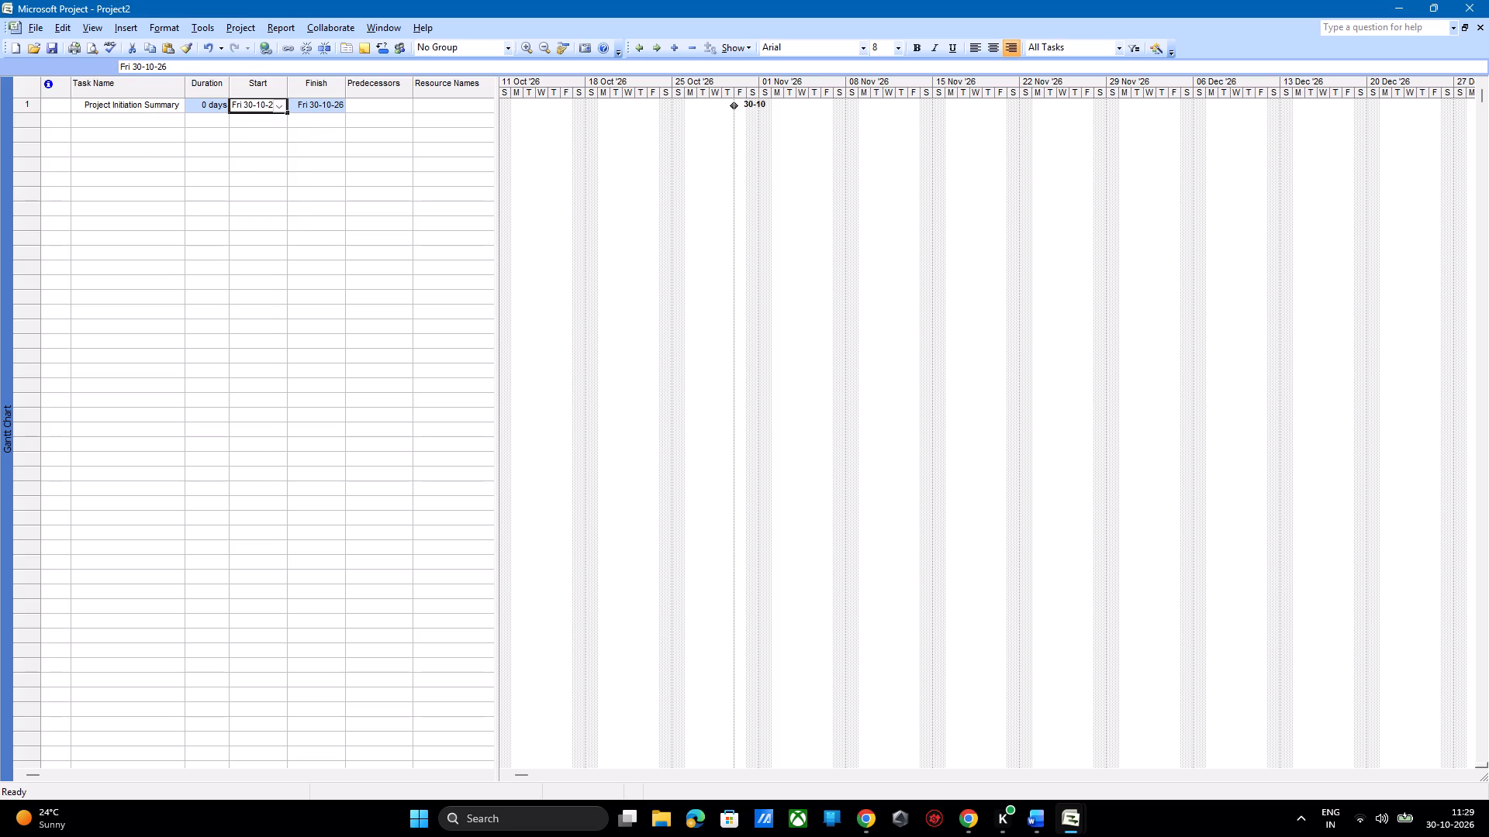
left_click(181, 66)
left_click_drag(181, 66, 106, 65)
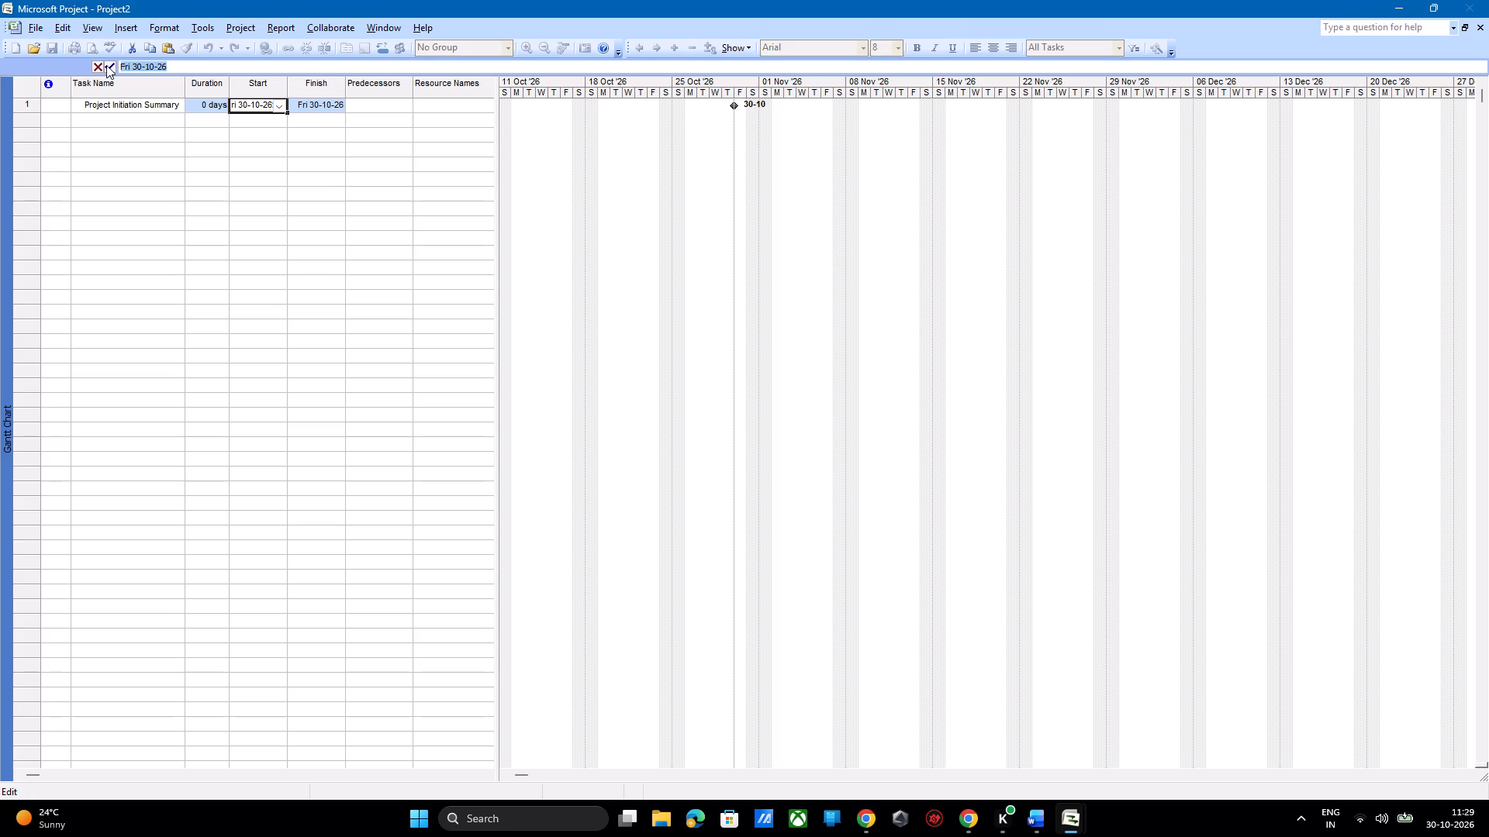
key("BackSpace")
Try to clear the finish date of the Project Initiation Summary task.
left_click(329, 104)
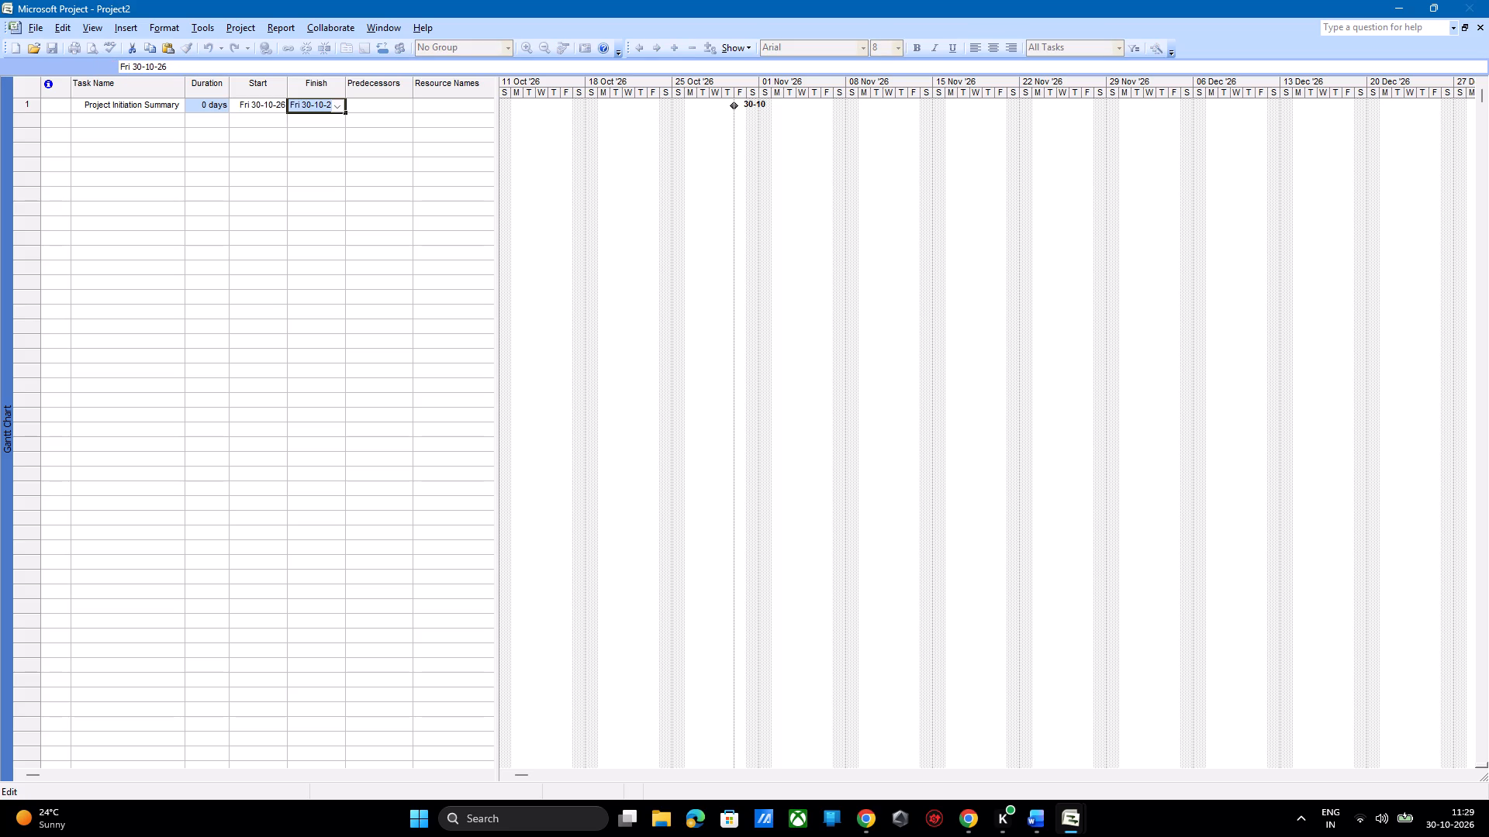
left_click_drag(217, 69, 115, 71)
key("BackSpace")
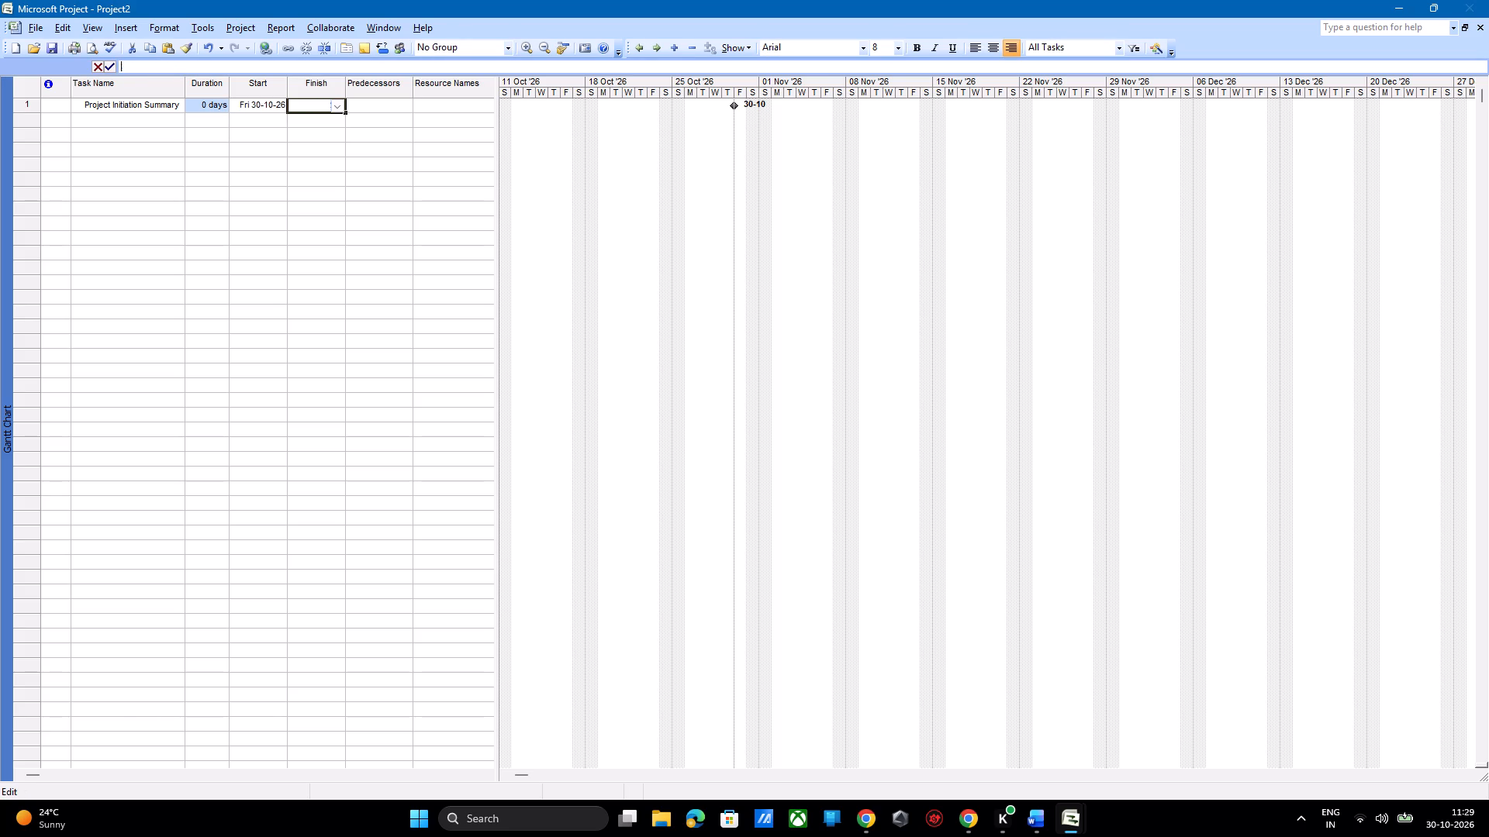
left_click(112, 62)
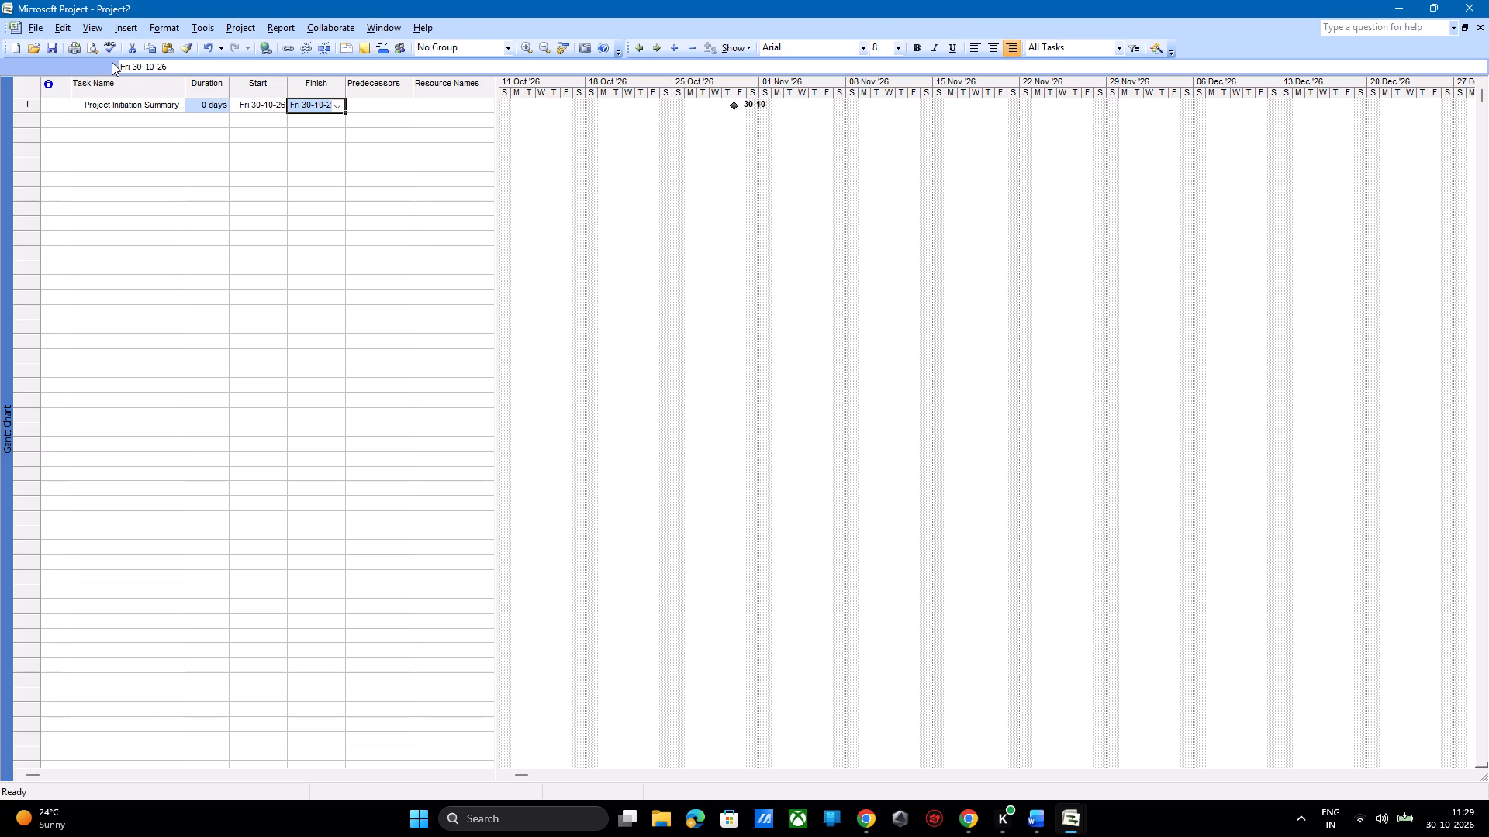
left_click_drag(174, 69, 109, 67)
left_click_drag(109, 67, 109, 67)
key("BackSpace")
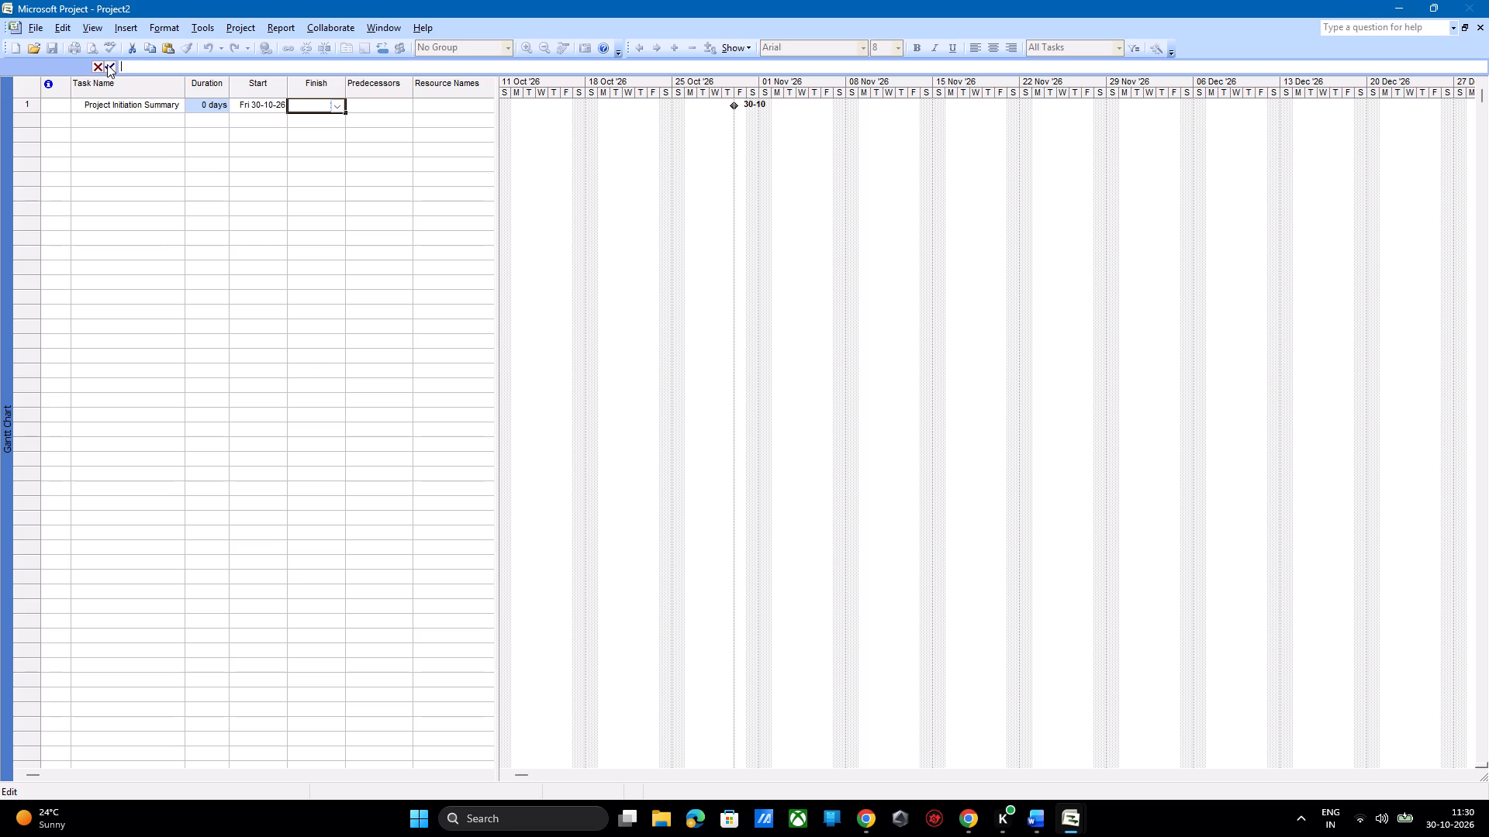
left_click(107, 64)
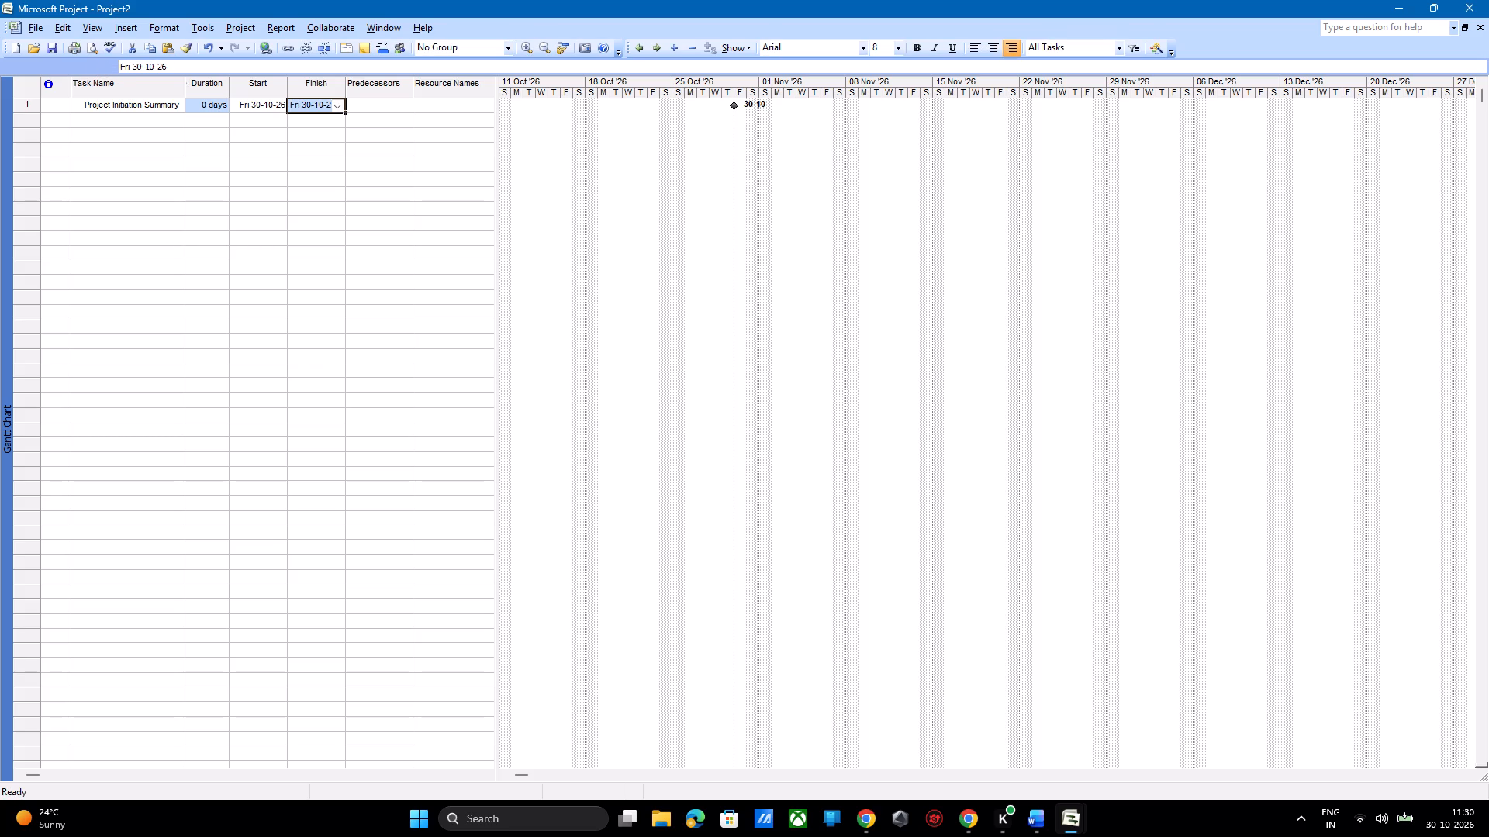
Turn on rolling up the Gantt bar to summary for the Project Initiation Summary task.
double_click(141, 104)
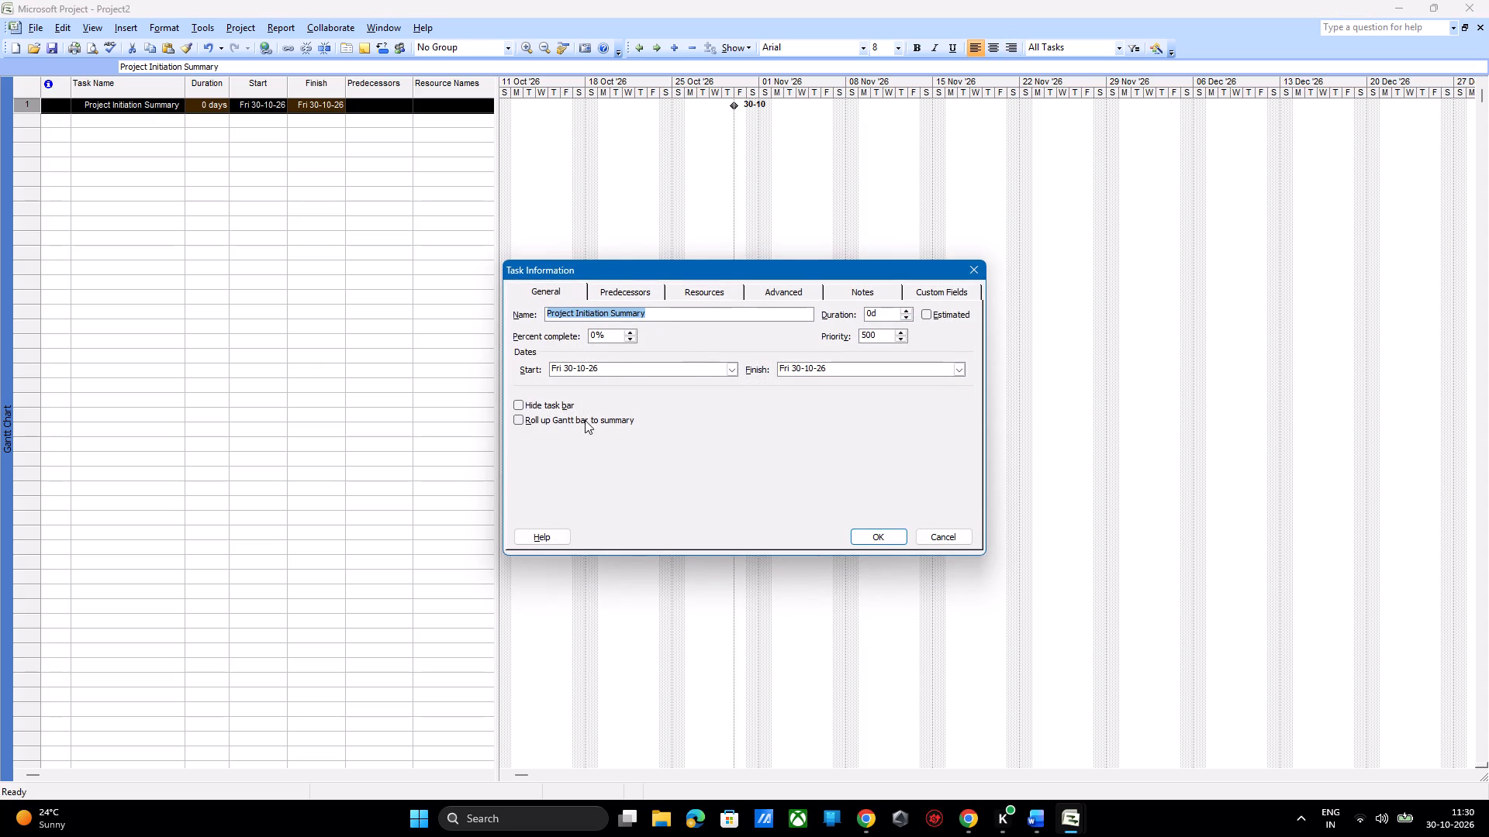
left_click(517, 420)
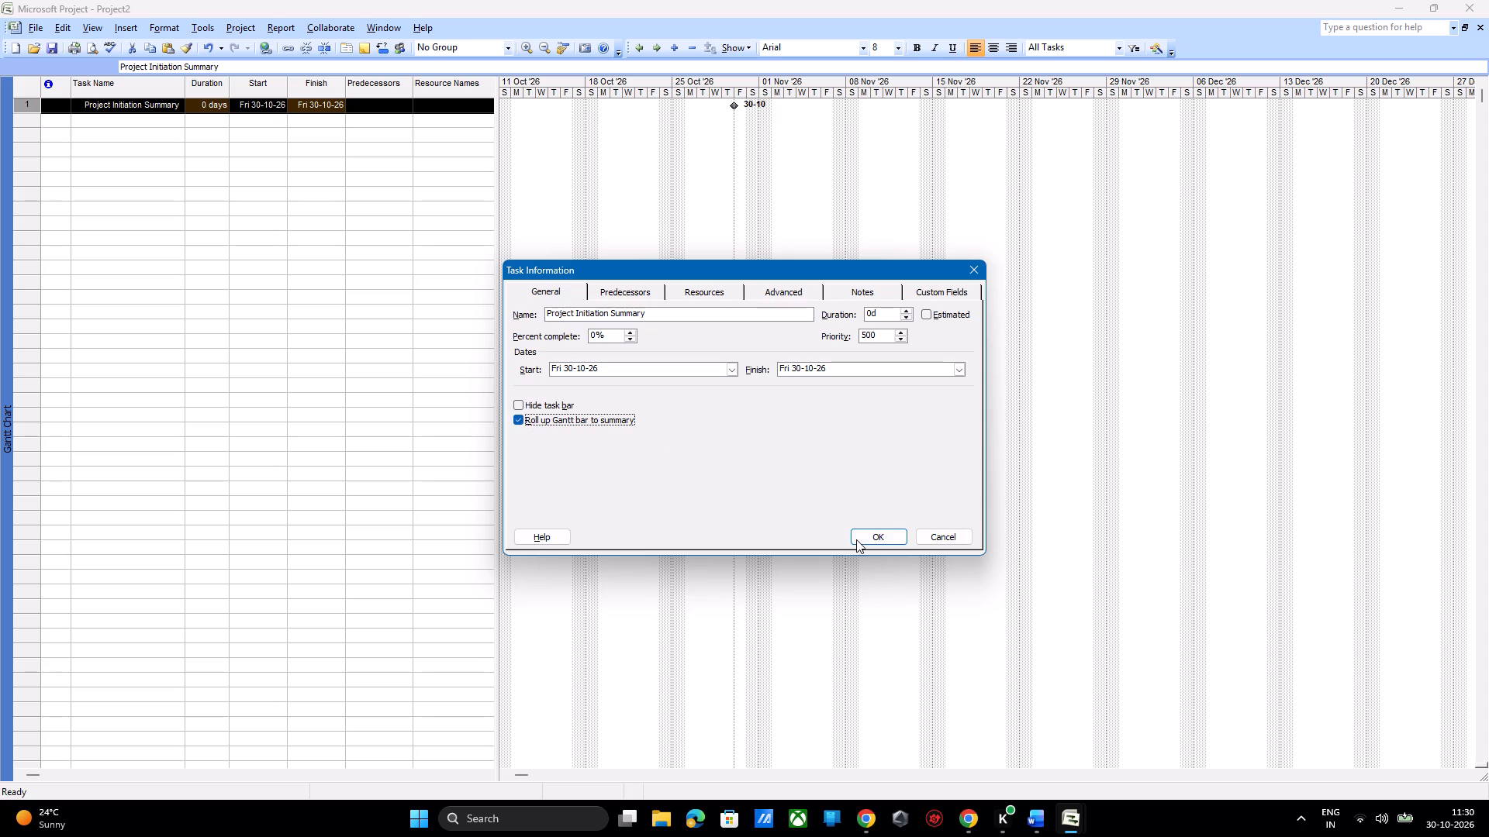
left_click(856, 539)
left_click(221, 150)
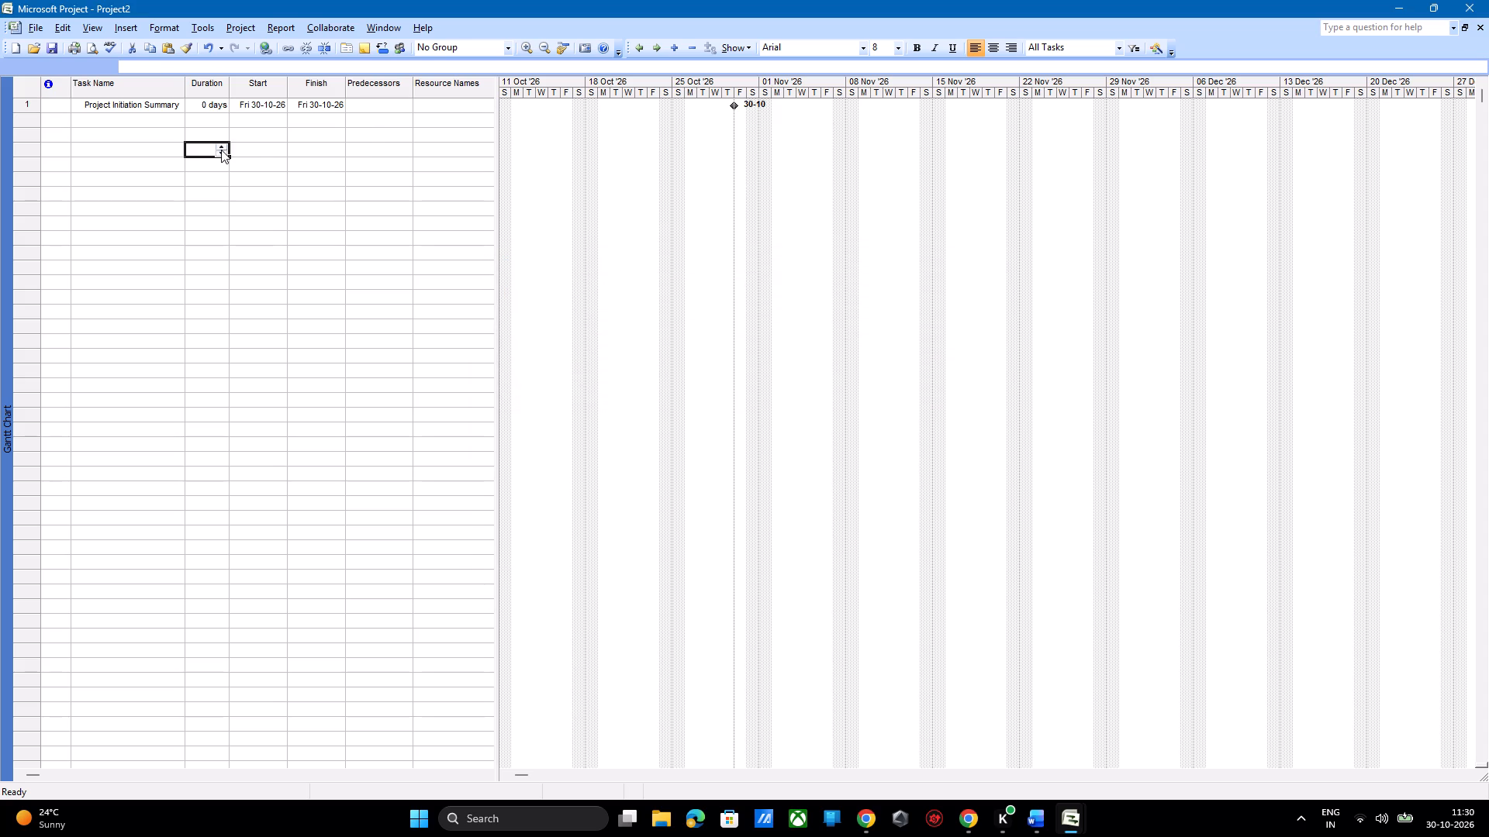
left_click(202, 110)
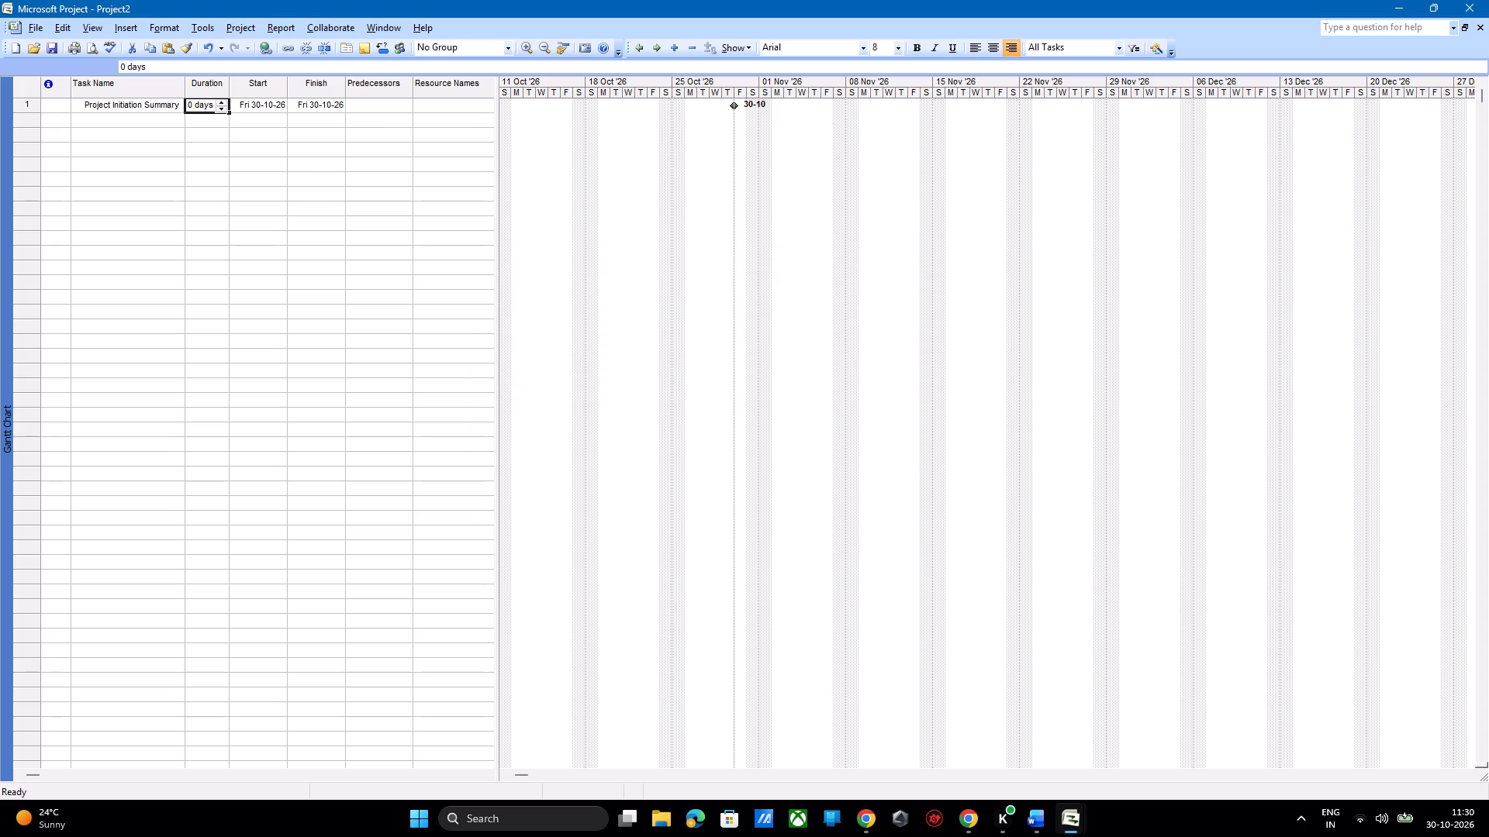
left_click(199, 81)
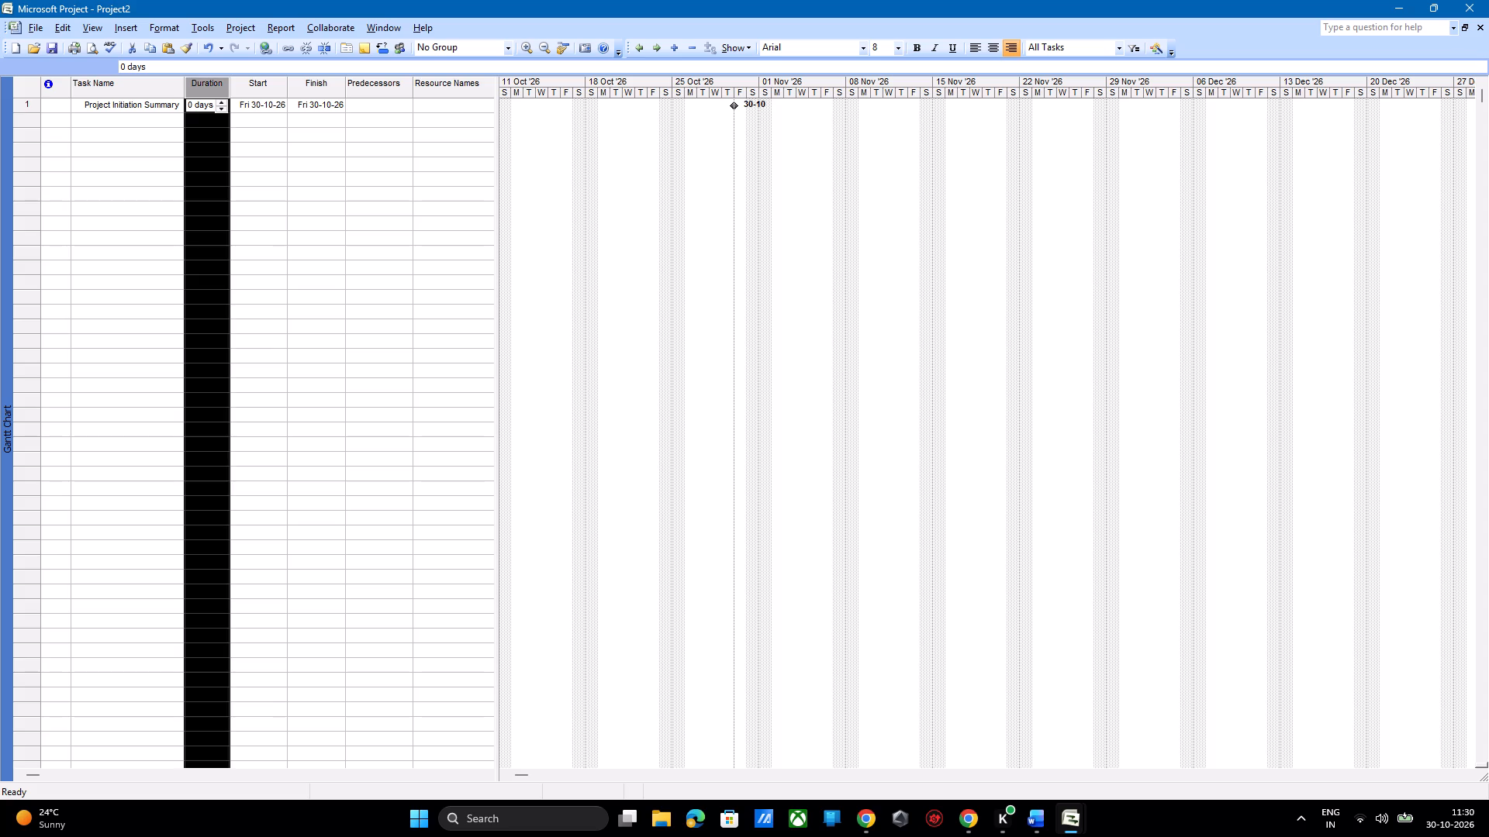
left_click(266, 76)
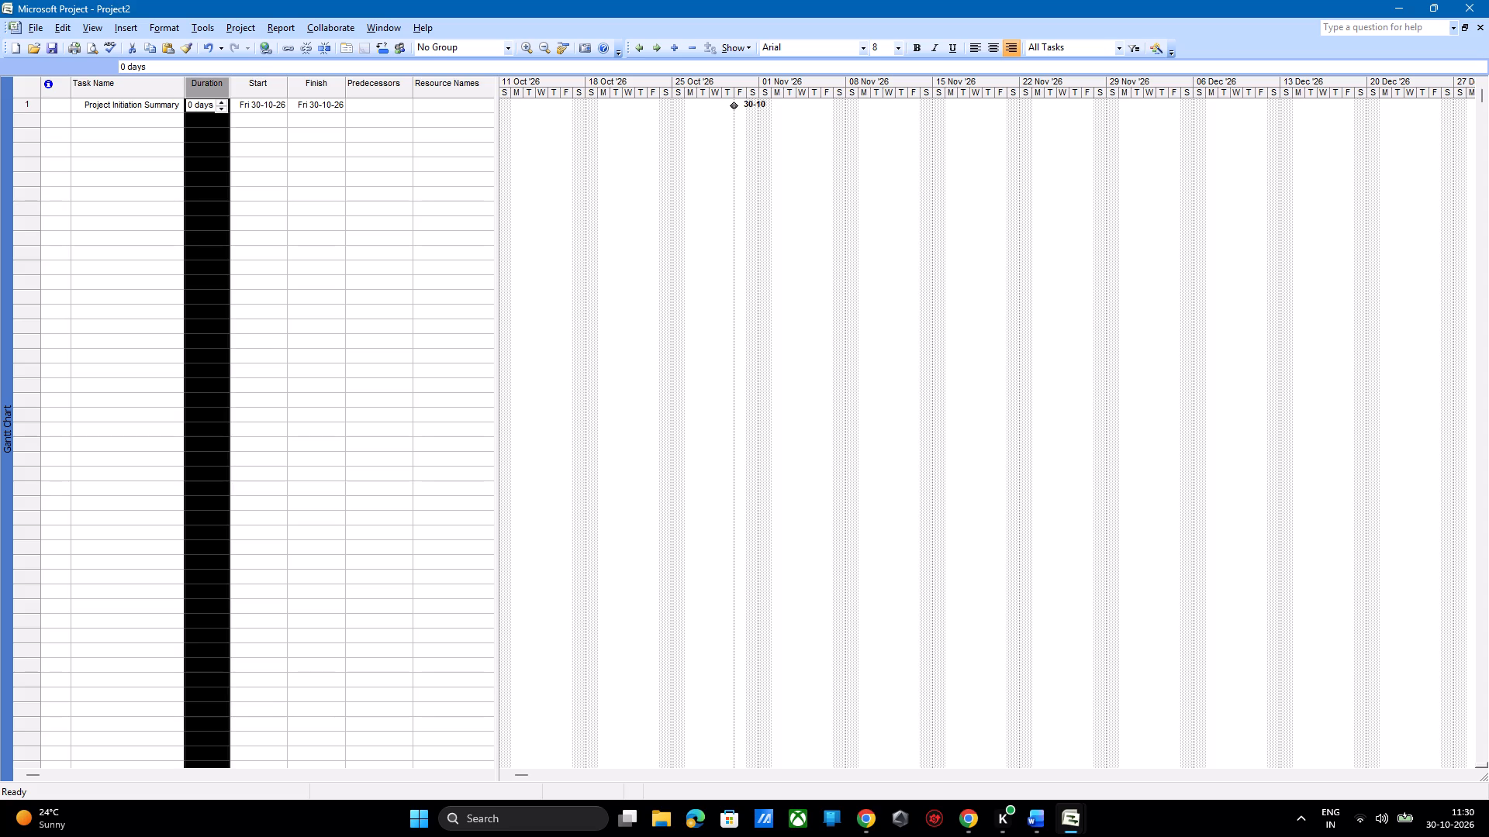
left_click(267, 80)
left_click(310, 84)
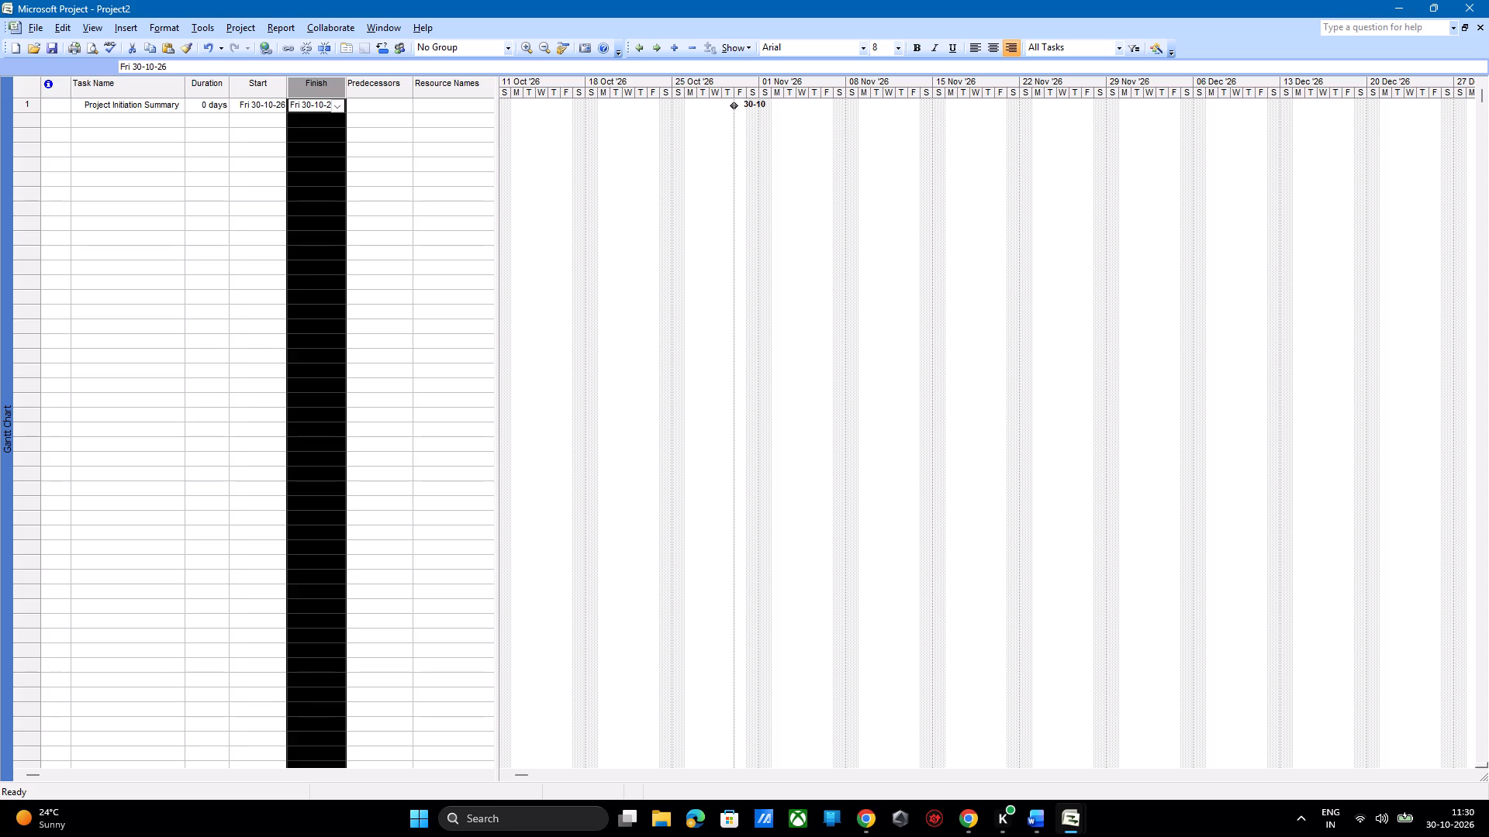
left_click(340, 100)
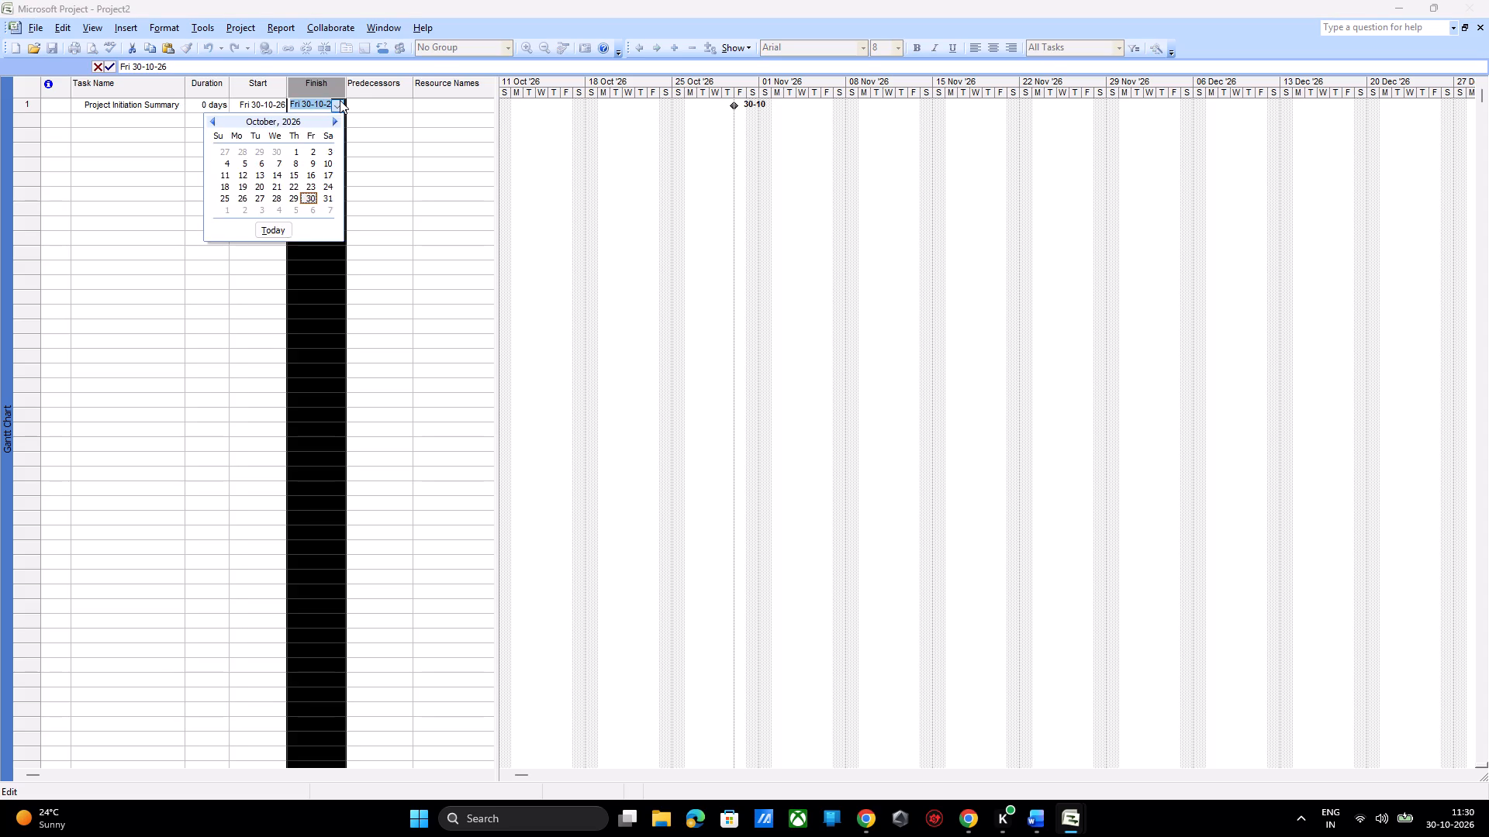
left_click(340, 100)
Select the whole Duration column and cut its contents.
left_click(199, 94)
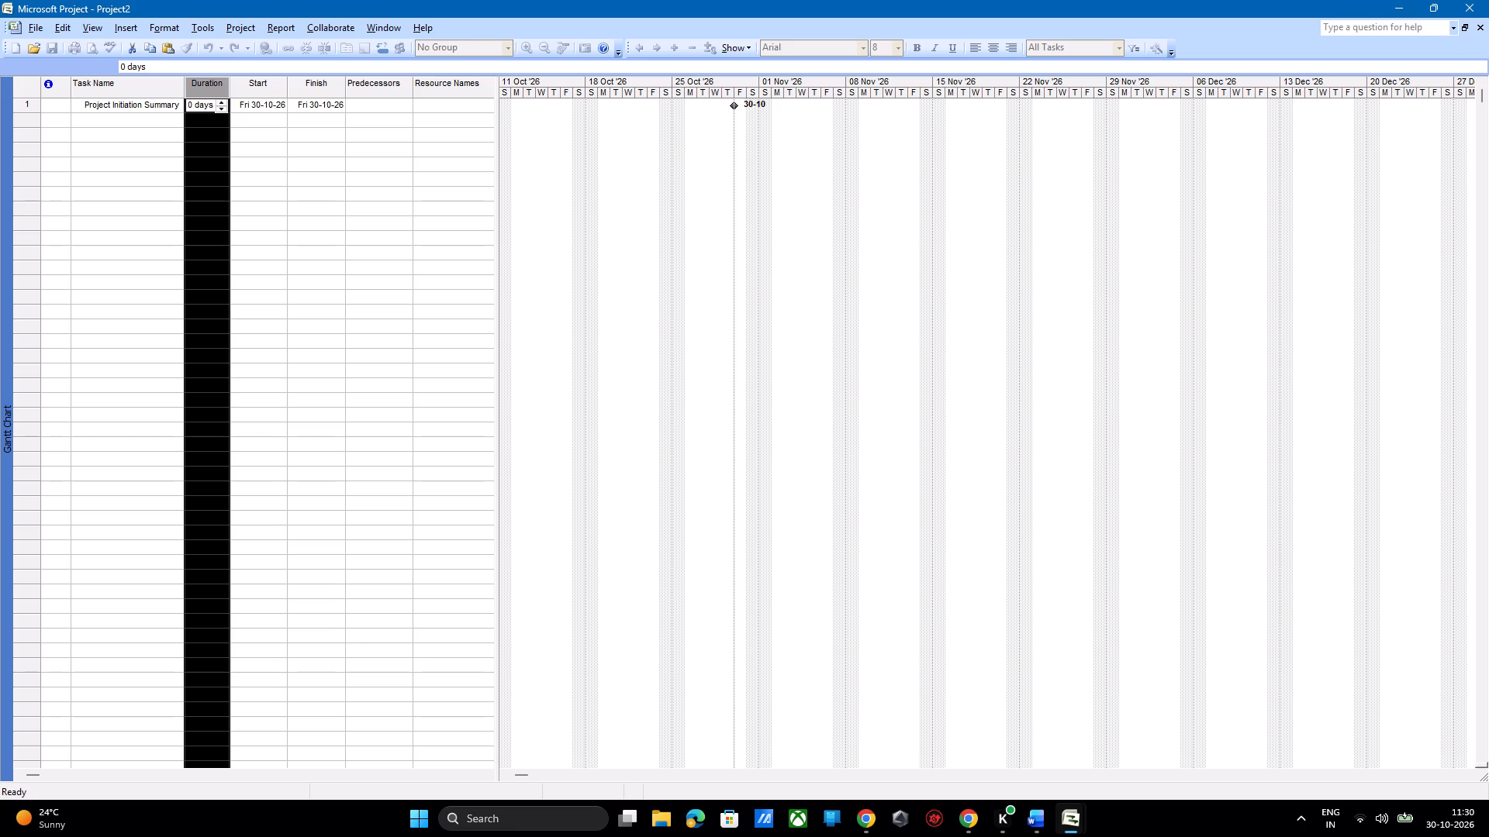
left_click(134, 47)
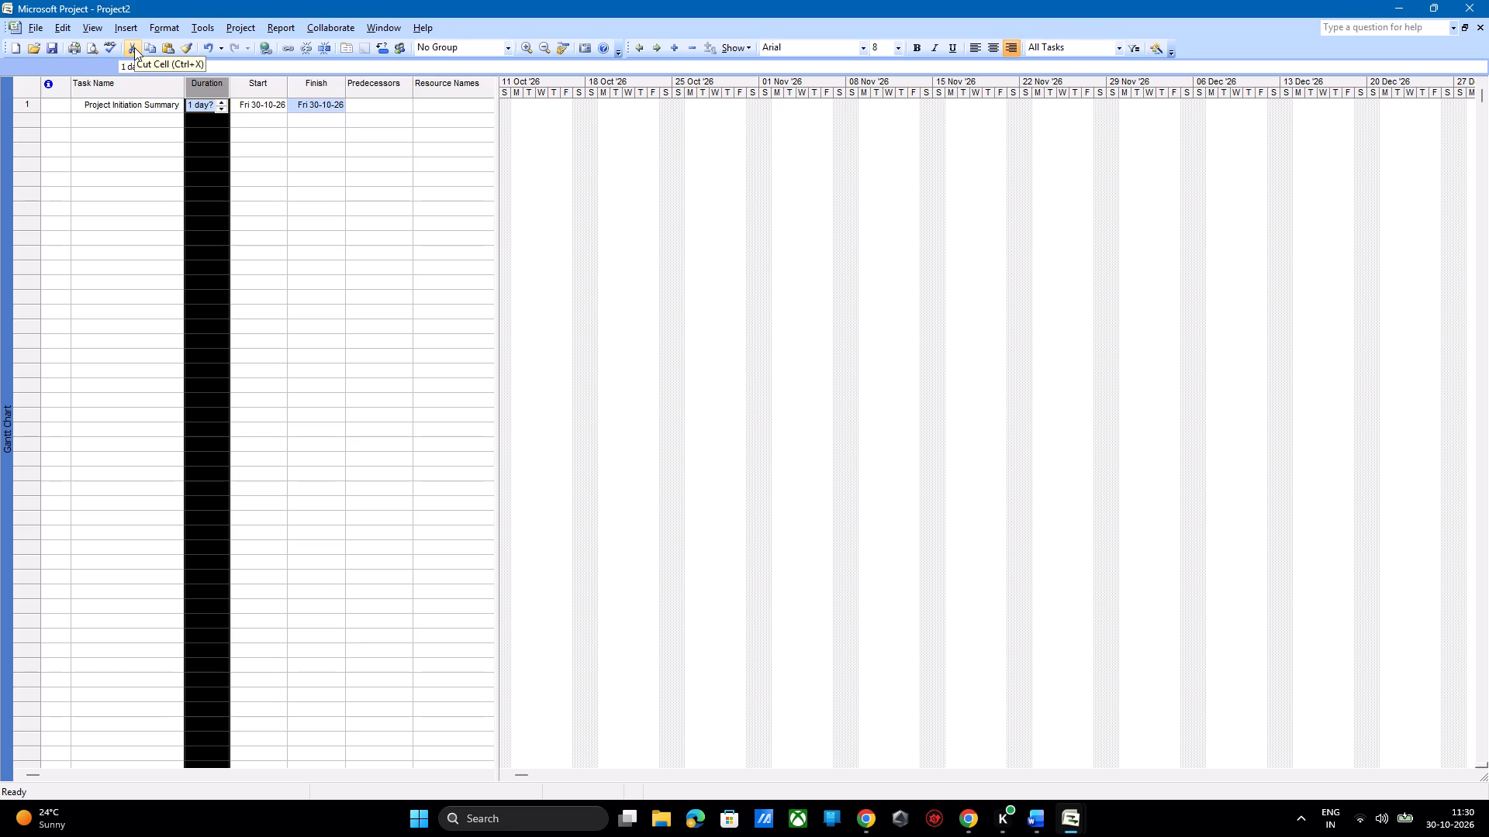
left_click(134, 47)
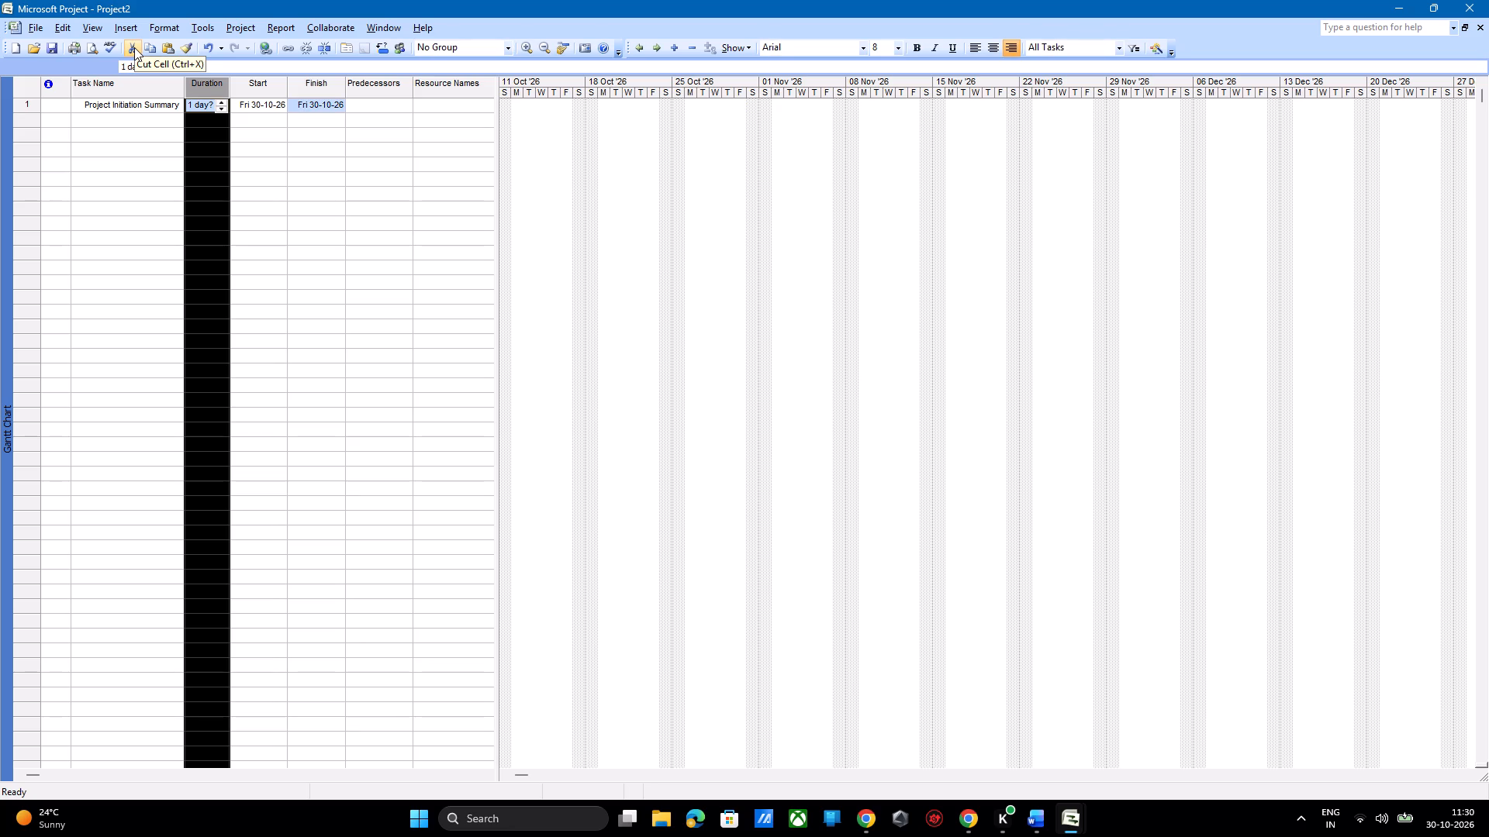
triple_click(134, 47)
triple_click(134, 47)
left_click(397, 123)
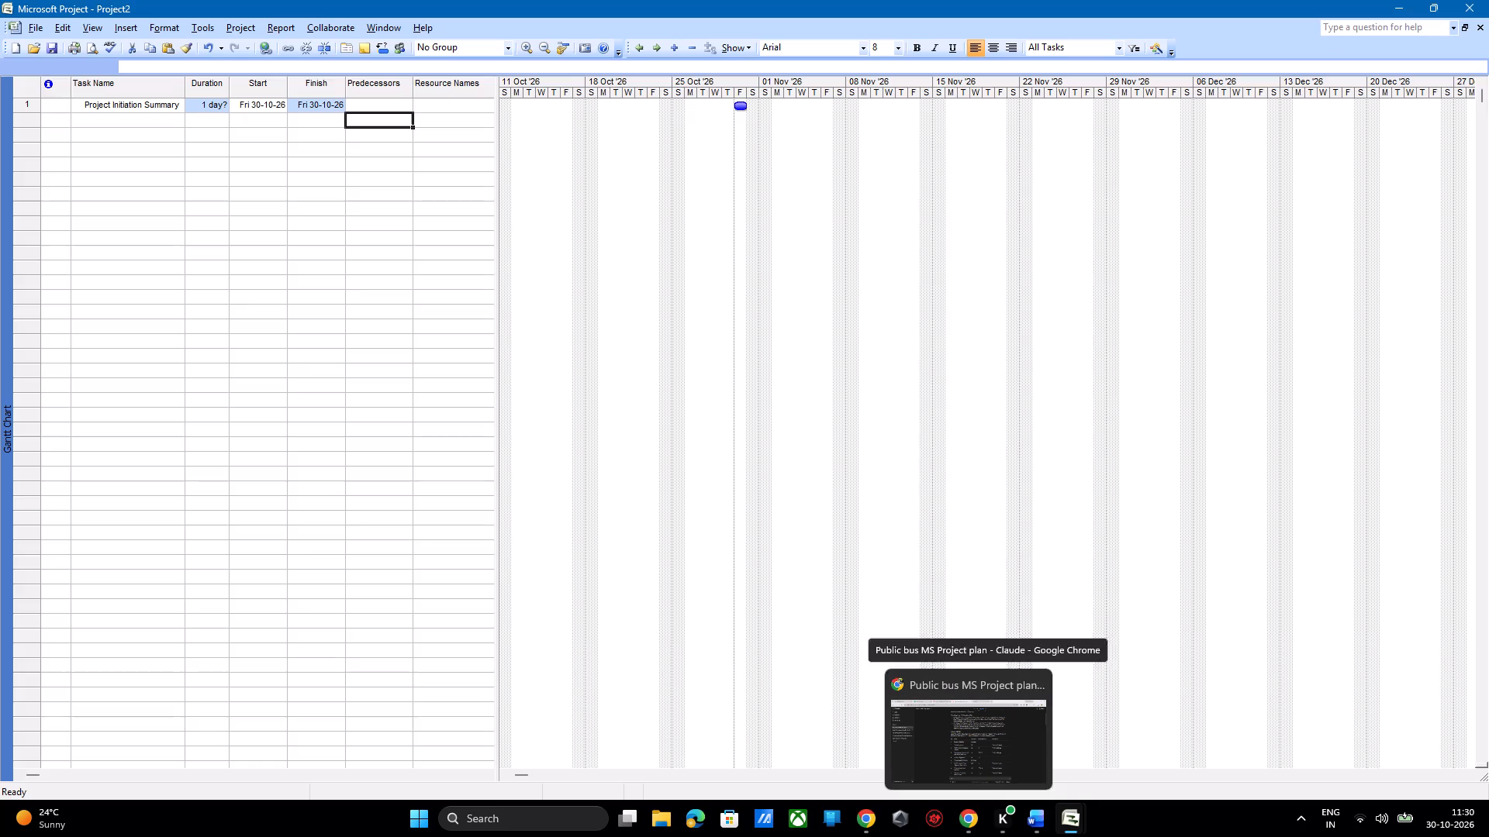
Rename the Project Initiation Summary task as Feasibility study.
double_click(104, 106)
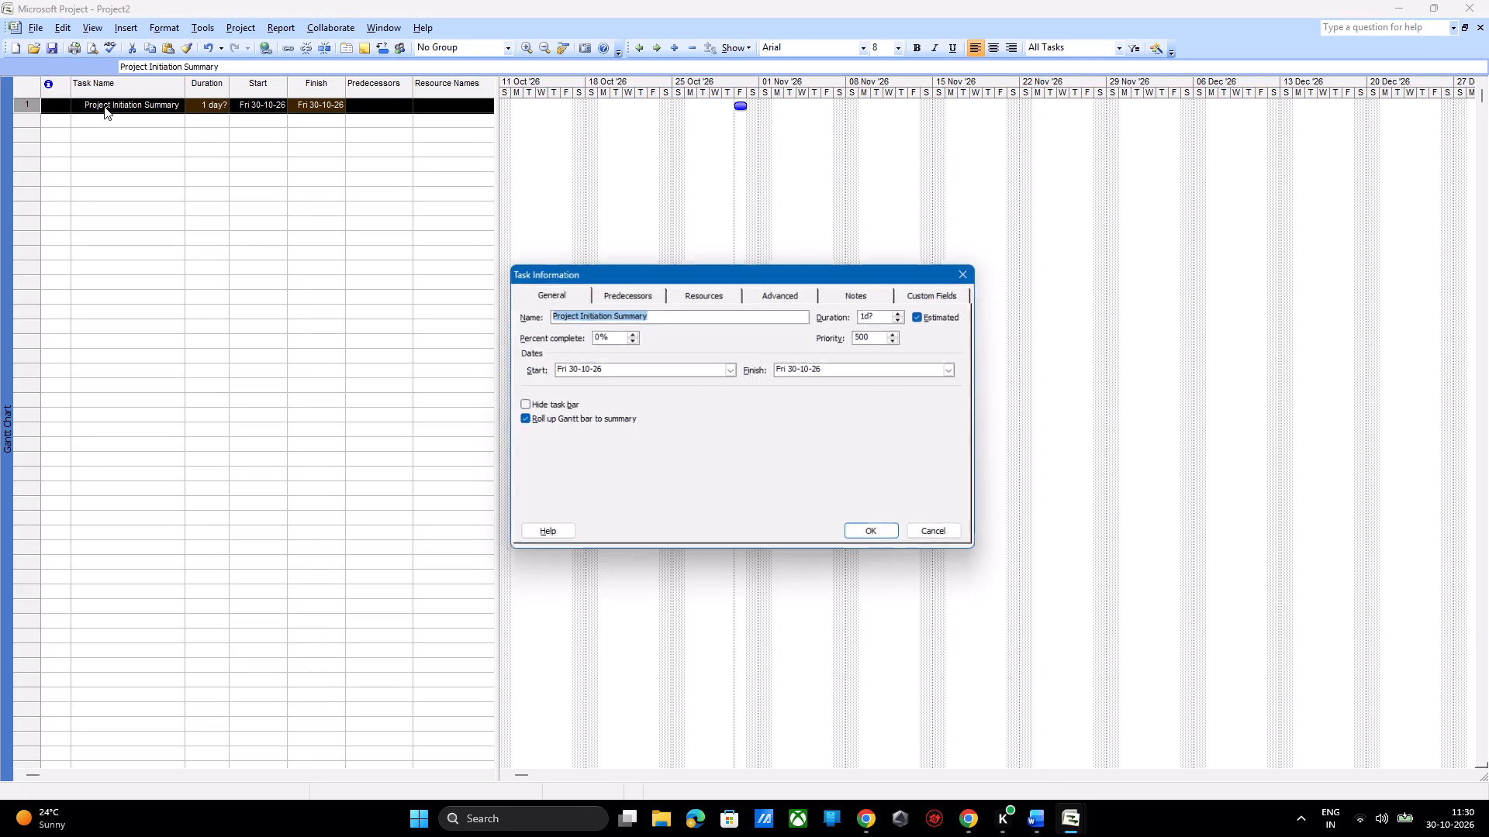
type("Feasibilitystudy")
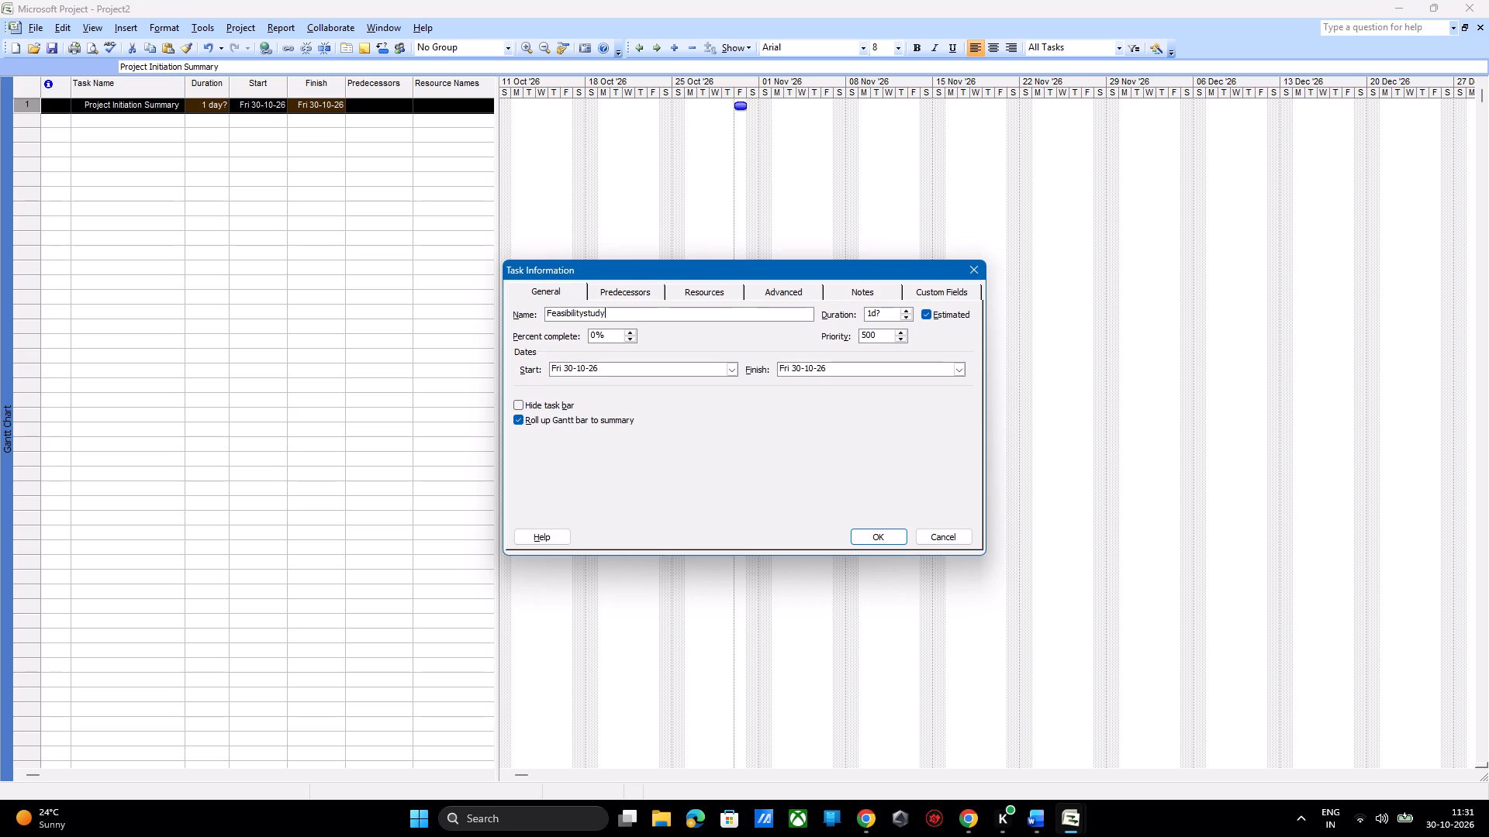
left_click(580, 315)
key("Right")
key("space")
Set the Feasibility study task's duration to 5 days and turn off rolling up its Gantt bar to summary.
triple_click(909, 309)
left_click(909, 309)
left_click(518, 422)
left_click(880, 530)
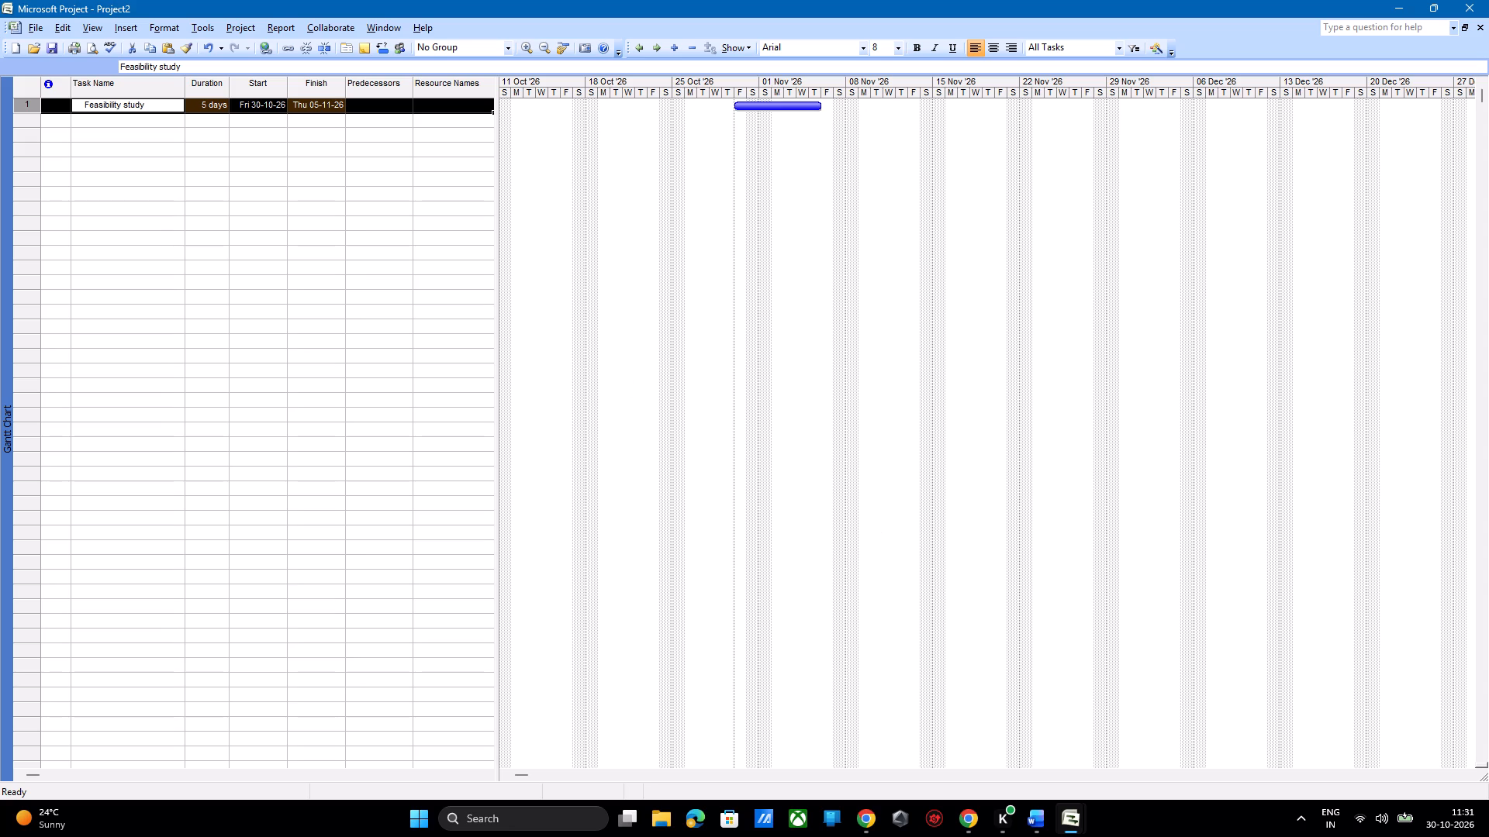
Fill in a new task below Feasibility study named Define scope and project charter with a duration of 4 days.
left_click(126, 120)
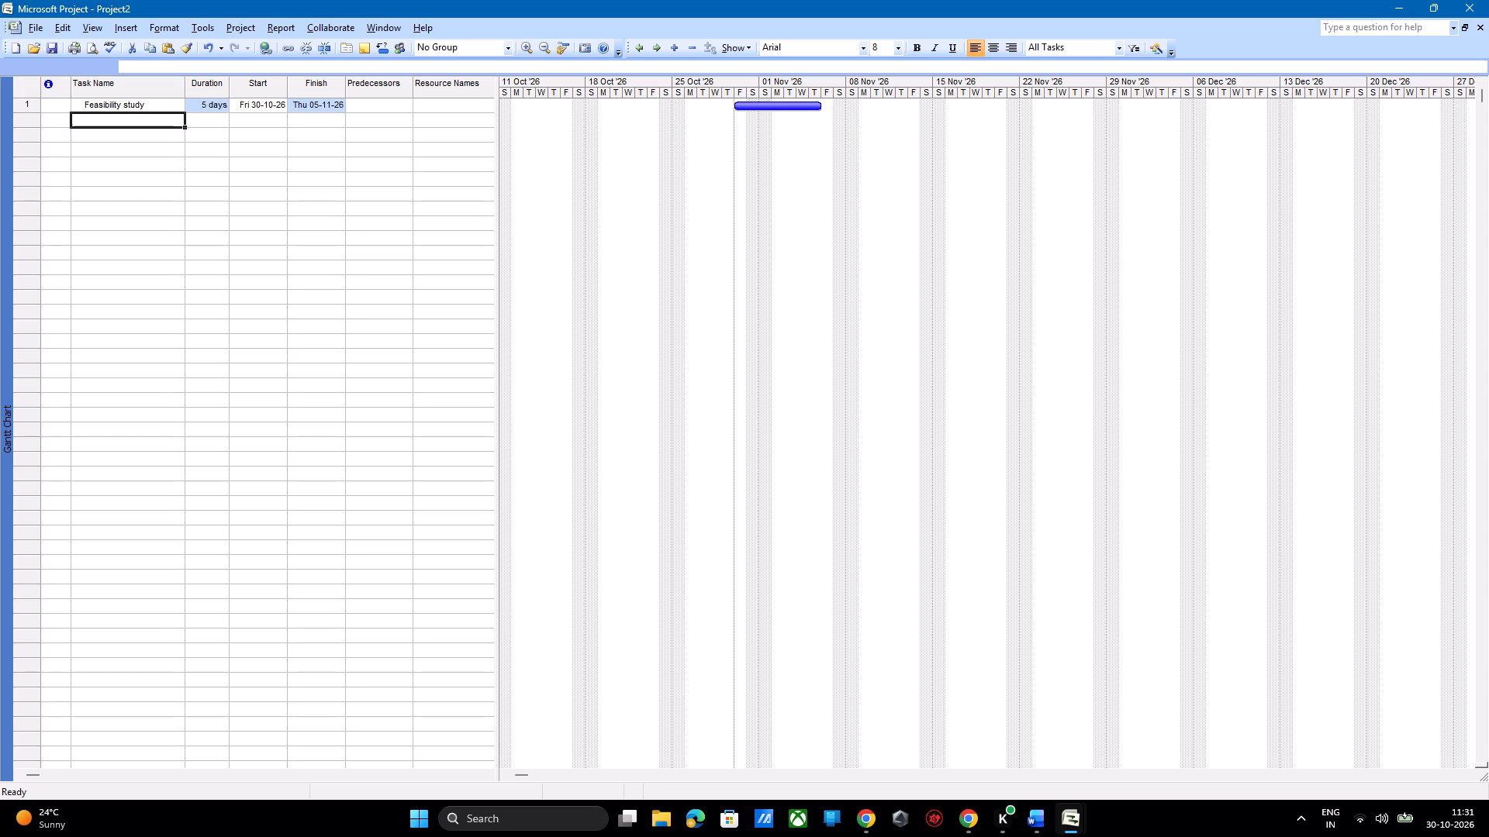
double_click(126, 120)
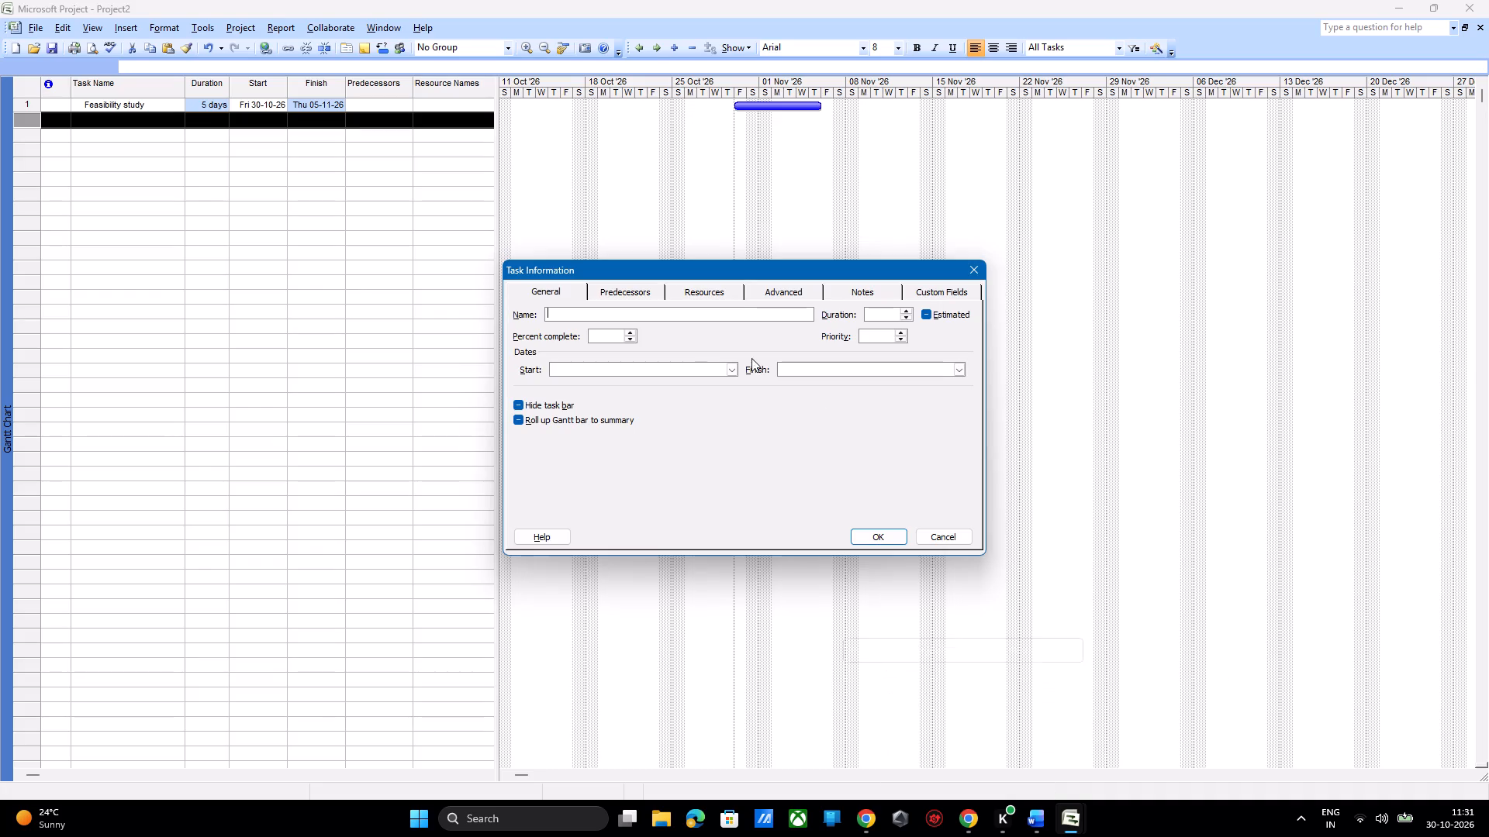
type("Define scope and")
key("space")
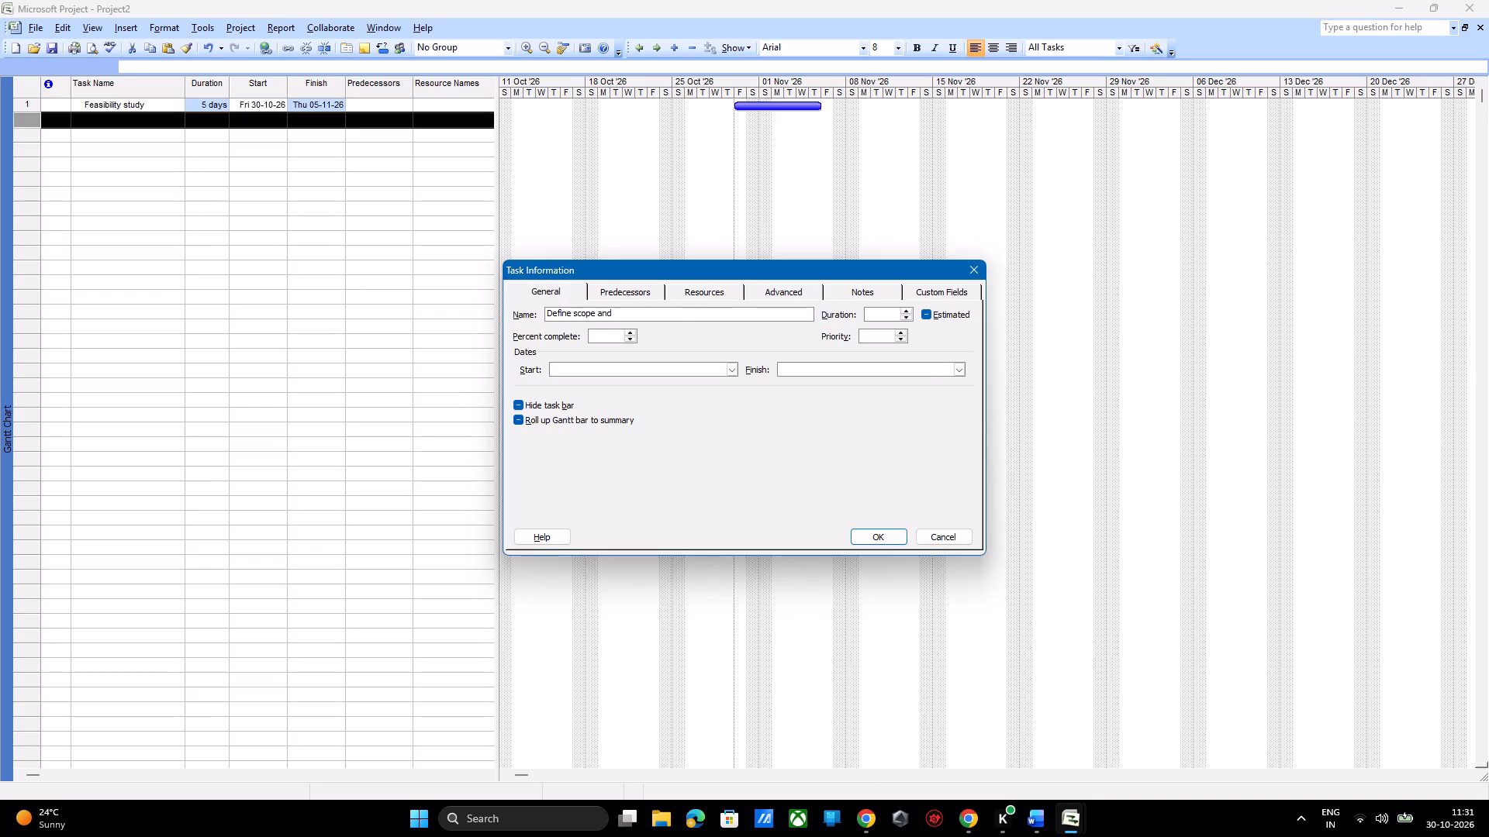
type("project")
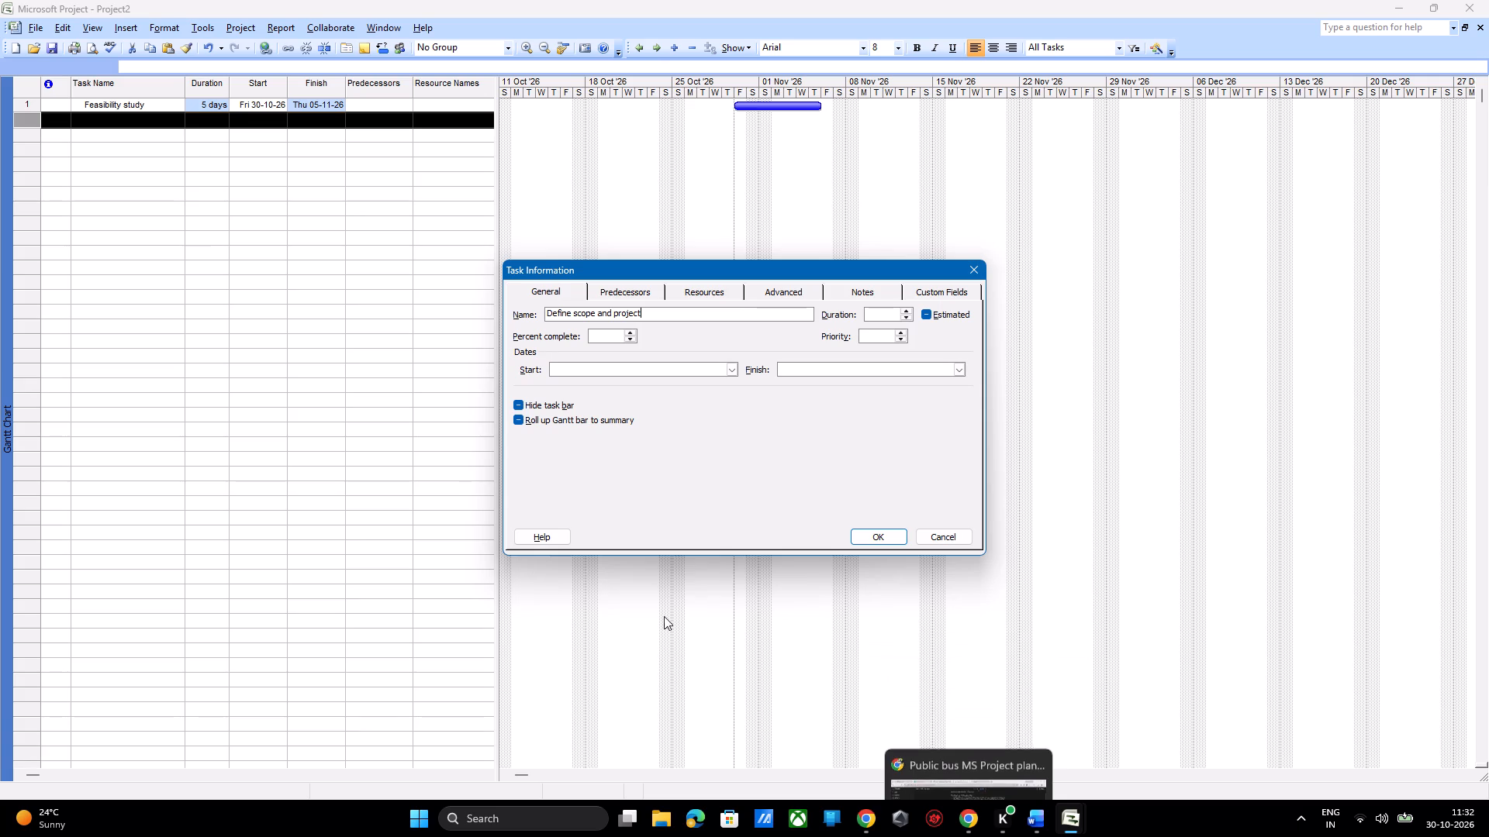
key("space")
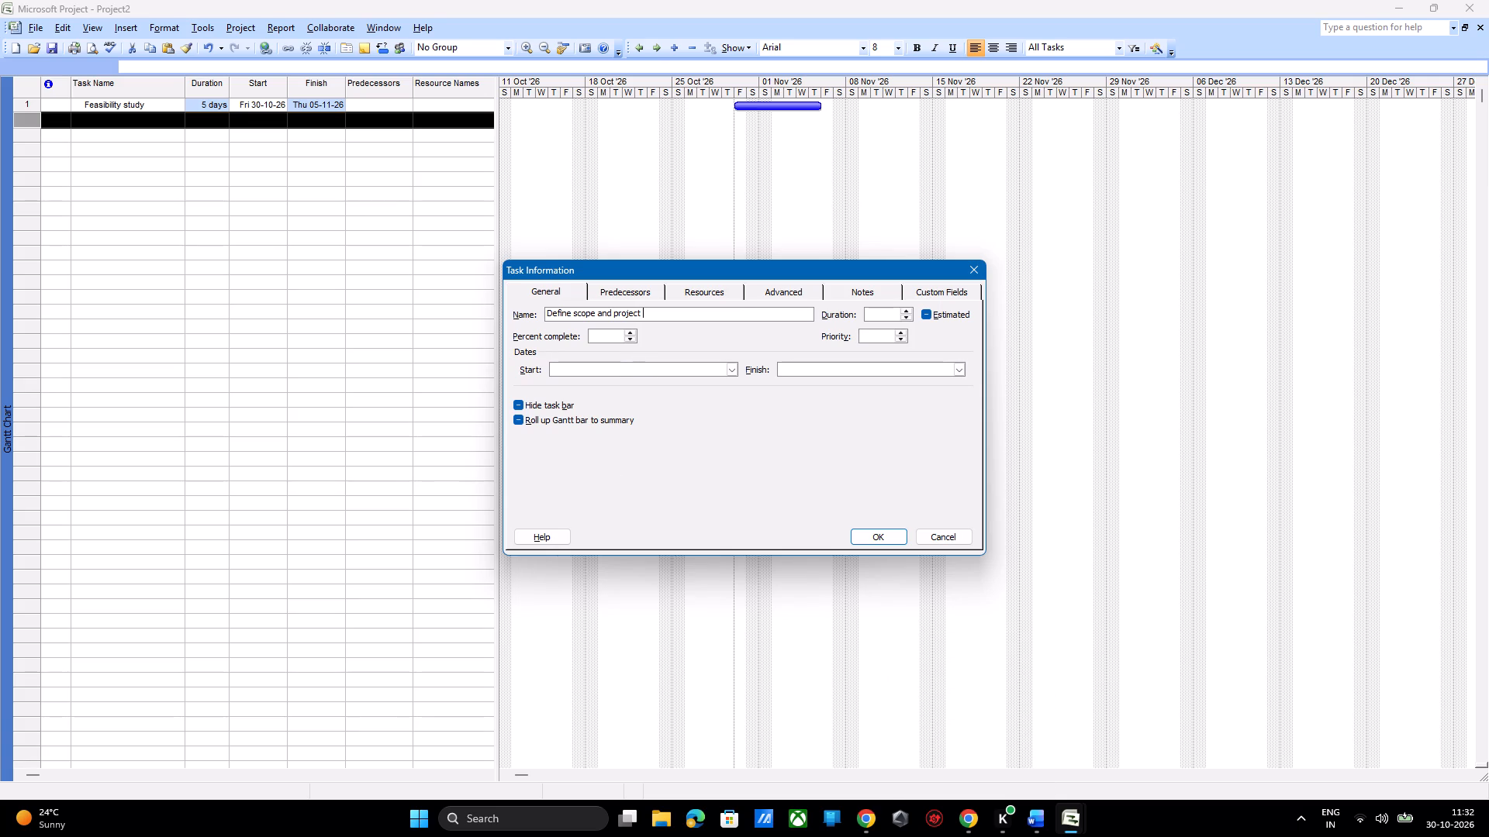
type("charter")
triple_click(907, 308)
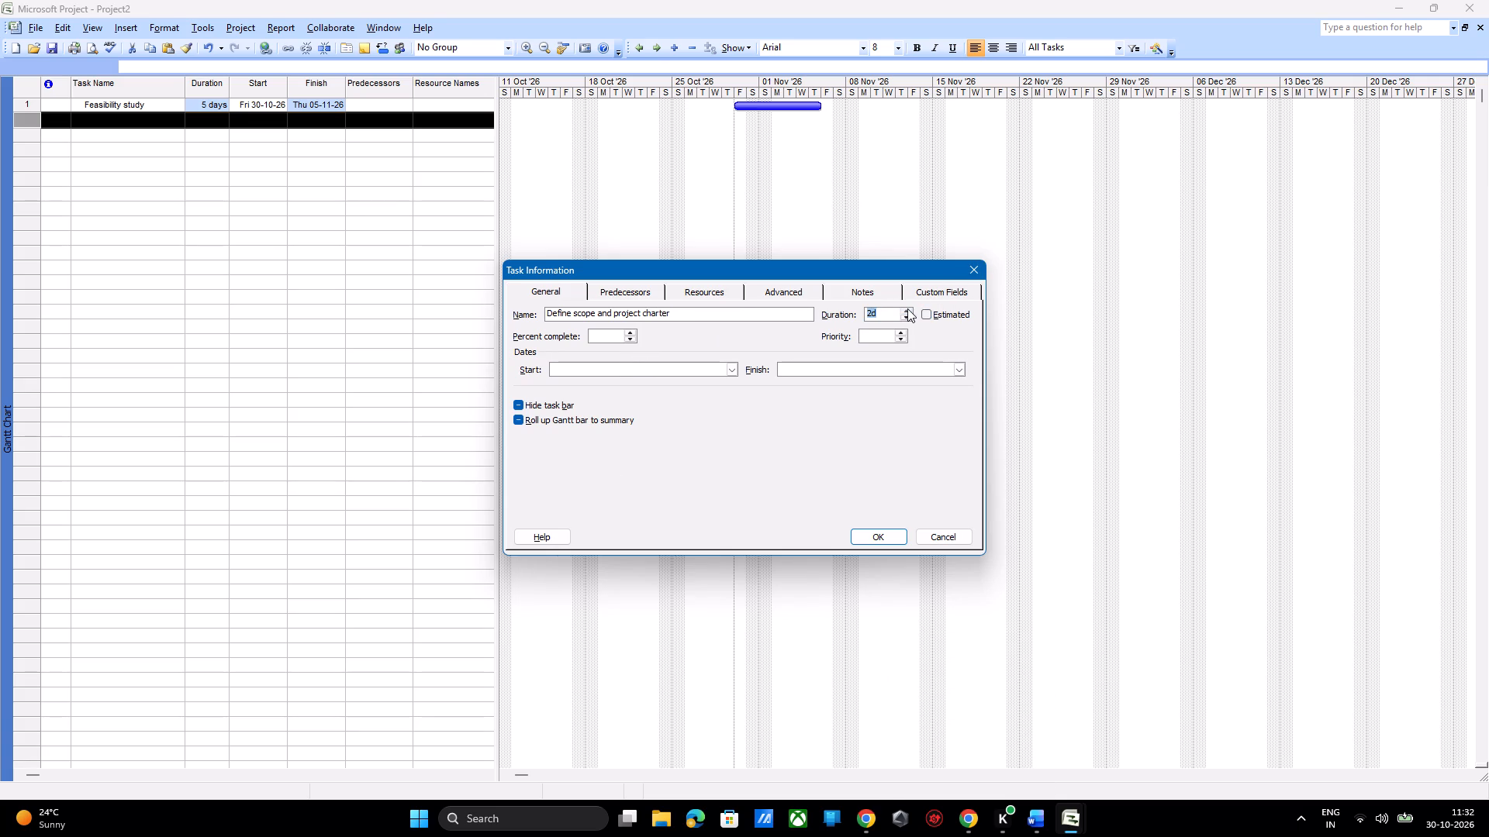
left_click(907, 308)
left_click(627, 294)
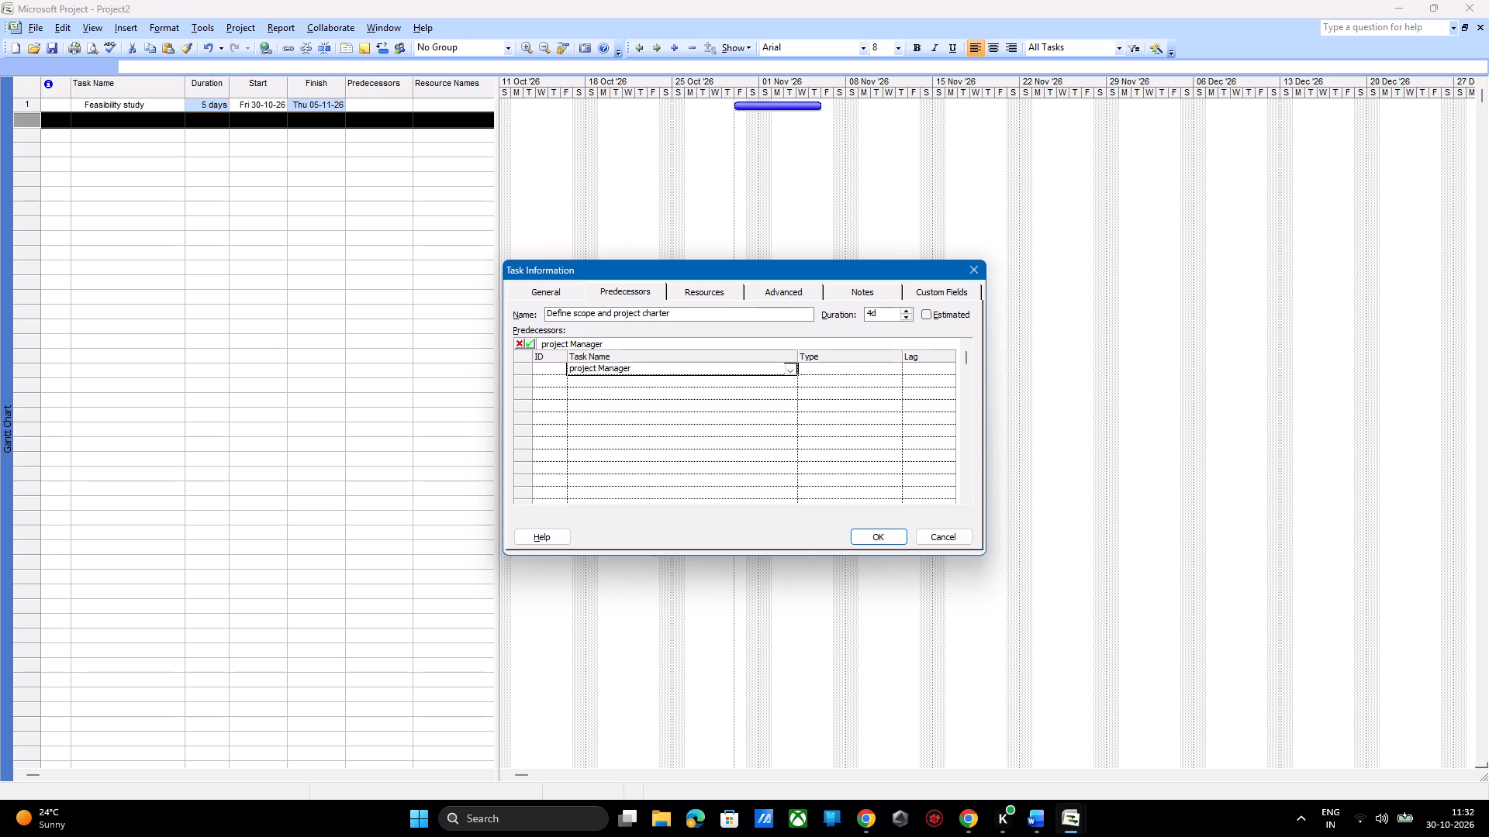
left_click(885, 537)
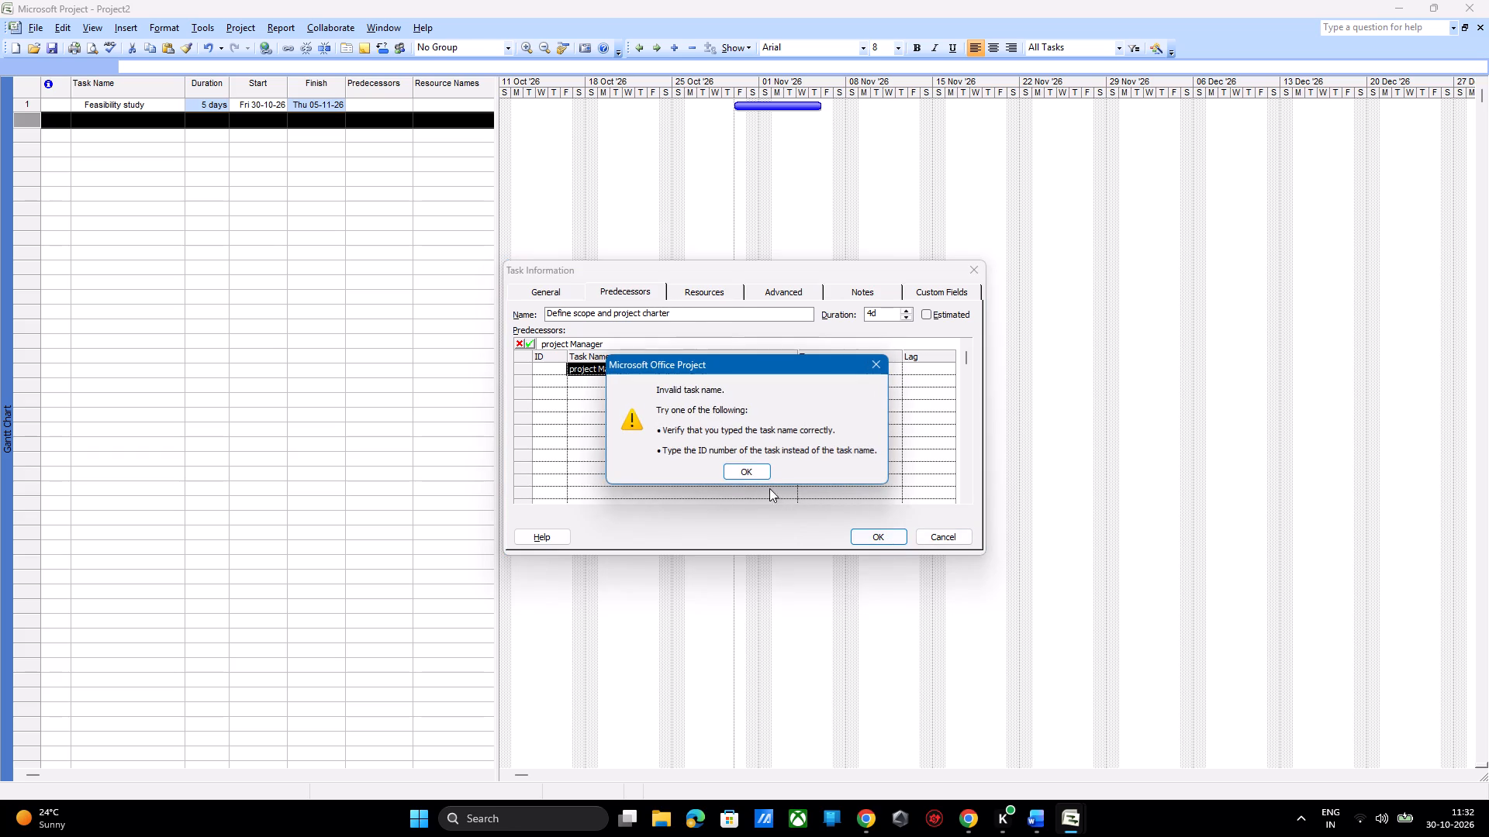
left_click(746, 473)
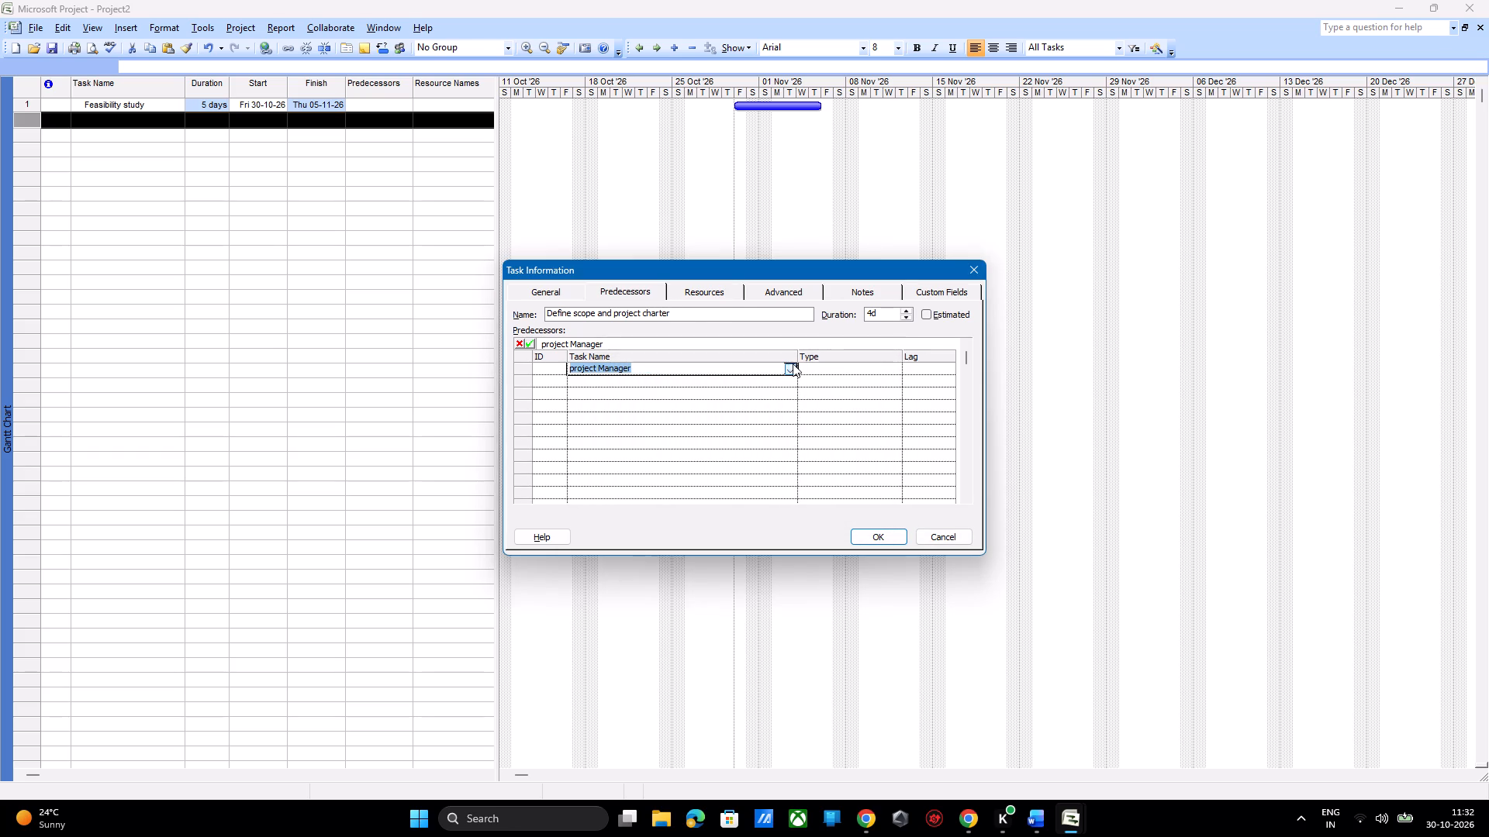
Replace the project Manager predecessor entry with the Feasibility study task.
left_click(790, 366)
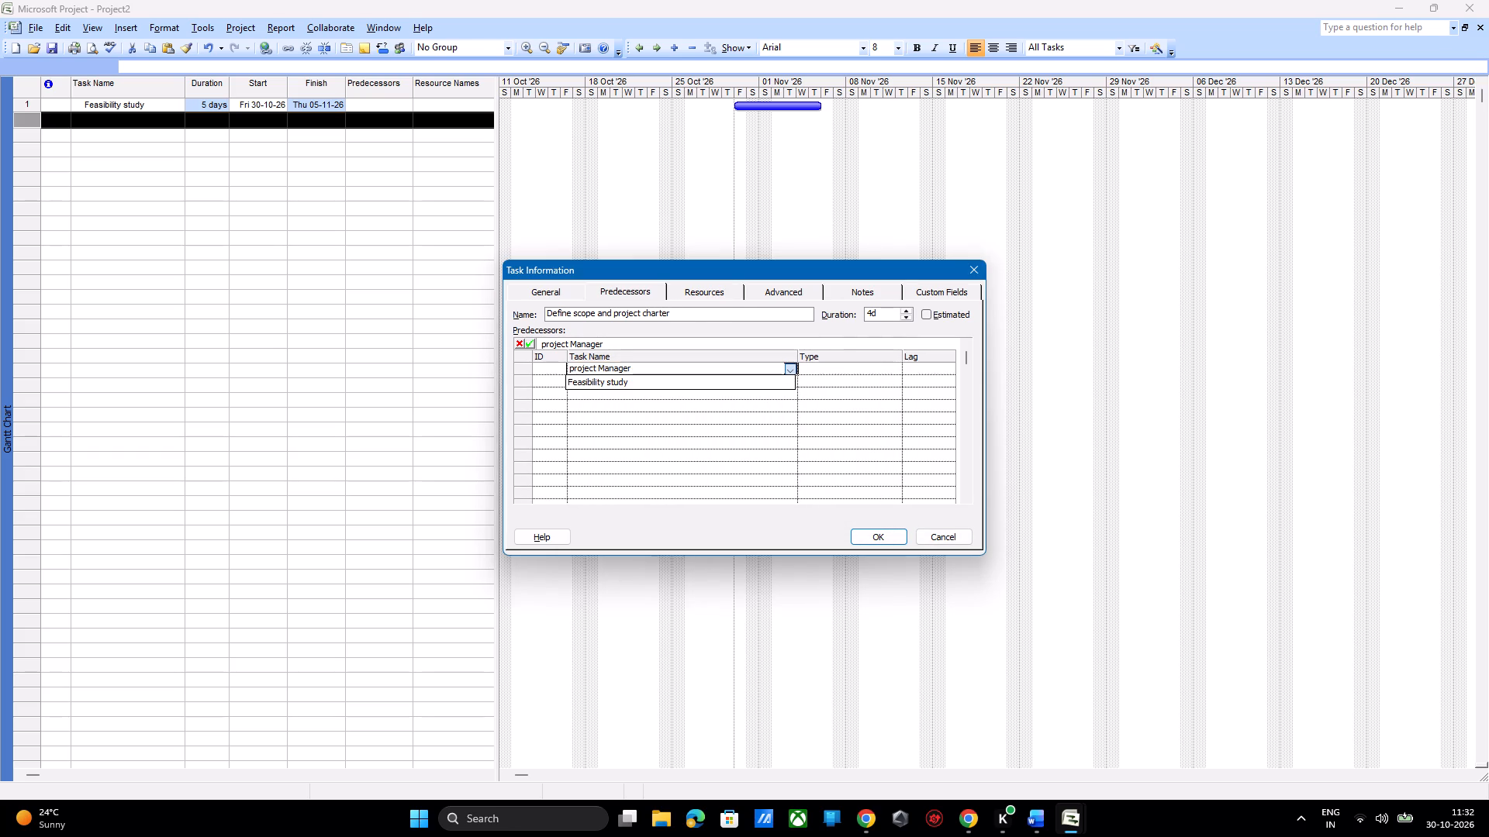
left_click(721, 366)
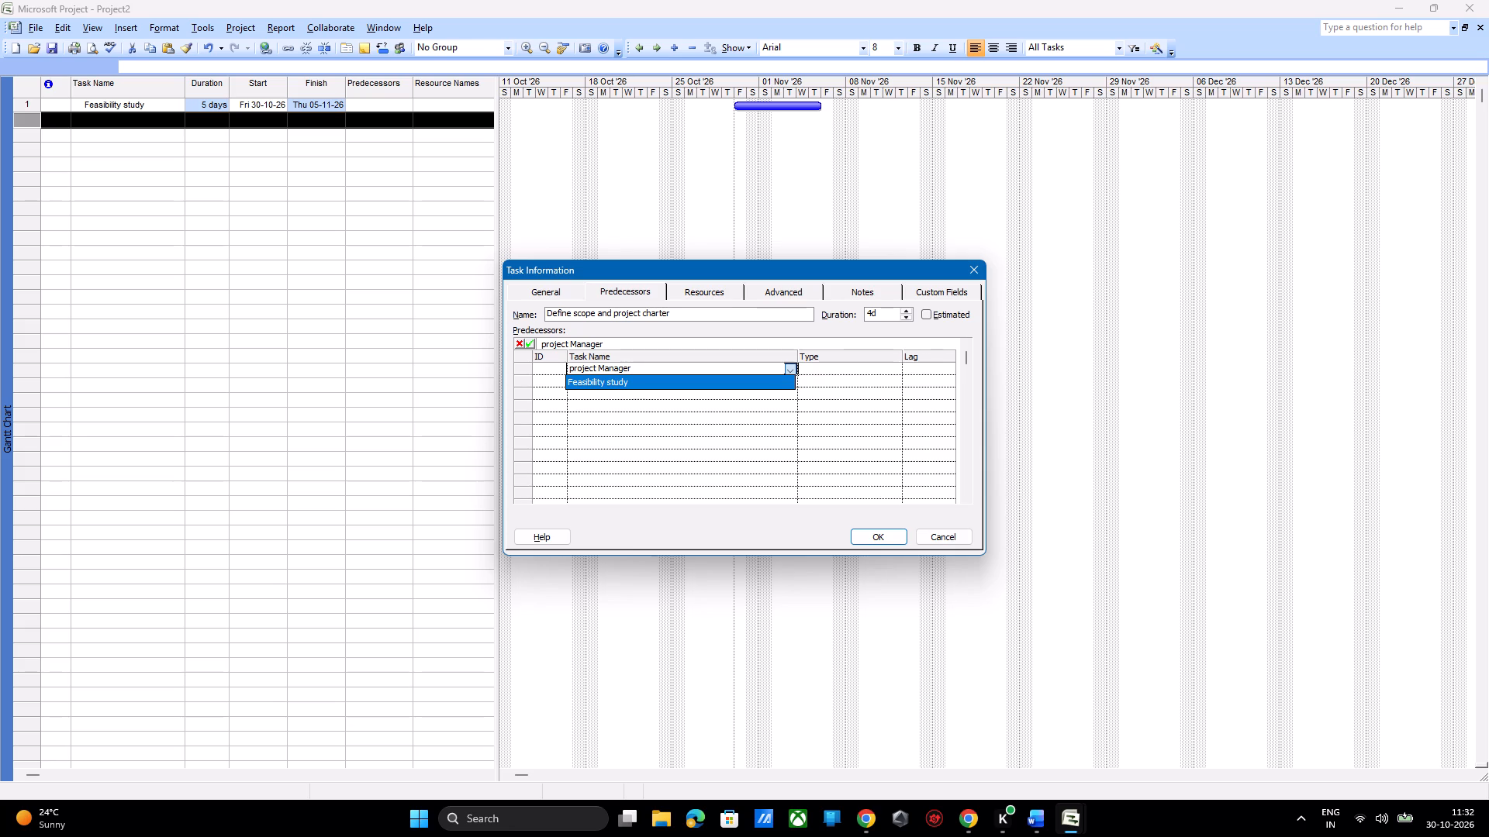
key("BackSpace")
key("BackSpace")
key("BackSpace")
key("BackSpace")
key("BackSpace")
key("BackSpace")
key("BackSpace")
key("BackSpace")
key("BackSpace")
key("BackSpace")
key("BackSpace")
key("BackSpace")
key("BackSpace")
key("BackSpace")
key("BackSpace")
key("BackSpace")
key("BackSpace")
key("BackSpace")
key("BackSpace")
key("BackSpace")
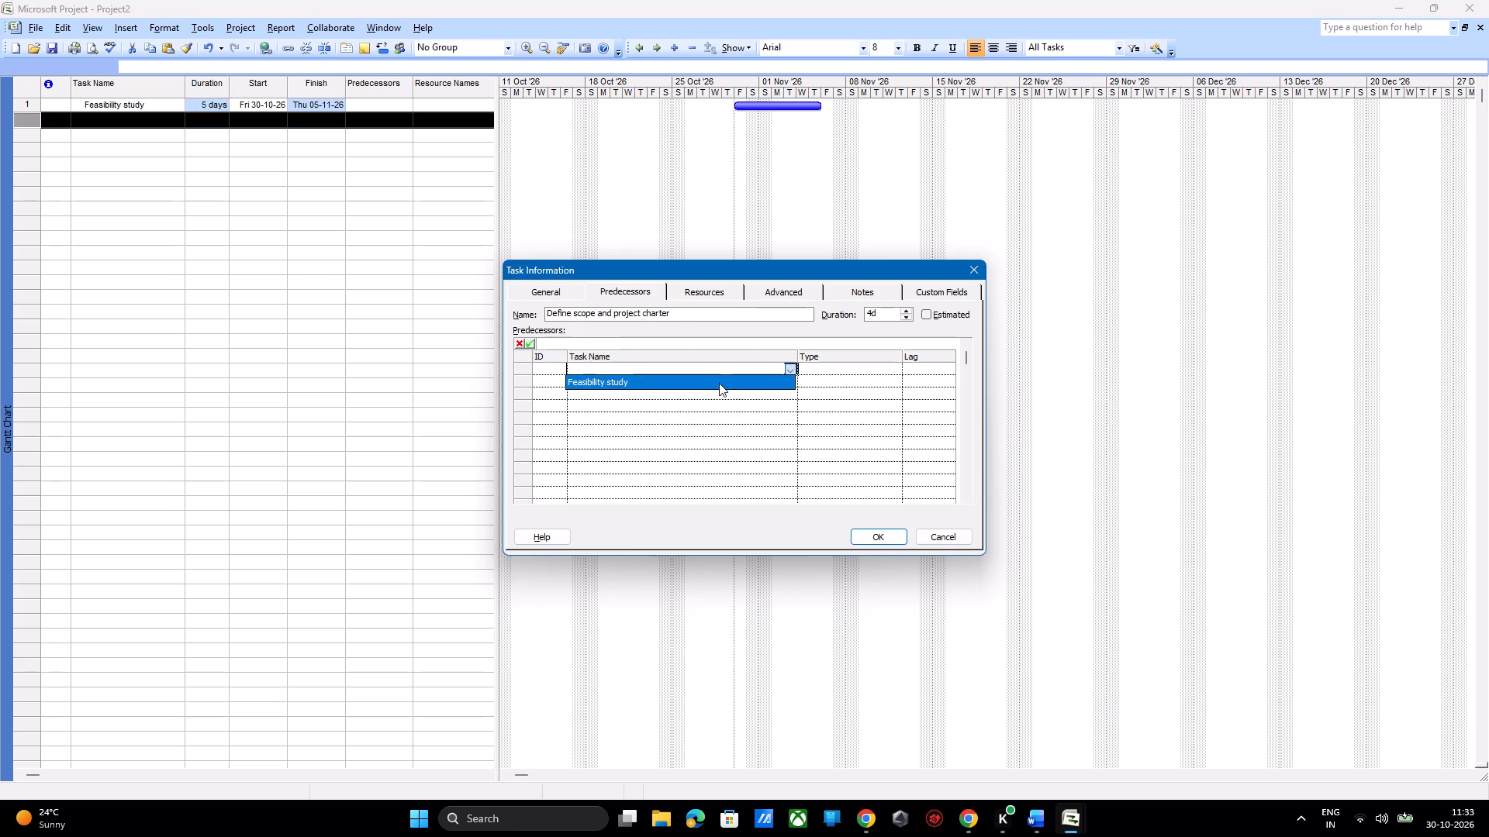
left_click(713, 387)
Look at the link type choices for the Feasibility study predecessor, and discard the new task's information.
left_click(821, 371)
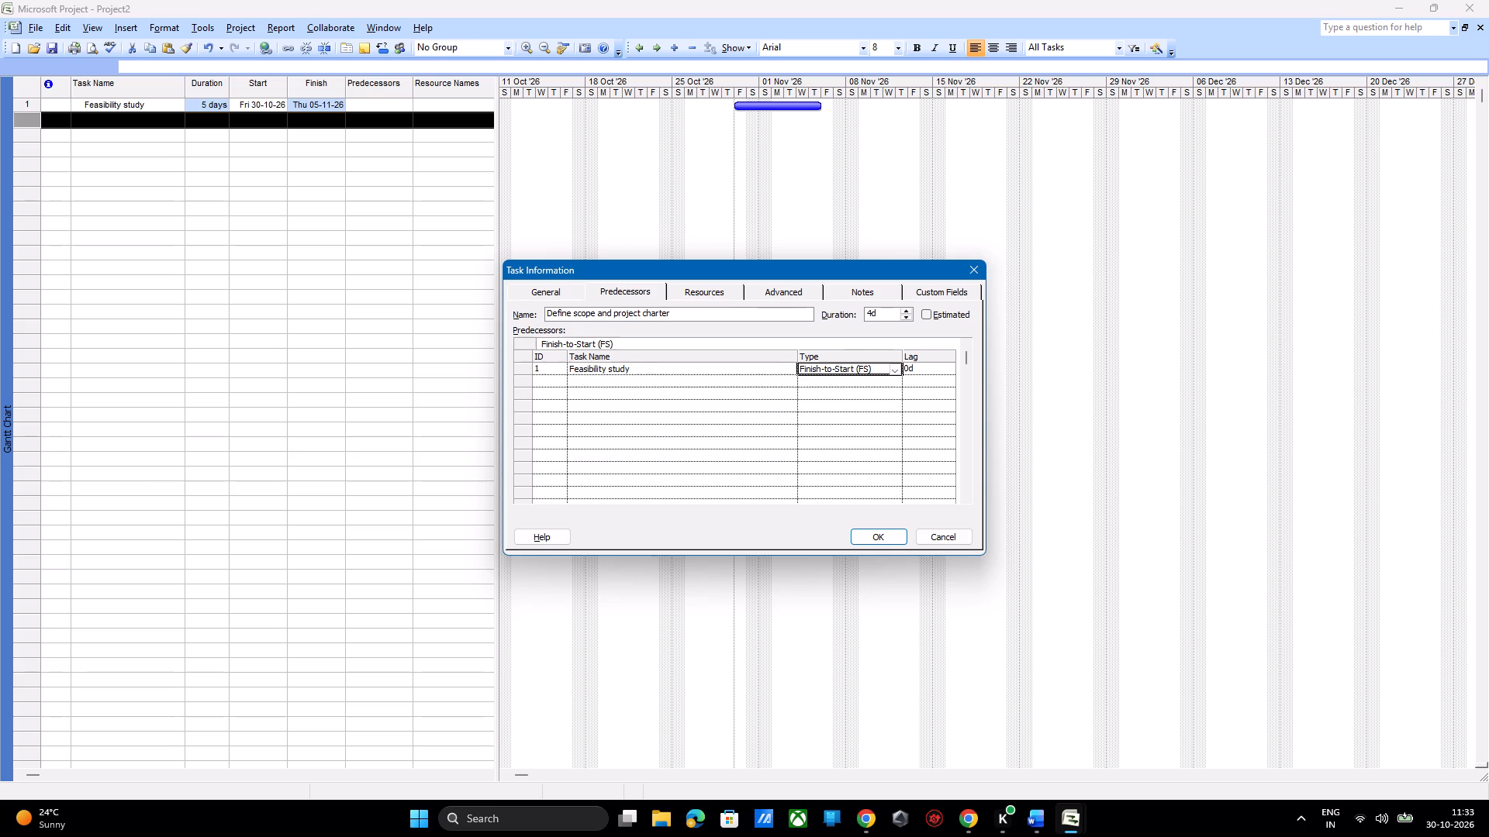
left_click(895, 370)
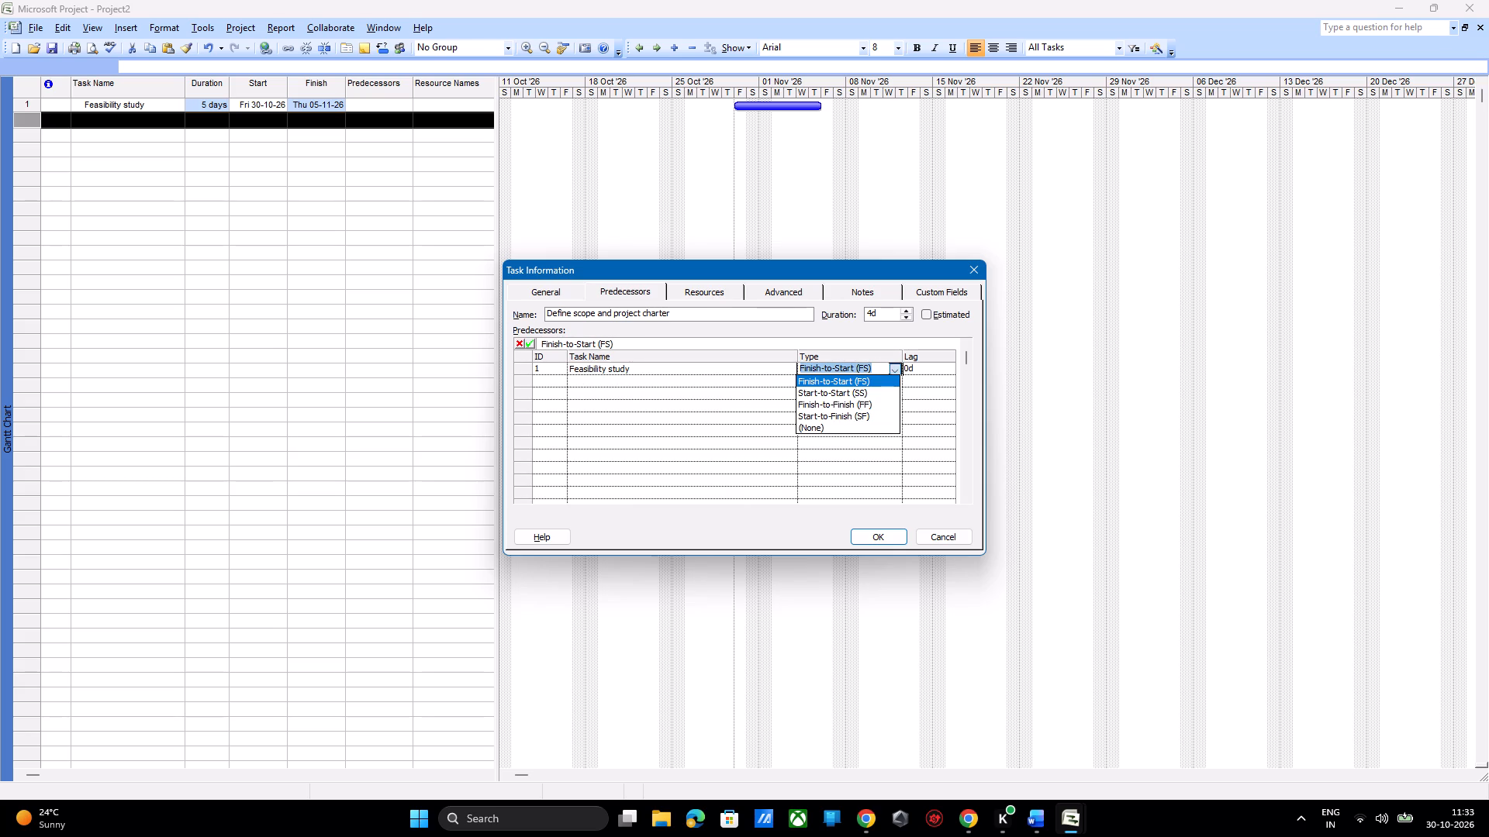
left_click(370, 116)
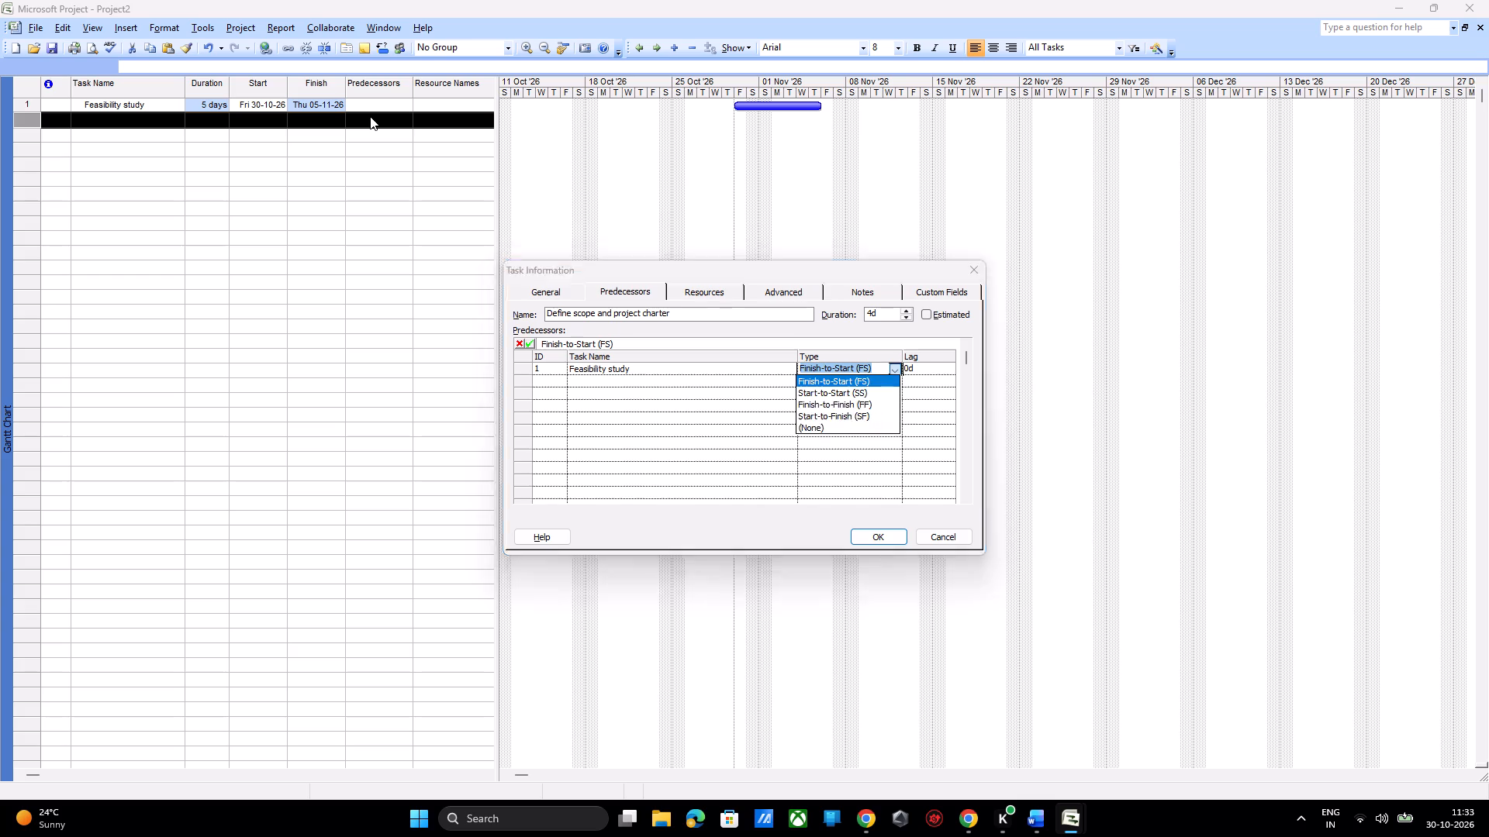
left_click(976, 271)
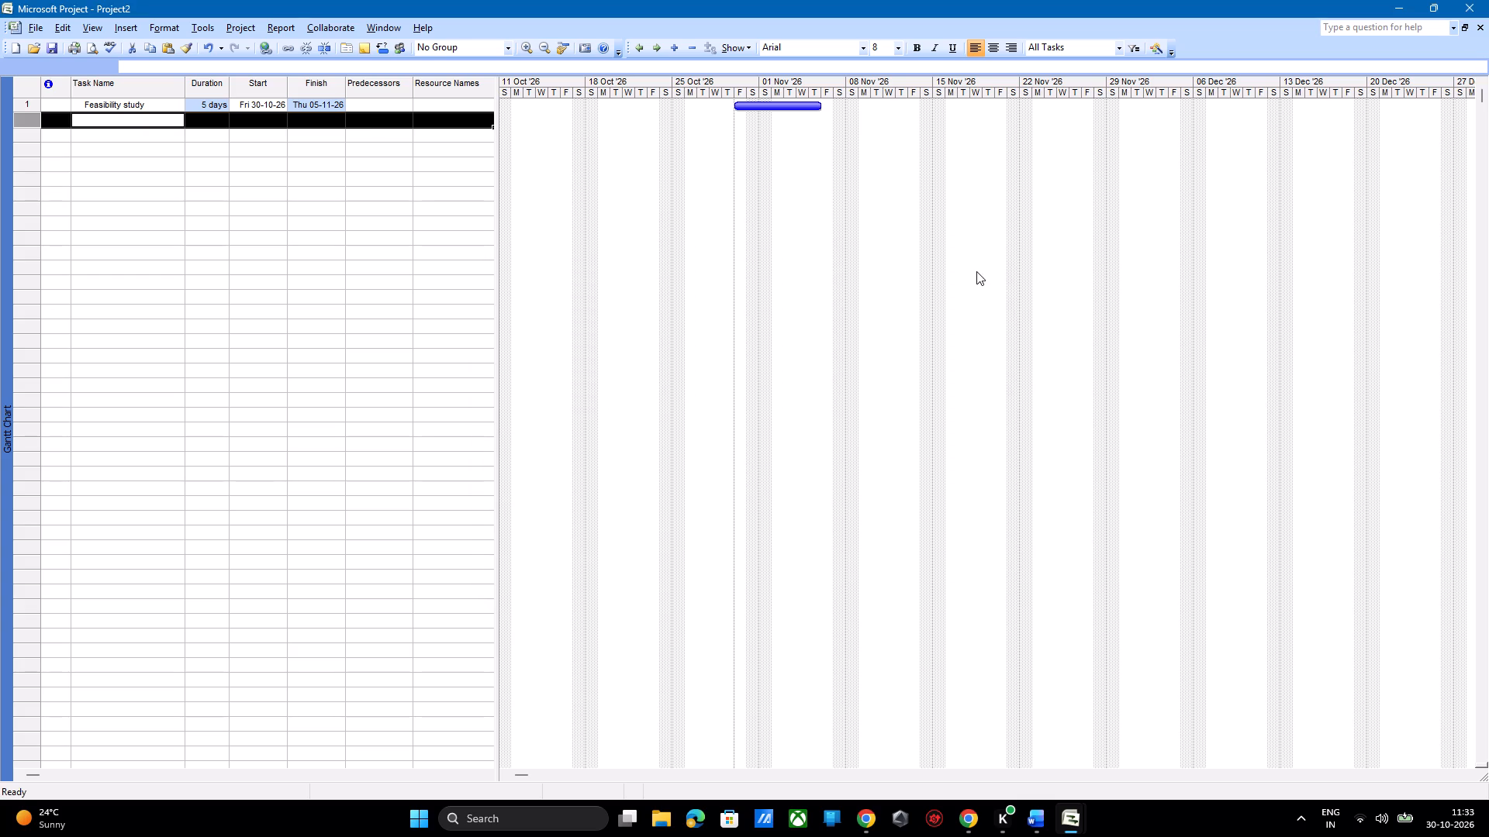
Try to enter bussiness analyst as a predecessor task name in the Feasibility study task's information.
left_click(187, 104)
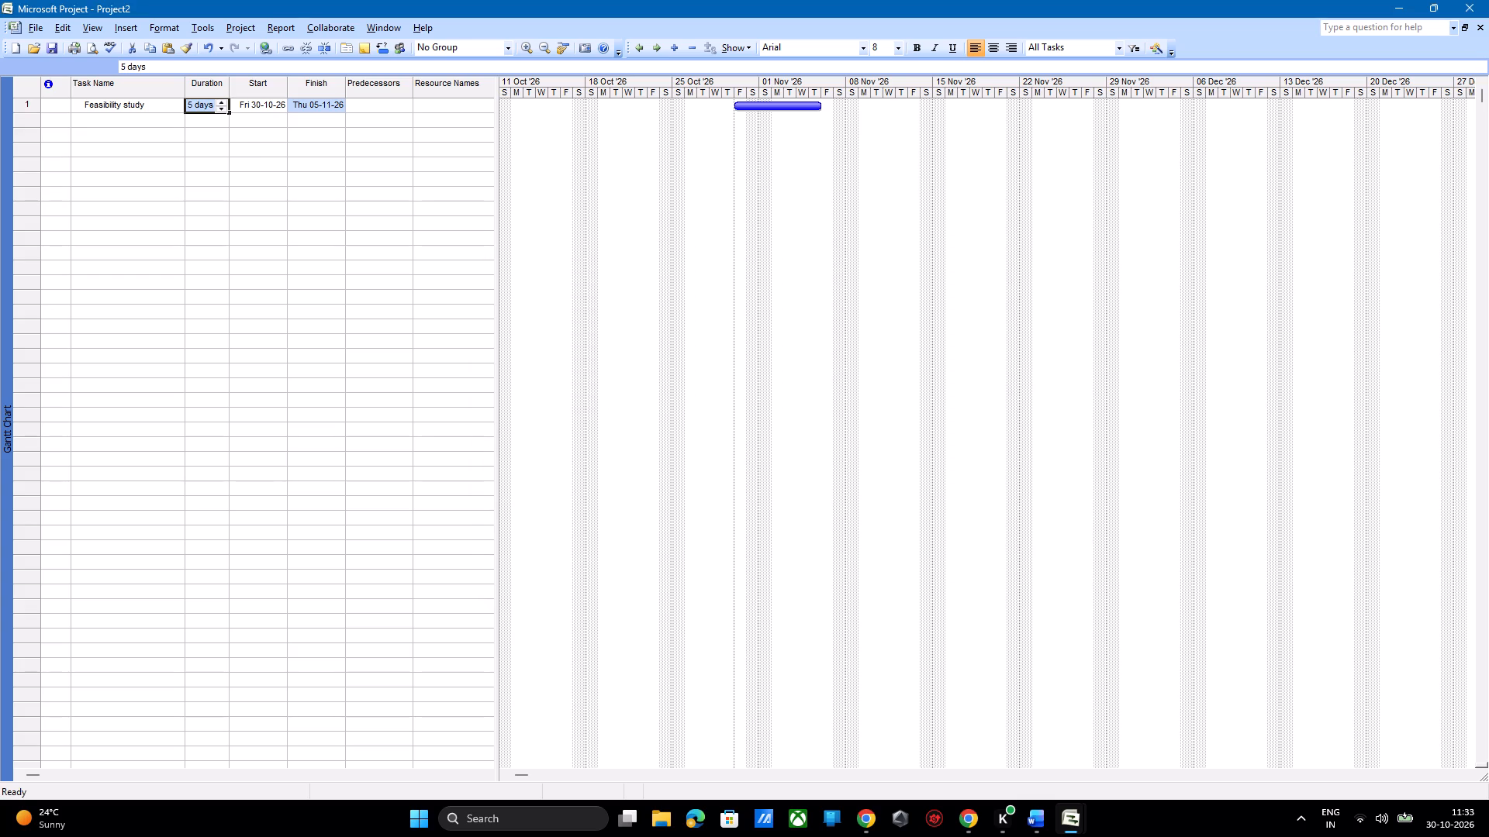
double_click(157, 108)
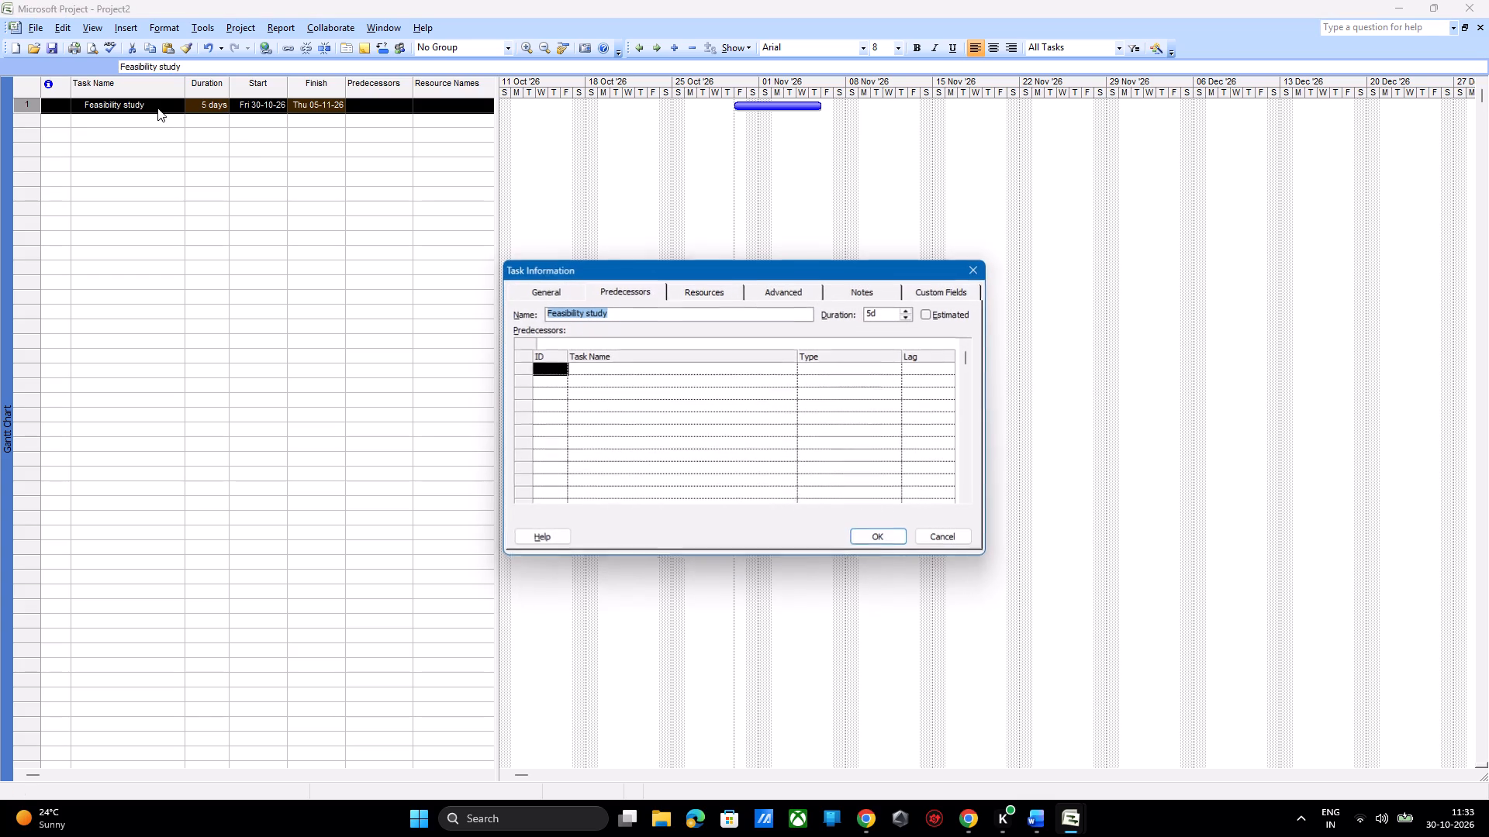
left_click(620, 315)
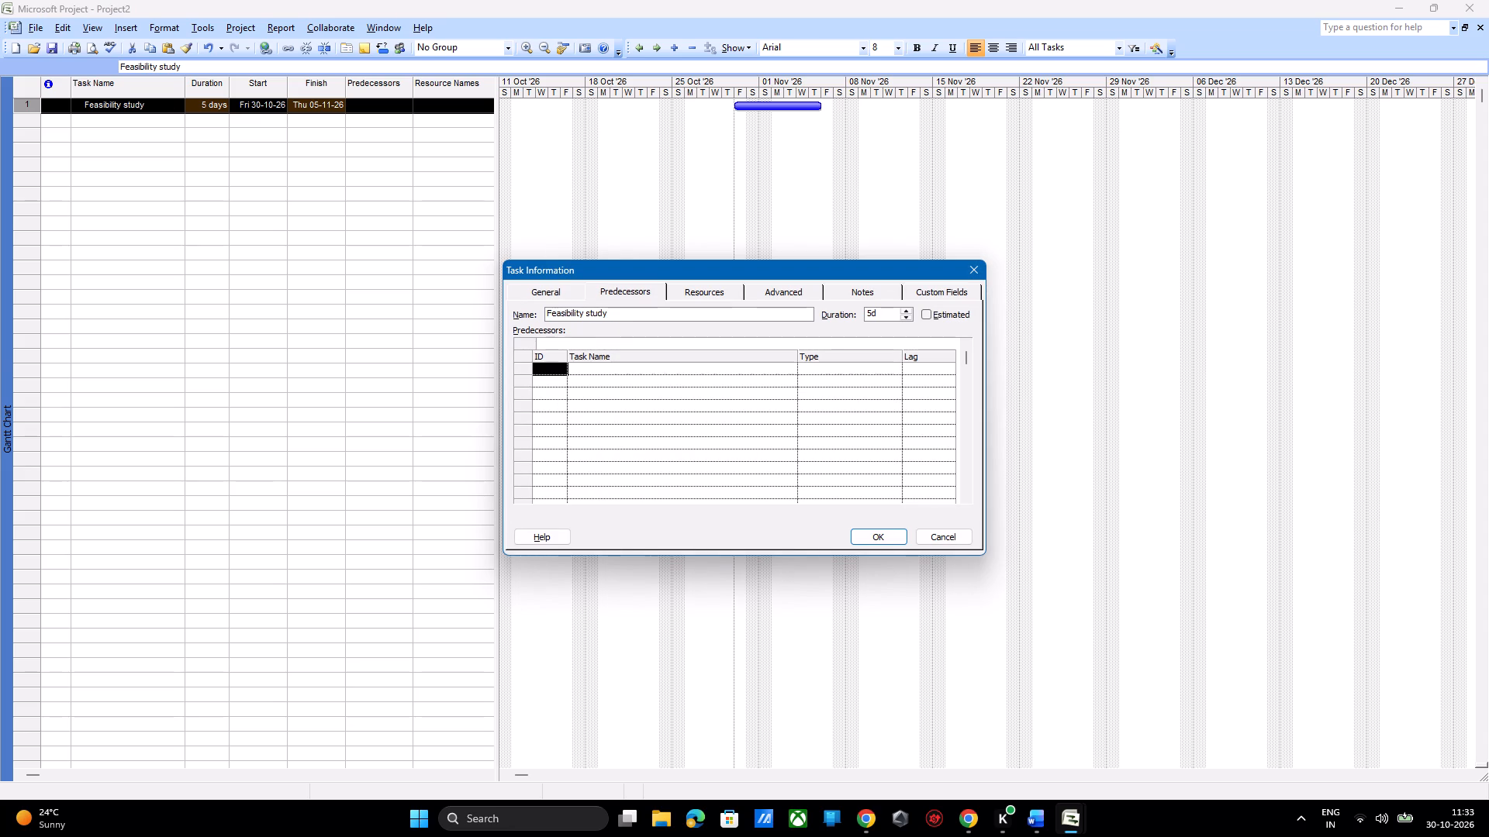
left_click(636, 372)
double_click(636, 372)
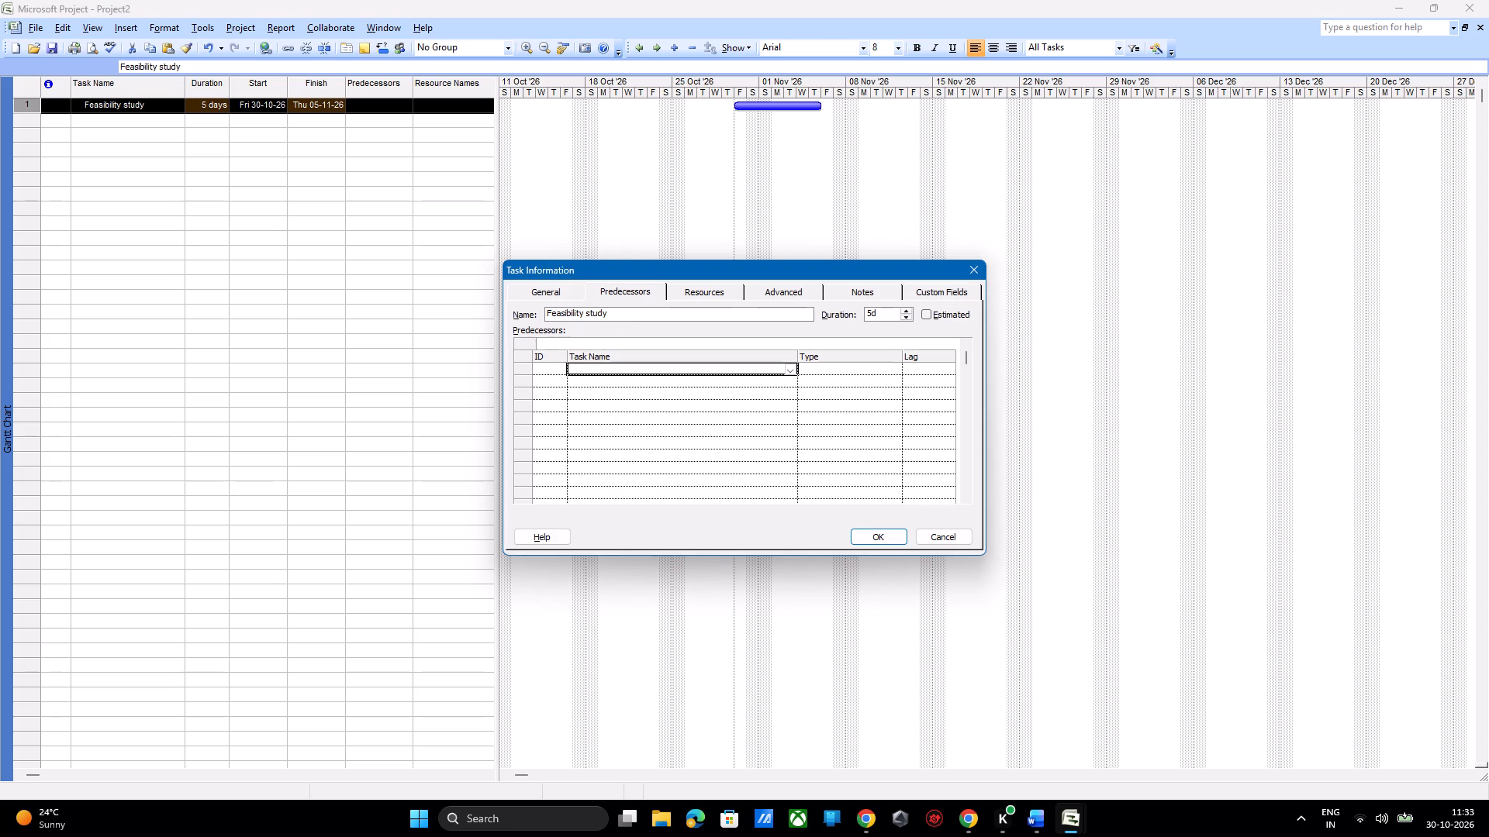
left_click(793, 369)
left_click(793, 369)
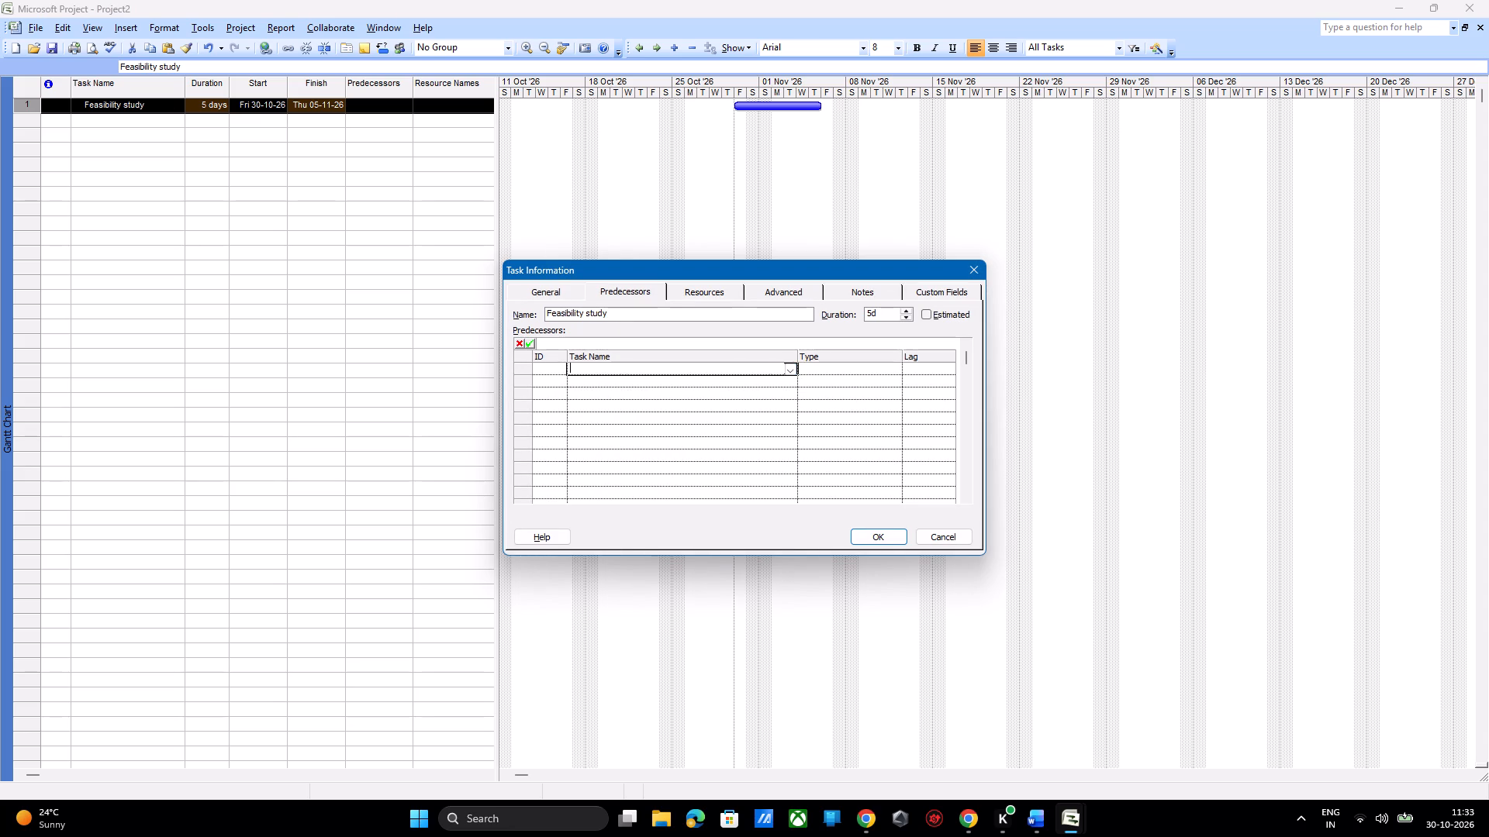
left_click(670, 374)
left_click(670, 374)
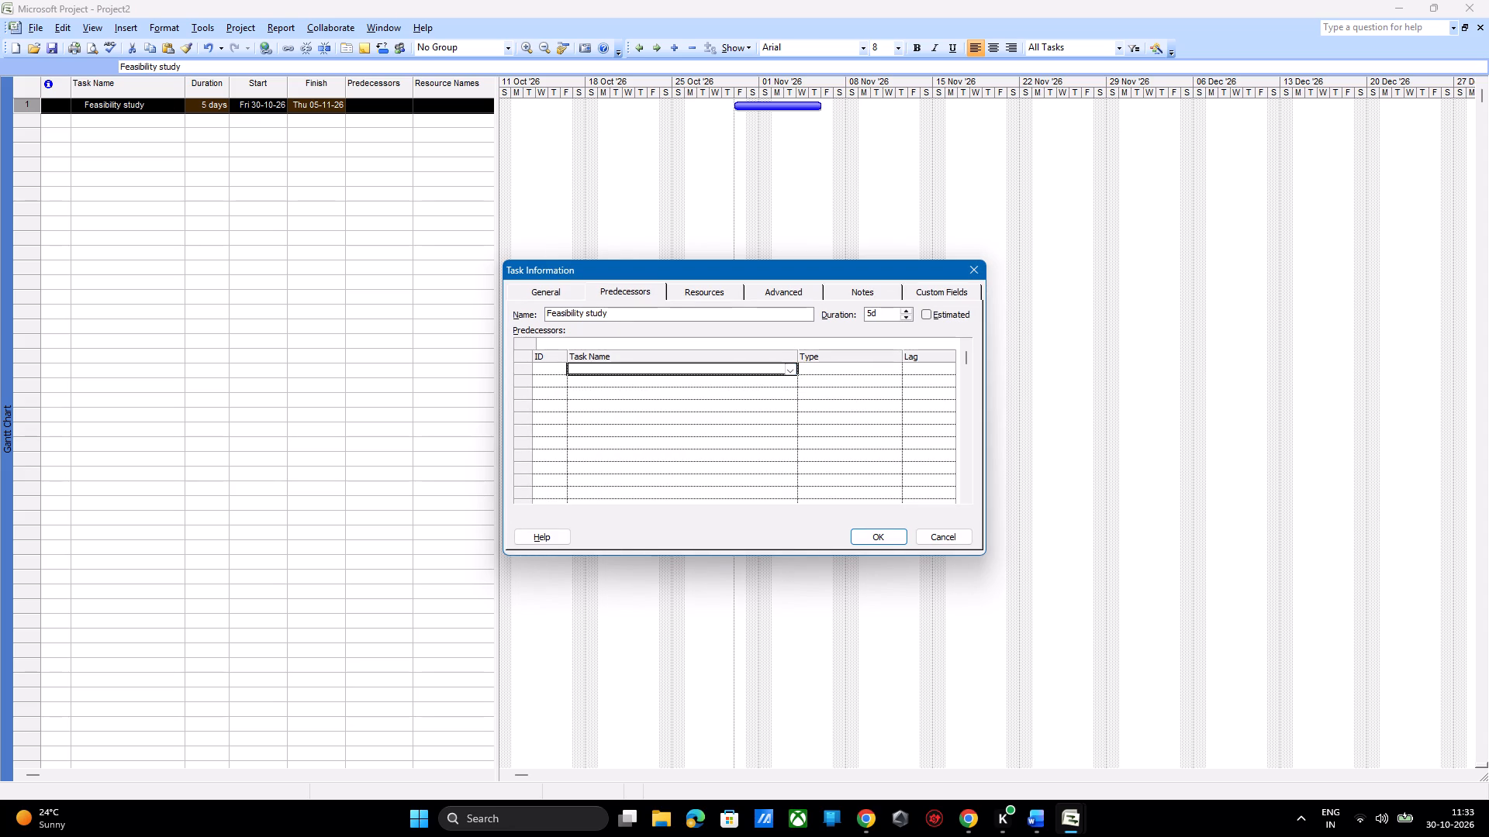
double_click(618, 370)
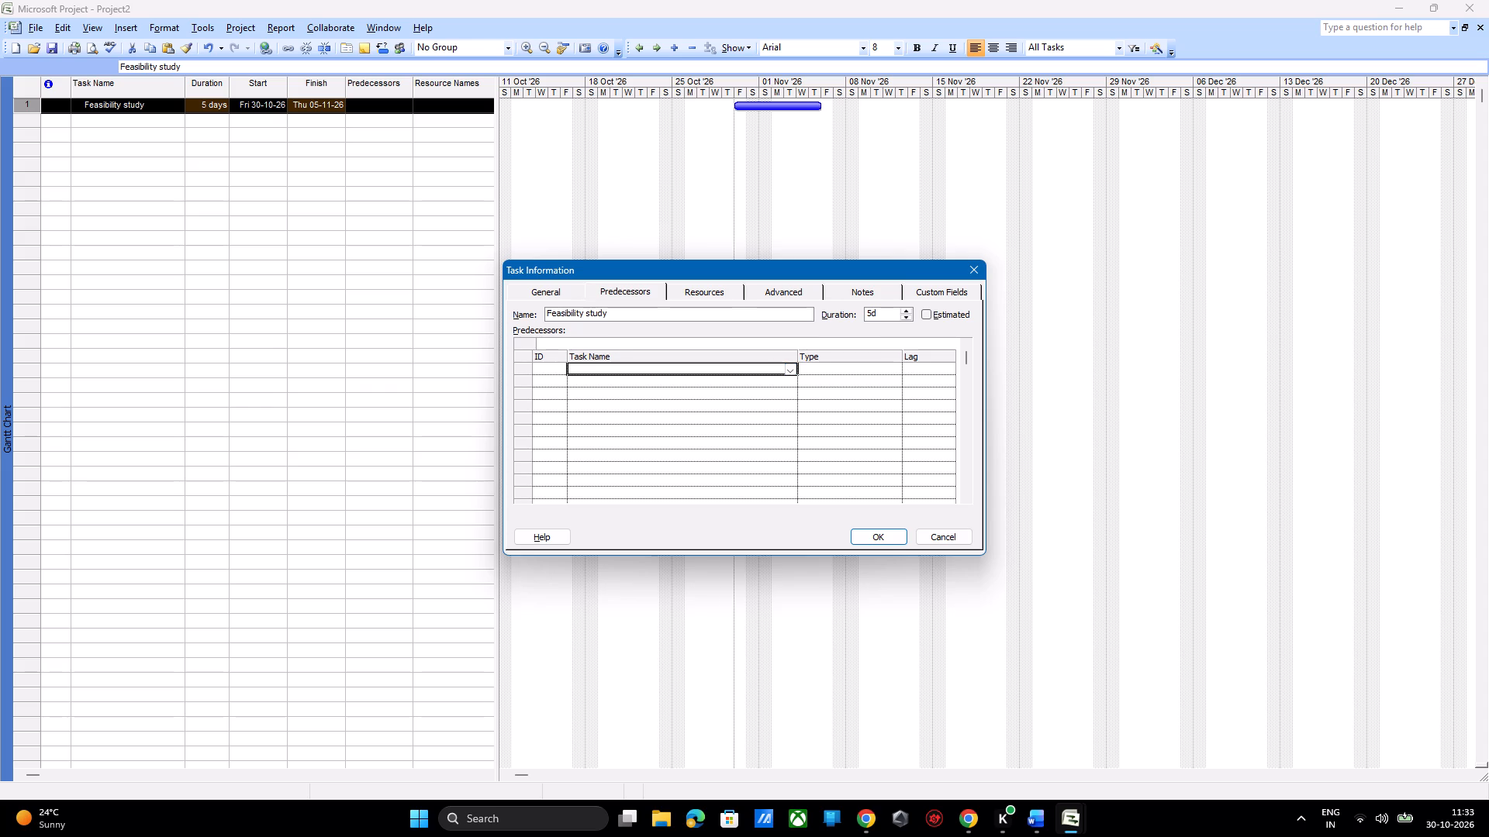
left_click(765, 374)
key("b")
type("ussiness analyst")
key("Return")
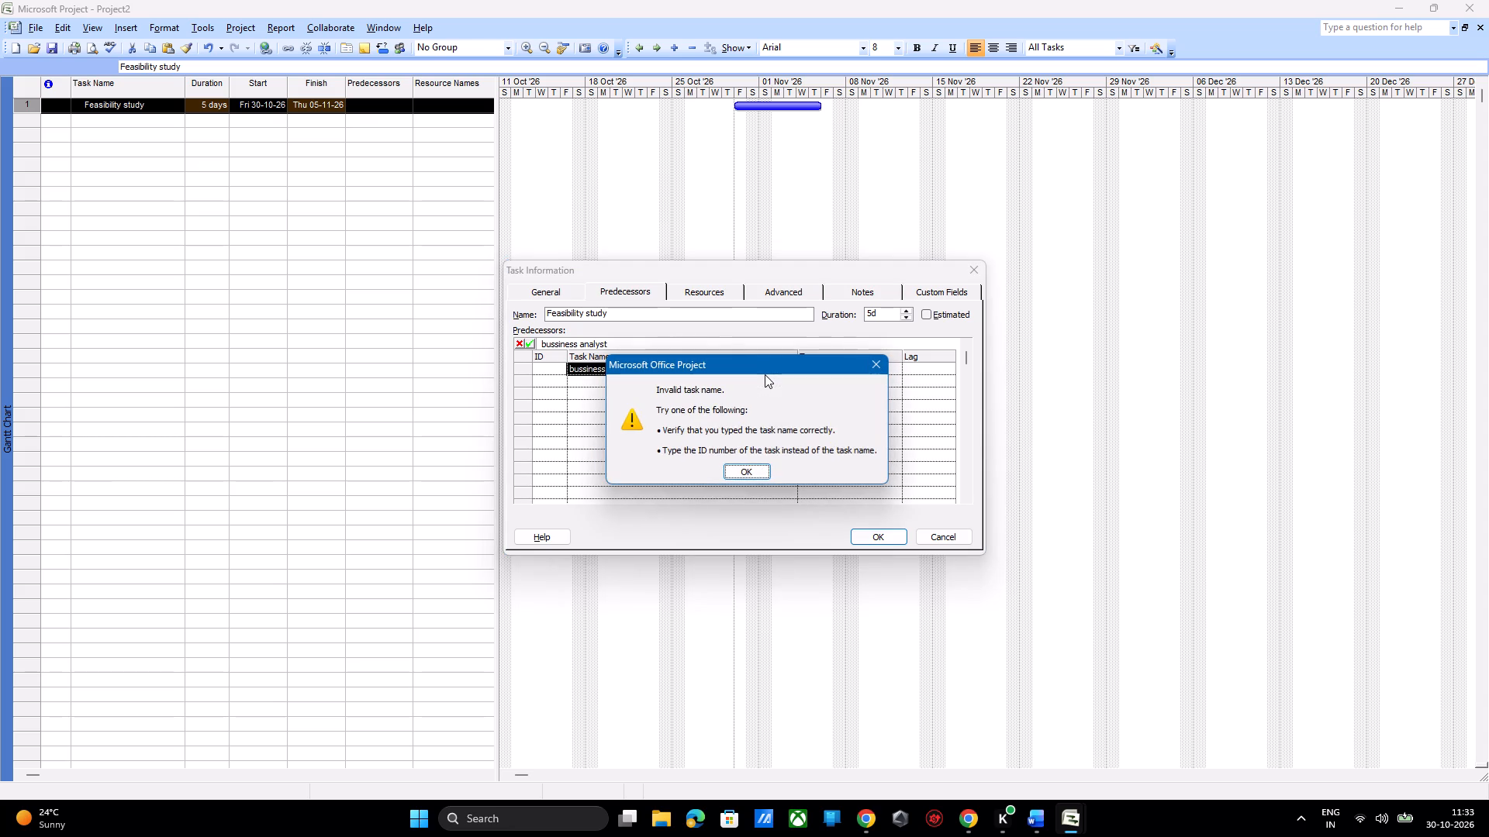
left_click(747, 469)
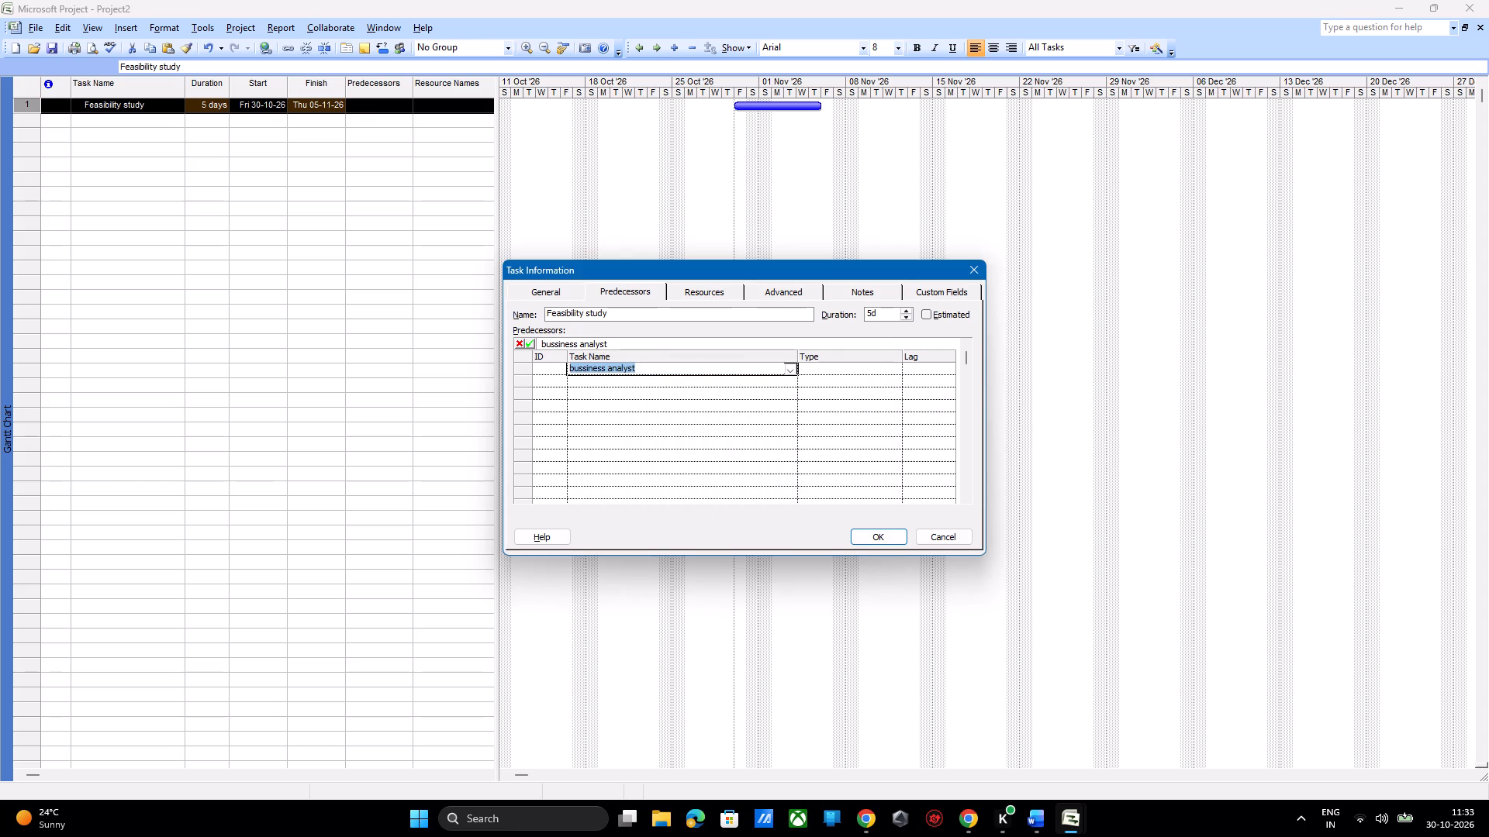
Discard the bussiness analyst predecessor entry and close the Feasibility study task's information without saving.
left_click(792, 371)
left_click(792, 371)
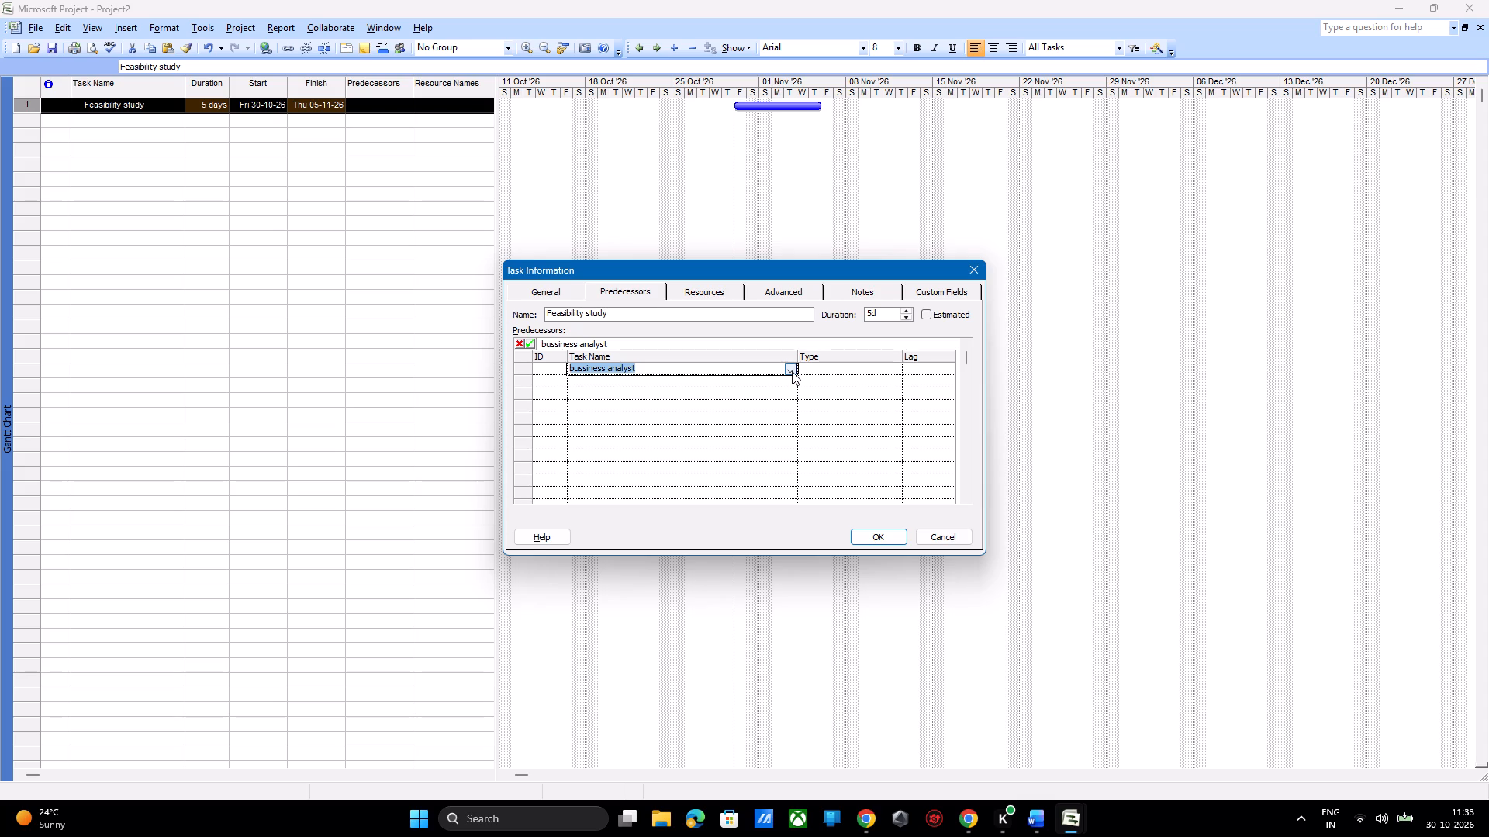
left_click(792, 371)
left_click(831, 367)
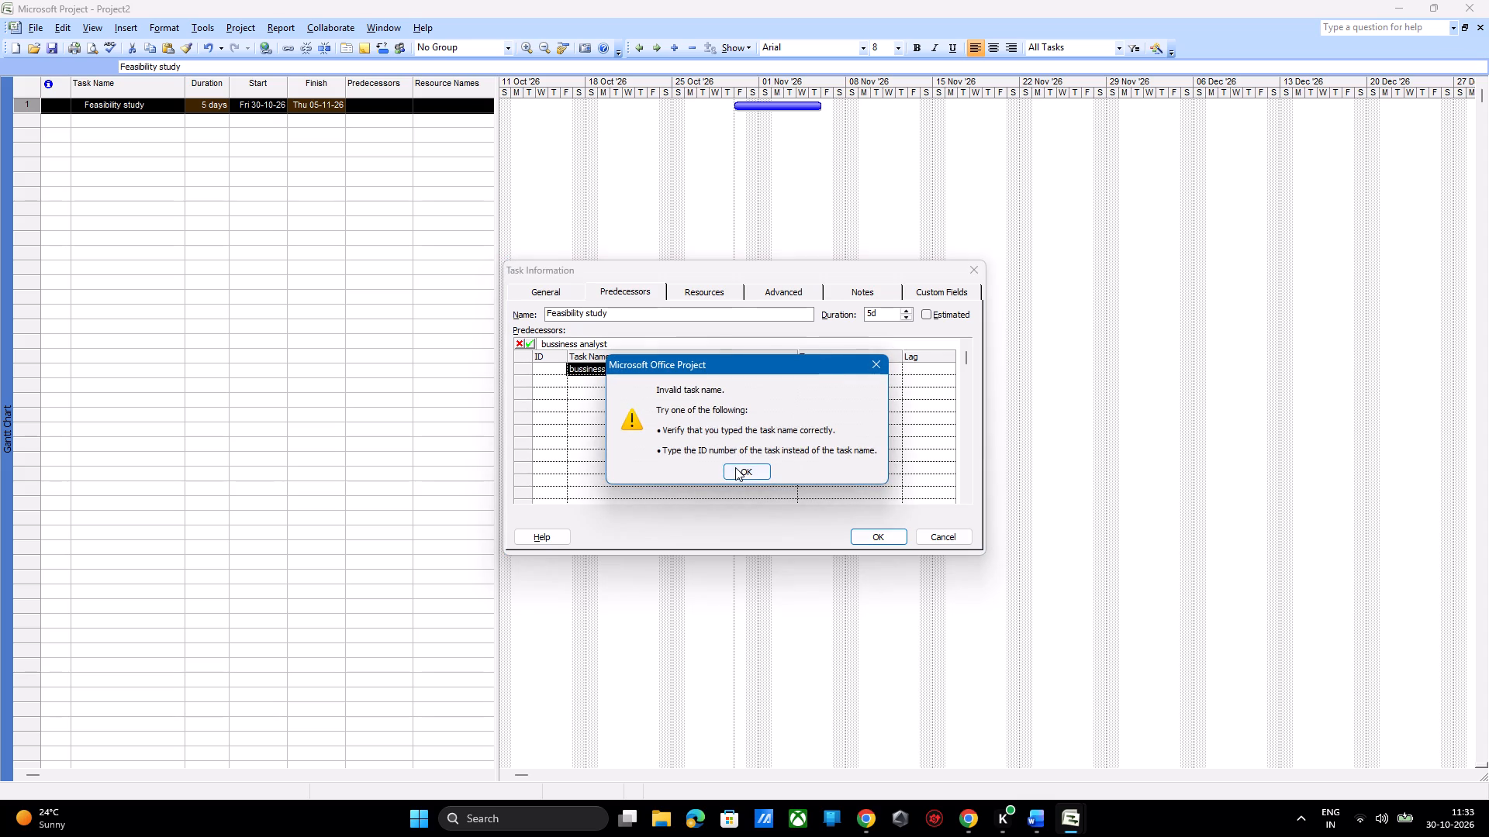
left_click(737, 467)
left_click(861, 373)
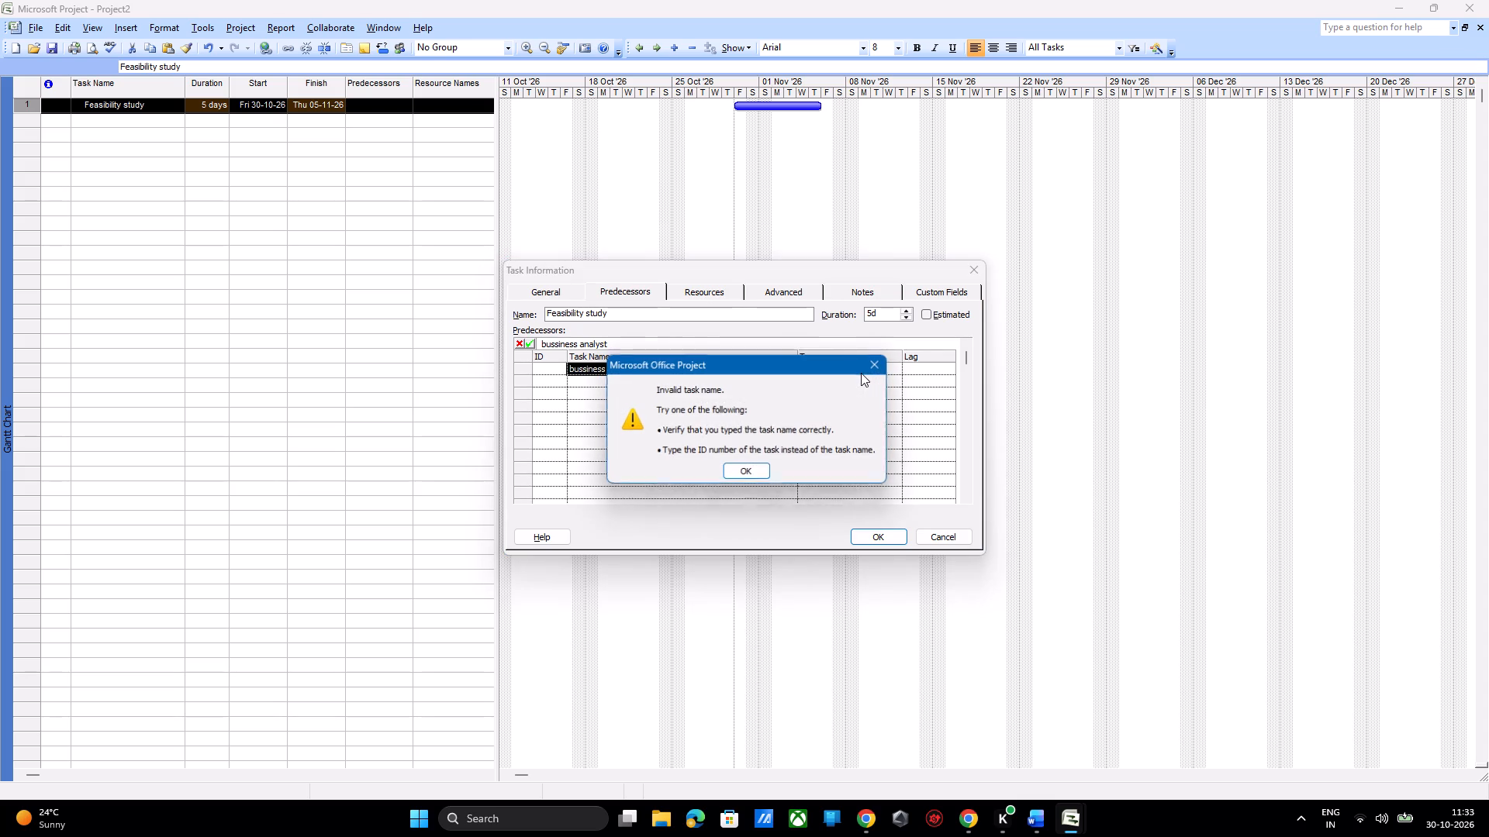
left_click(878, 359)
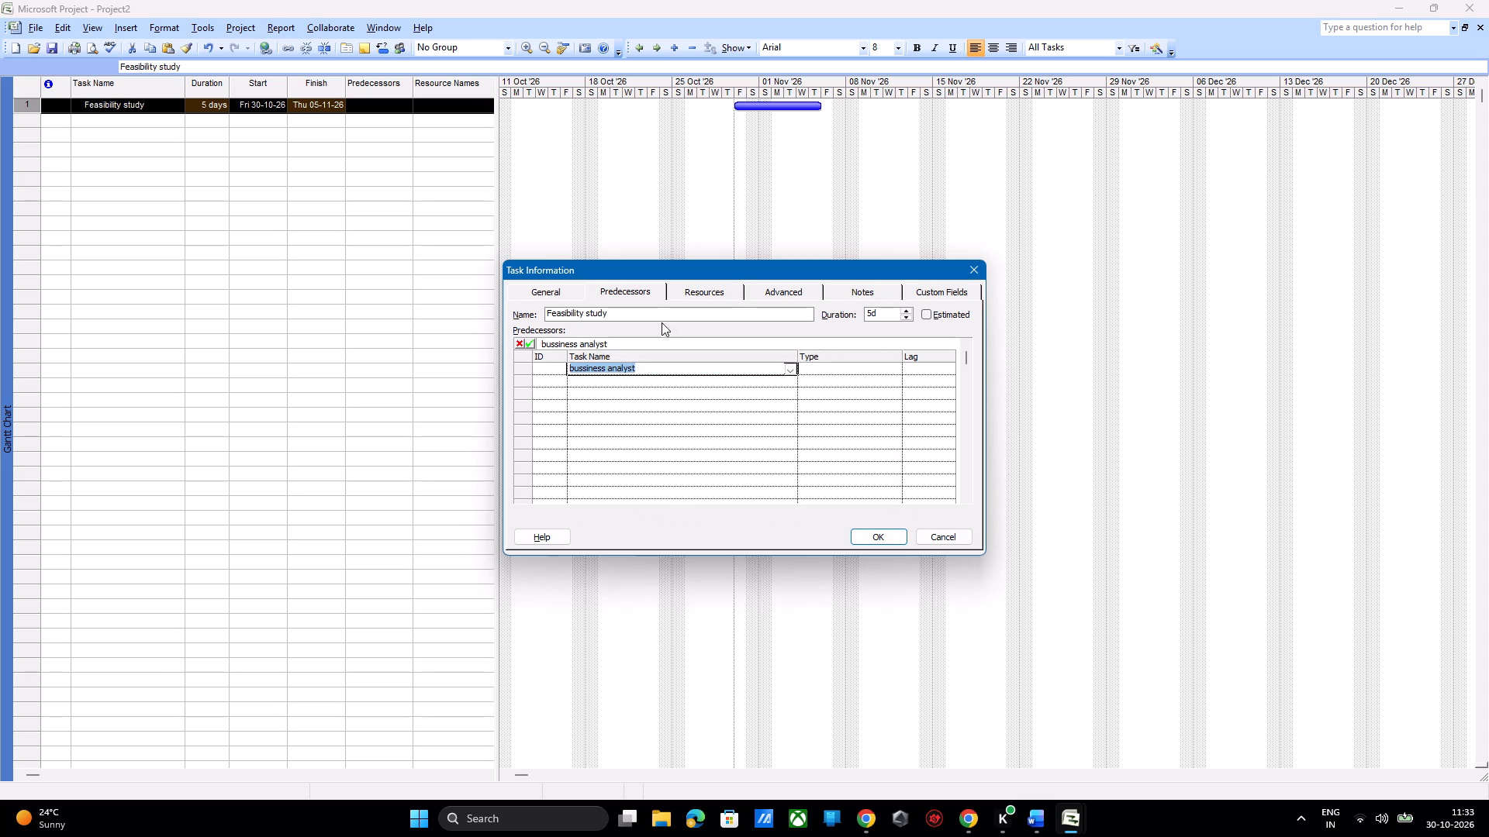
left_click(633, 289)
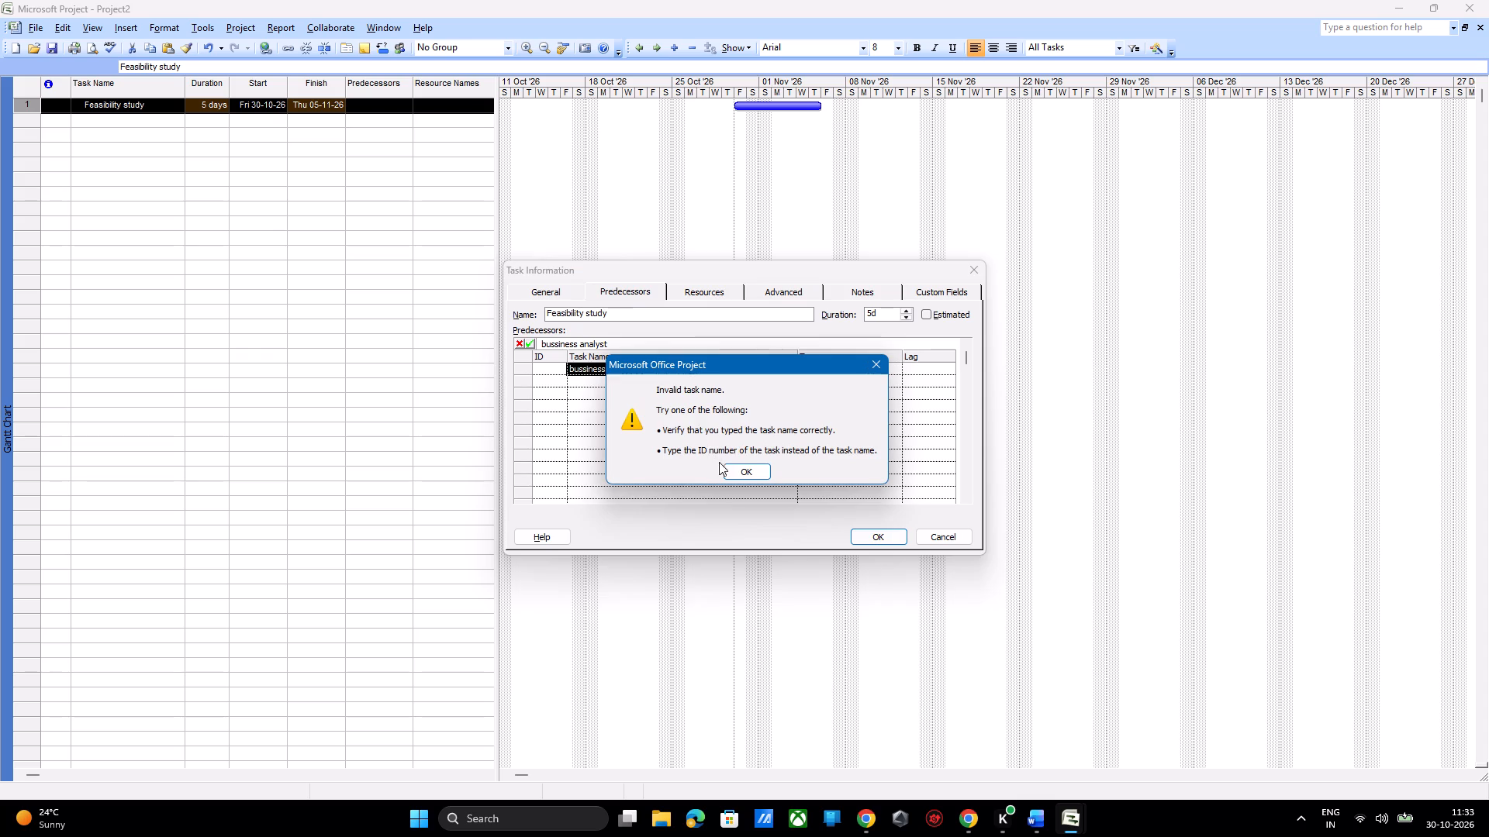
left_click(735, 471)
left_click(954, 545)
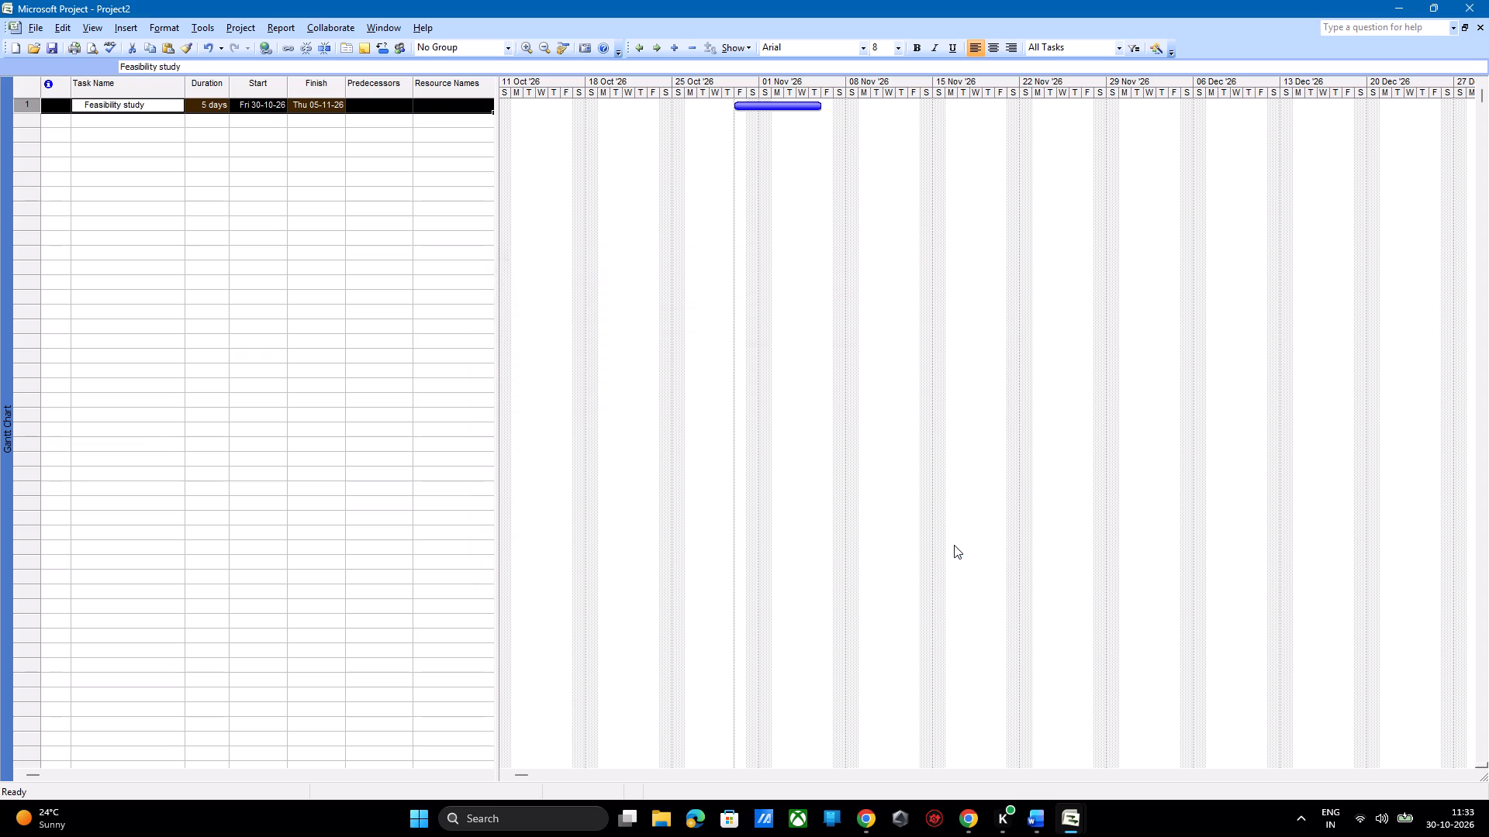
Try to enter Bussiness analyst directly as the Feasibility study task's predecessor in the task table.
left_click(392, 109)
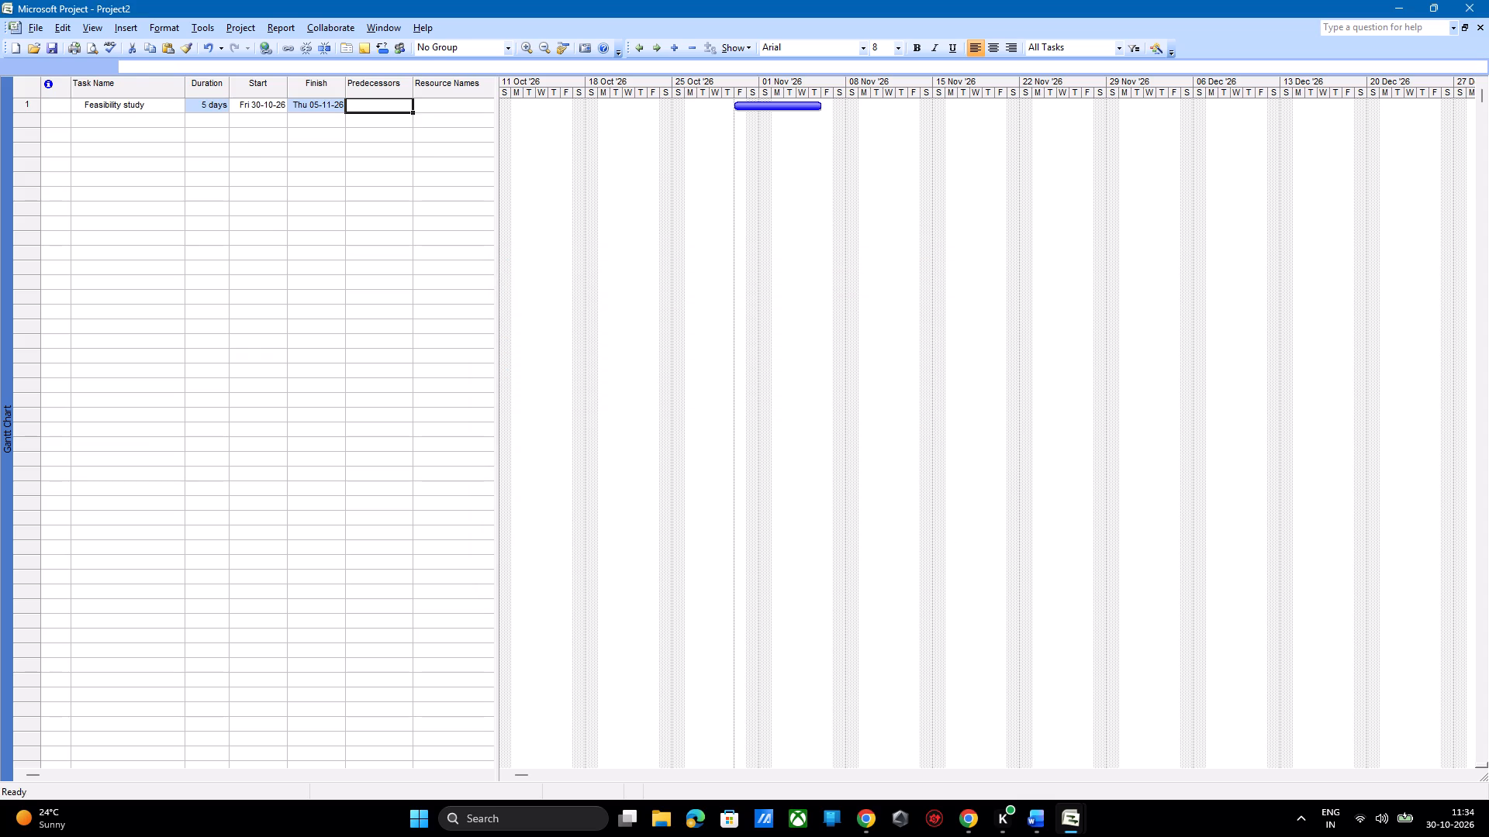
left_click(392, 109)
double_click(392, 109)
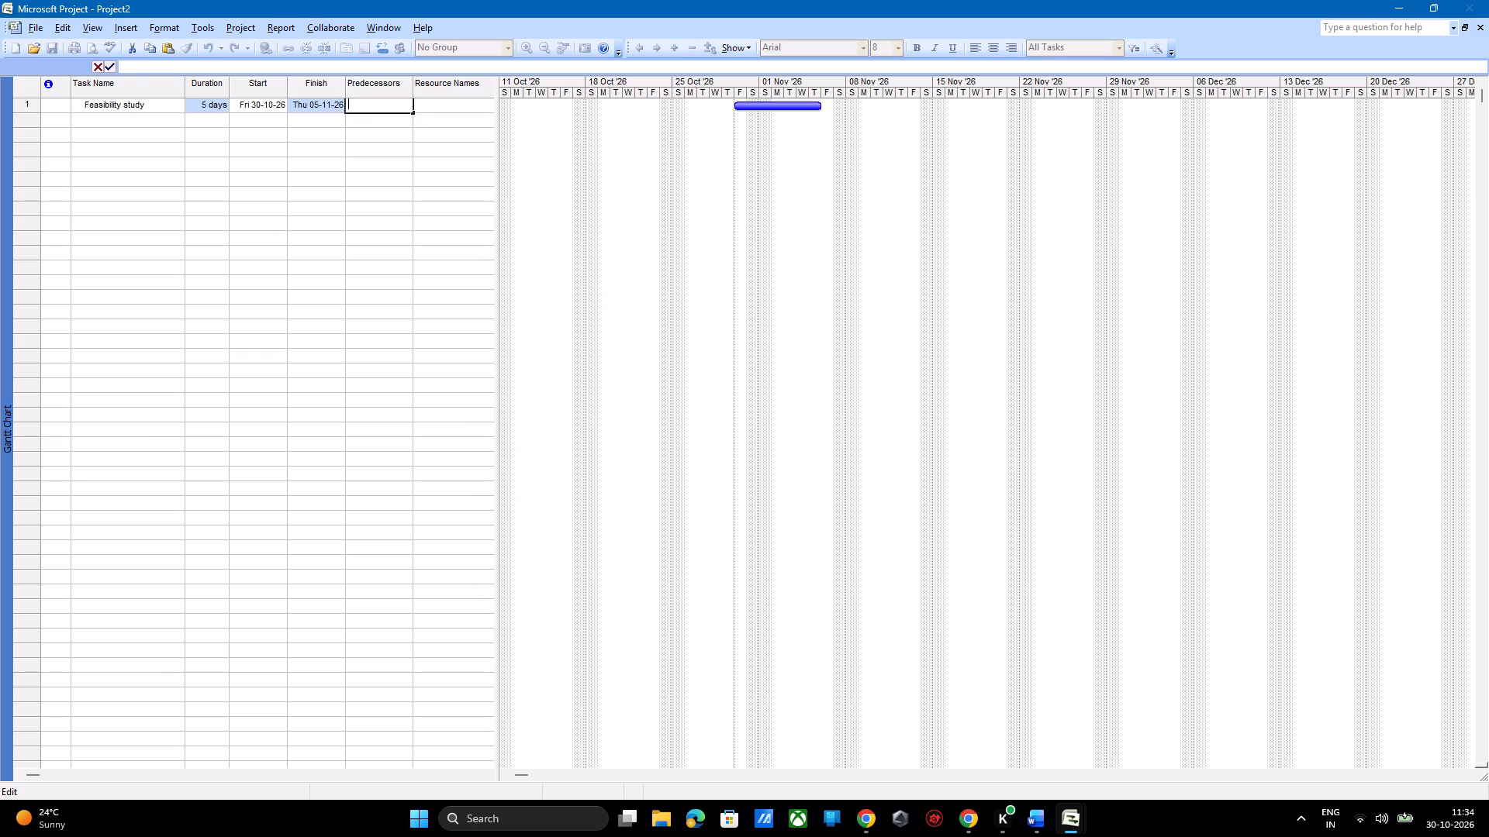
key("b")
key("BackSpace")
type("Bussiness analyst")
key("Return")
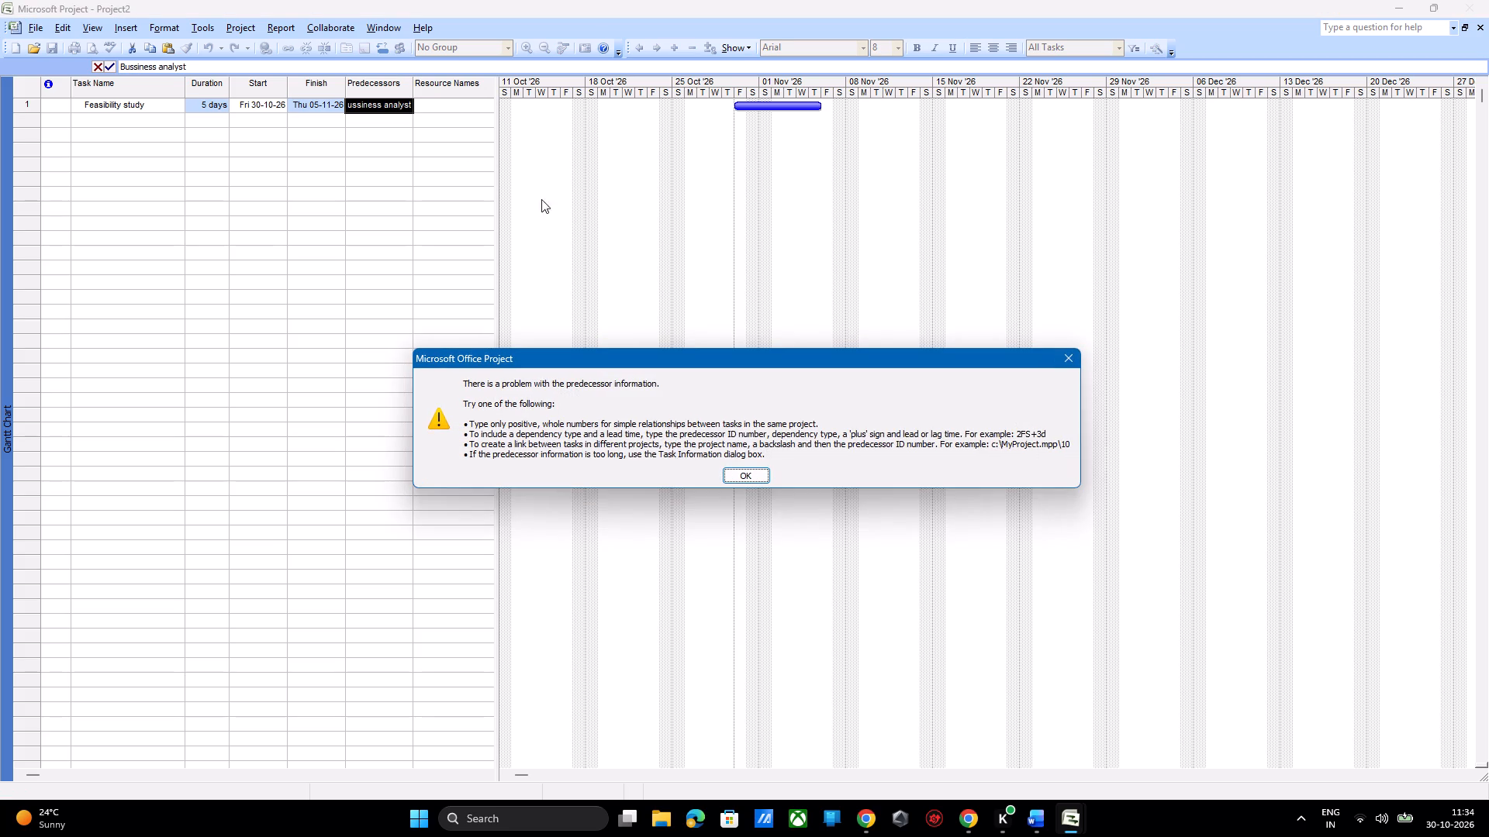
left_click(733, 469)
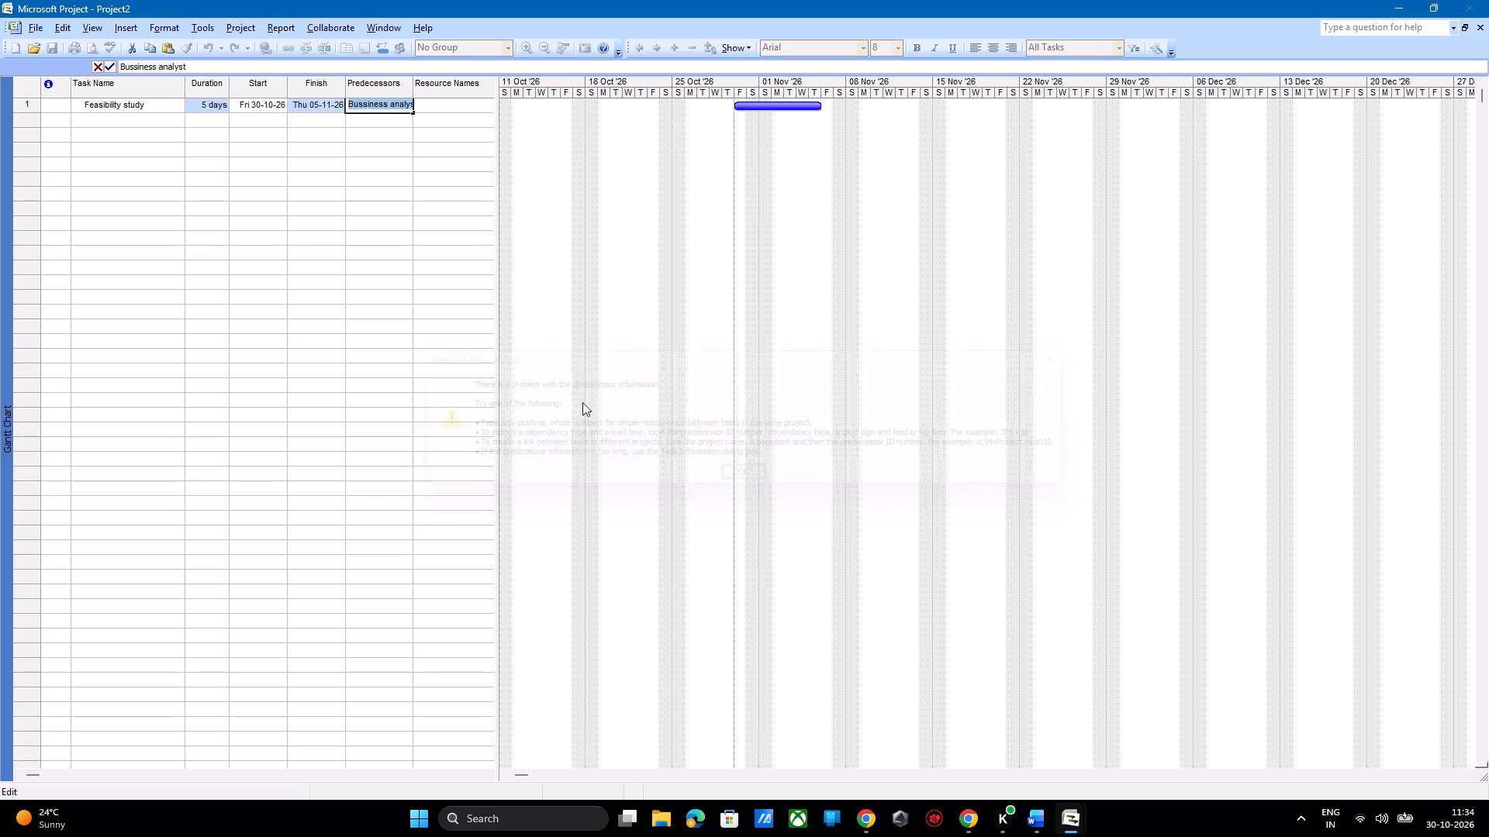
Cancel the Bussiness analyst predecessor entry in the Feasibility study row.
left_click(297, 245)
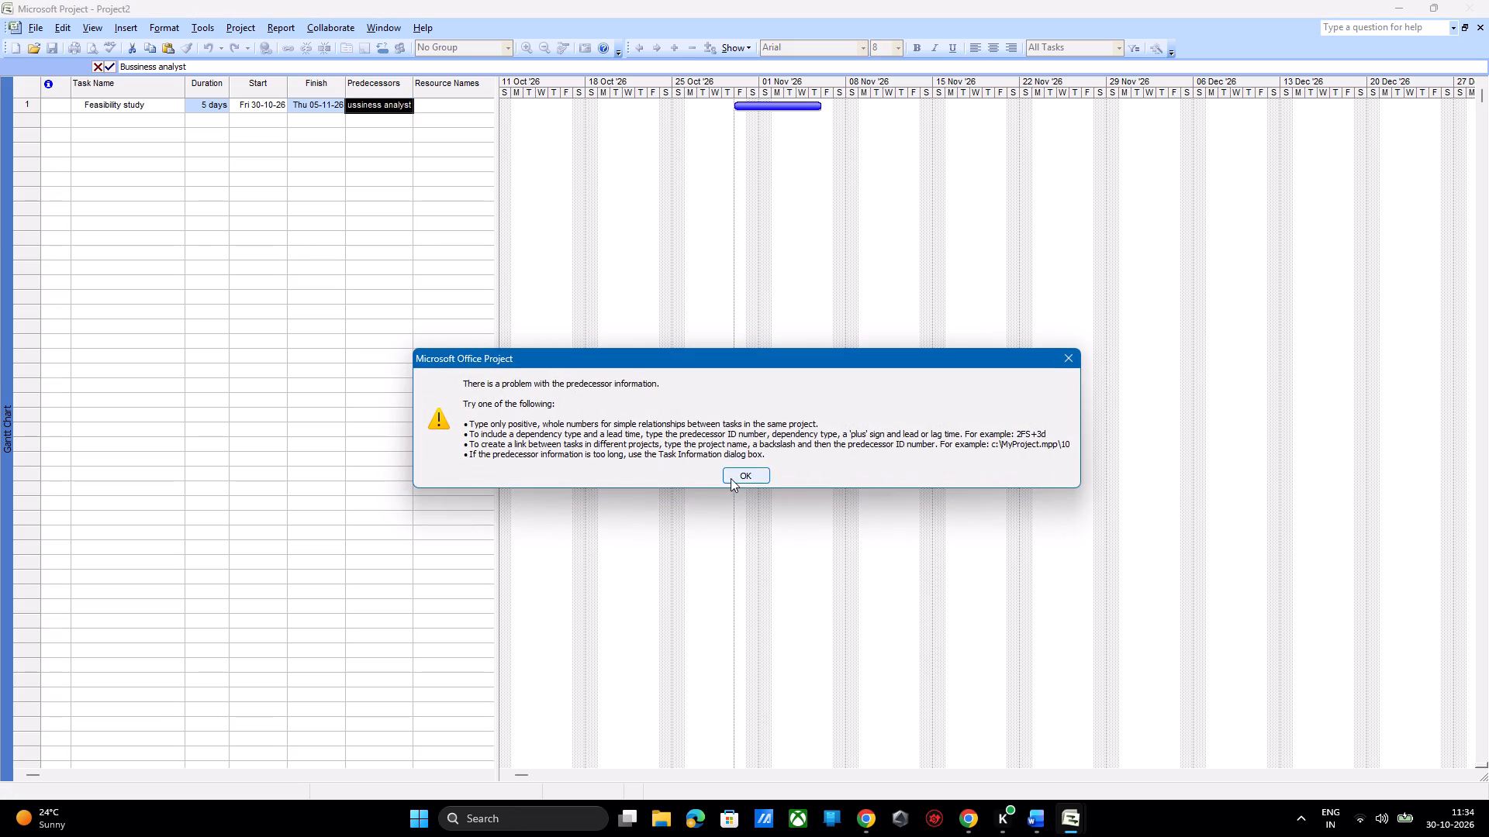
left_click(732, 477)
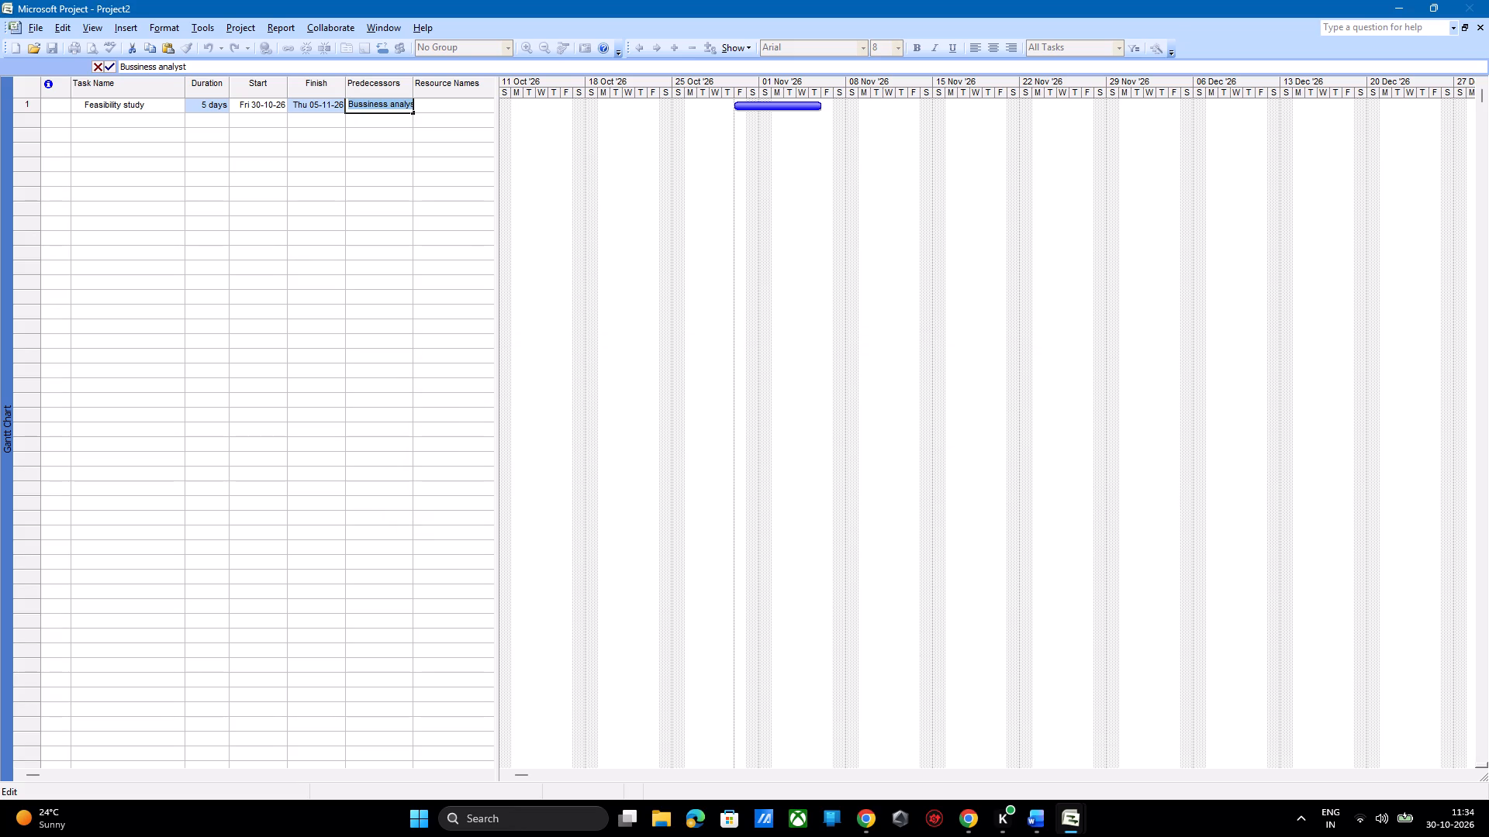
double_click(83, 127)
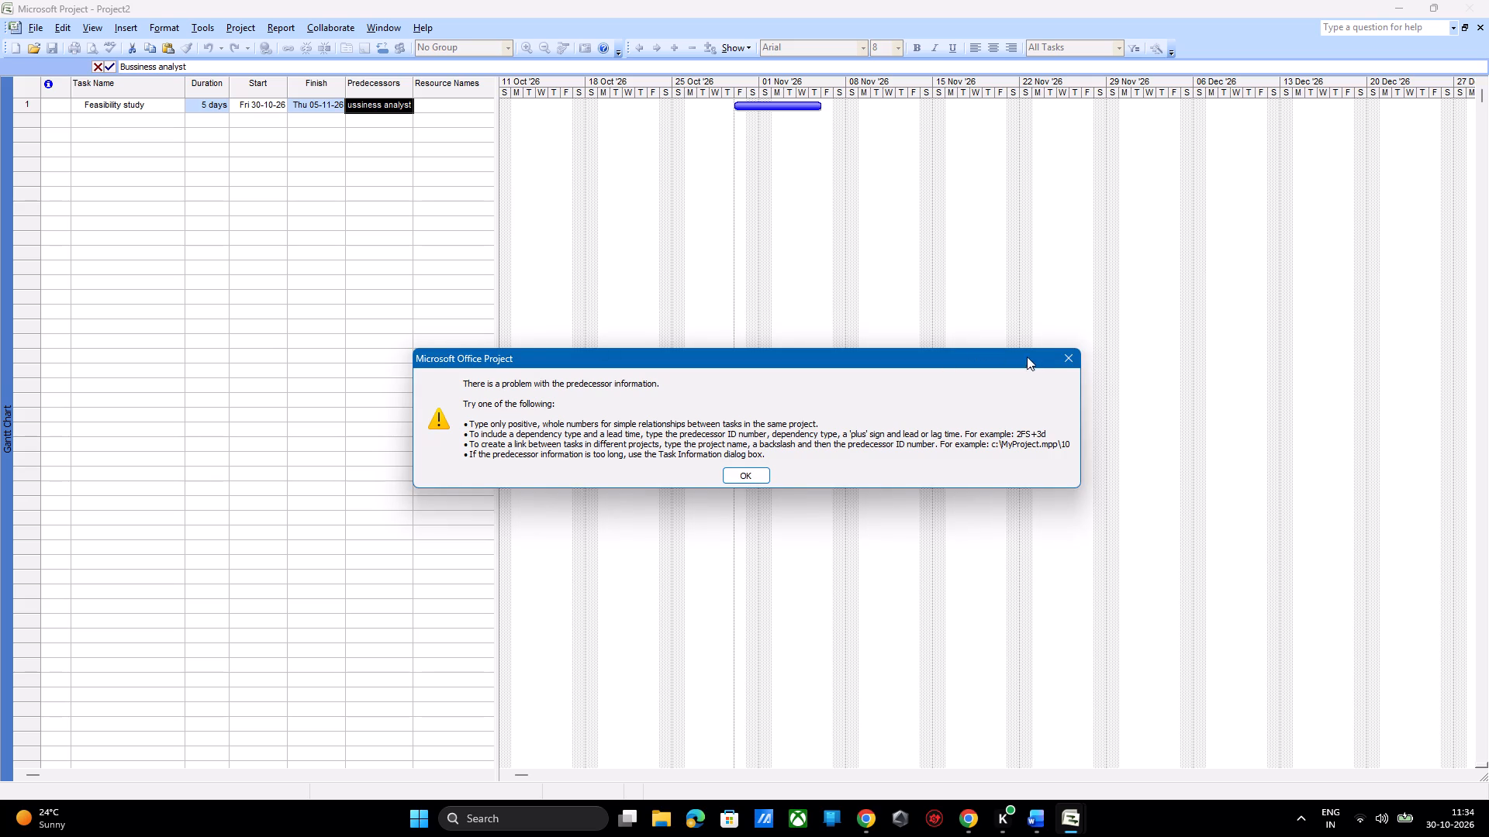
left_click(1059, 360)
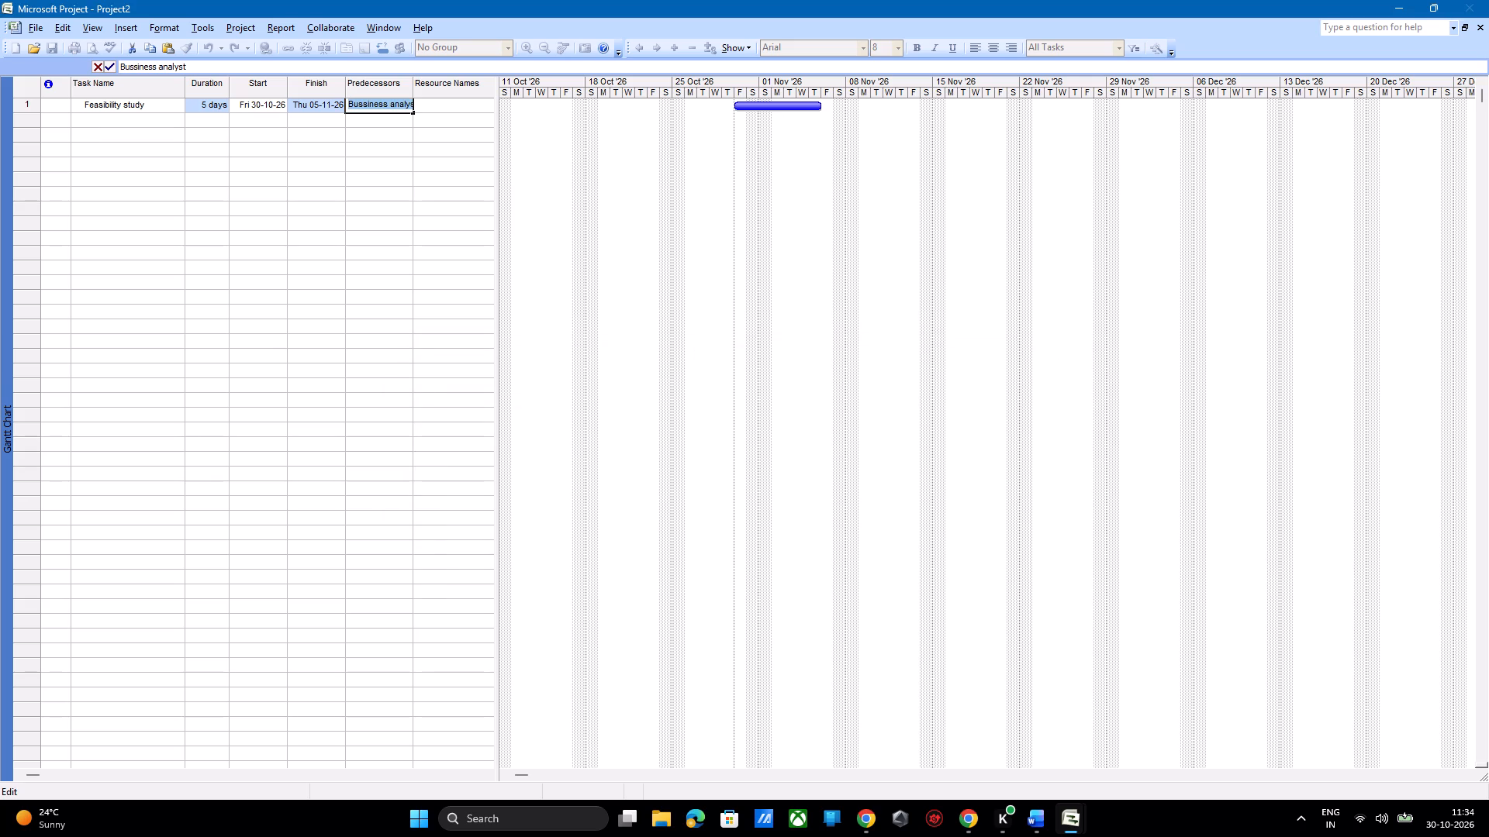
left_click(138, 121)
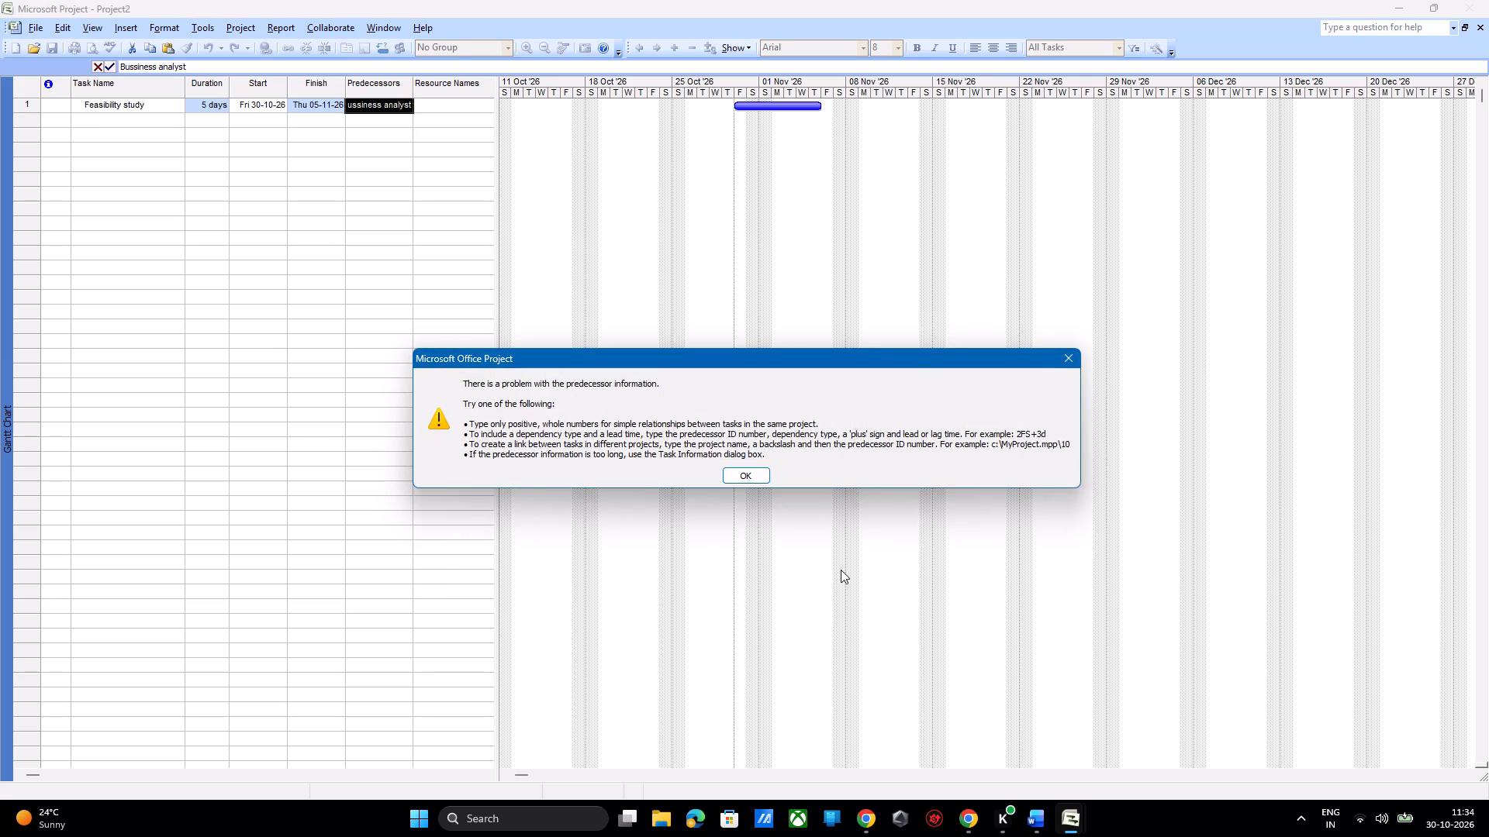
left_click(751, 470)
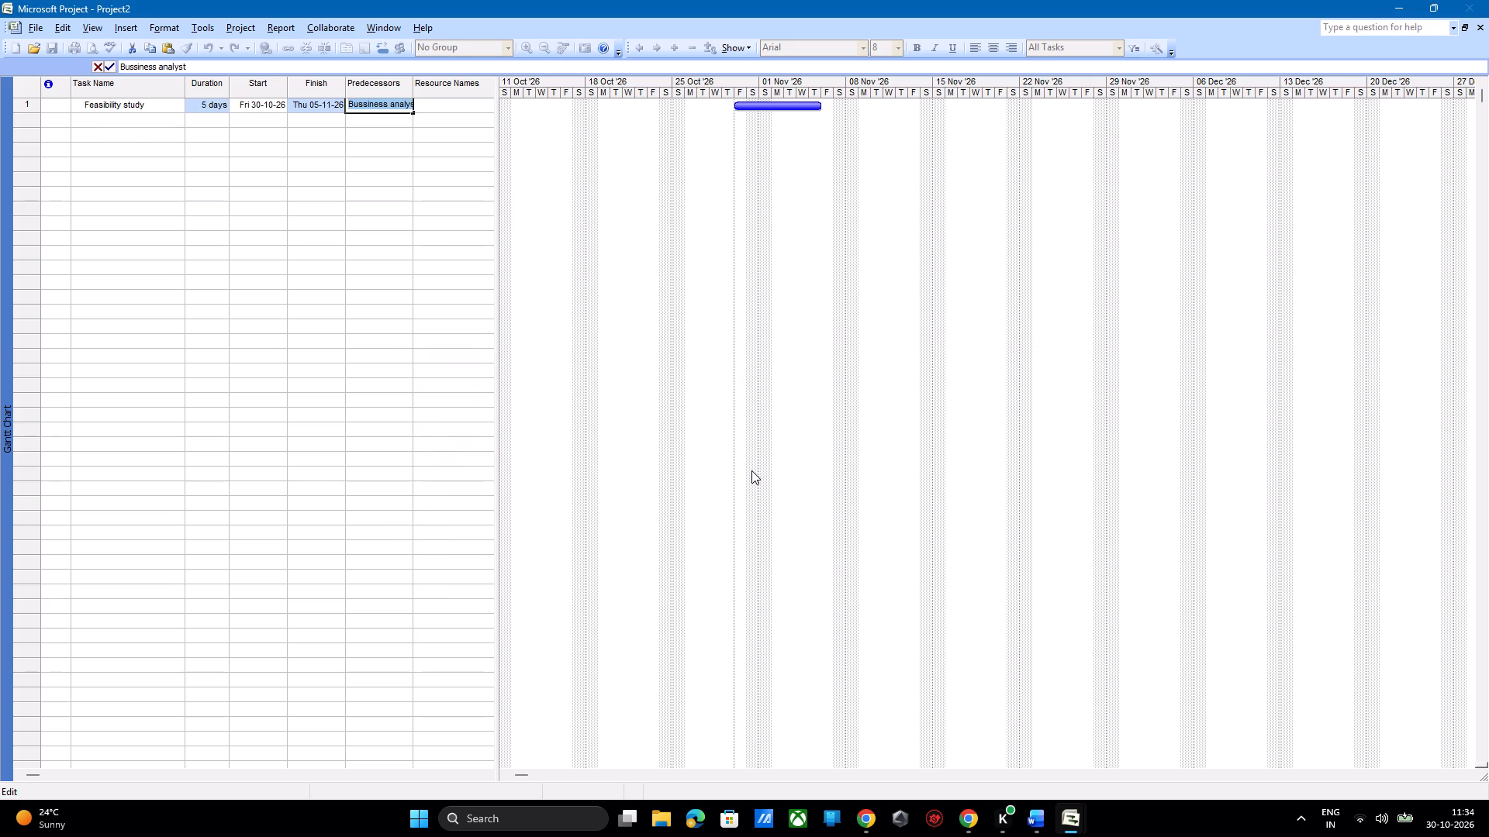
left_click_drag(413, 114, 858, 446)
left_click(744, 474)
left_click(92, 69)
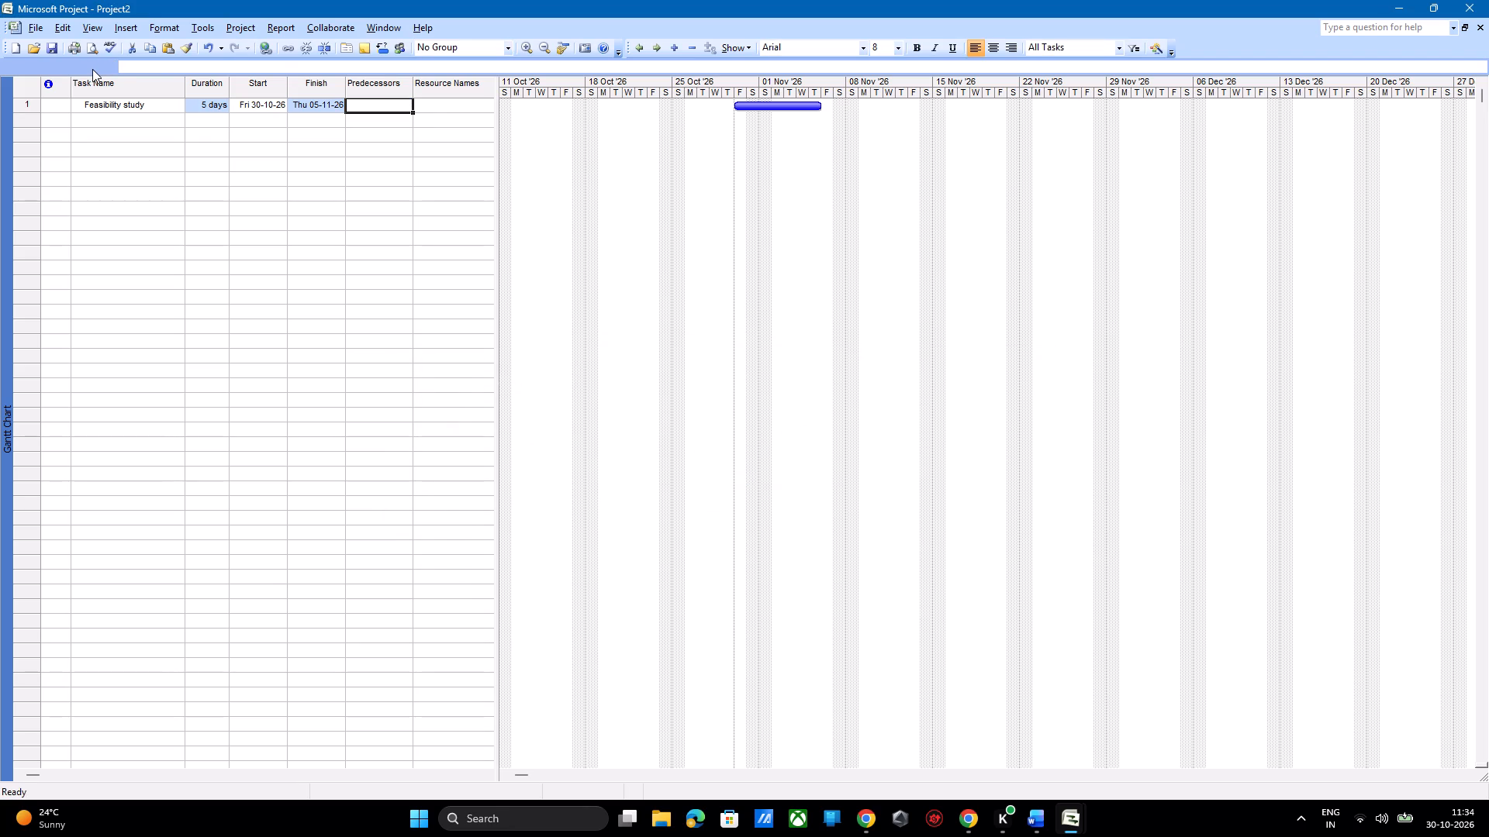
Add a new task below Feasibility study named scope and project charter with a duration of 4 days.
left_click(265, 198)
left_click(97, 122)
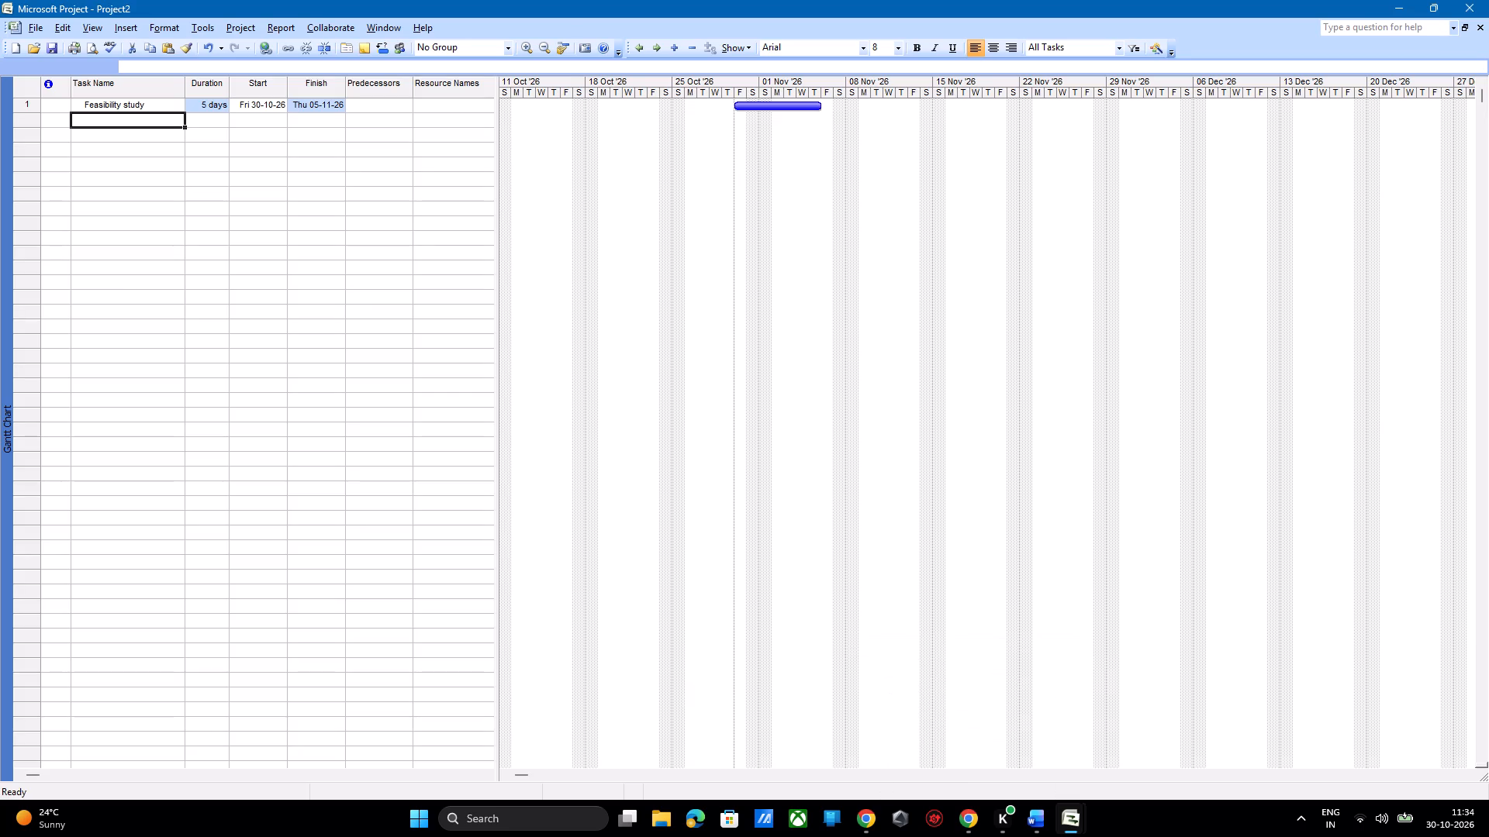
double_click(85, 122)
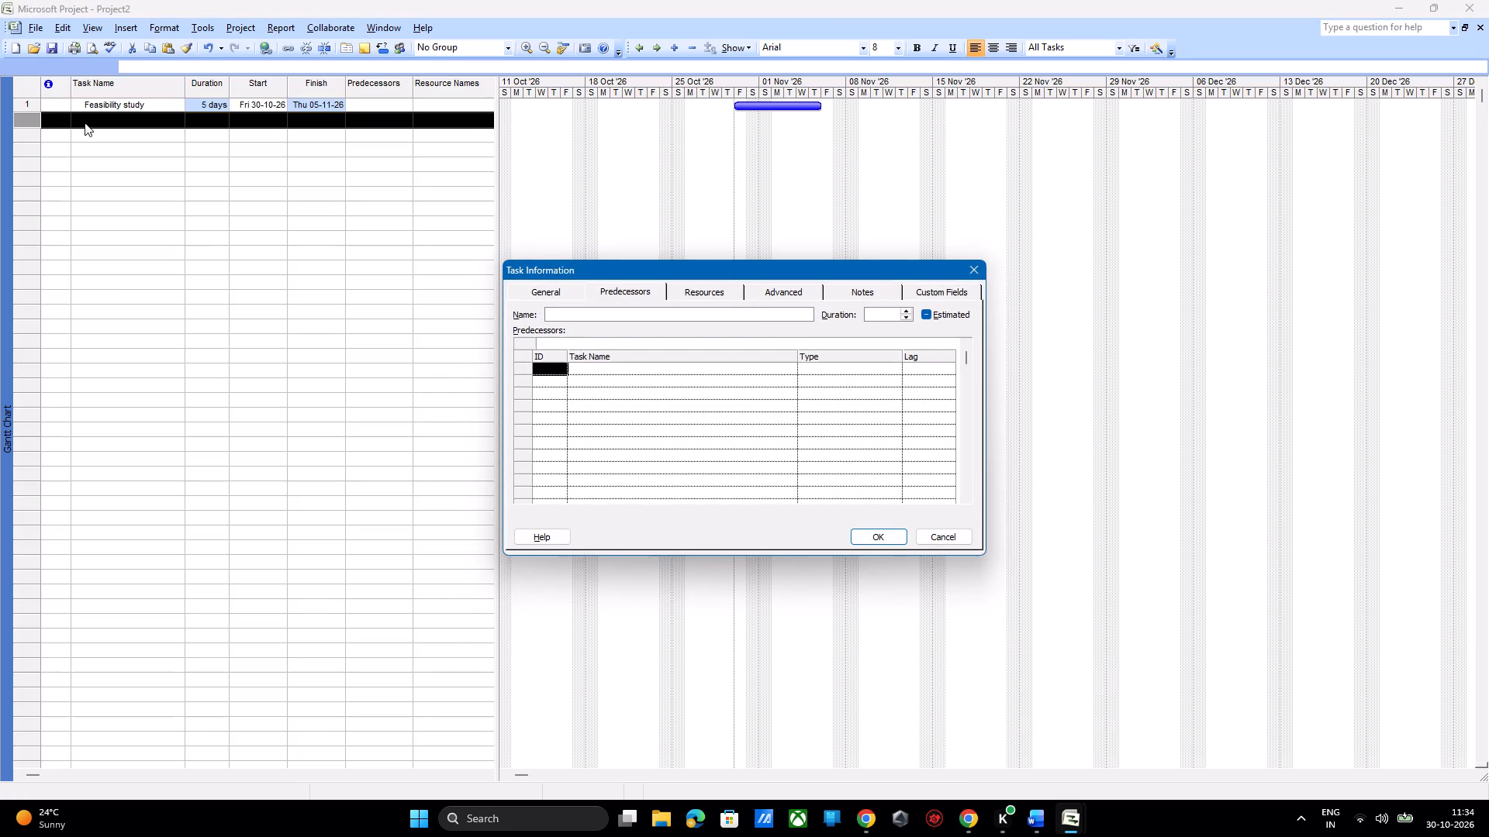
left_click(554, 288)
left_click(589, 315)
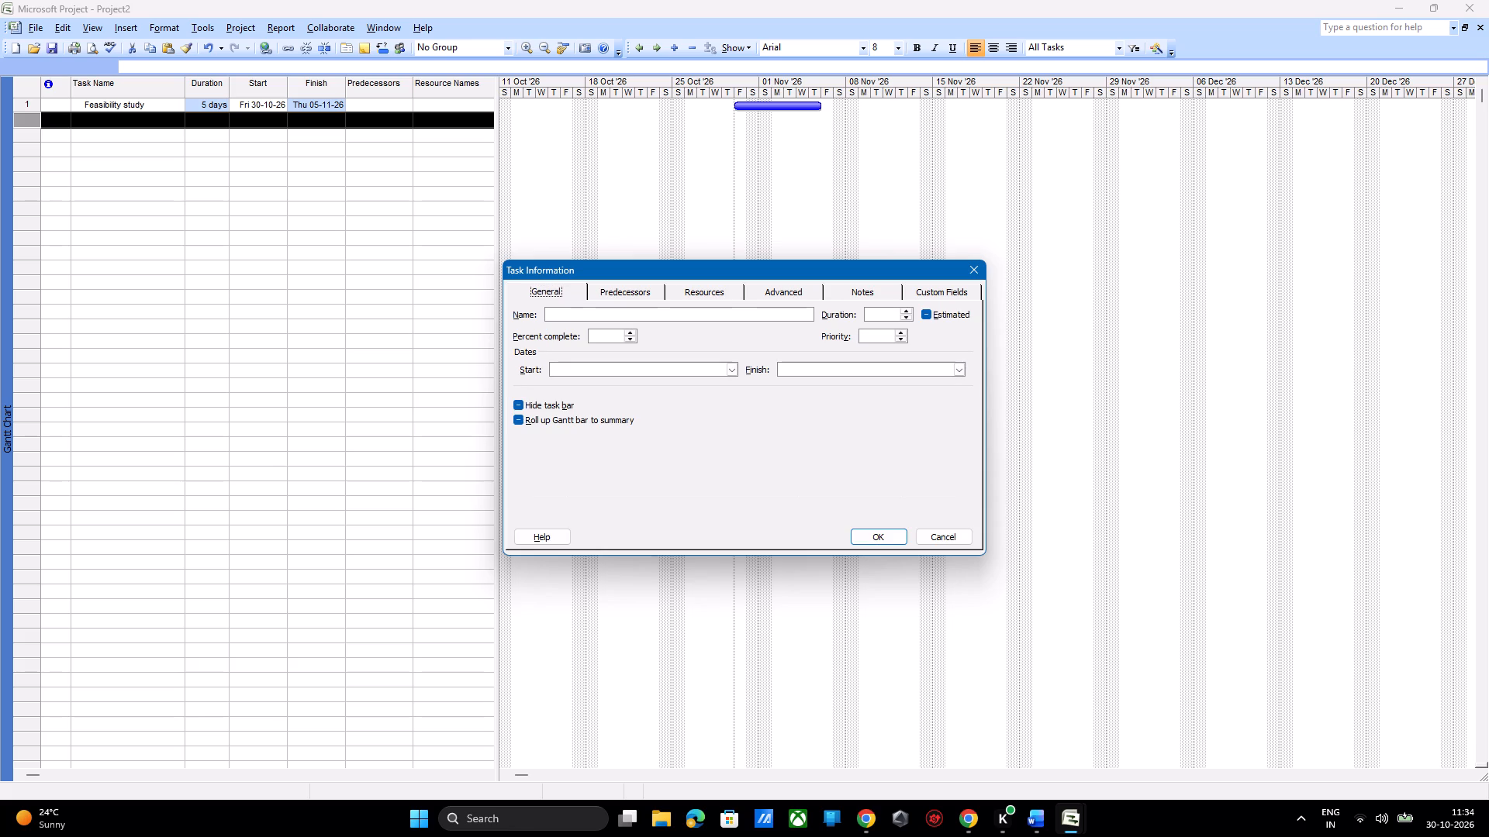
key("s")
key("c")
type("ope and project charter")
triple_click(903, 308)
left_click(903, 308)
left_click(865, 538)
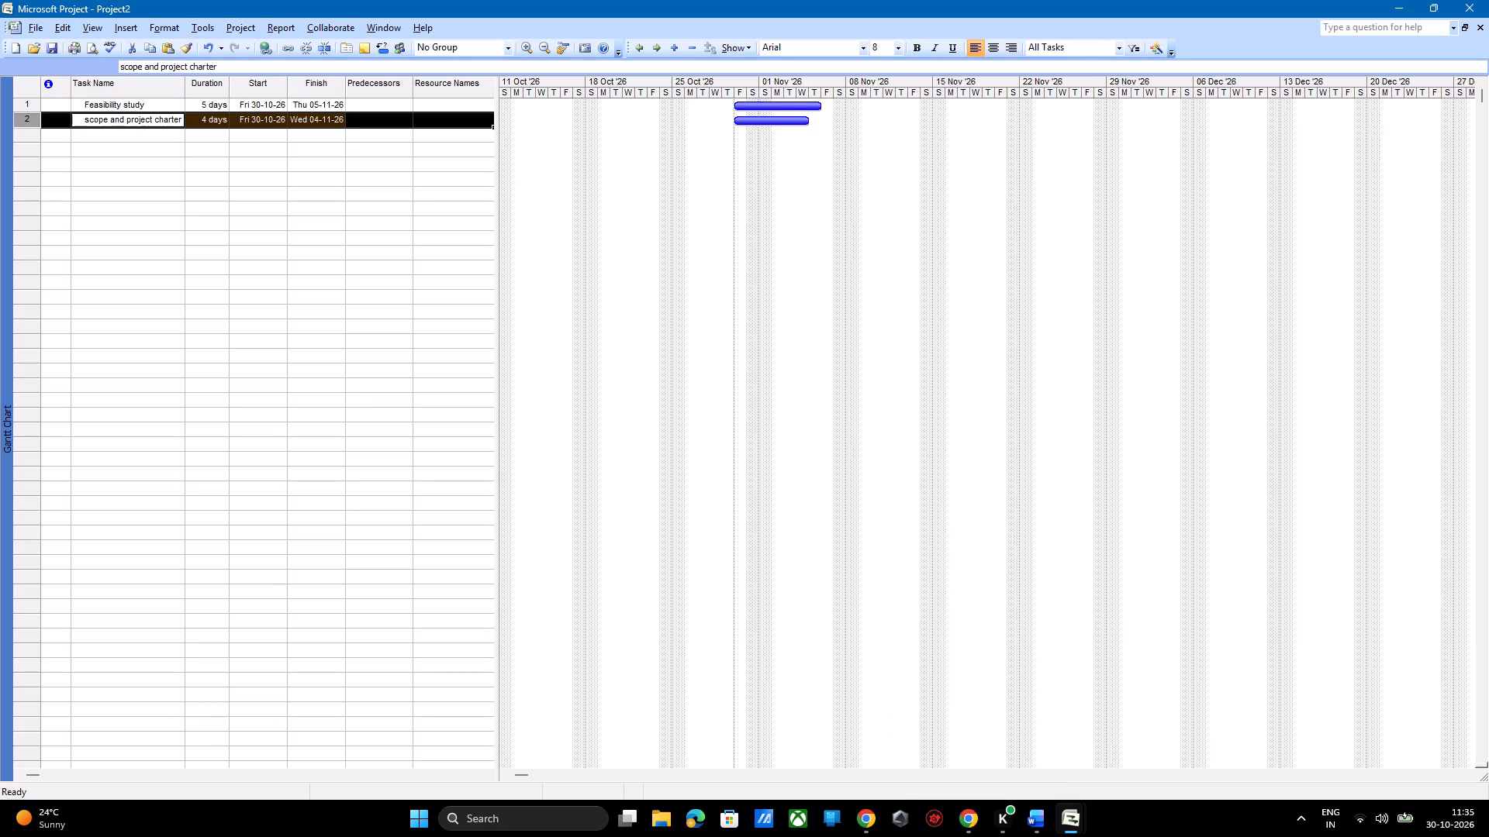
Add a new task below scope and project charter named Stake holders and plan execute with a duration of 3 days.
left_click(109, 136)
left_click(109, 136)
double_click(109, 136)
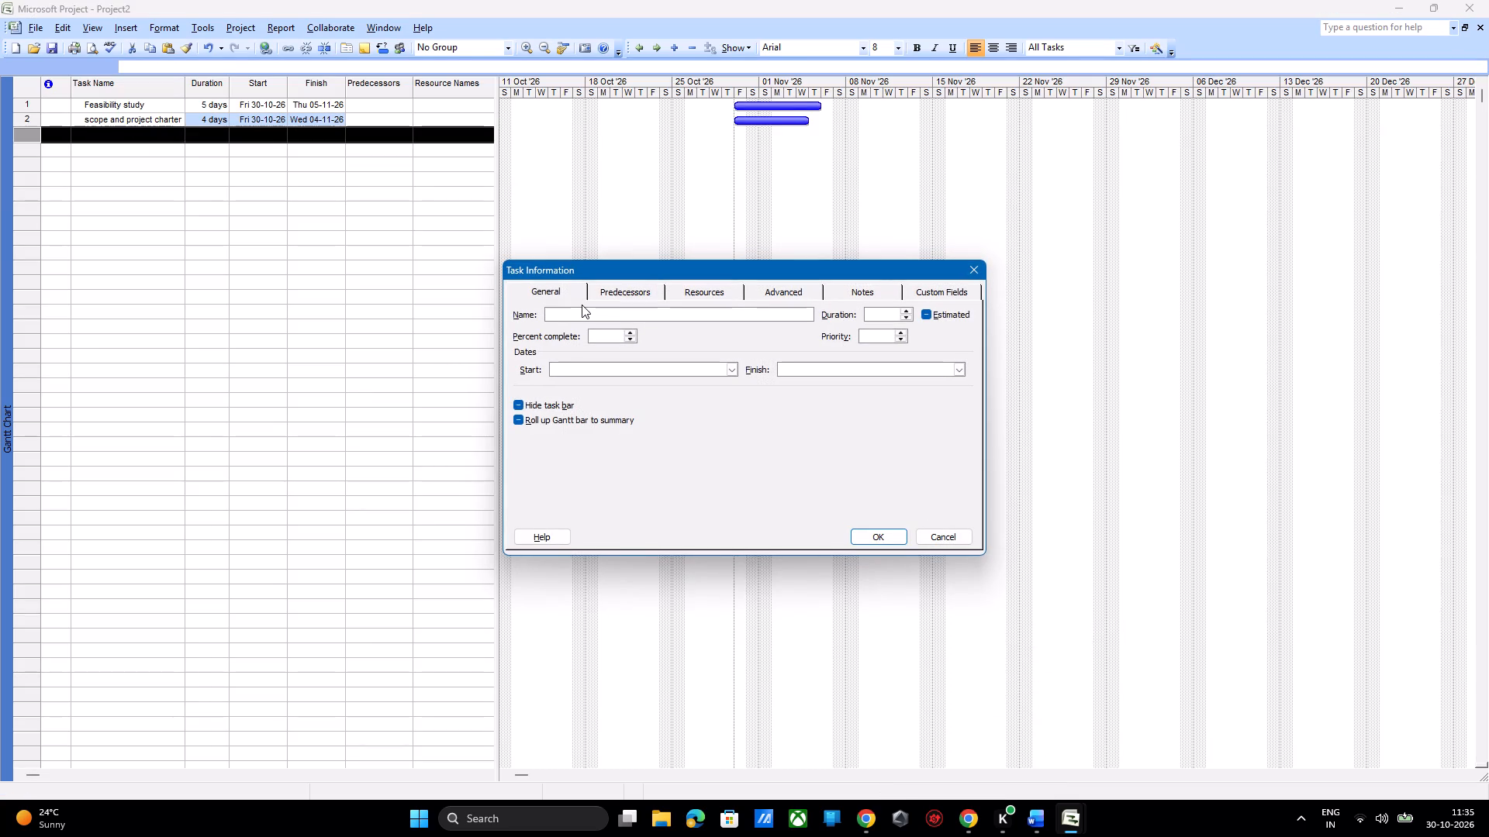
type("Stake holders and plan e")
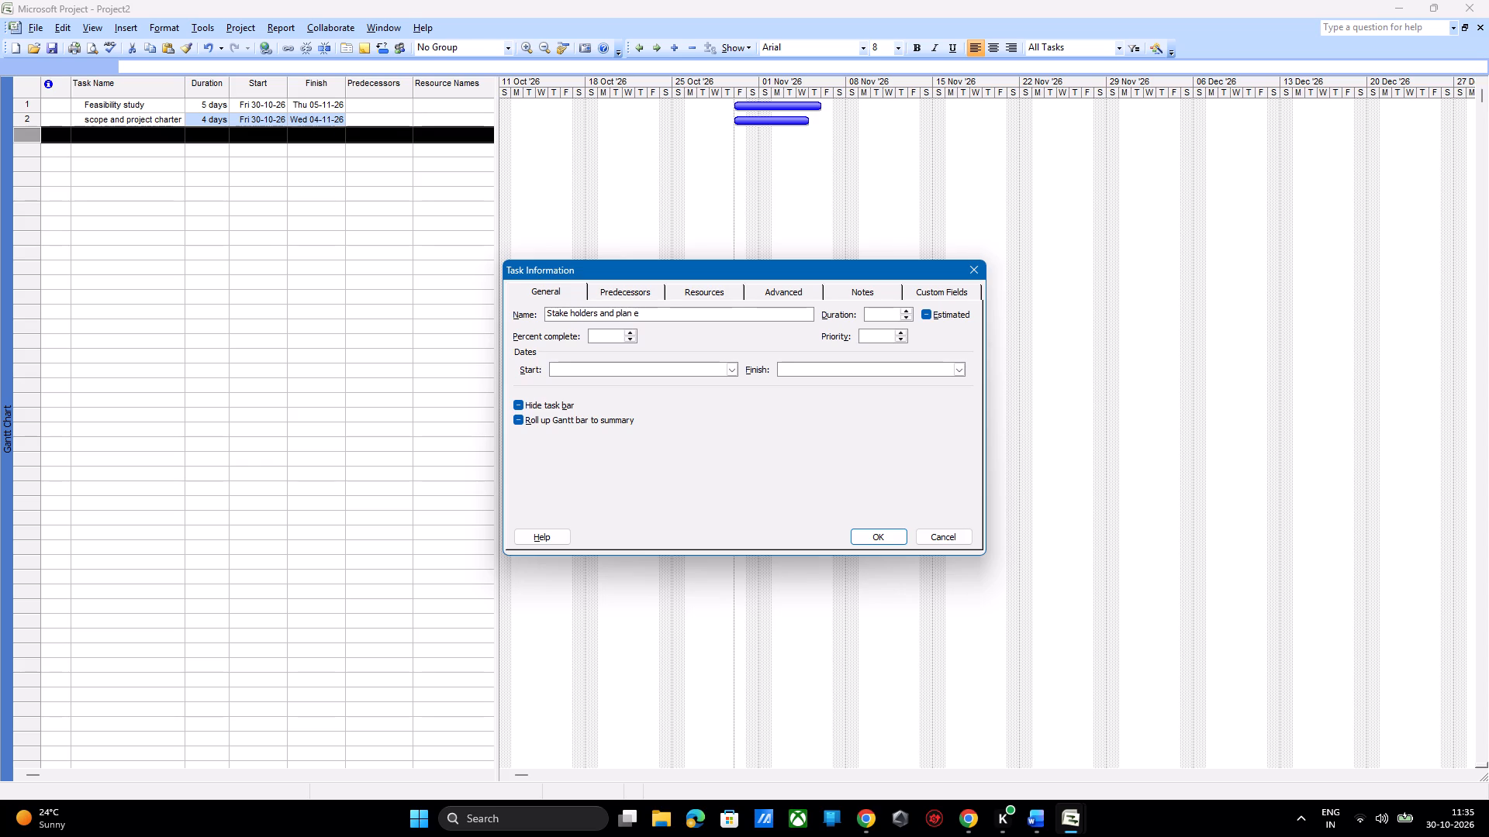
type("xecute")
key("Return")
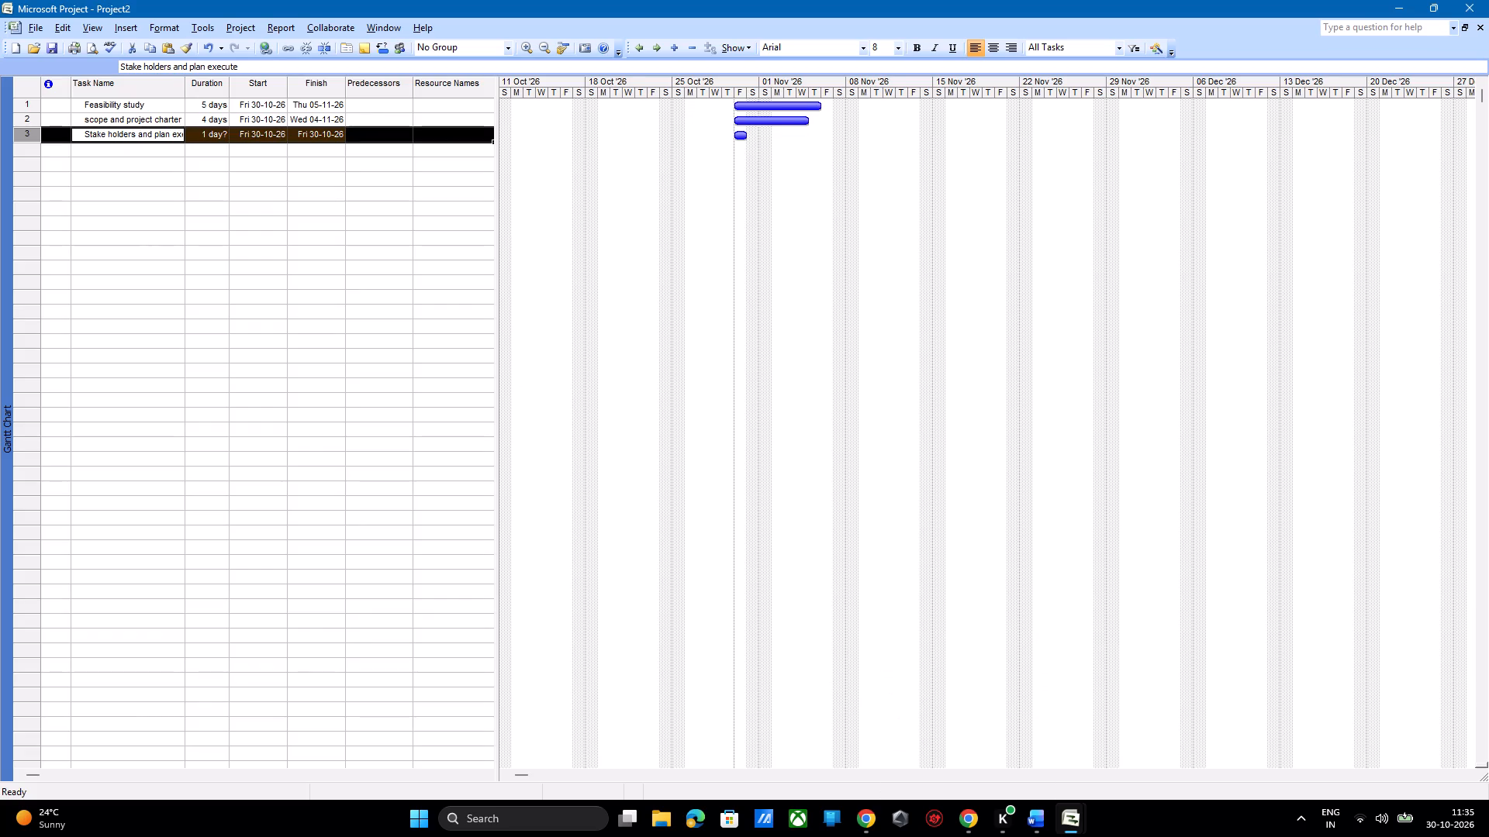
double_click(212, 136)
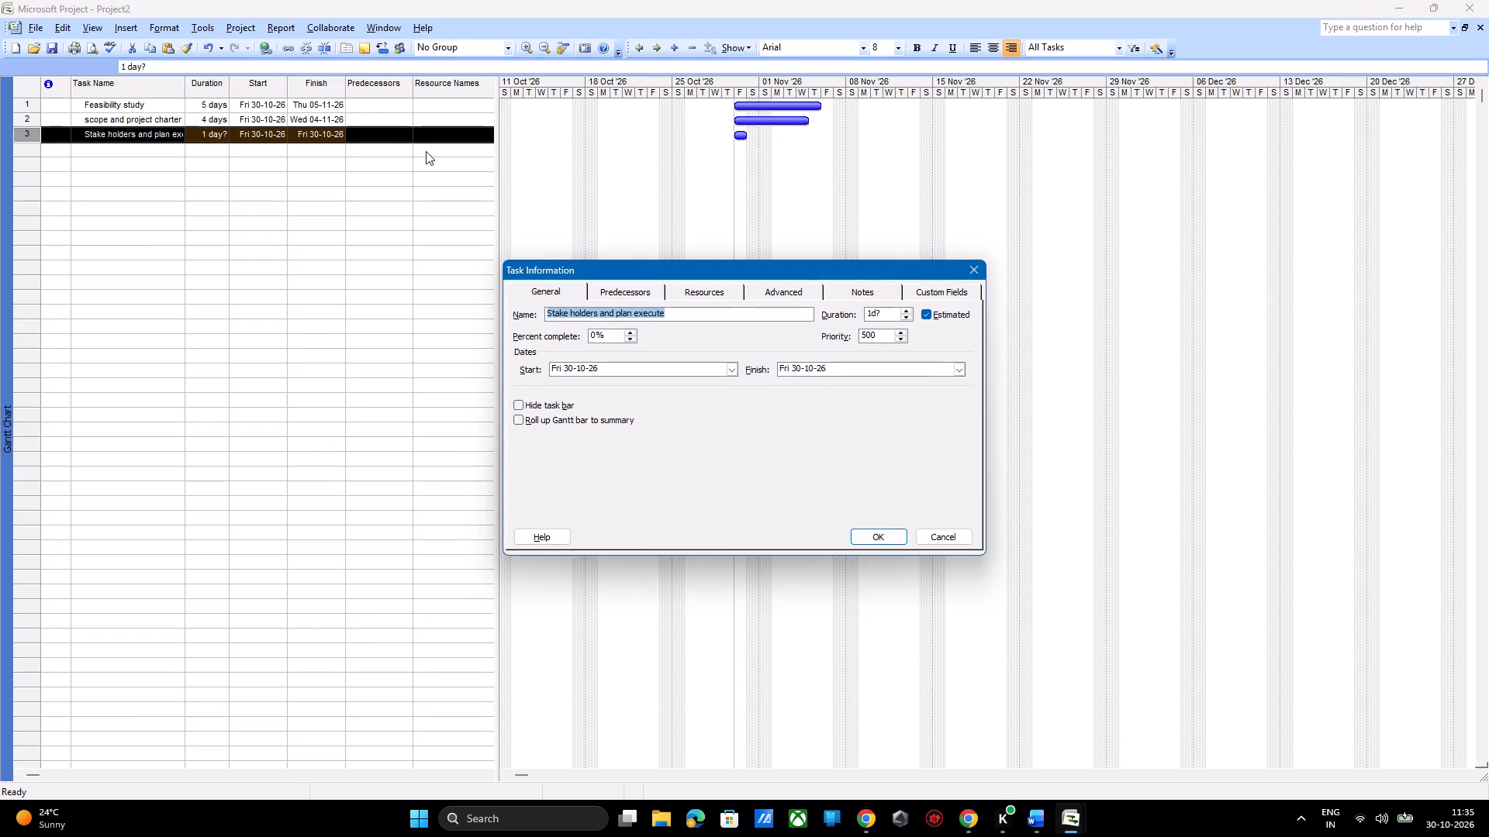
double_click(906, 309)
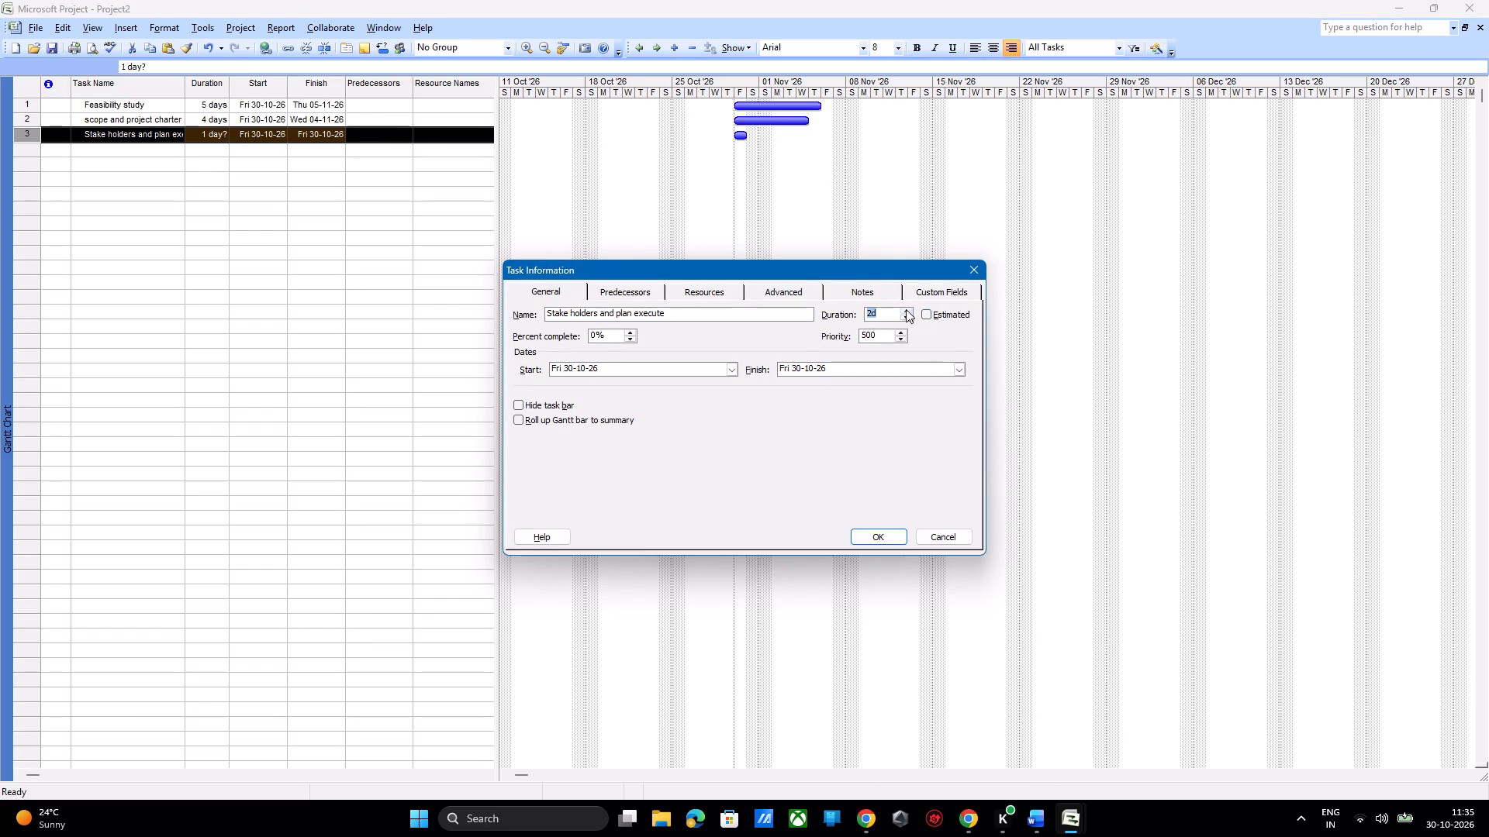
left_click(865, 539)
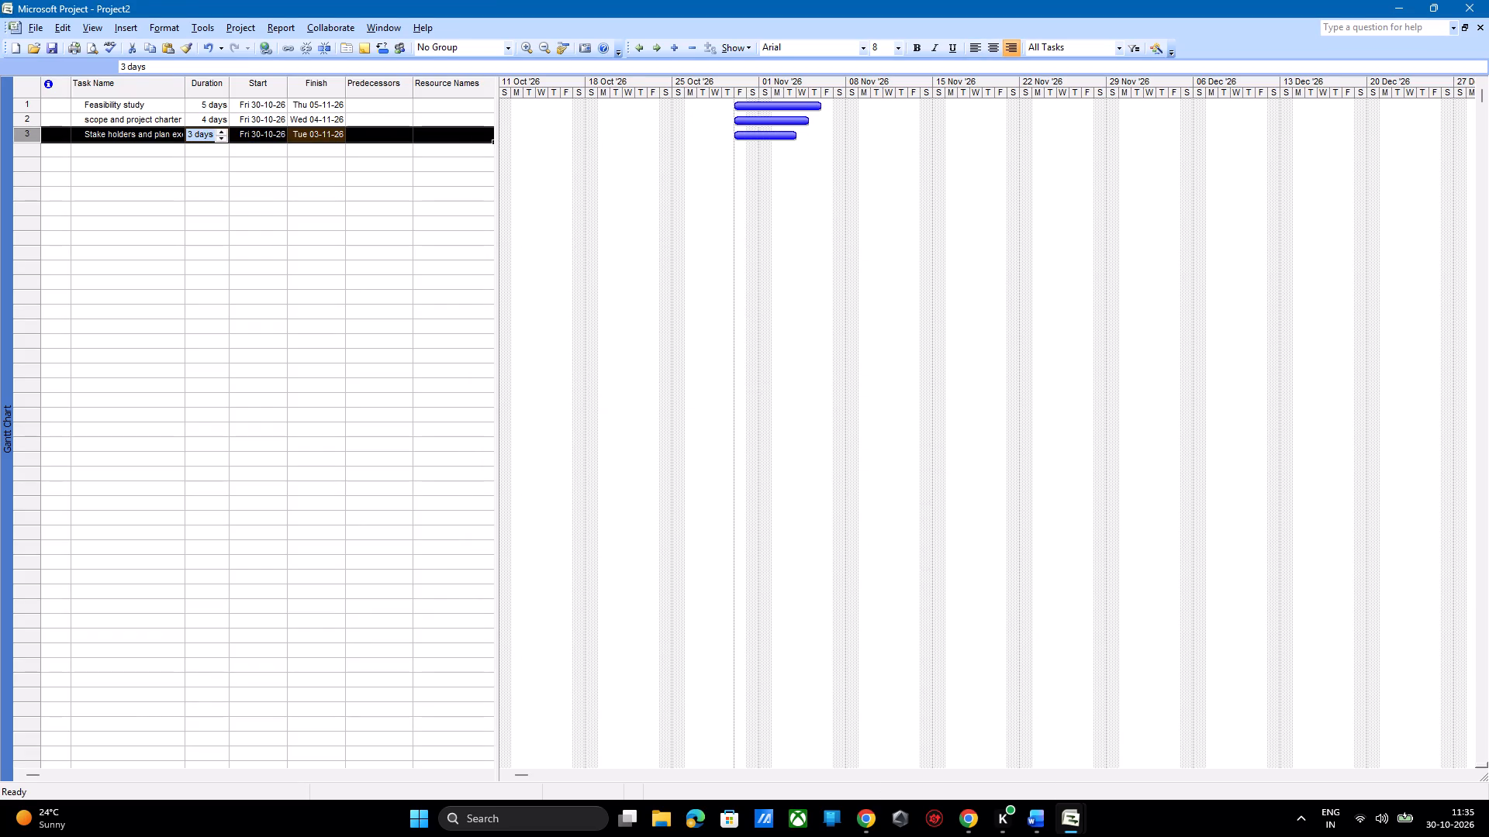
Set the scope and project charter task's start to Fri 06-11-26, linking it to follow Feasibility study.
left_click(278, 118)
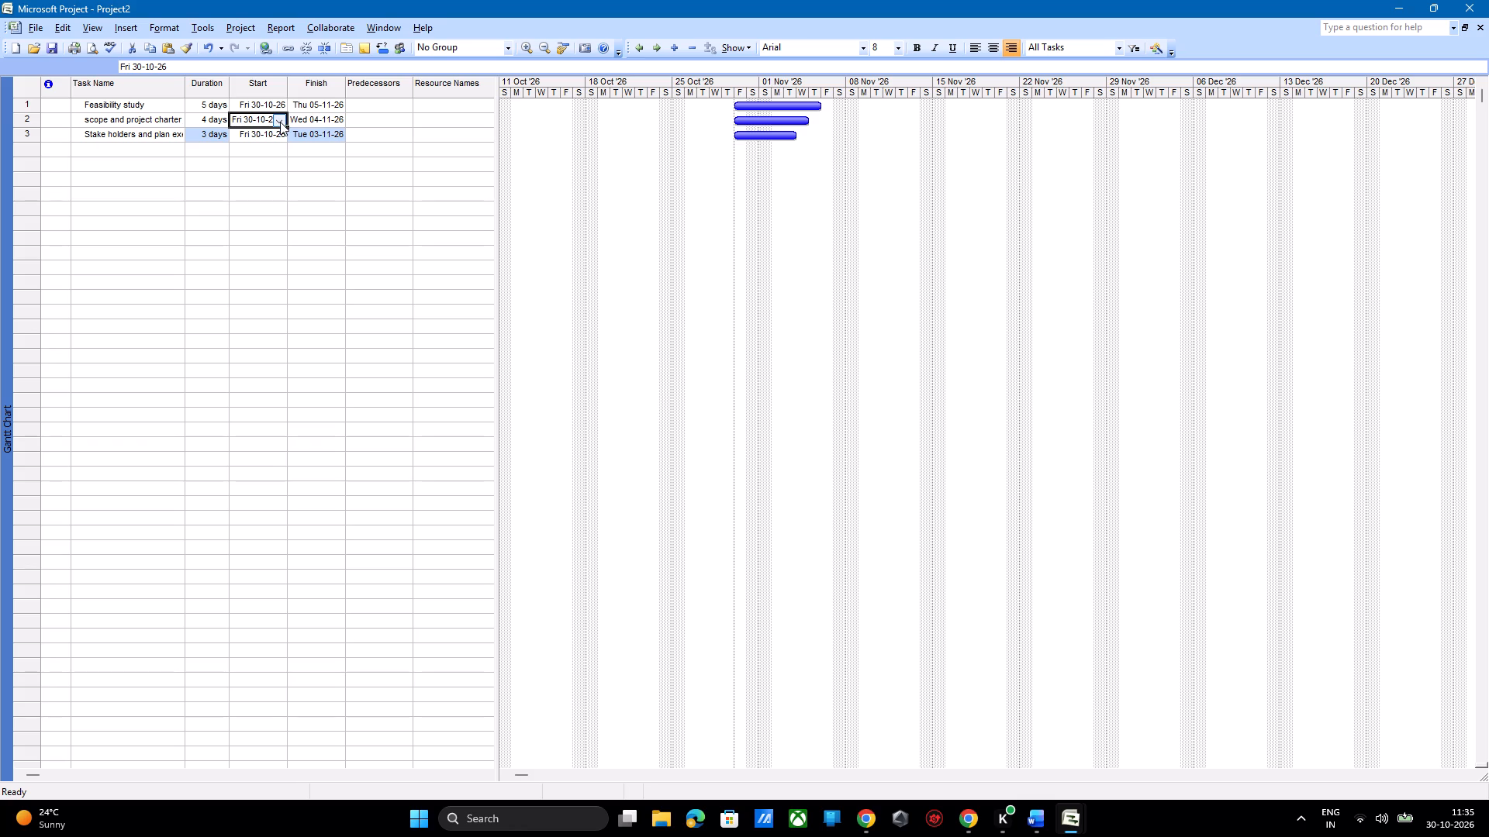
left_click(280, 122)
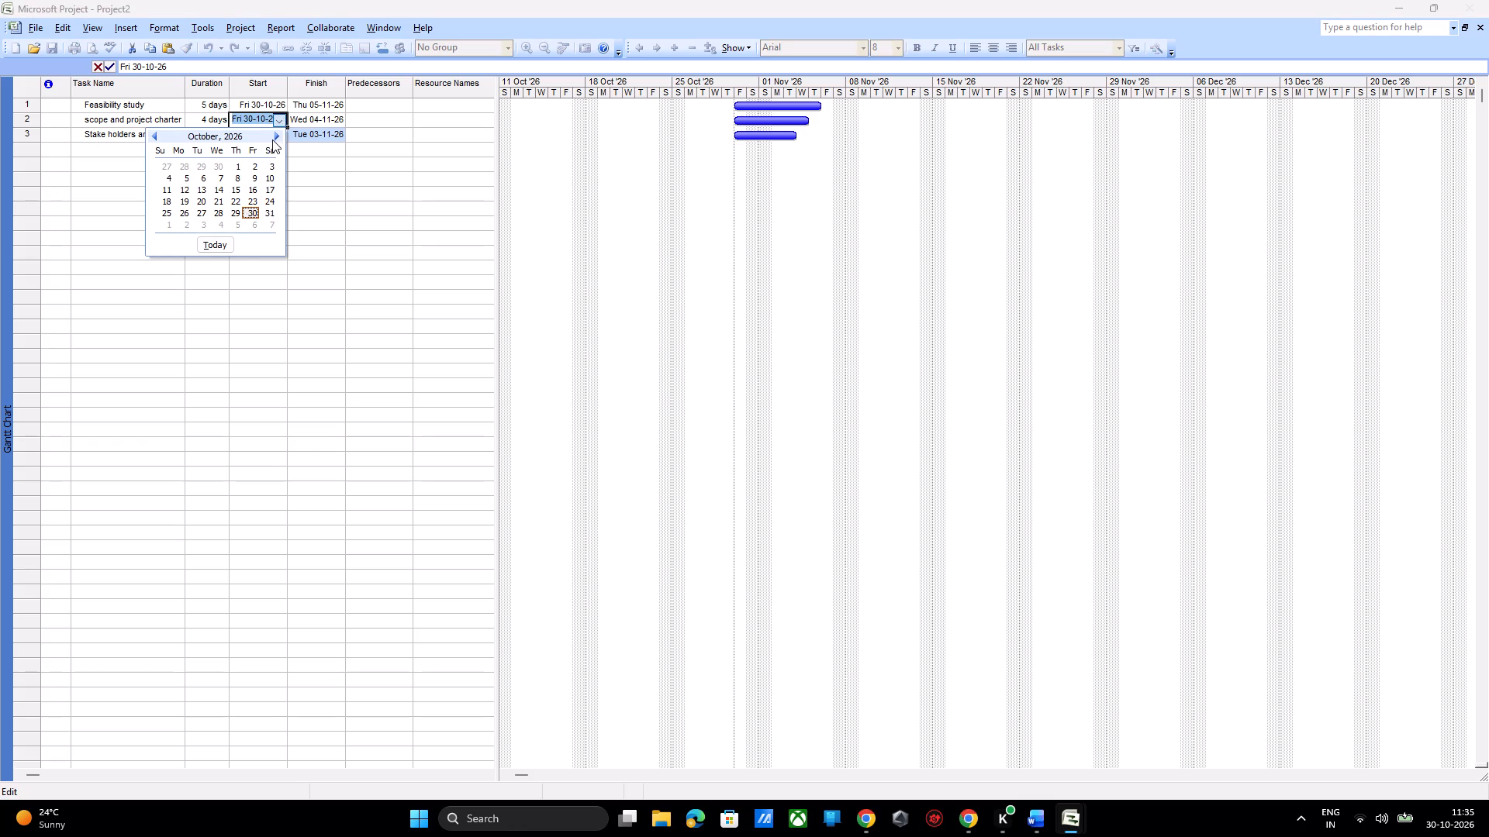
left_click(249, 226)
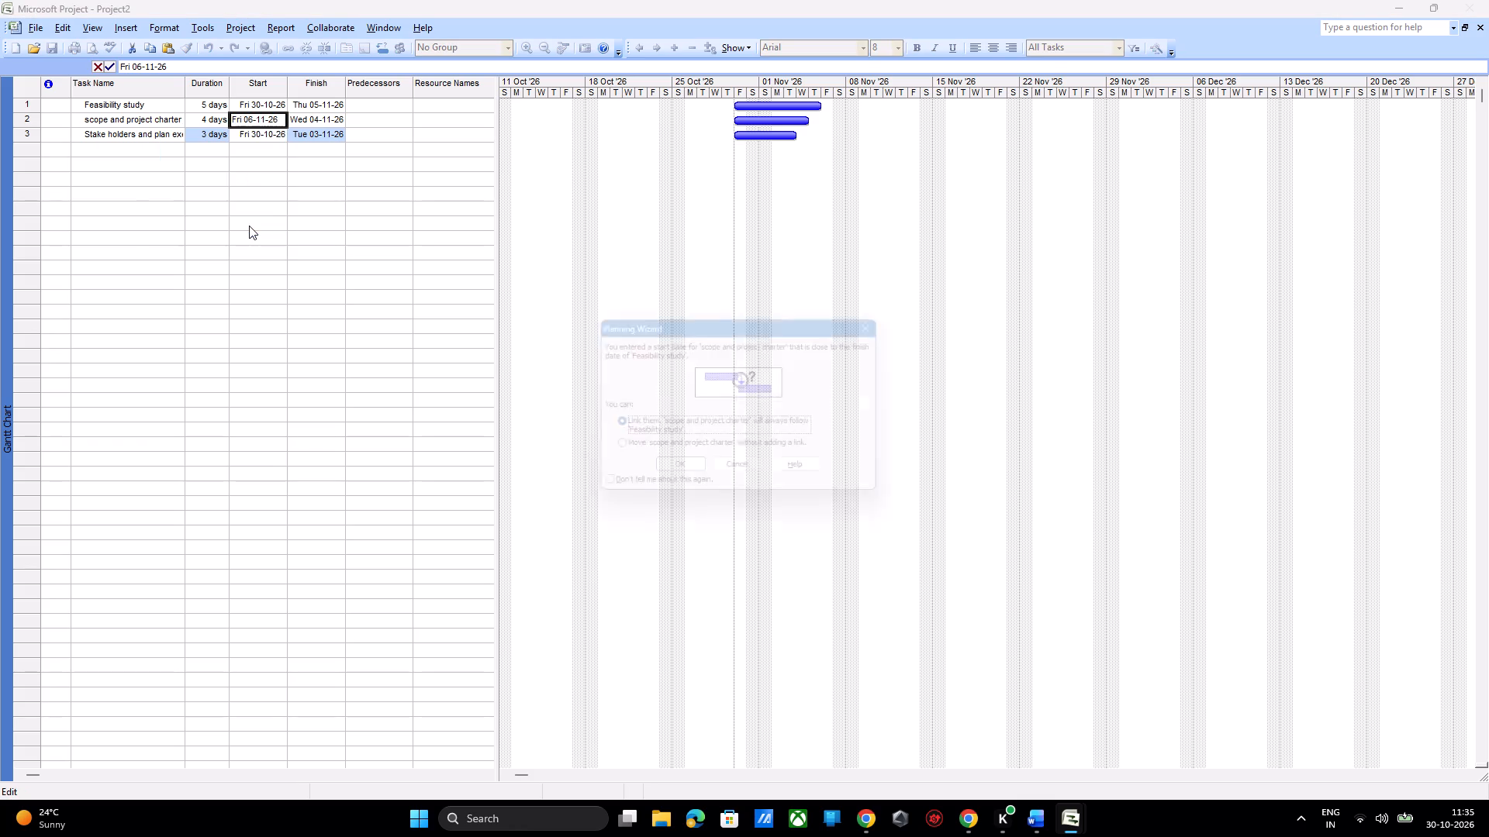
left_click(682, 474)
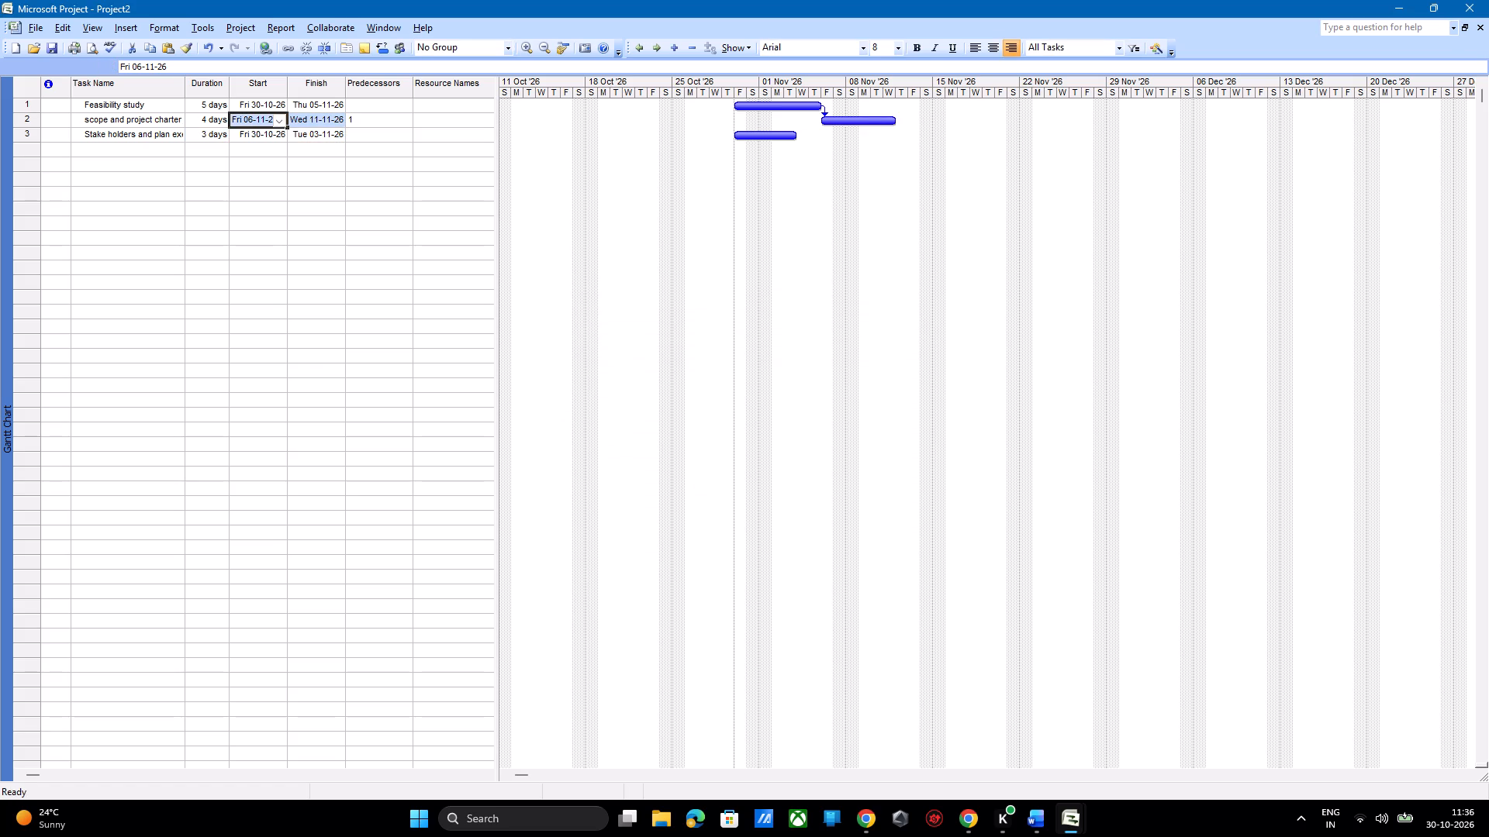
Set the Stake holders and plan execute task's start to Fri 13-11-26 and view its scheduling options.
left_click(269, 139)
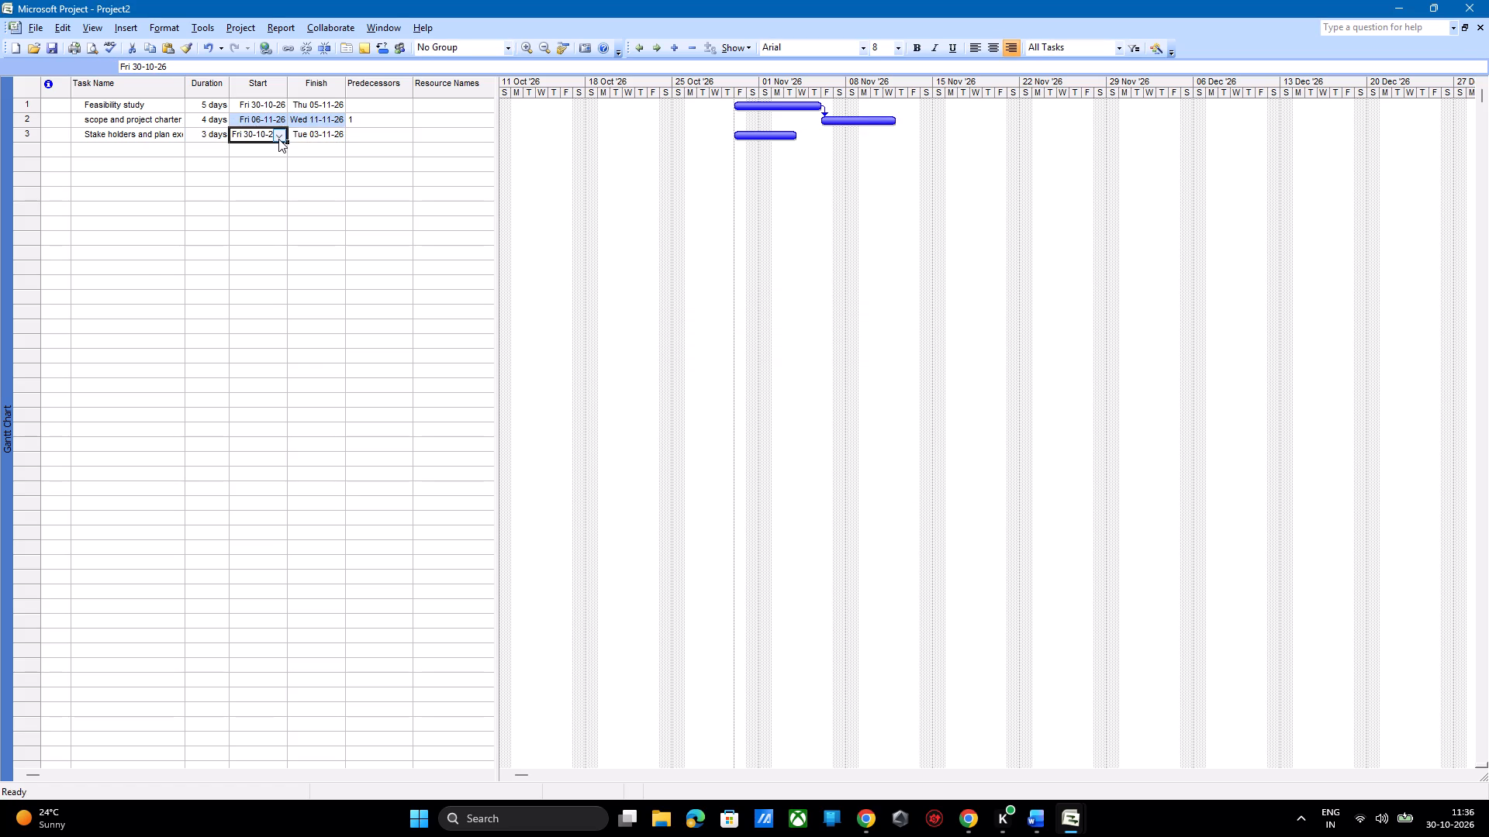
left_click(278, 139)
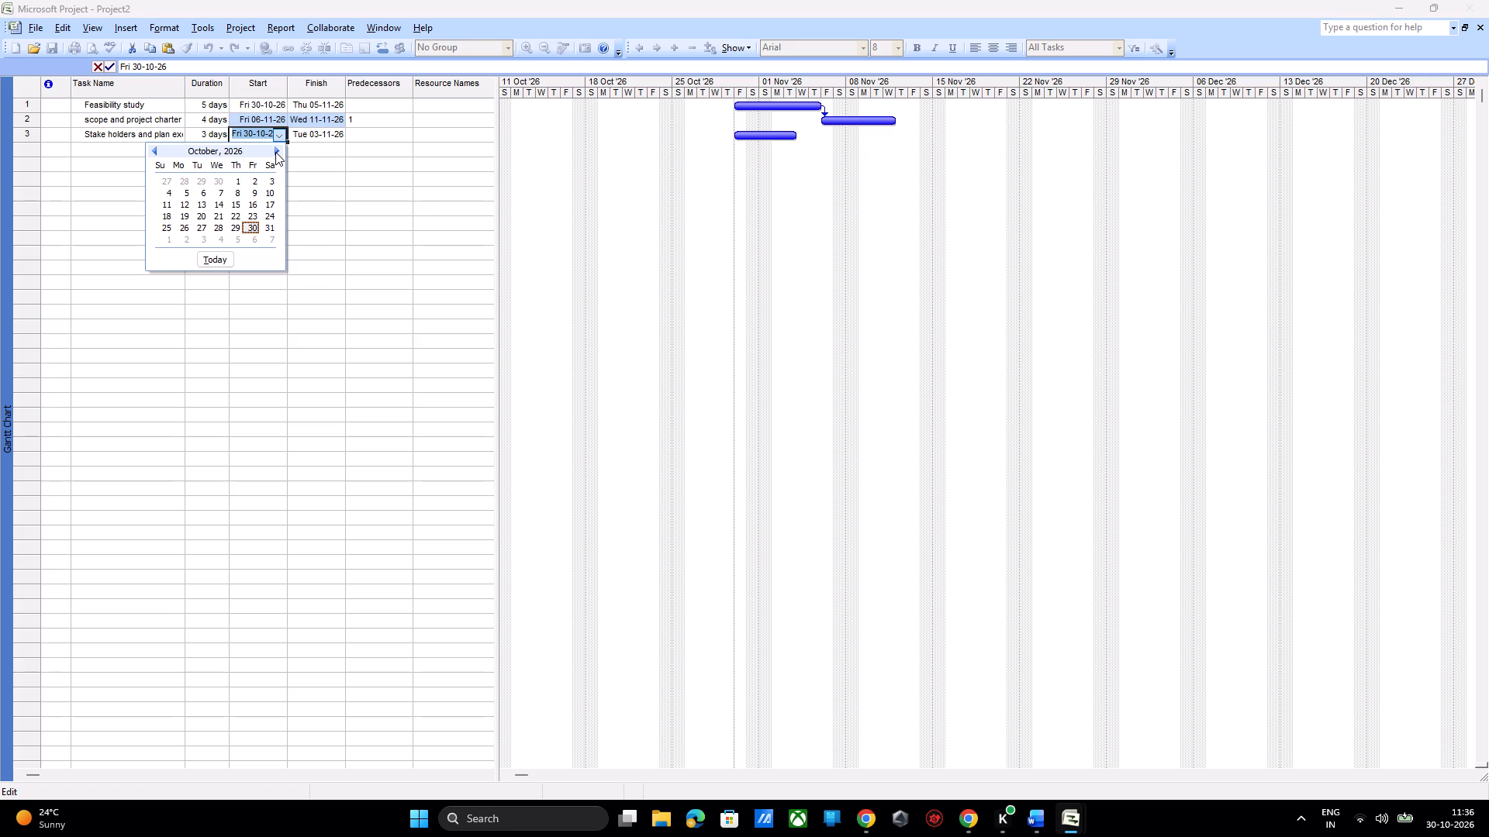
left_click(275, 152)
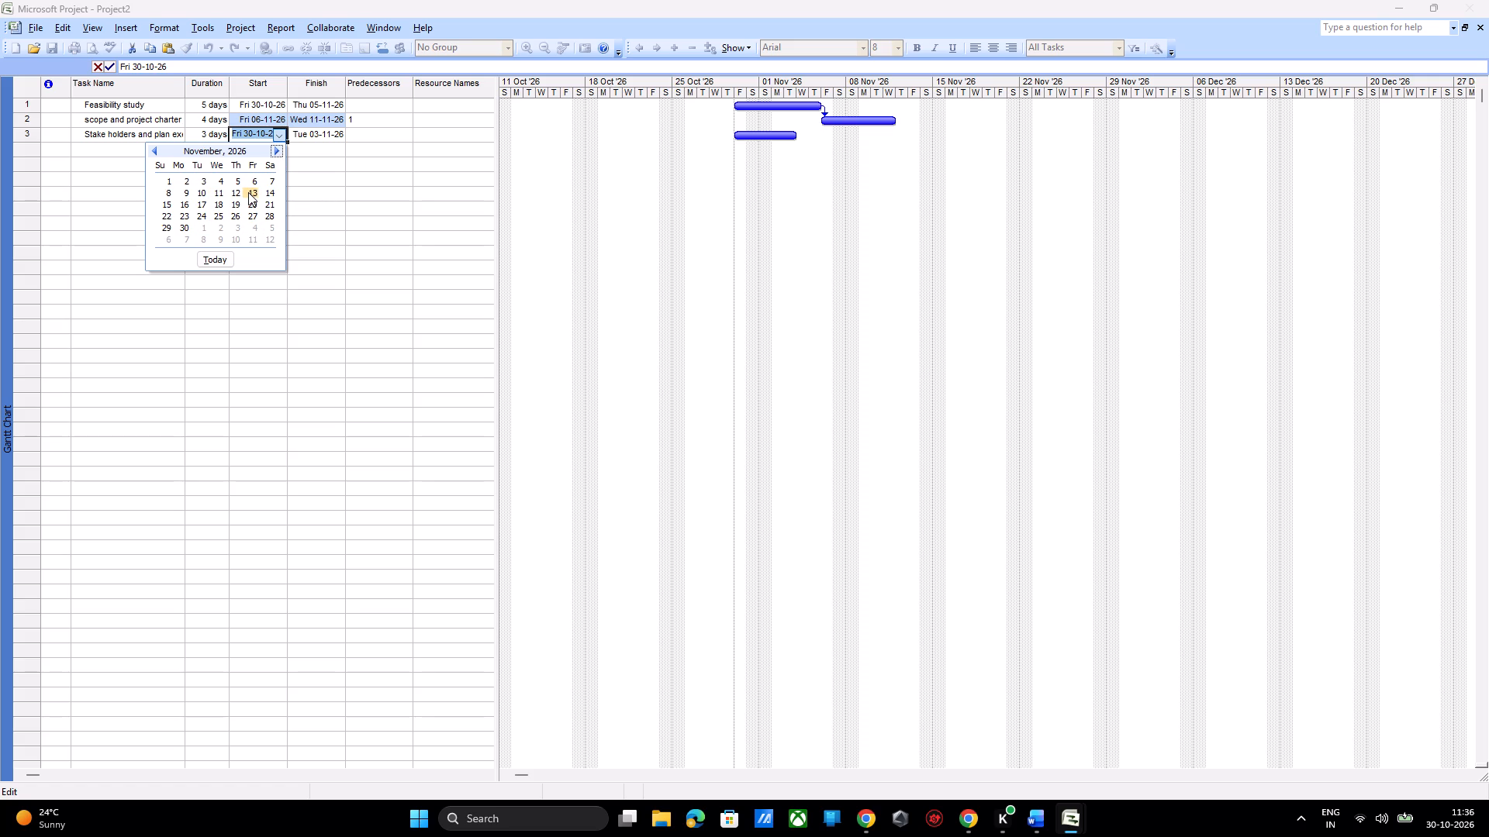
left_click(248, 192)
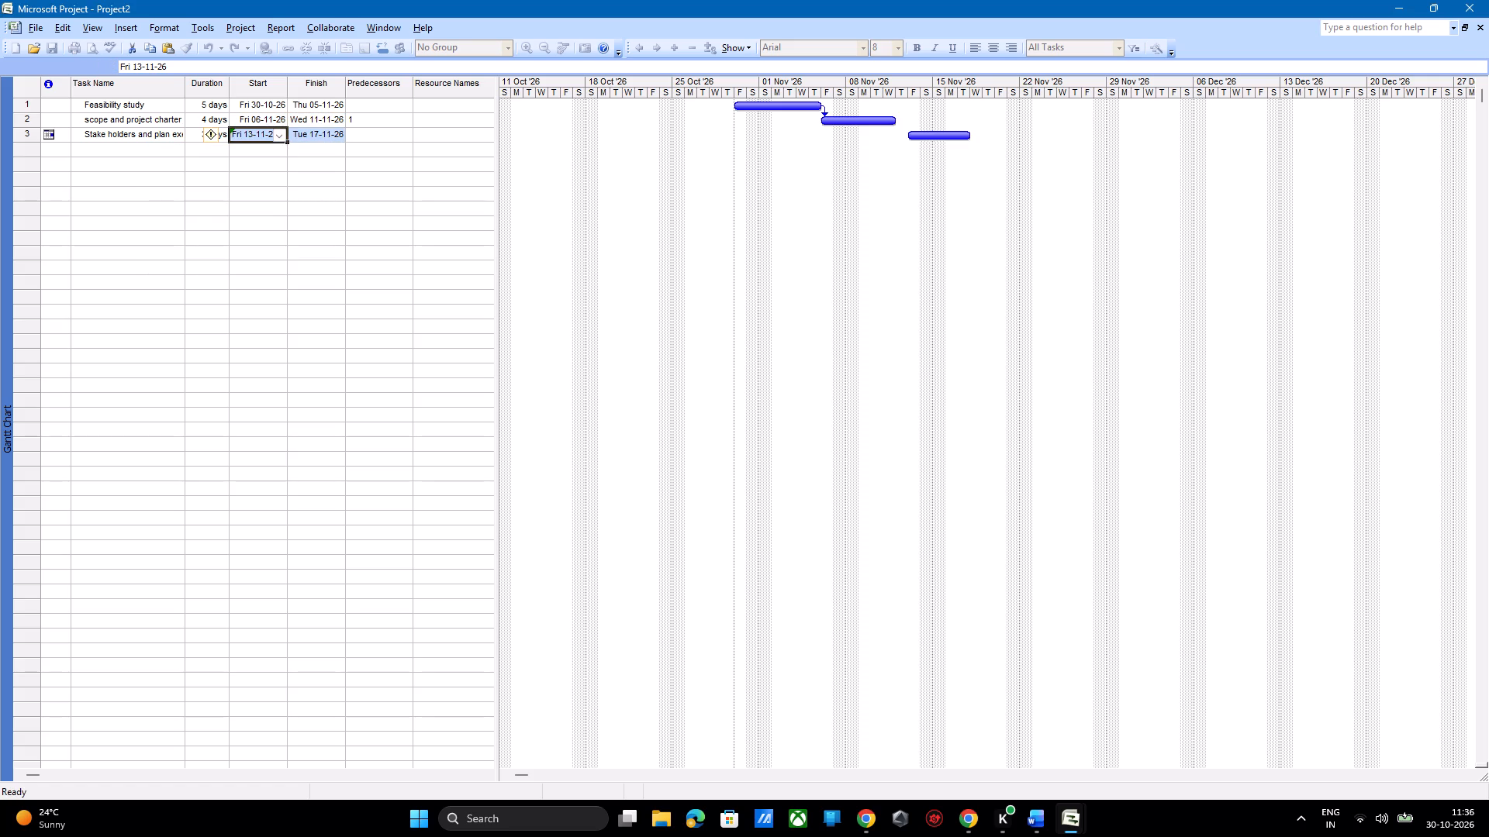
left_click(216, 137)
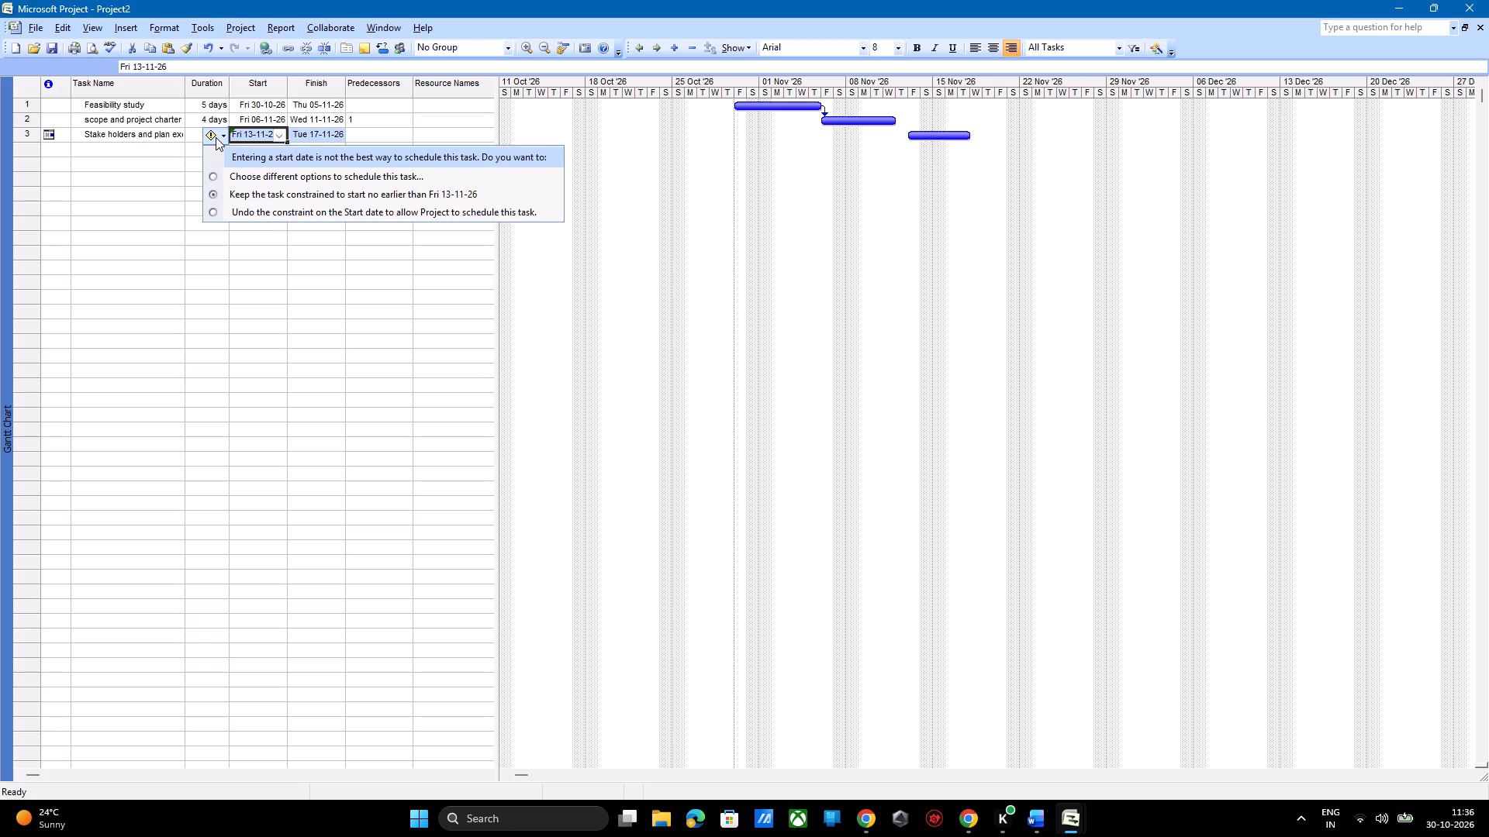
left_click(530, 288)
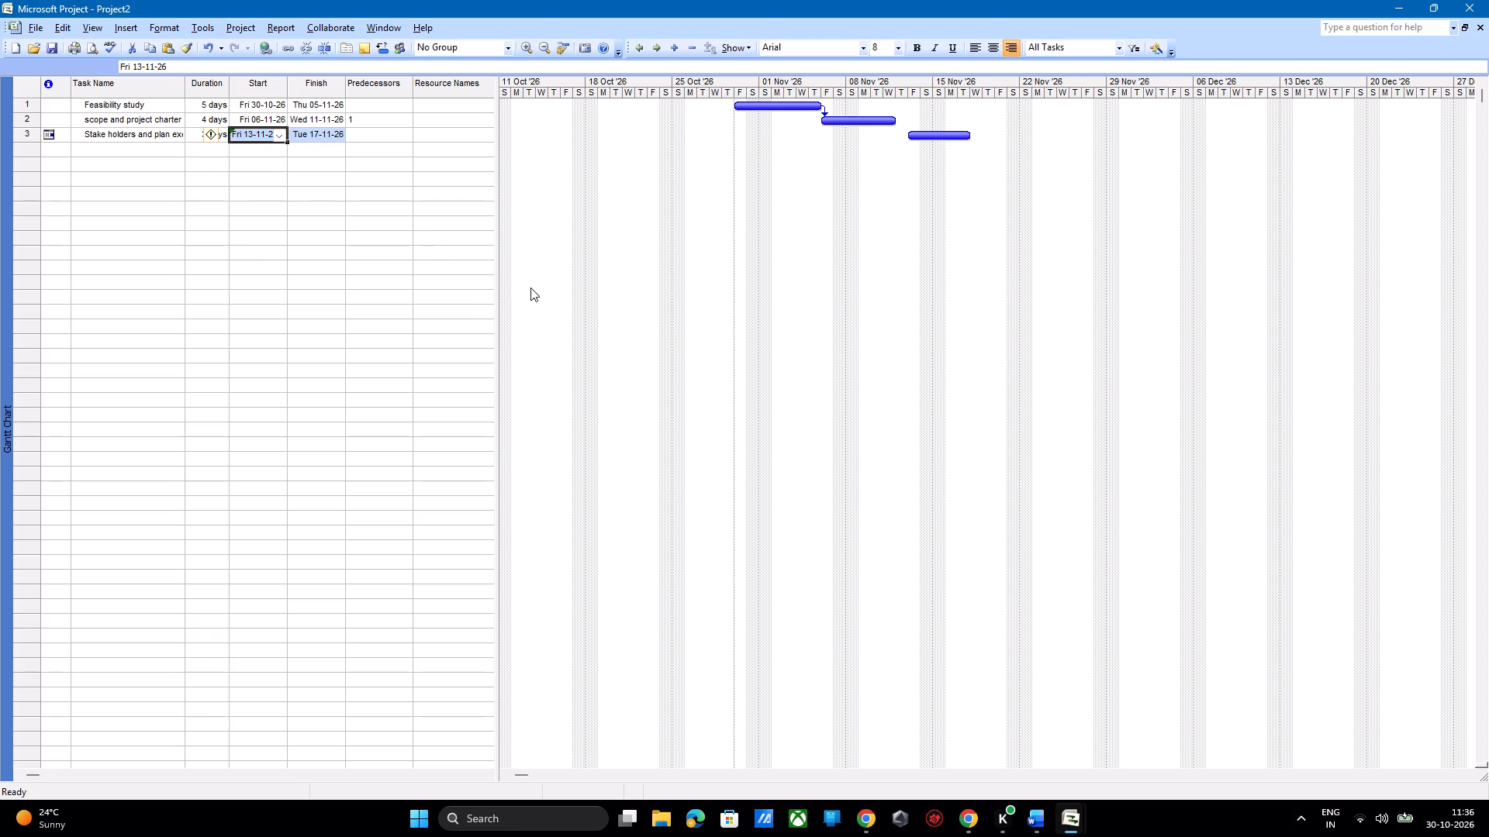
Set the Stake holders and plan execute task's start to Thu 12-11-26, linking it to follow scope and project charter.
left_click(277, 139)
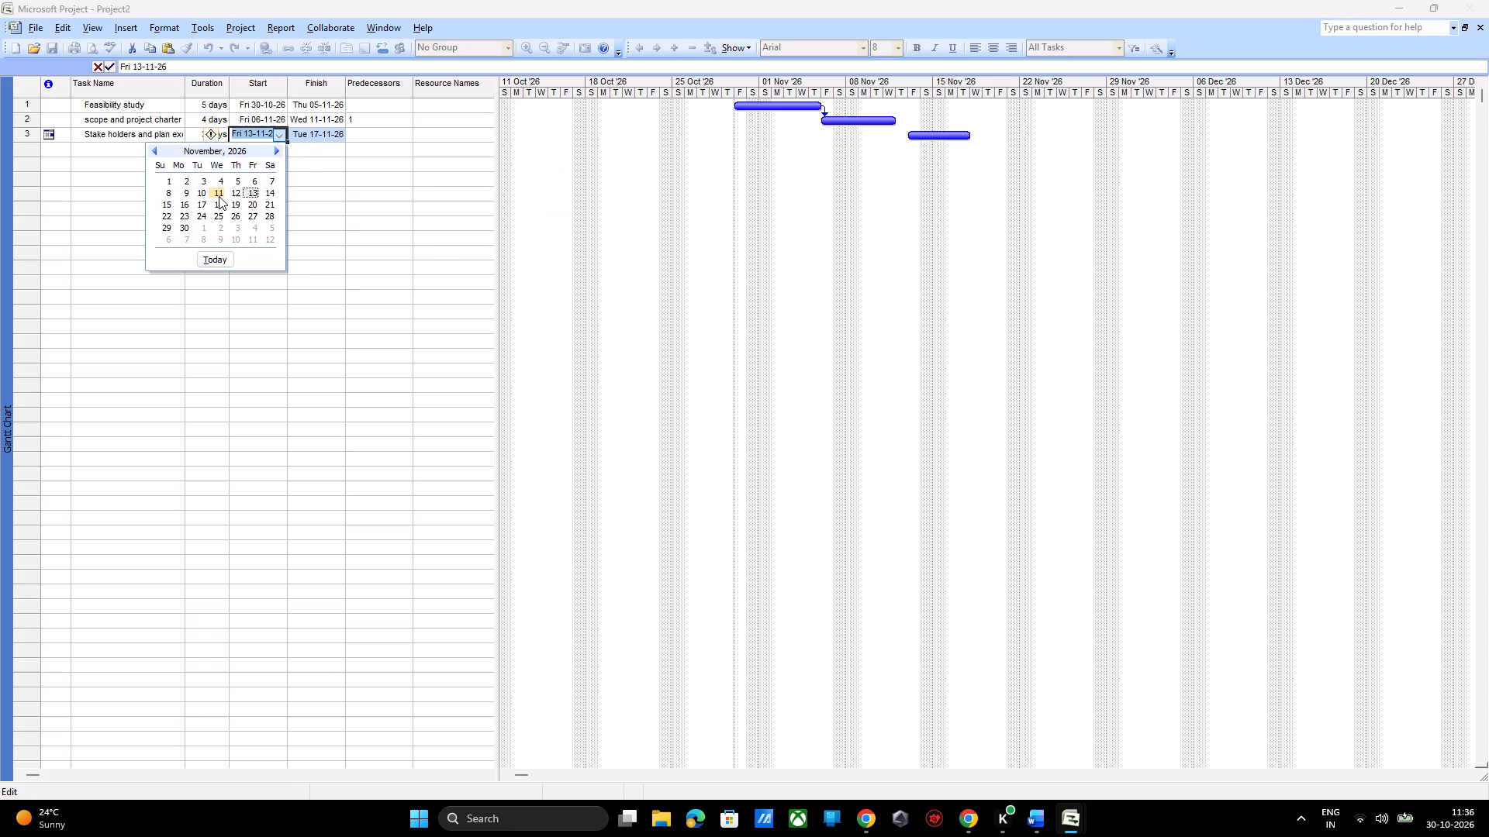
left_click(226, 195)
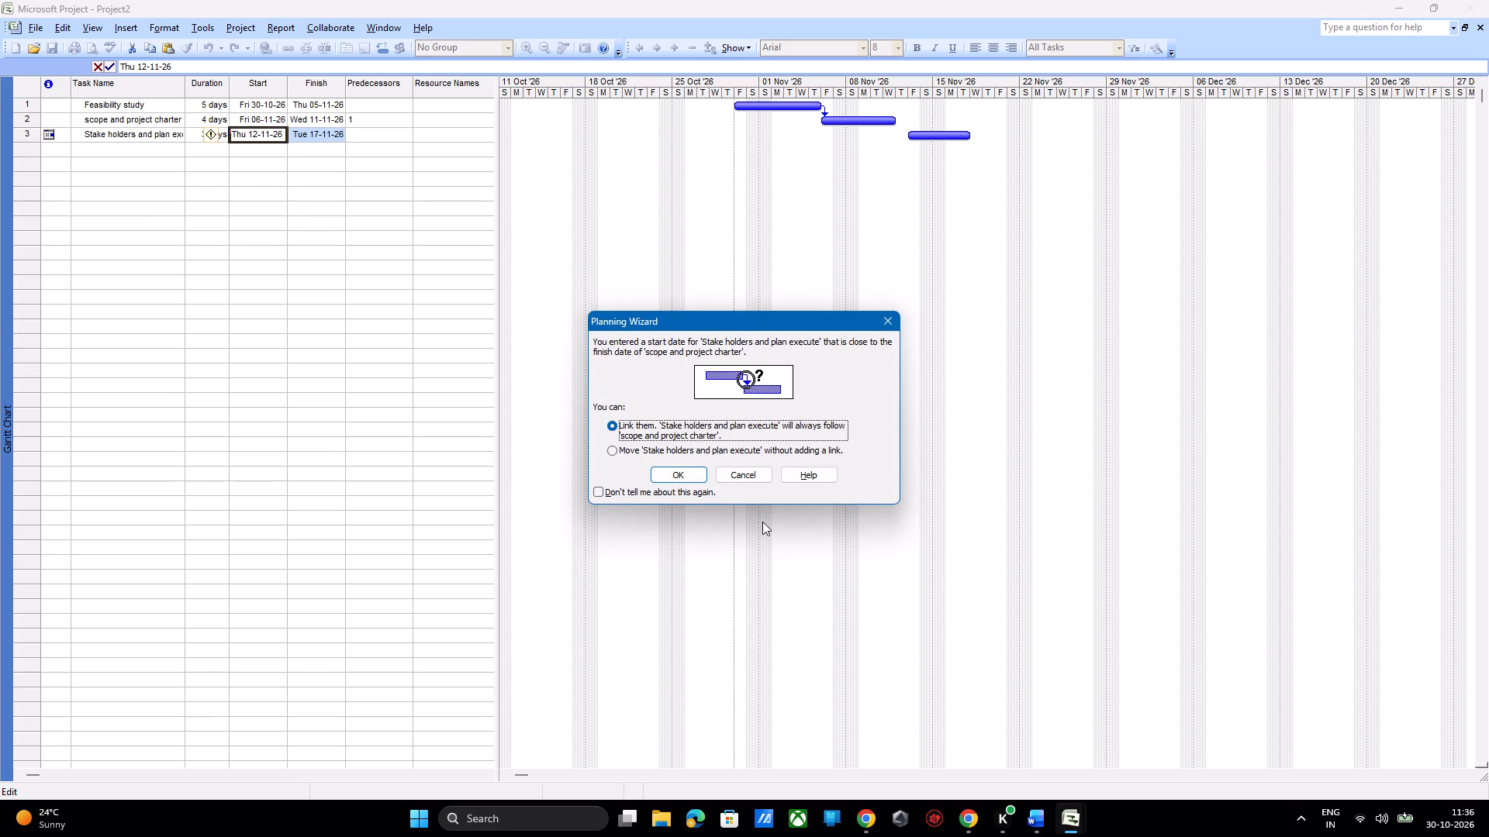
left_click(686, 473)
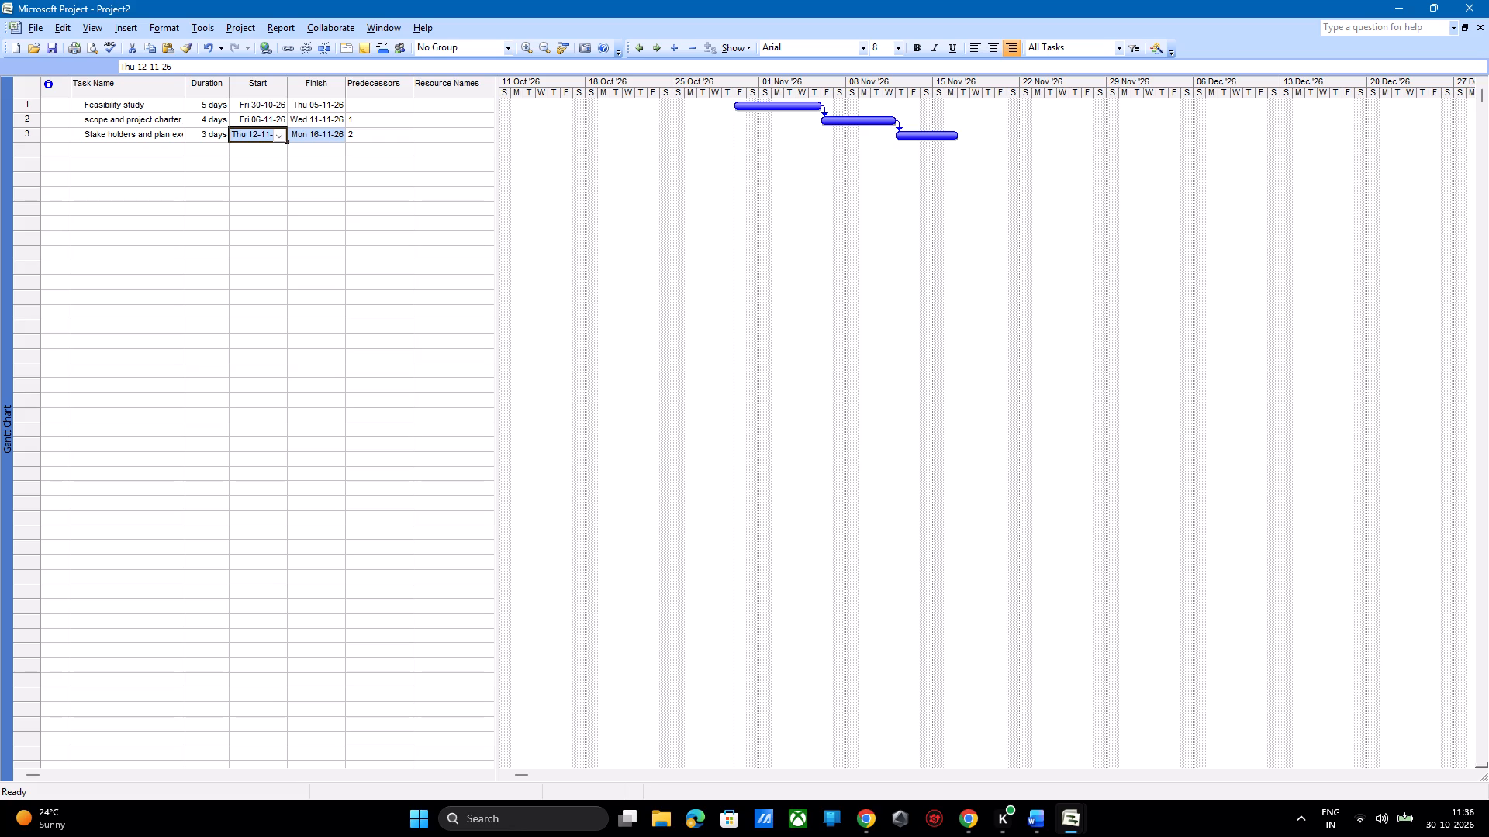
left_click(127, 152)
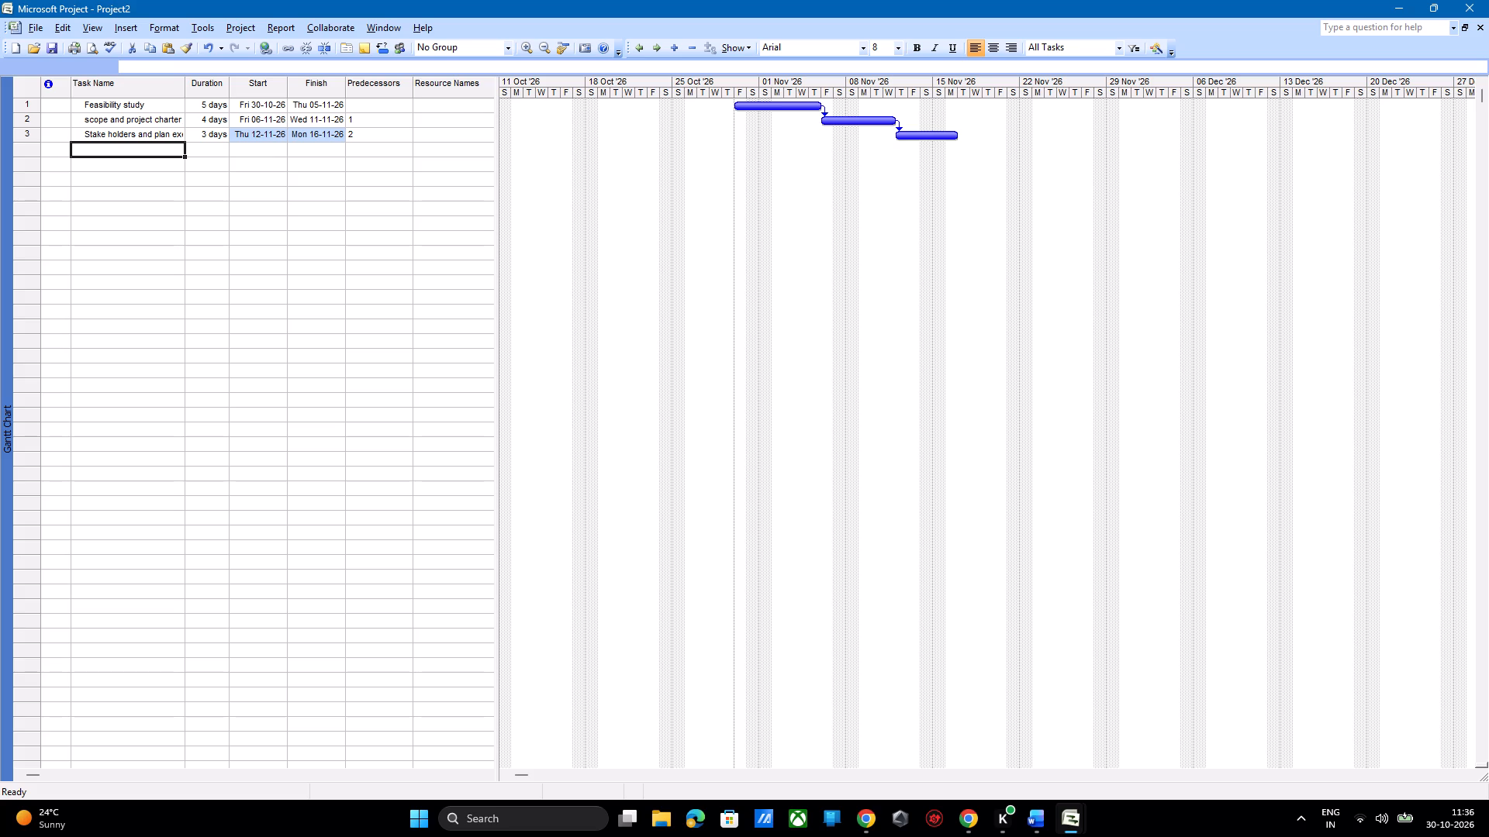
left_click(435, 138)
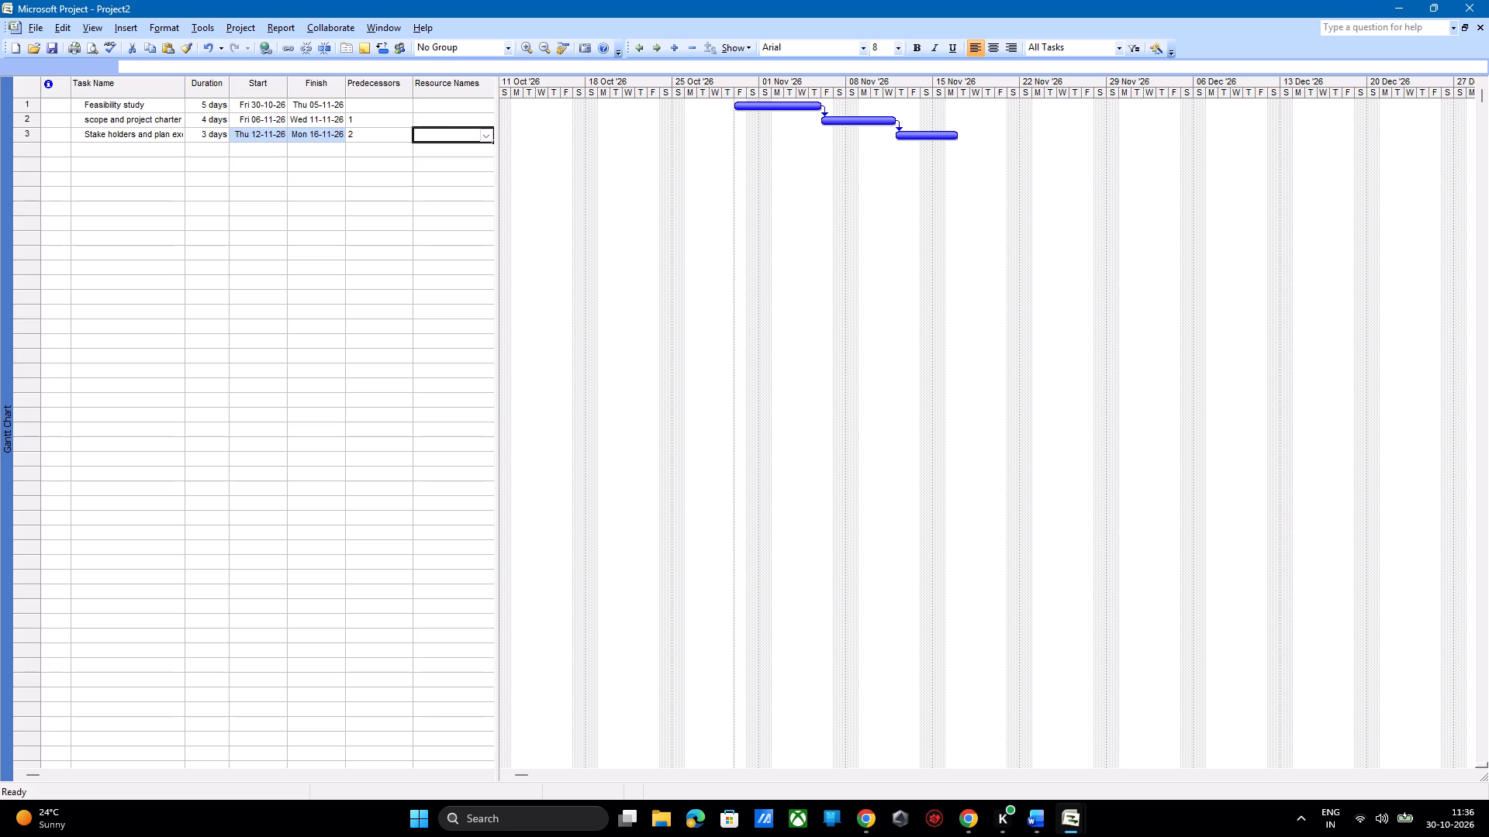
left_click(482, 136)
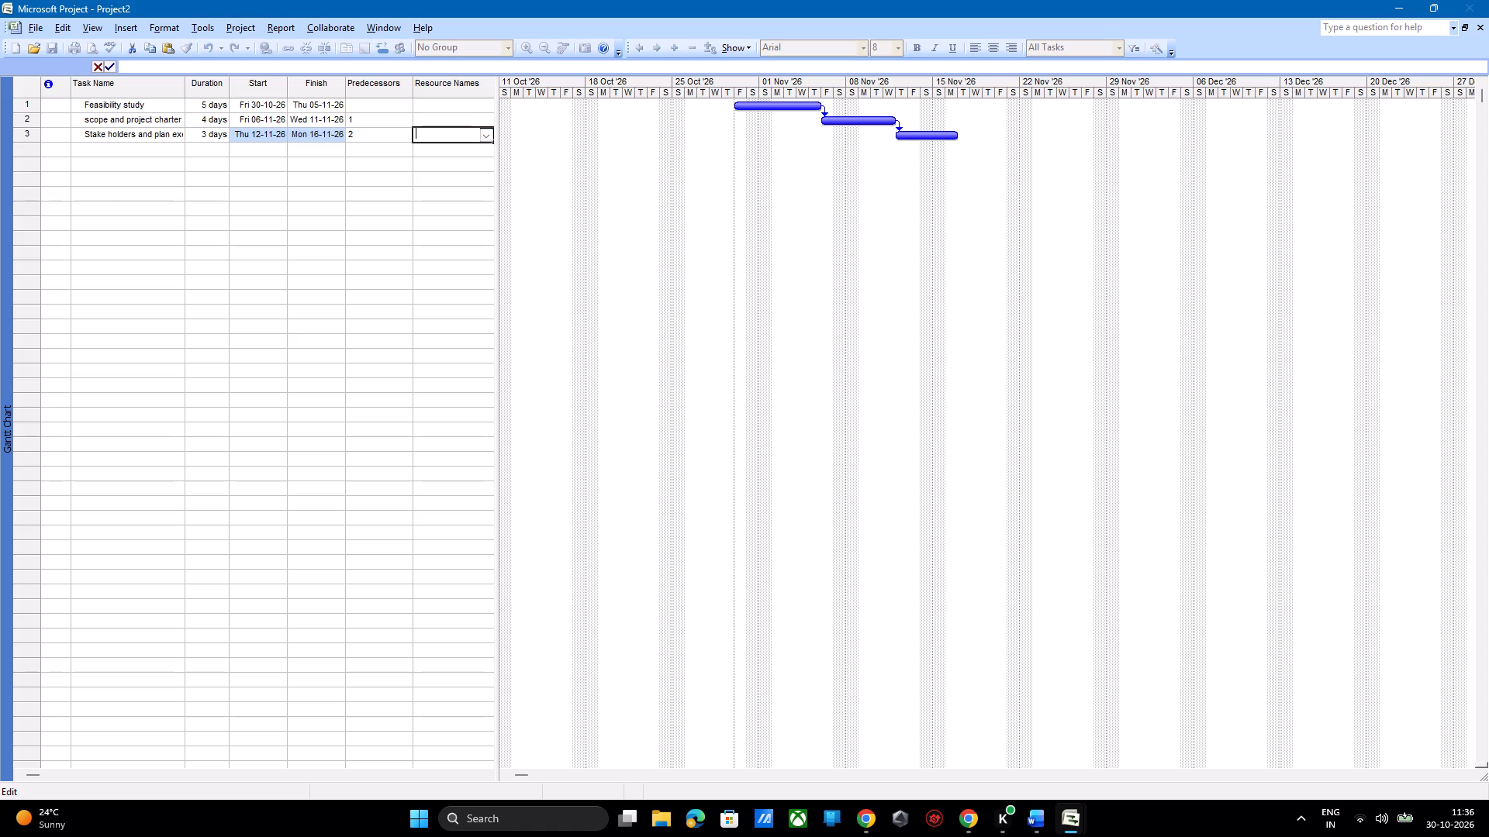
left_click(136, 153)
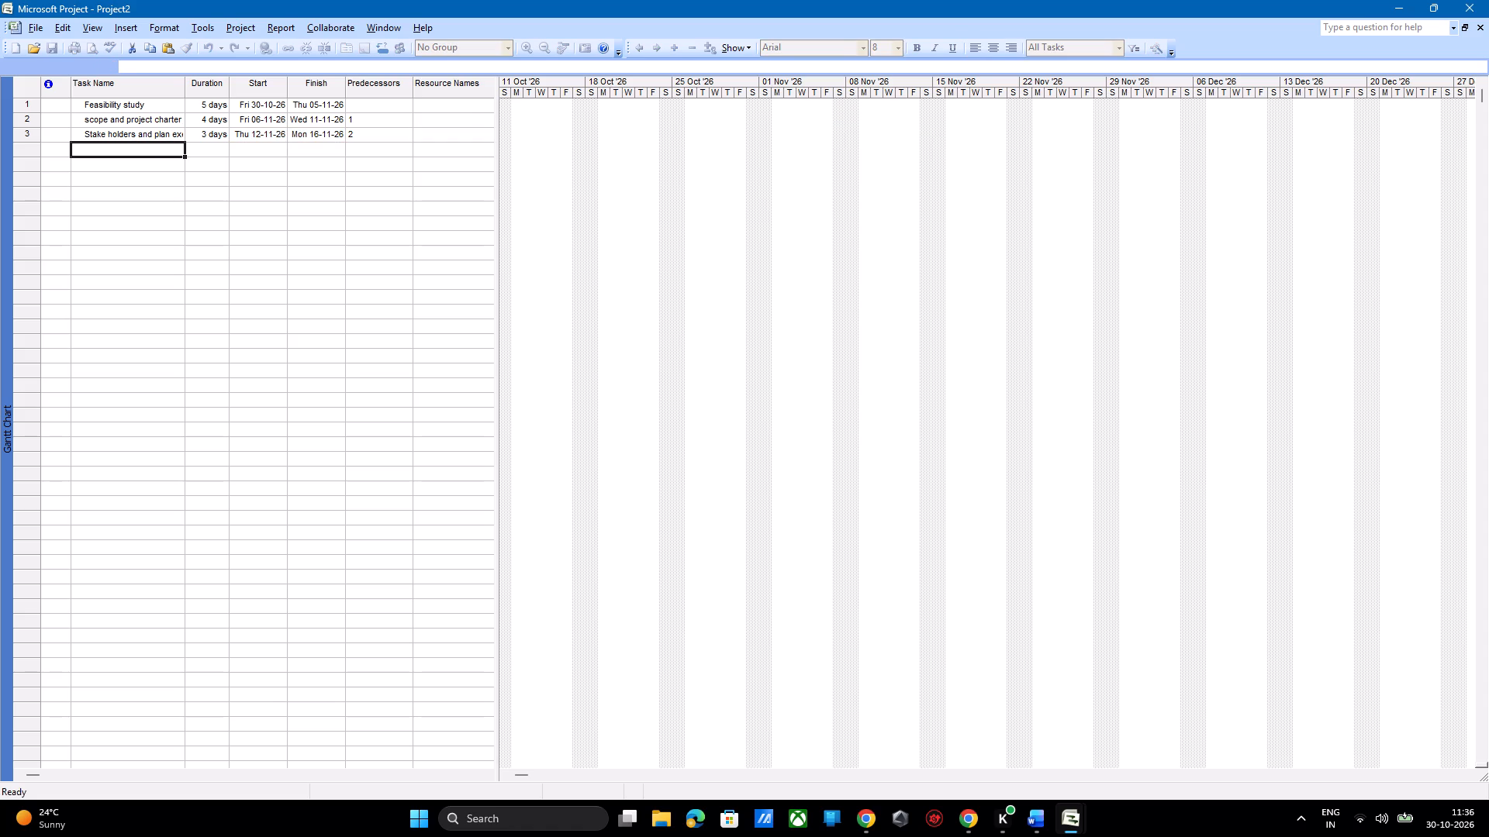
Open the task information for the blank row below Stake holders and plan execute.
double_click(136, 153)
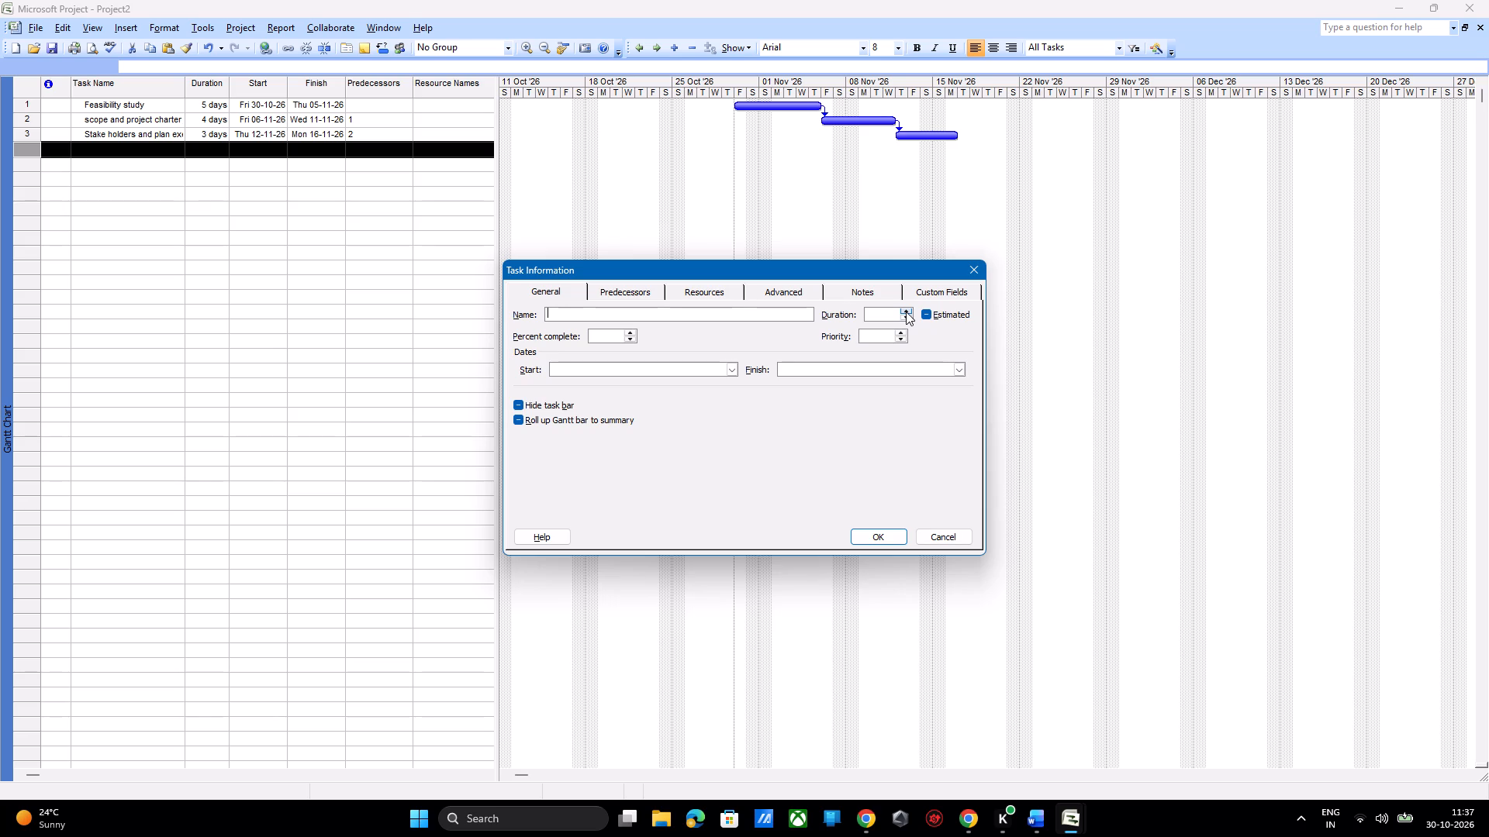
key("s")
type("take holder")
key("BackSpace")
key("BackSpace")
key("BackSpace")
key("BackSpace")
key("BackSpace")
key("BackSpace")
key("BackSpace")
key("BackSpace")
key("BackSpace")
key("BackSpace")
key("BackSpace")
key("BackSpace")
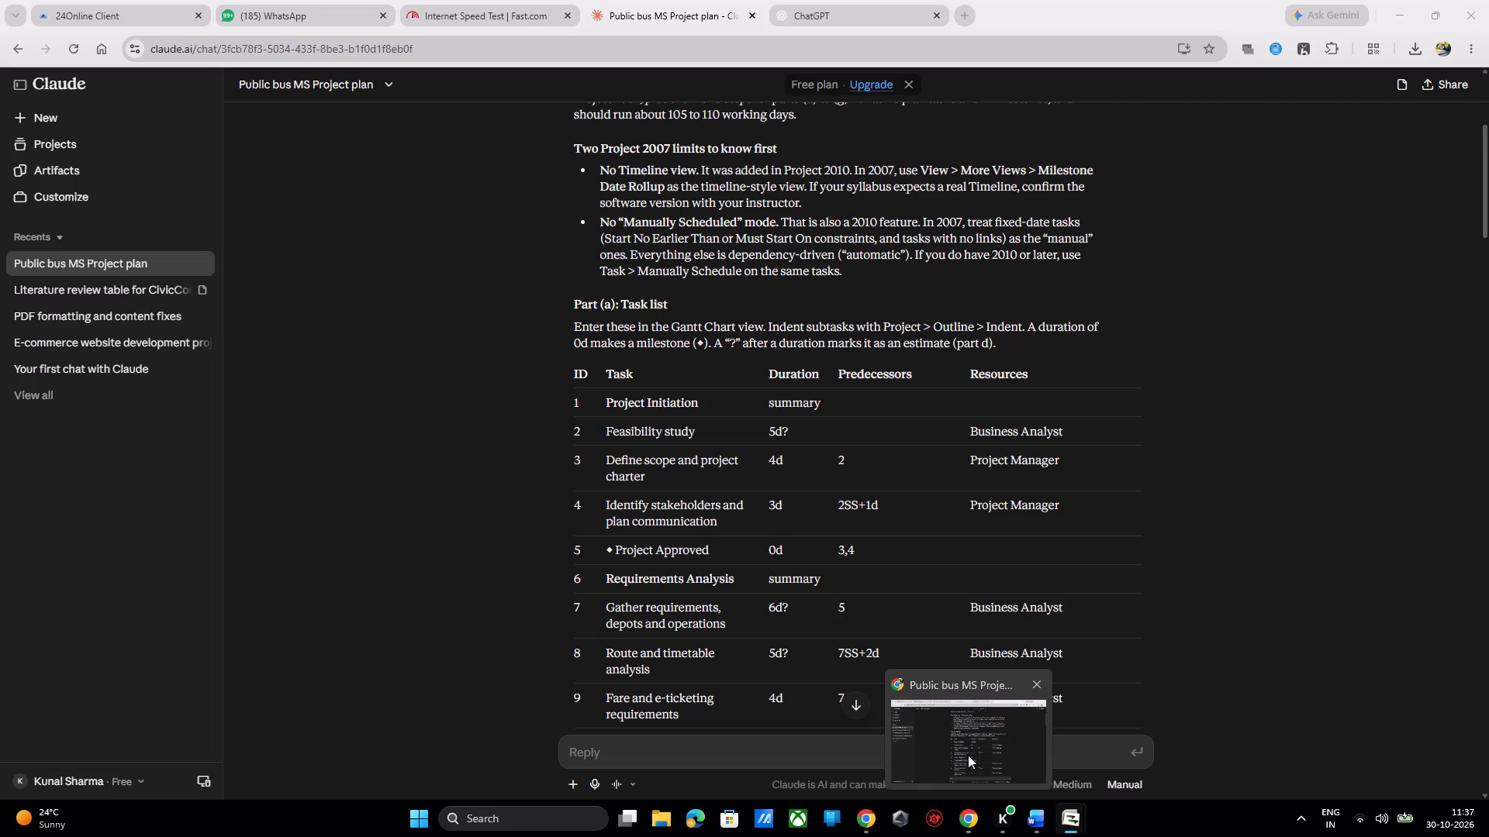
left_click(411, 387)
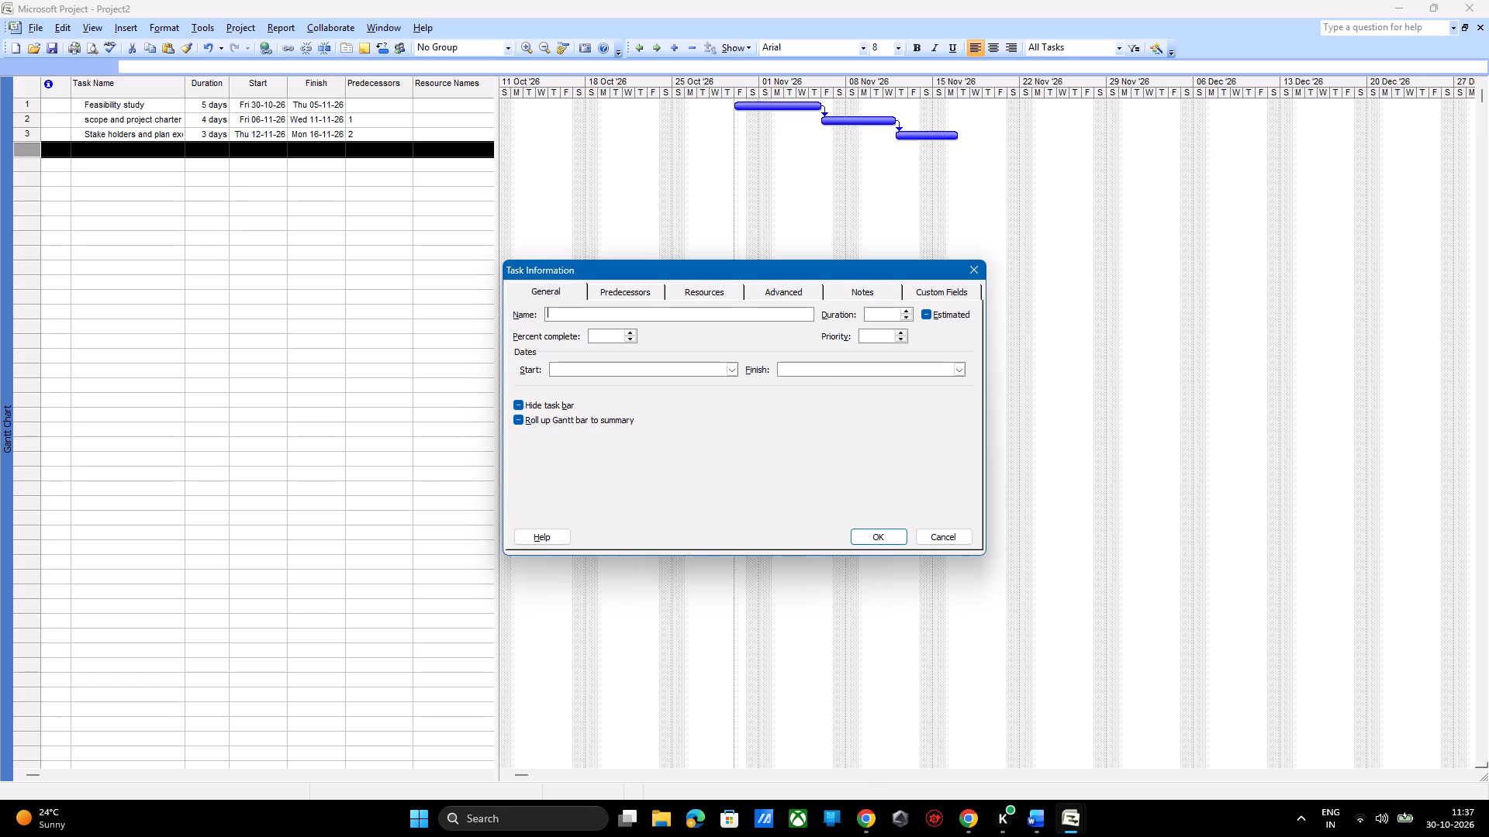
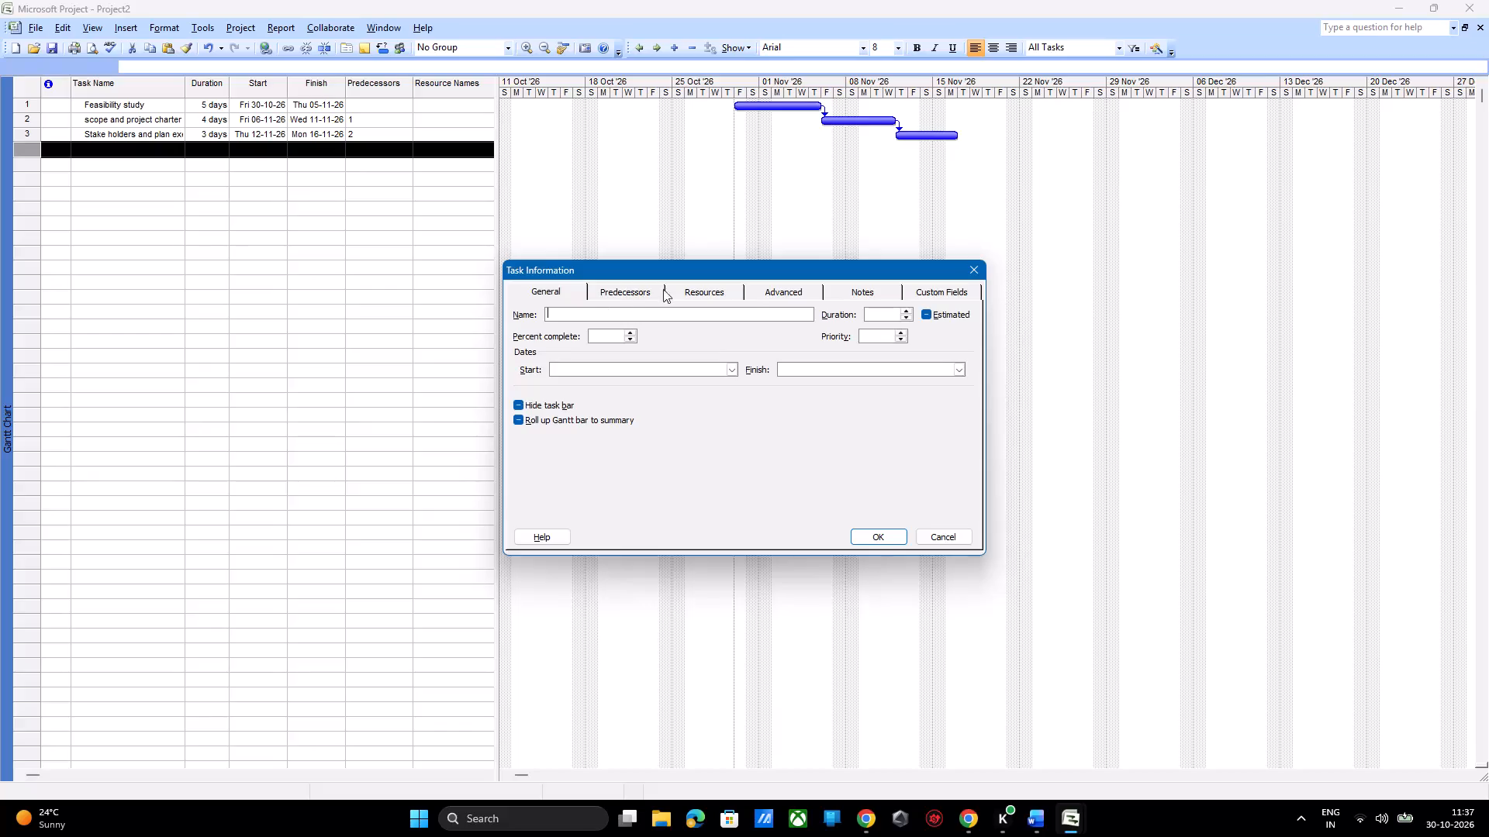
Add a task named PROJECT APPROVED, leaving one blank row below Stake holders and plan execute.
left_click(970, 267)
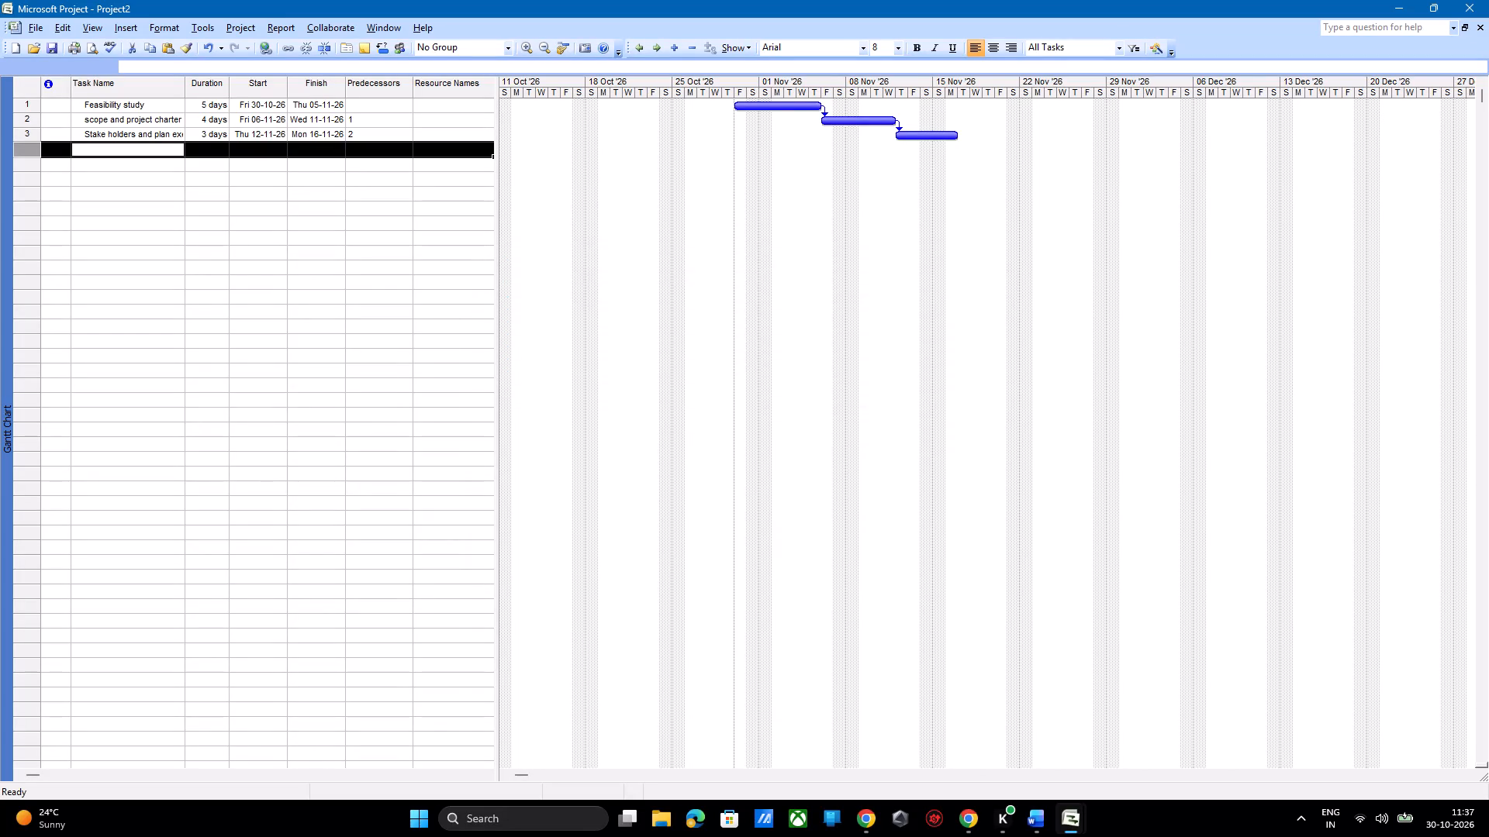
left_click(60, 169)
left_click(60, 169)
double_click(60, 169)
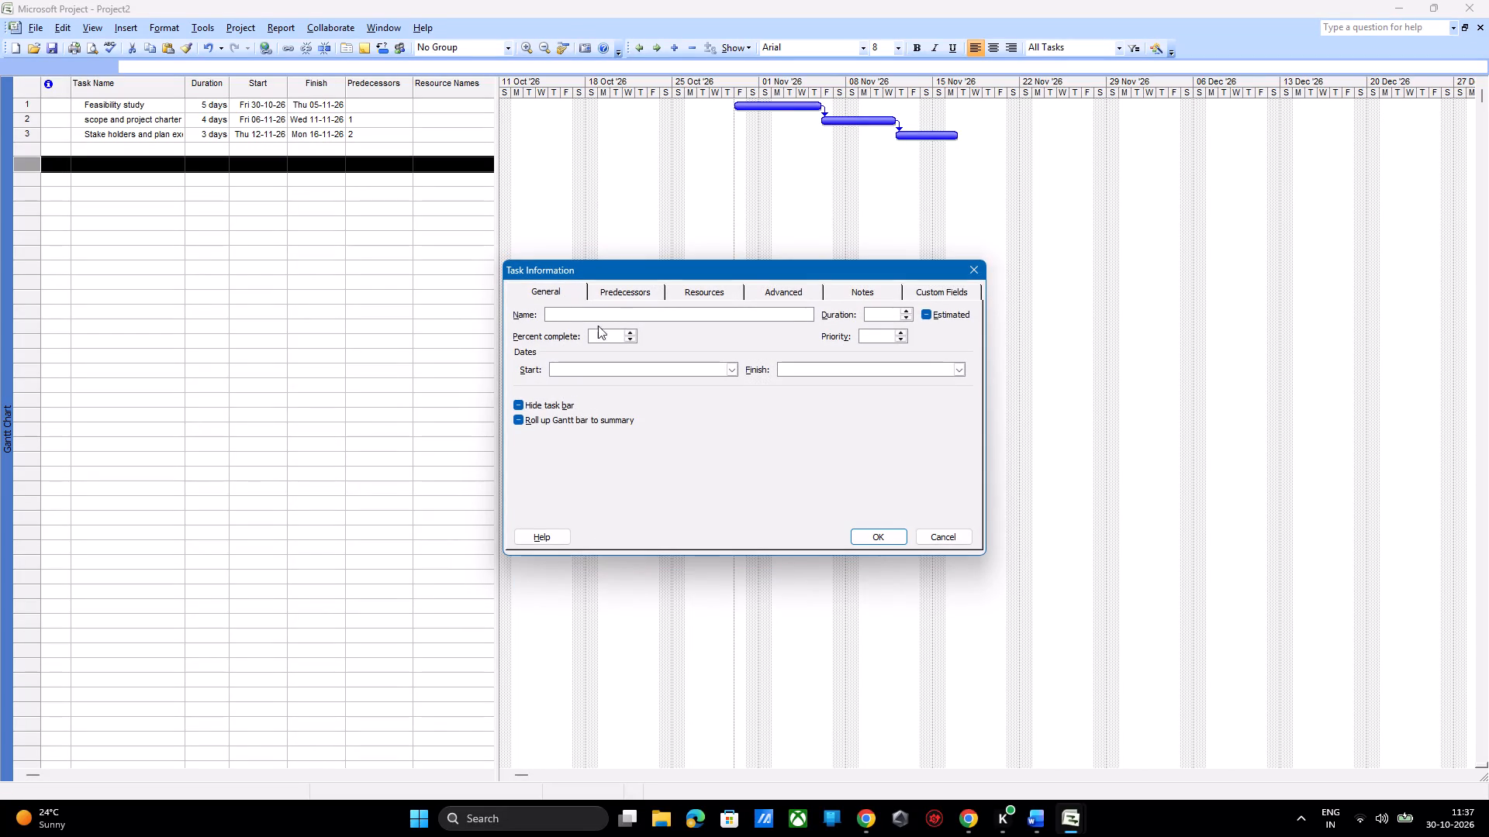
left_click(848, 293)
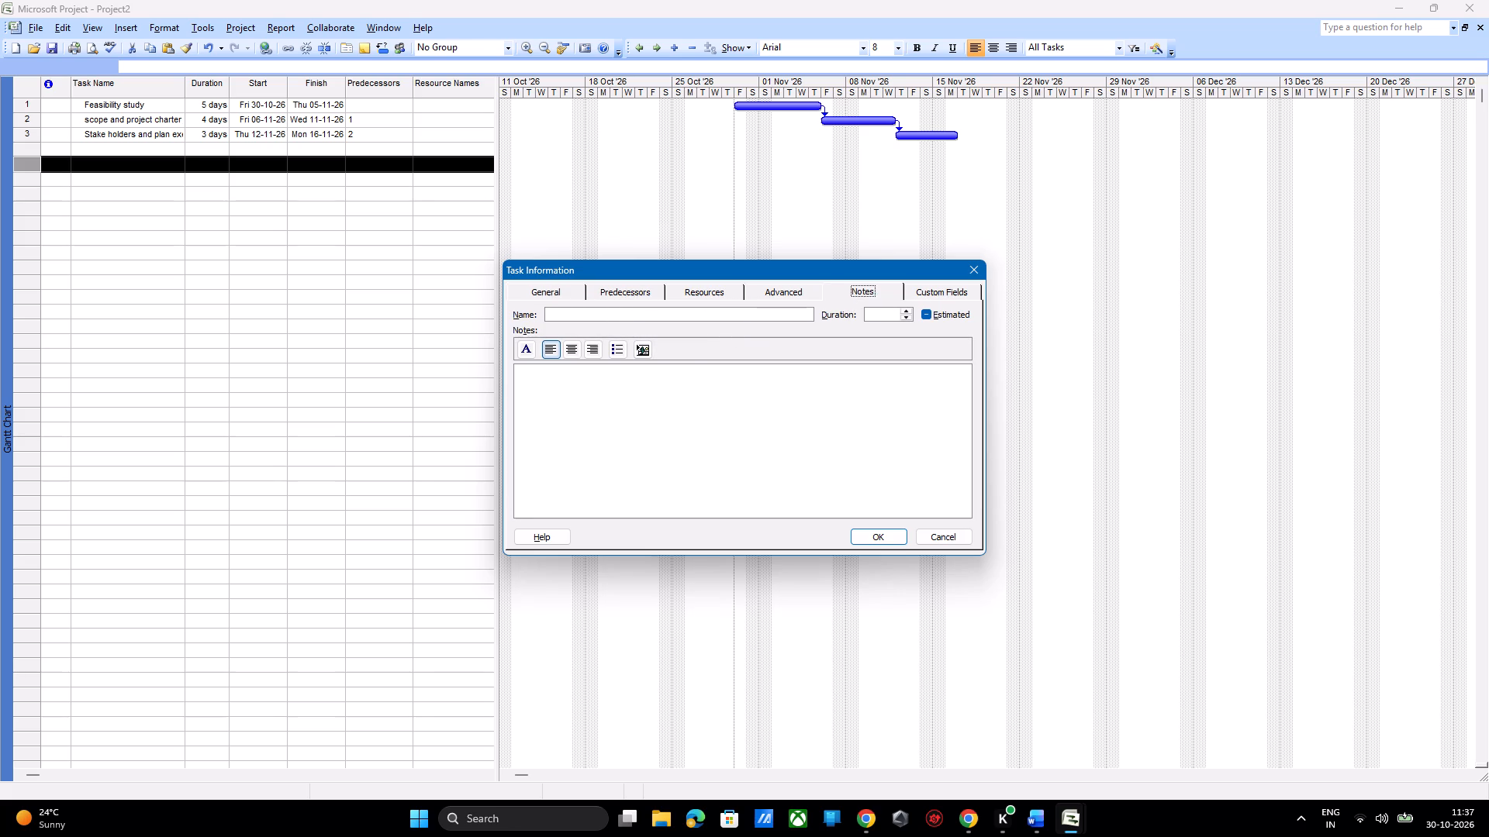
left_click(643, 315)
key("shift+p")
type("ROJECT APPROVED")
key("Return")
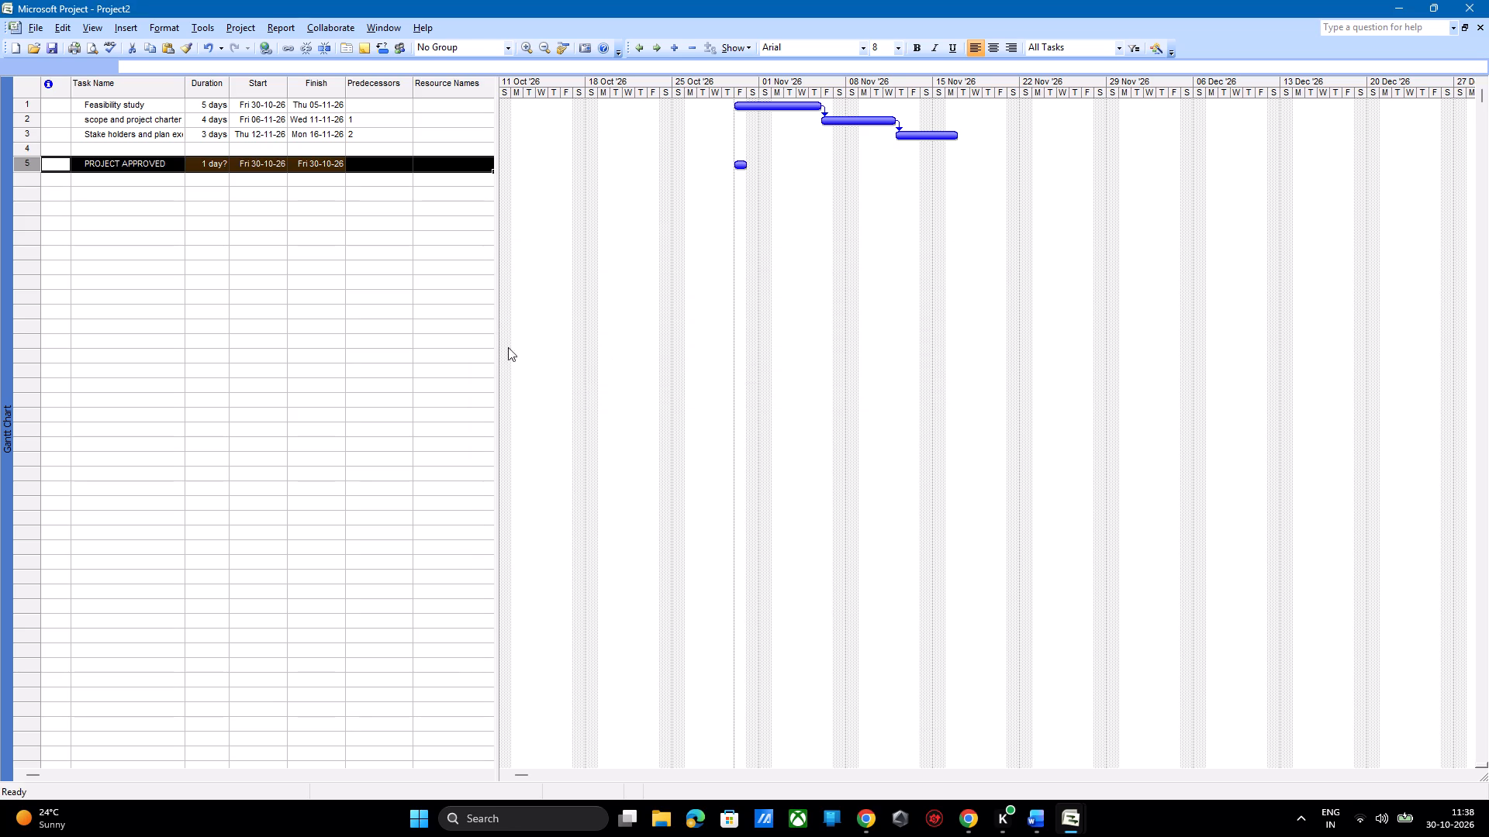
Set the PROJECT APPROVED task's duration to 0 days, making it a milestone.
left_click(161, 186)
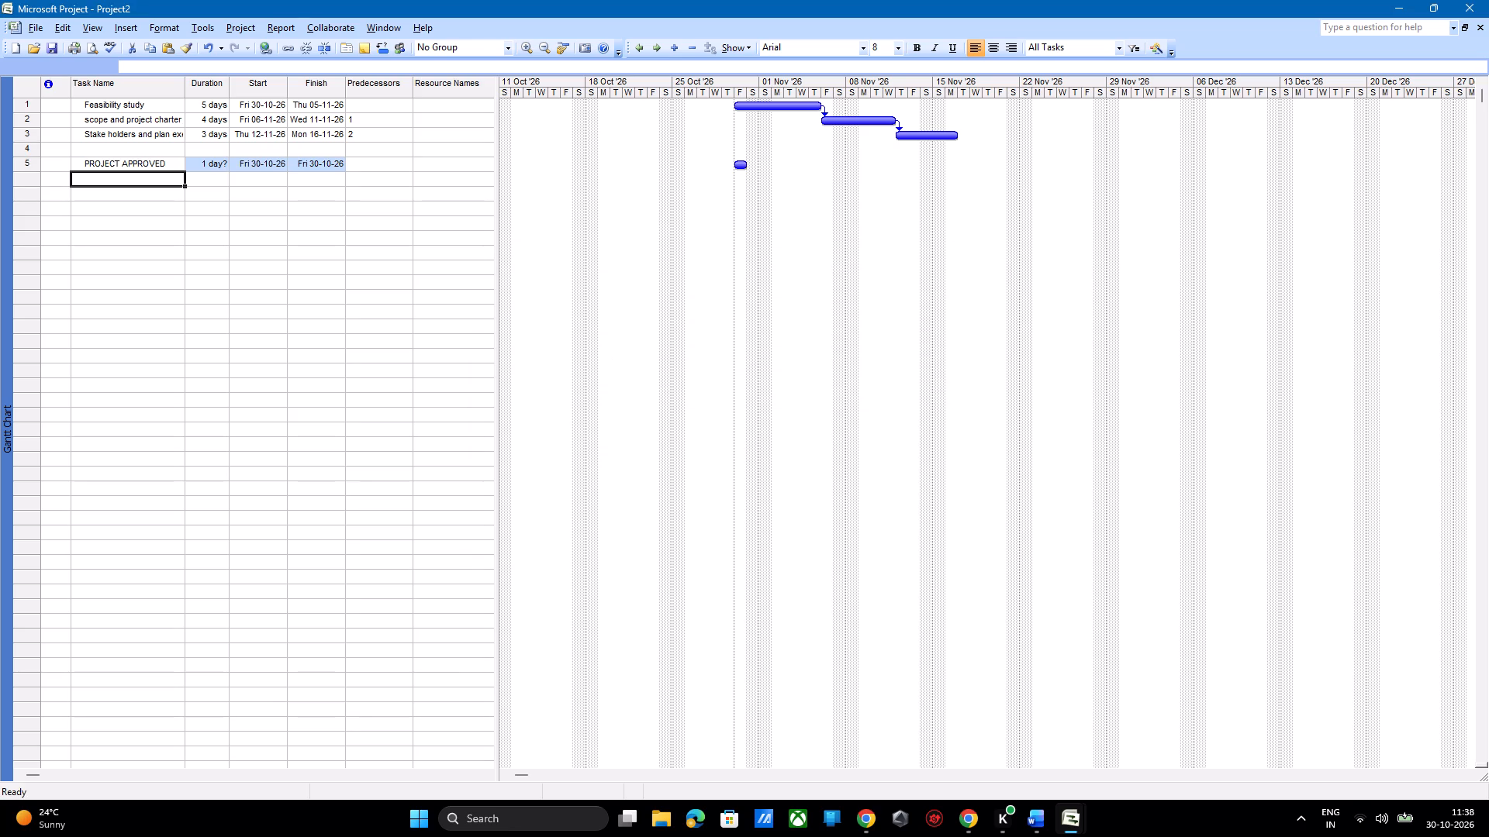
double_click(174, 164)
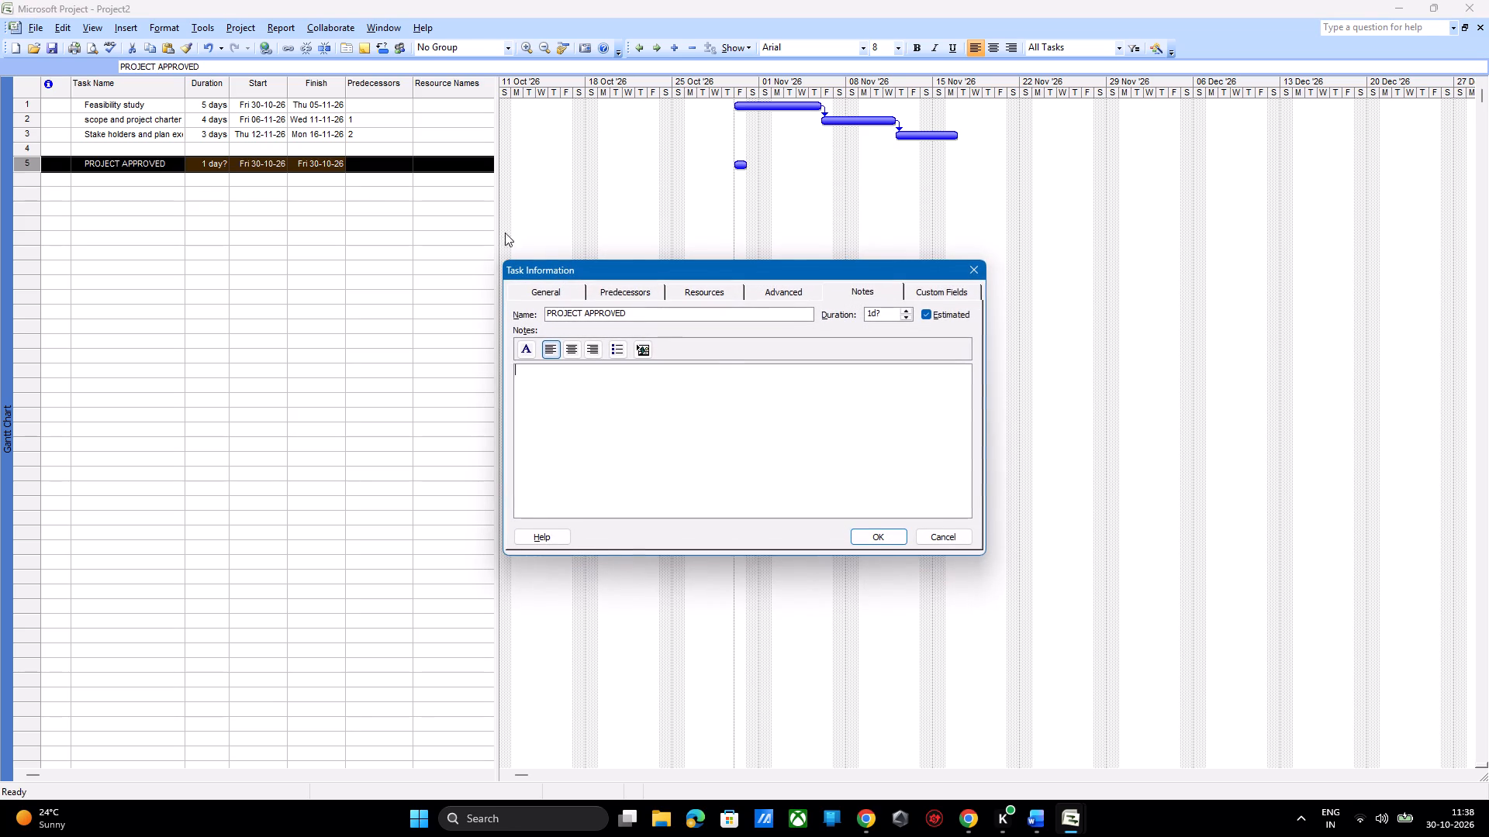
double_click(907, 322)
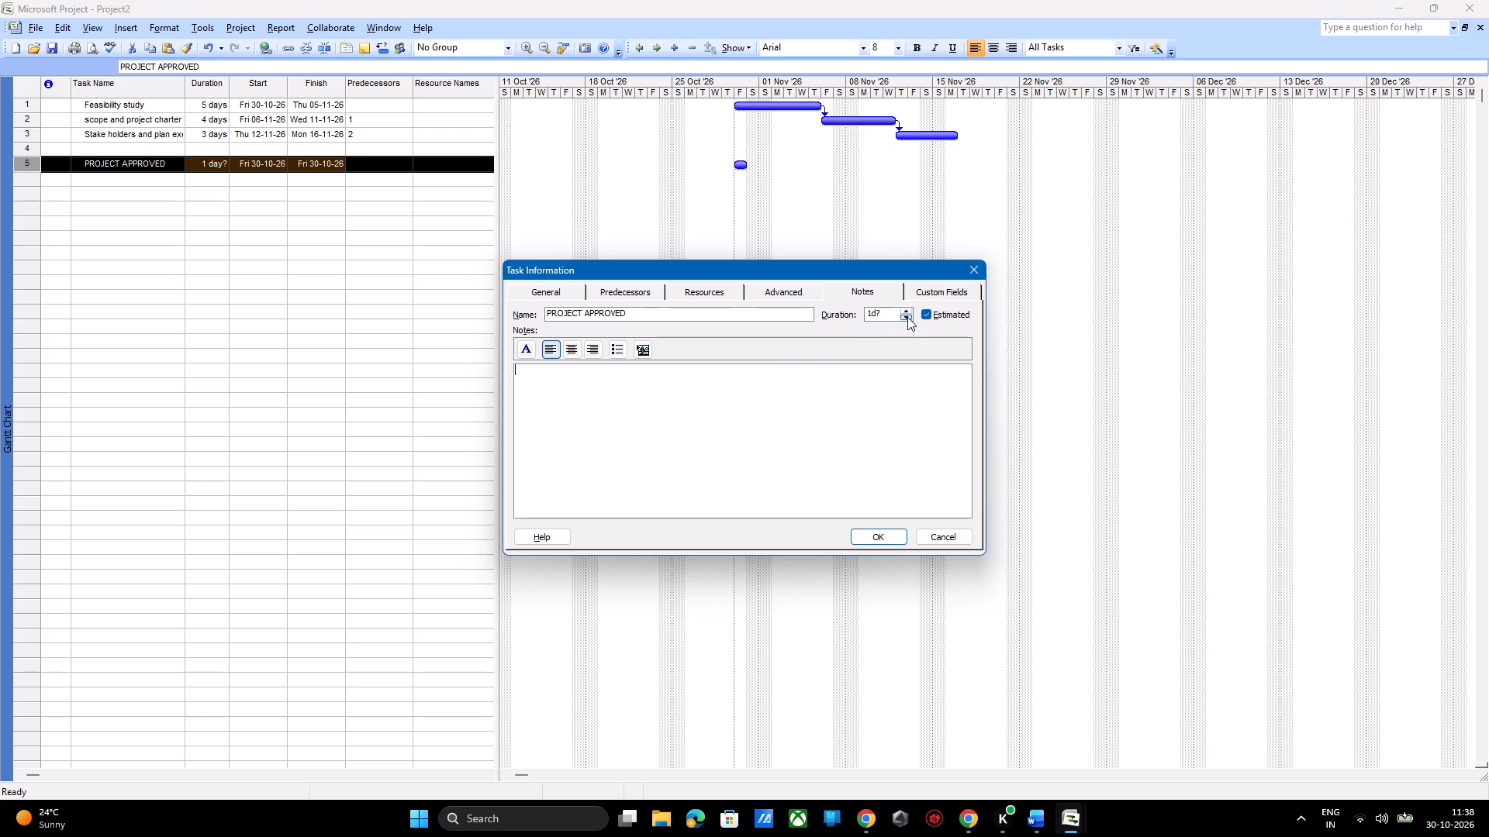
left_click(907, 317)
left_click(882, 531)
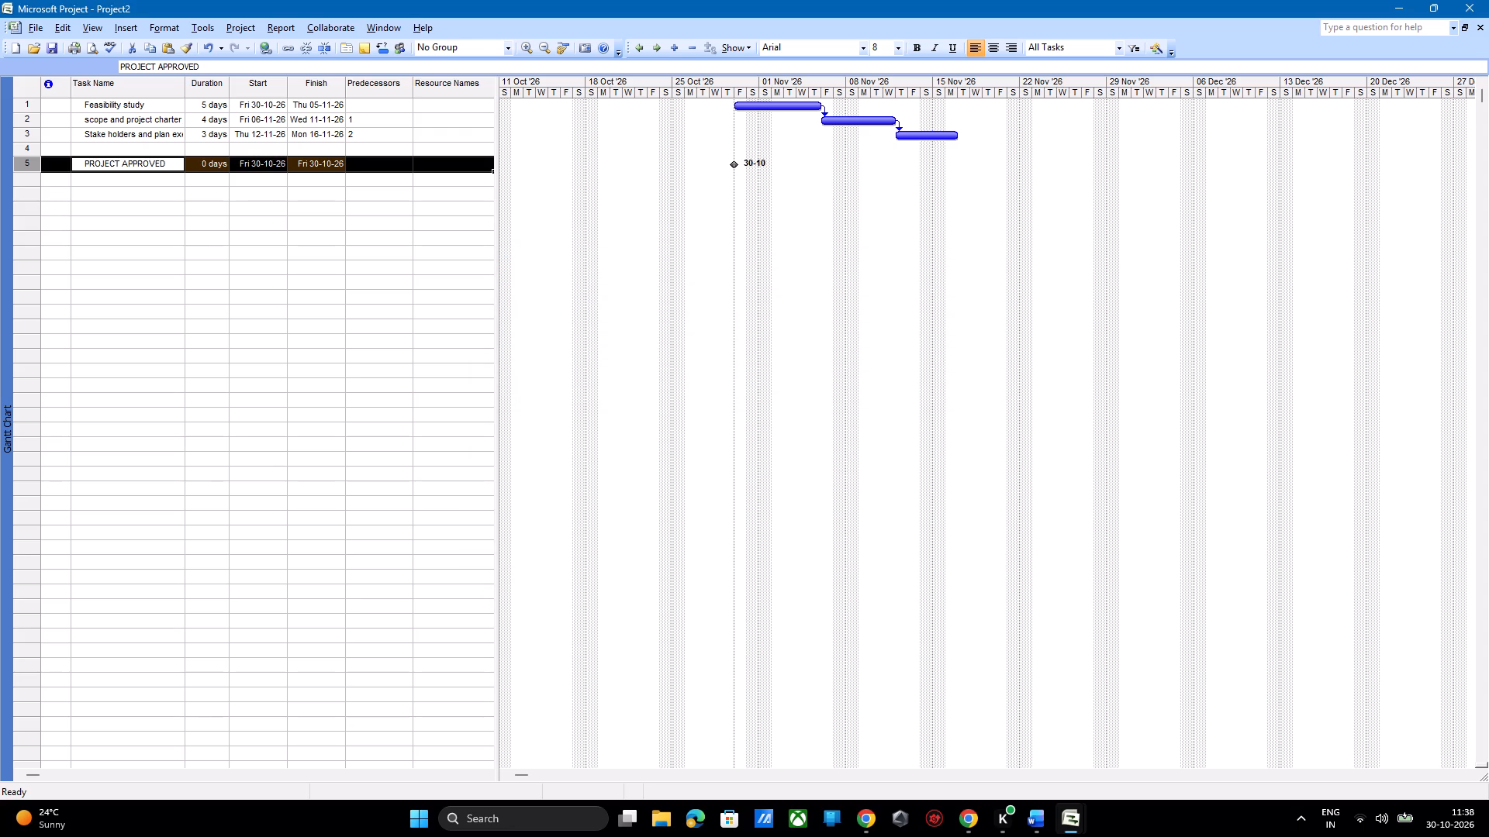
Delete the blank row between Stake holders and plan execute and PROJECT APPROVED.
left_click(17, 150)
right_click(17, 150)
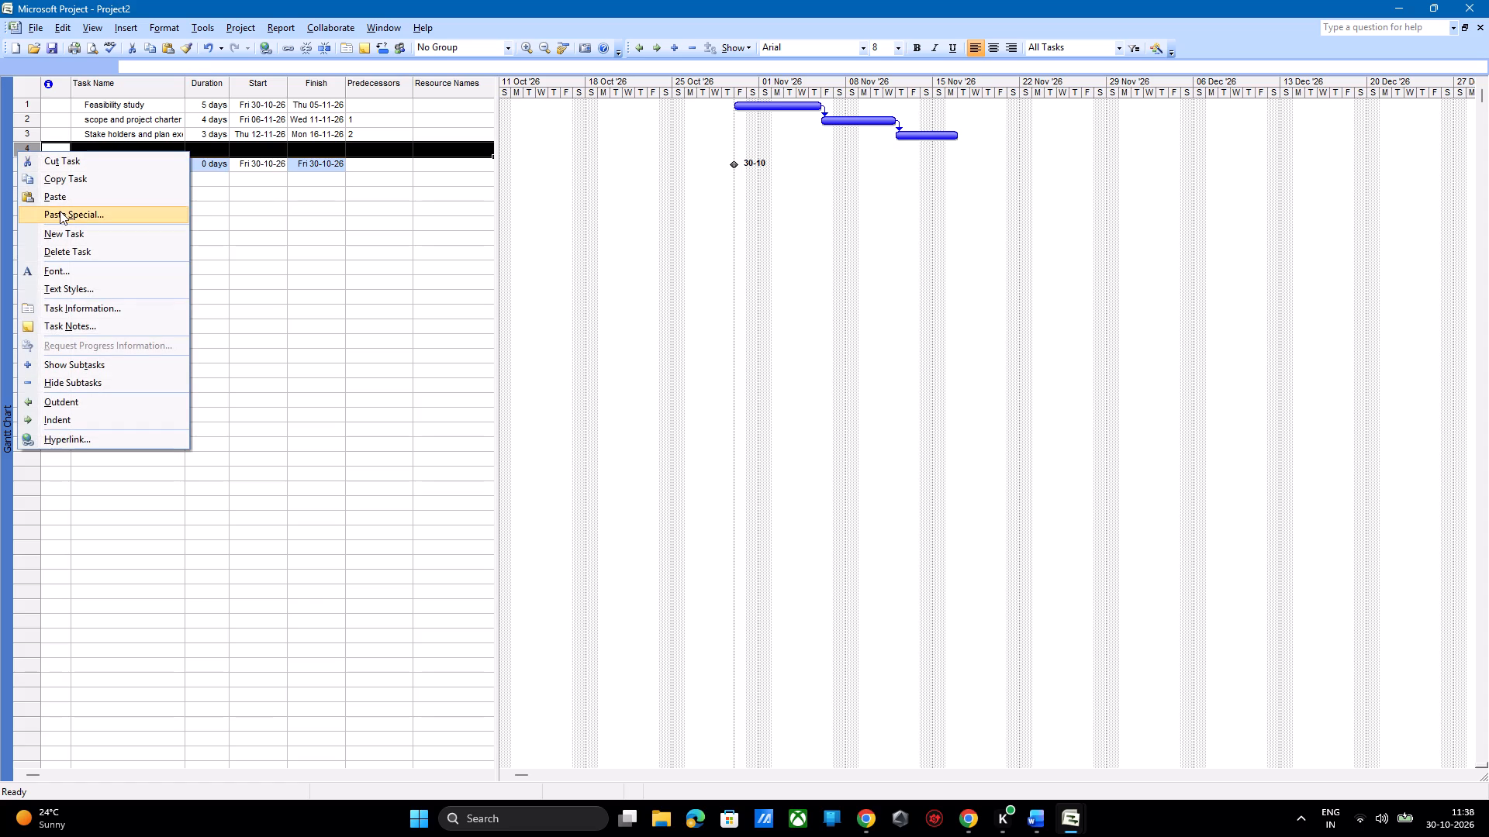
left_click(78, 254)
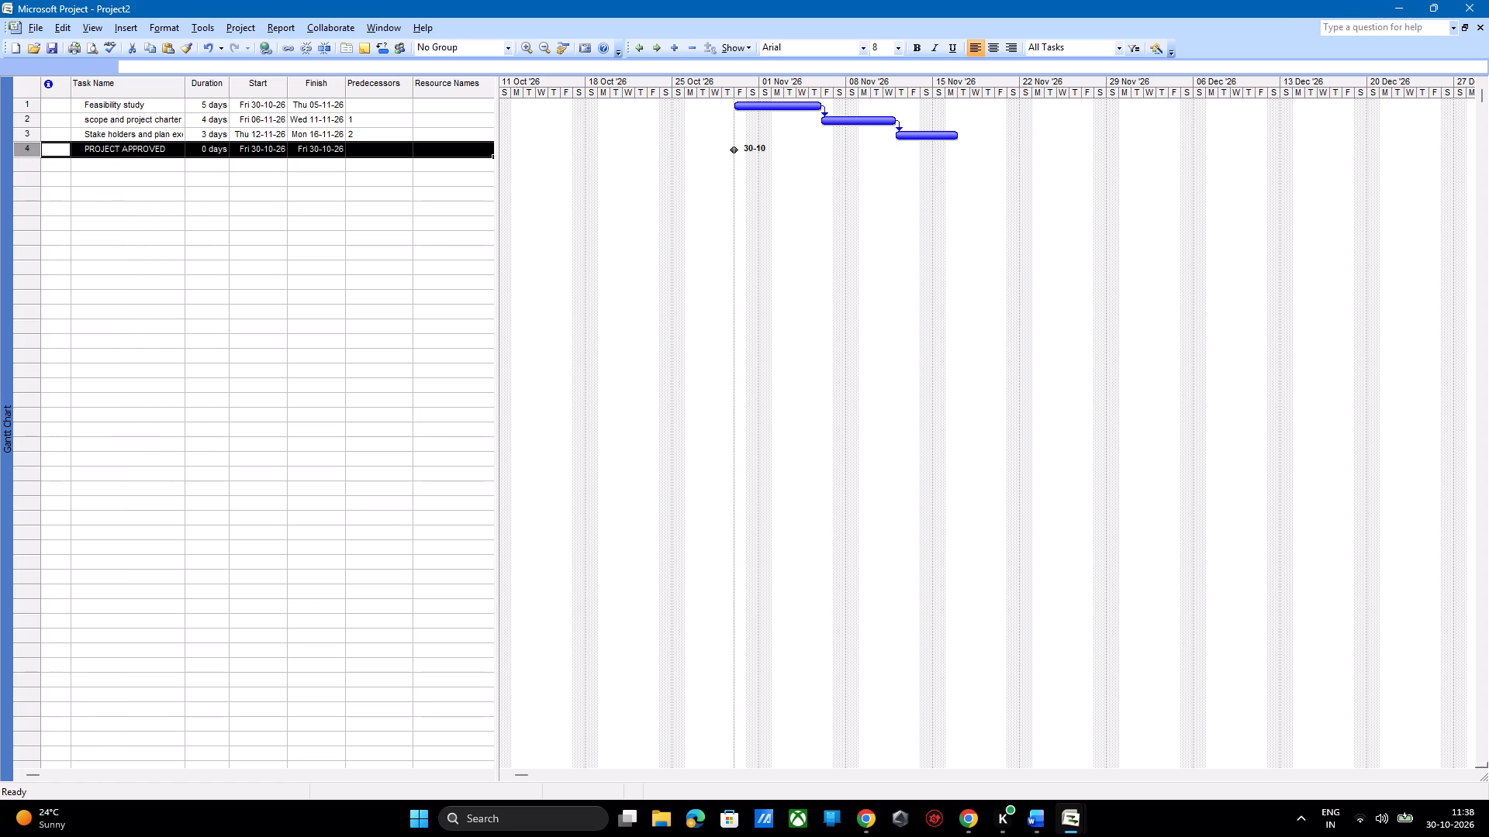
Set the PROJECT APPROVED milestone's start to Tue 17-11-26, linking it to follow Stake holders and plan execute.
left_click(310, 157)
double_click(266, 150)
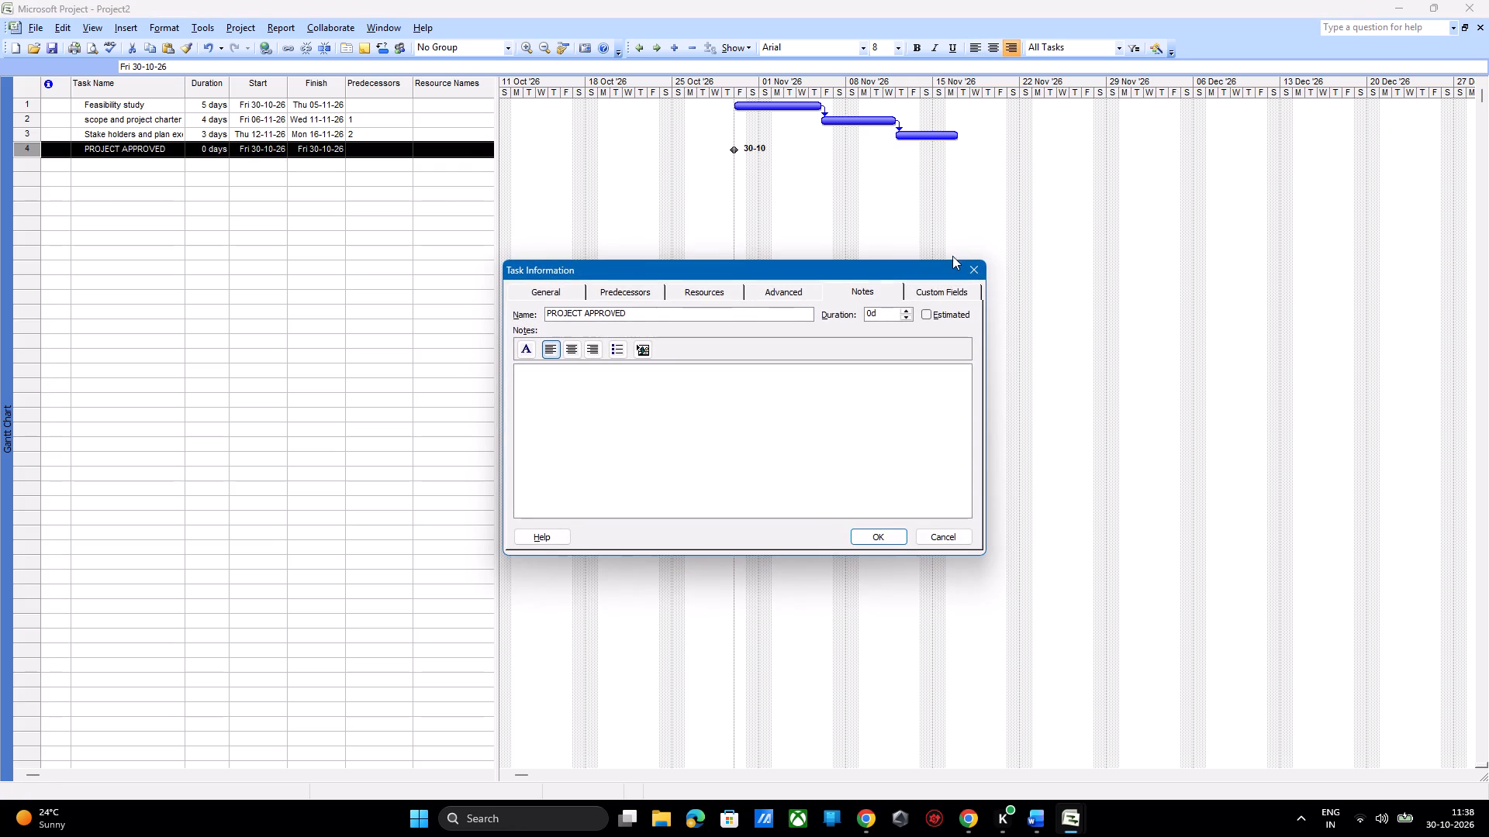
left_click(973, 271)
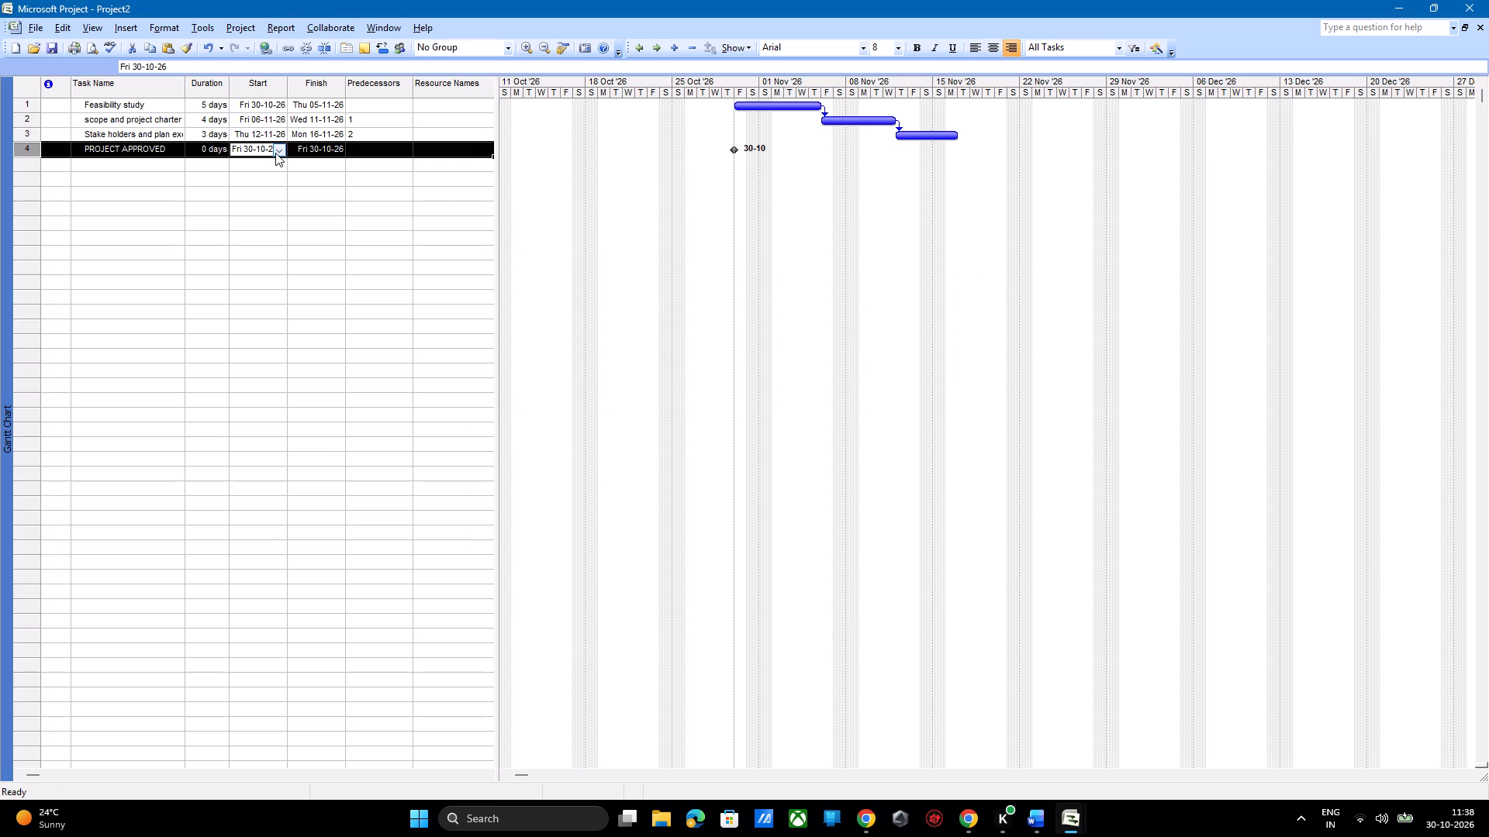
left_click(275, 153)
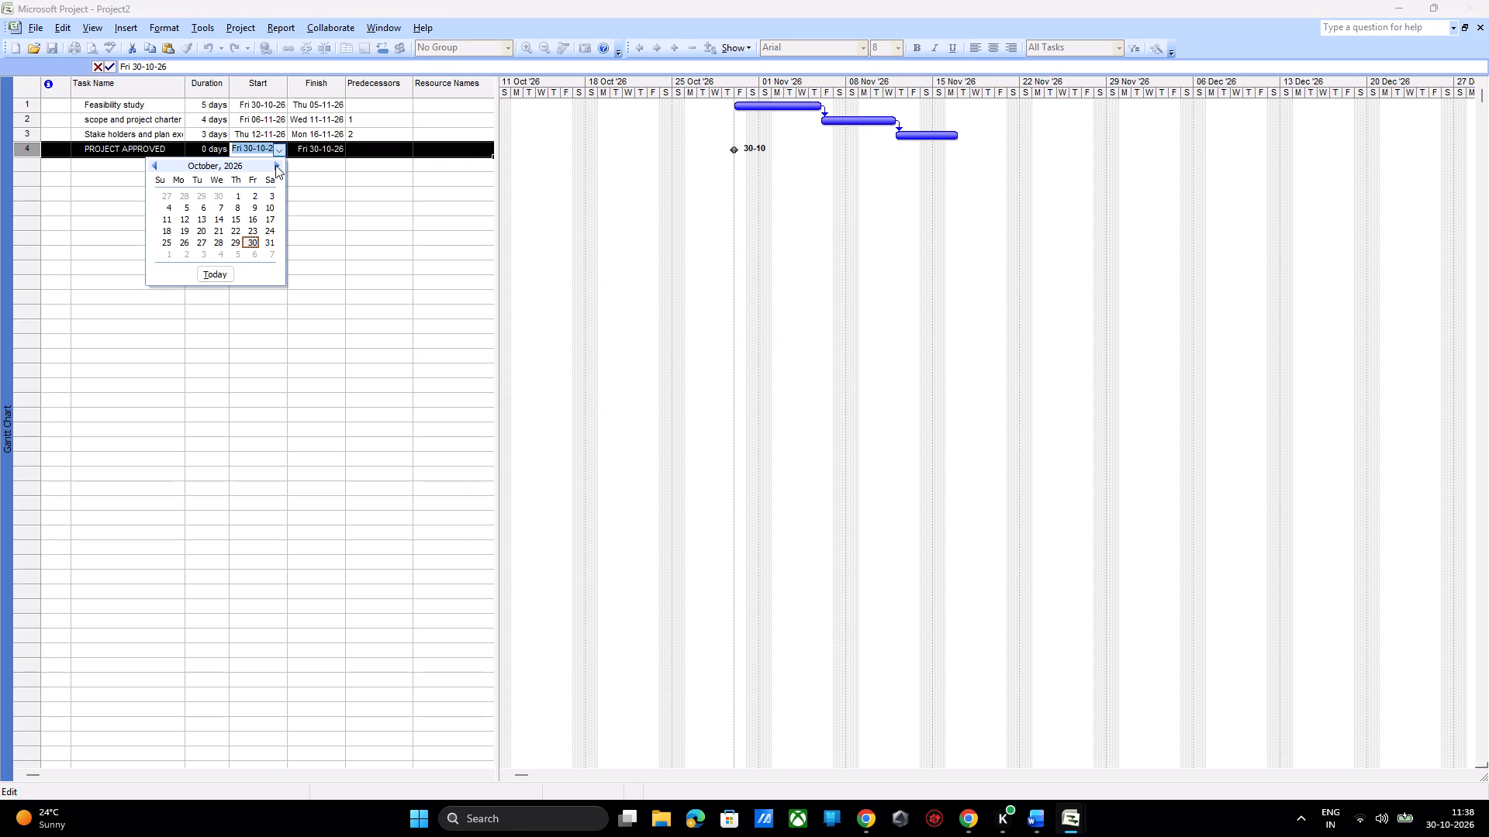
left_click(275, 165)
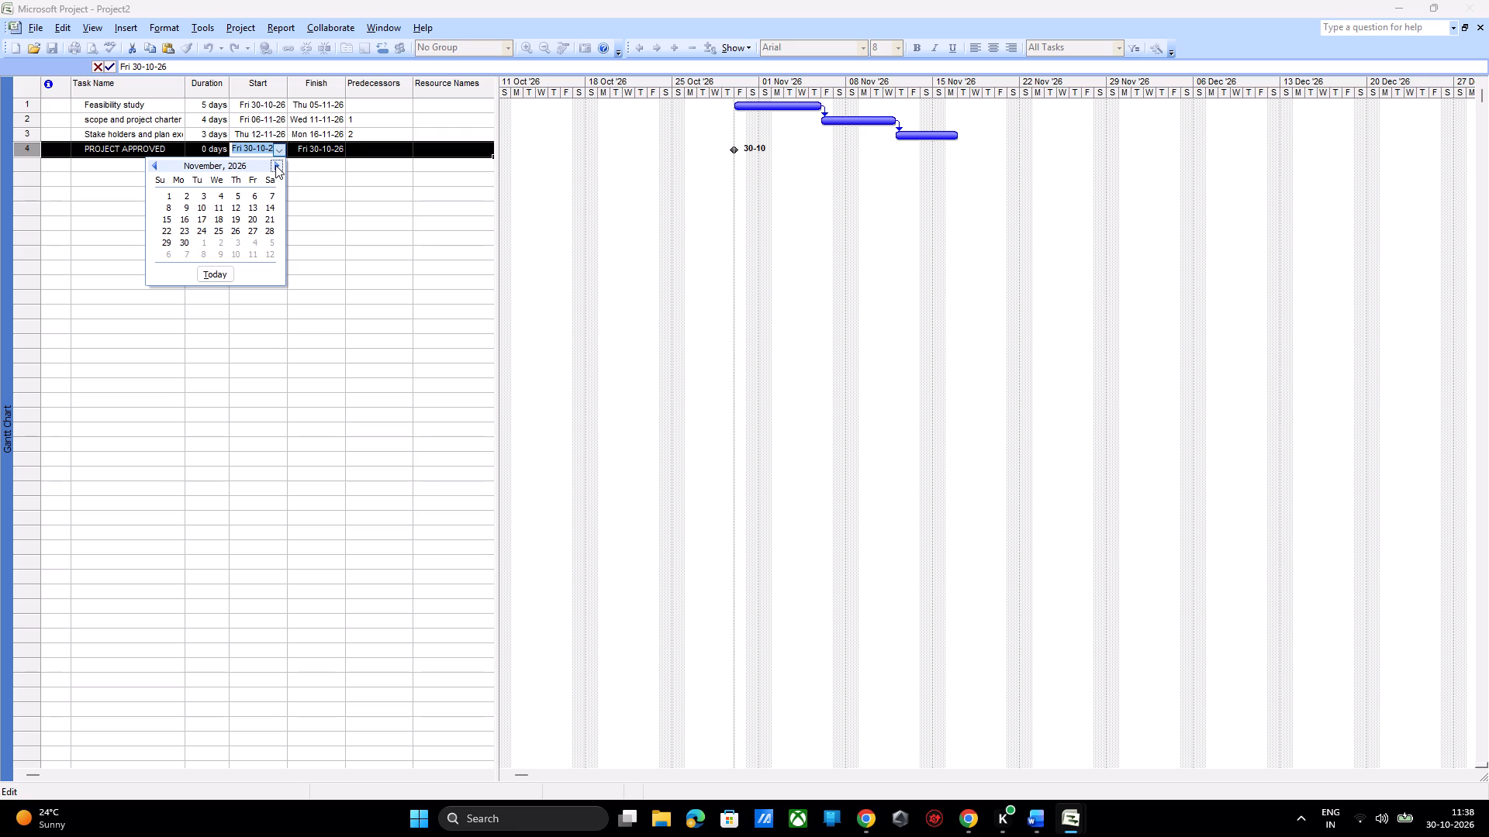
left_click(196, 218)
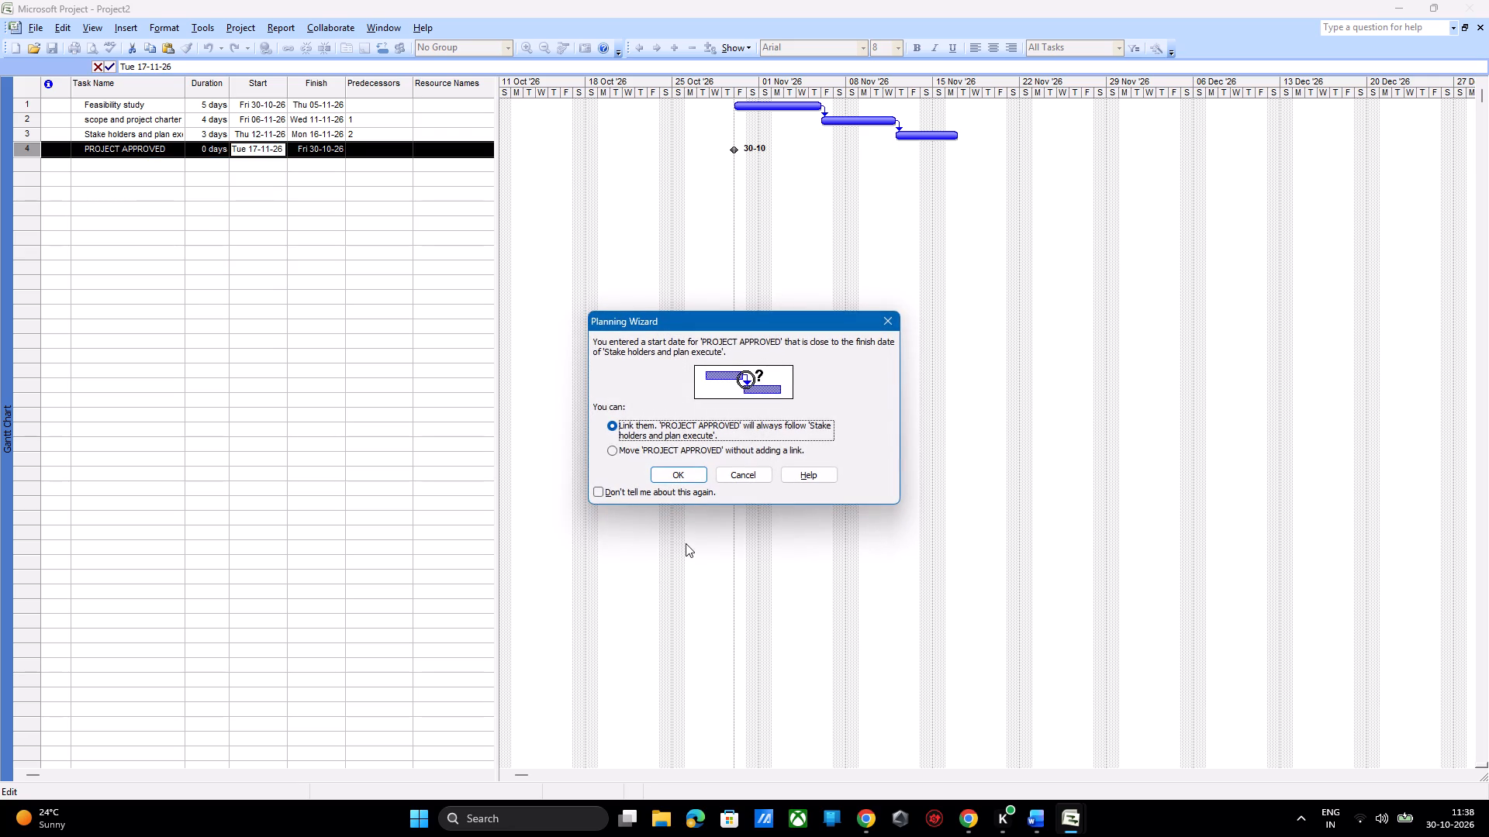
left_click(675, 475)
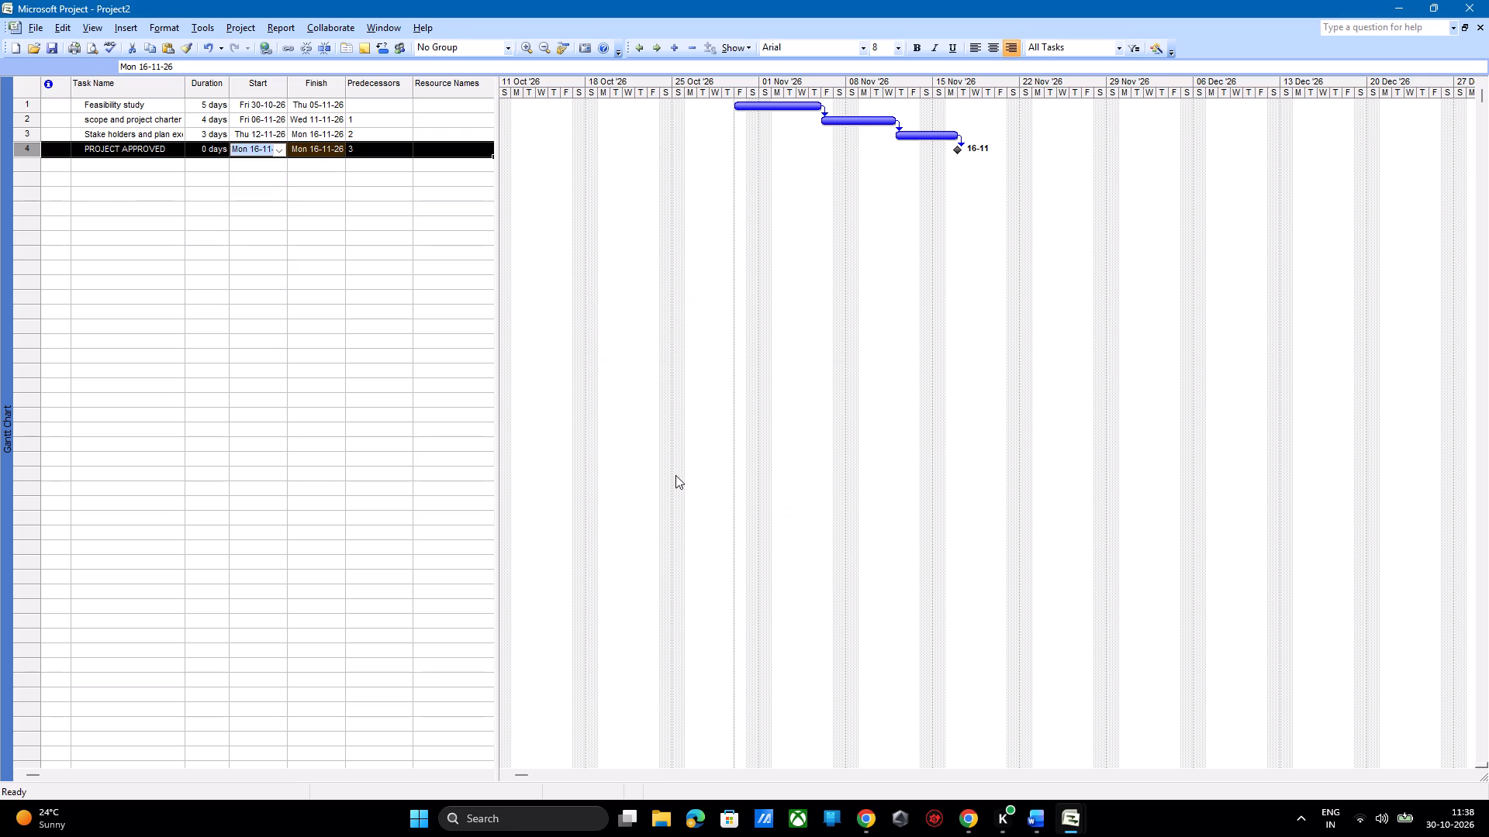
Add a task named Gather requirements below PROJECT APPROVED with a duration of 6 days.
left_click(86, 170)
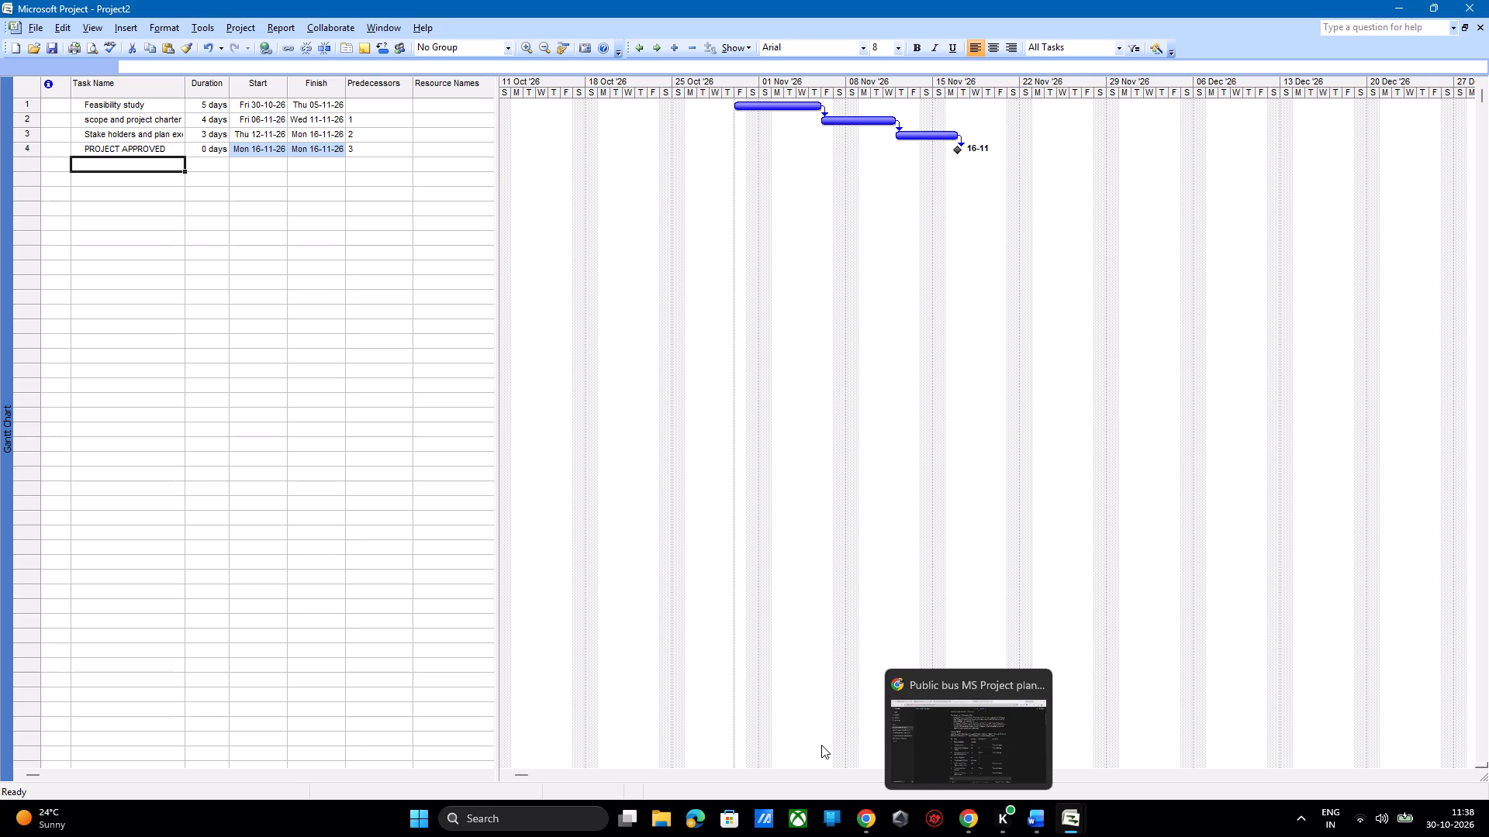
double_click(128, 169)
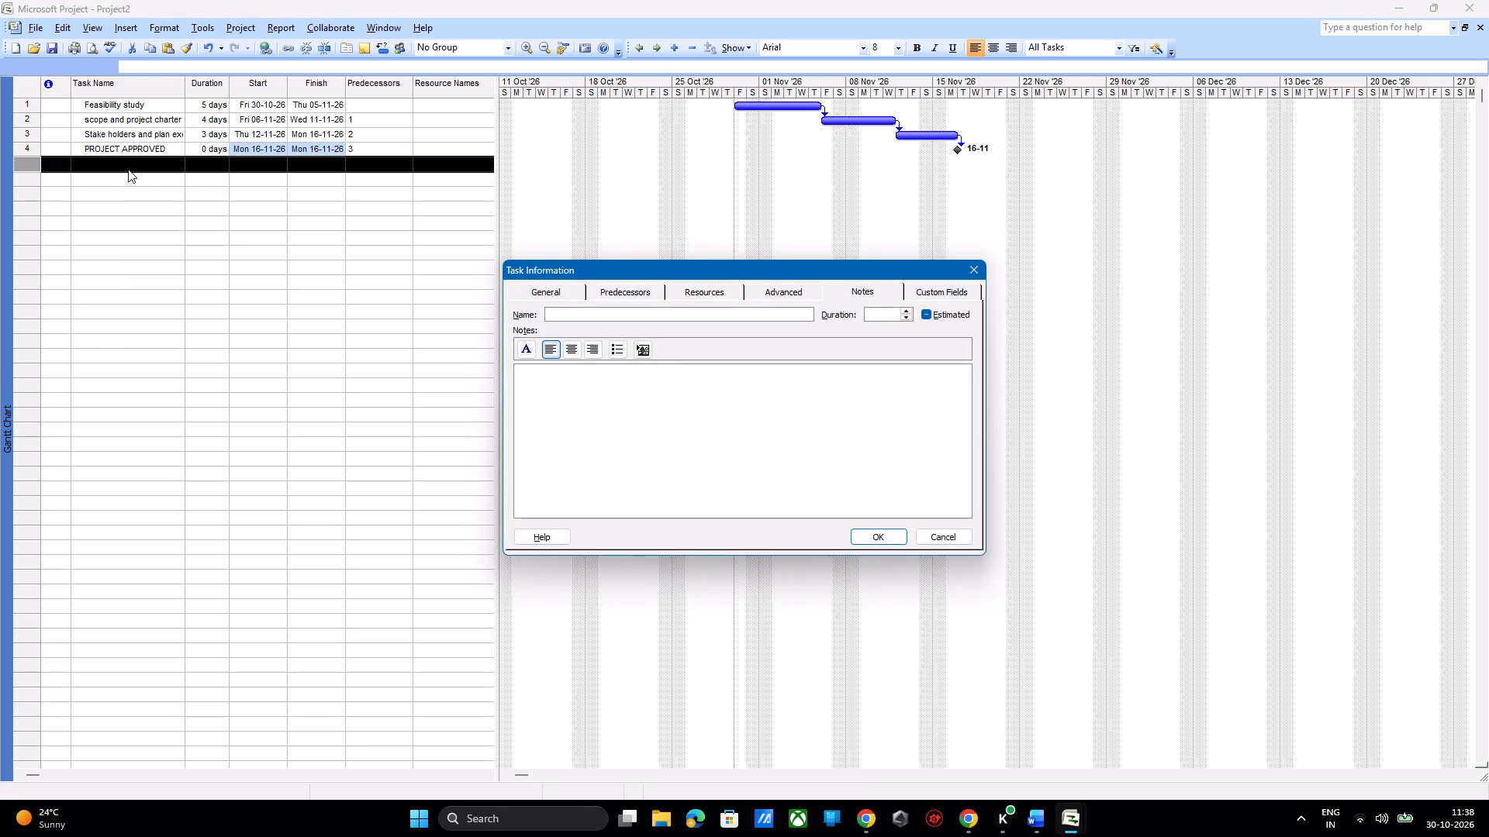
left_click(537, 288)
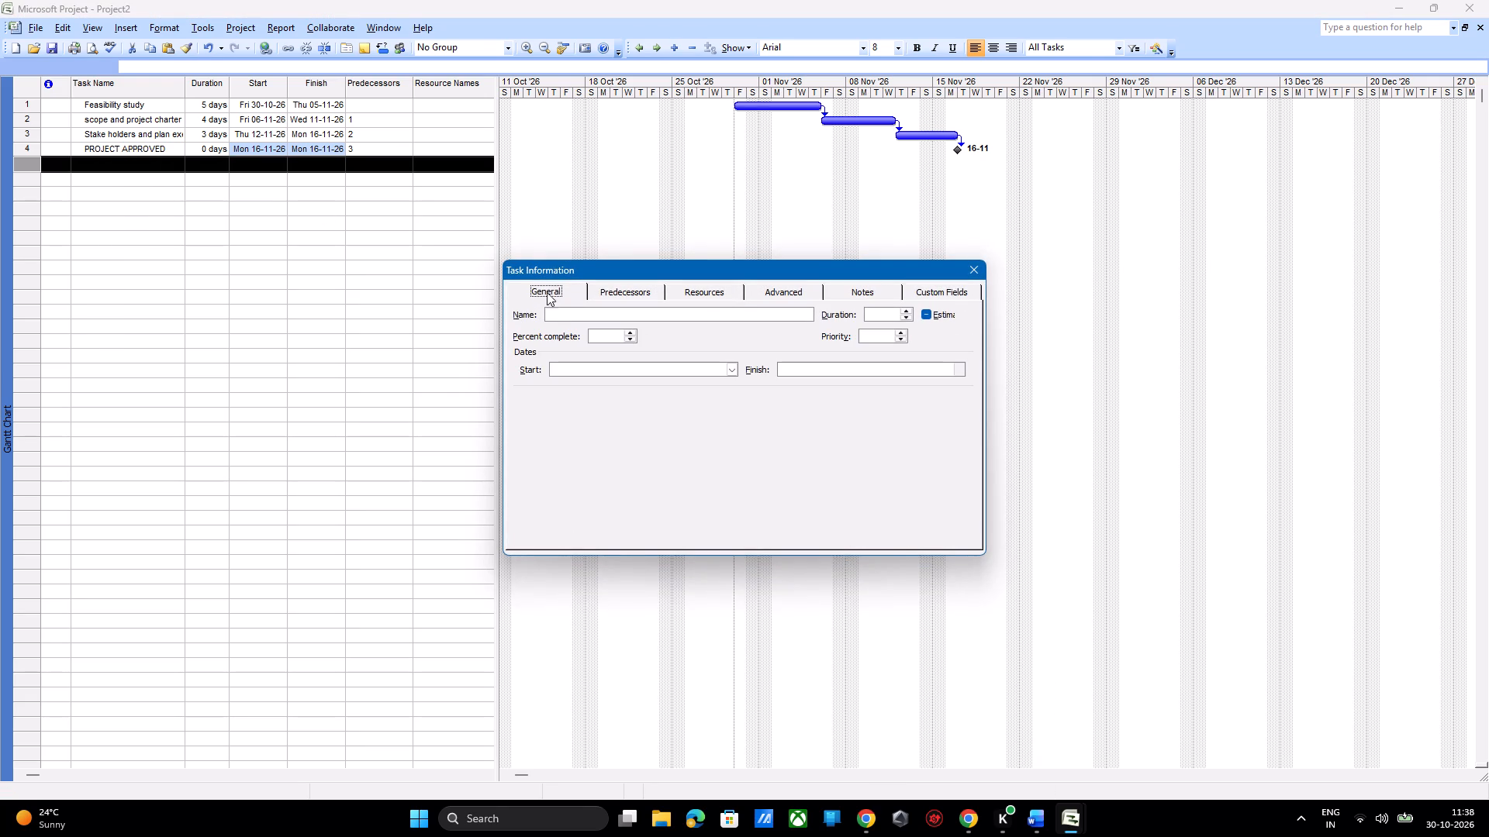
left_click(592, 315)
key("g")
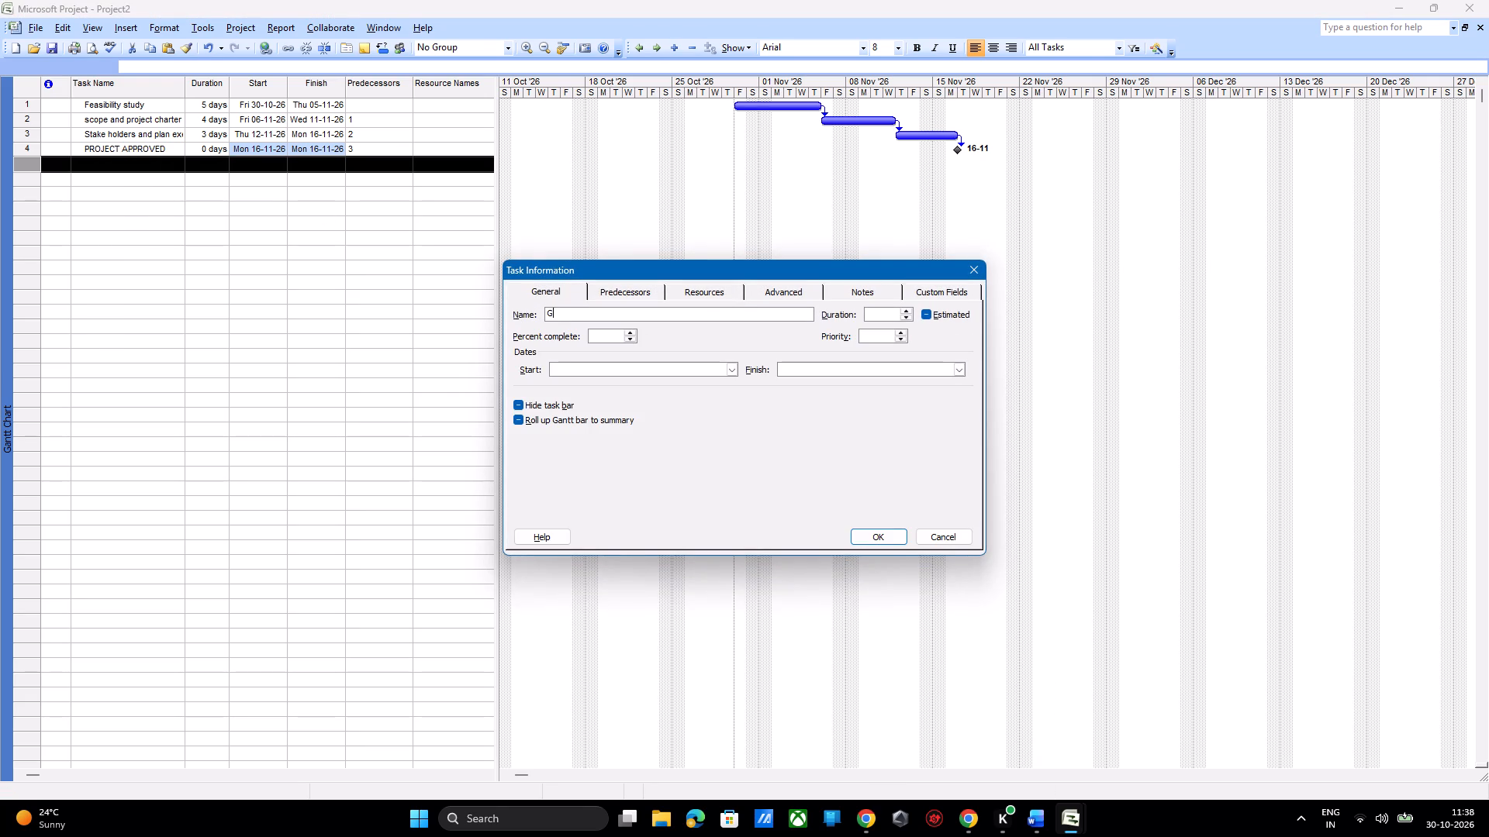
key("a")
type("ather require")
type("ments")
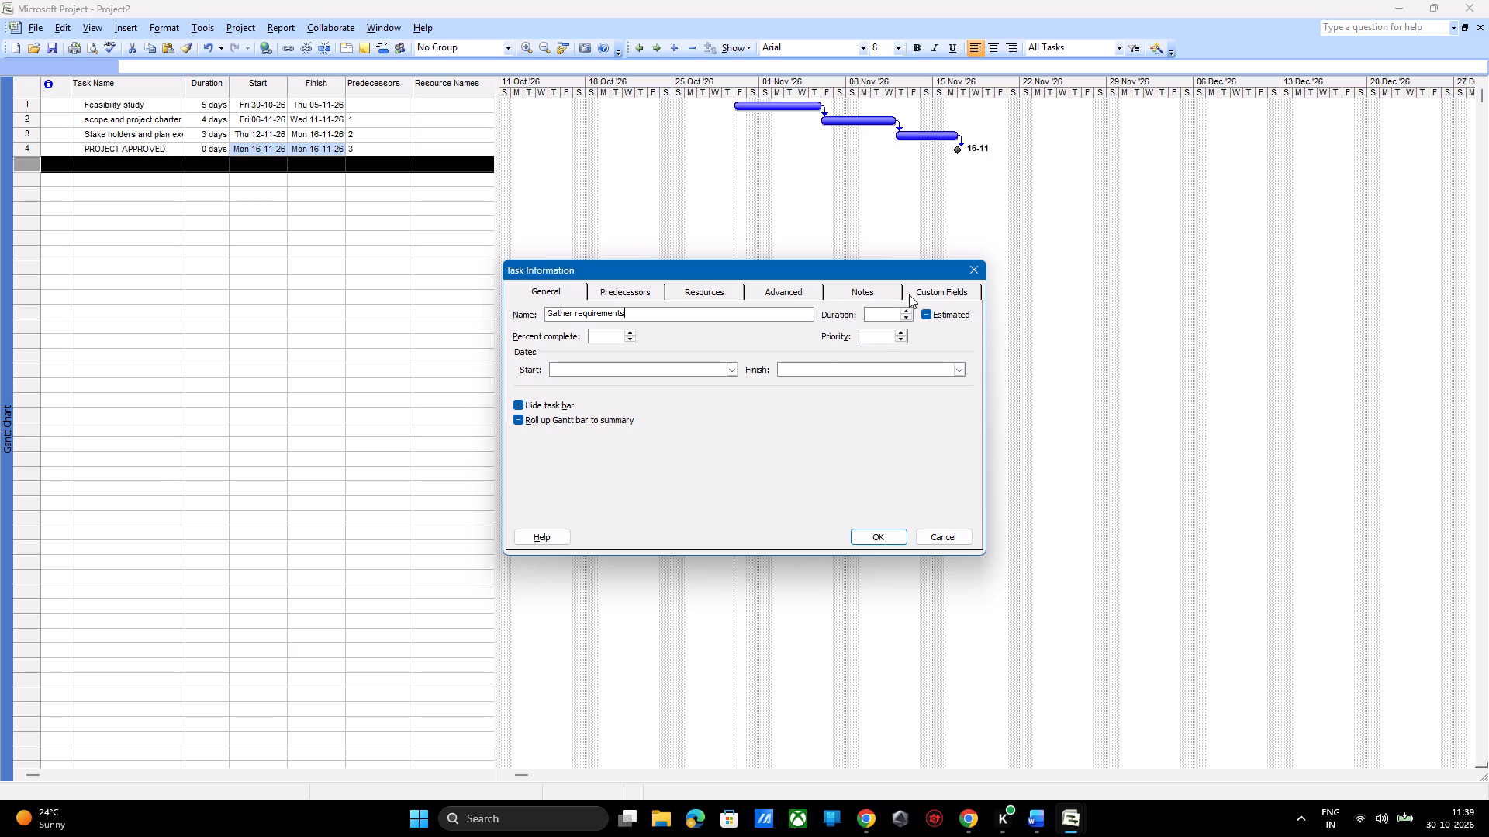
triple_click(905, 310)
triple_click(905, 310)
left_click(894, 536)
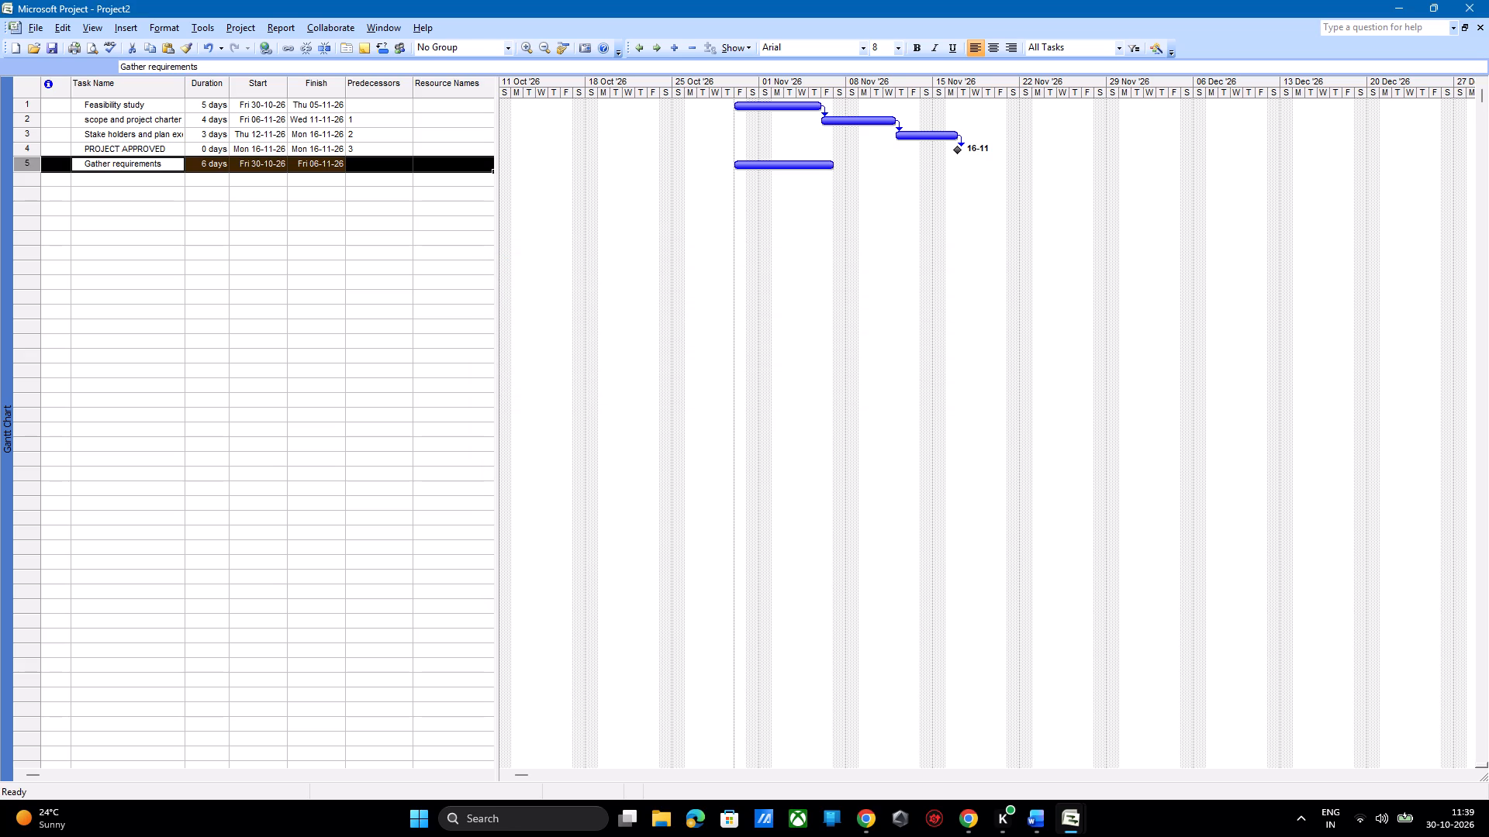
Set the Gather requirements task's start to Mon 16-11-26.
left_click(250, 169)
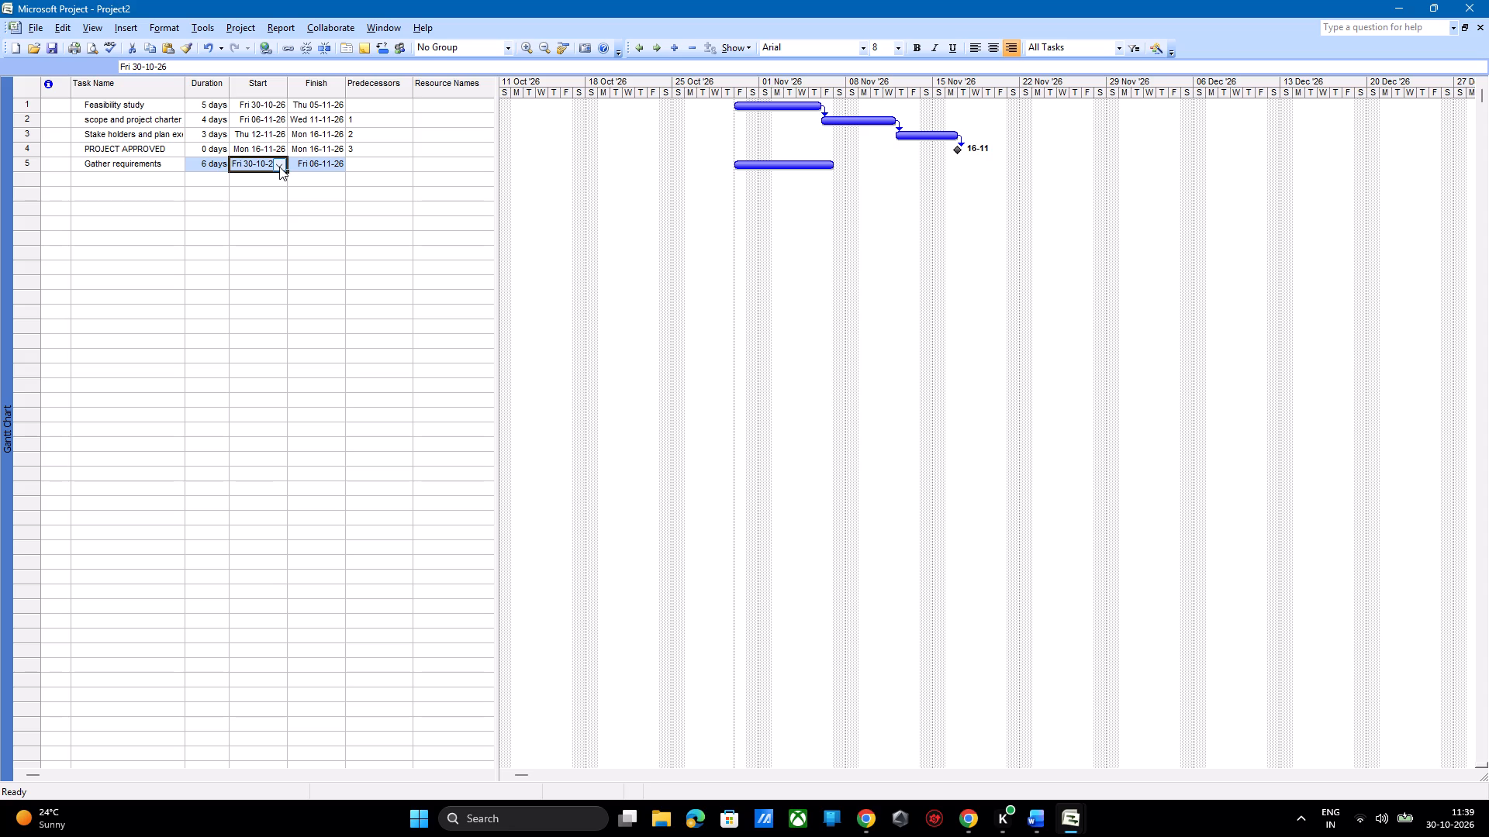
left_click(279, 167)
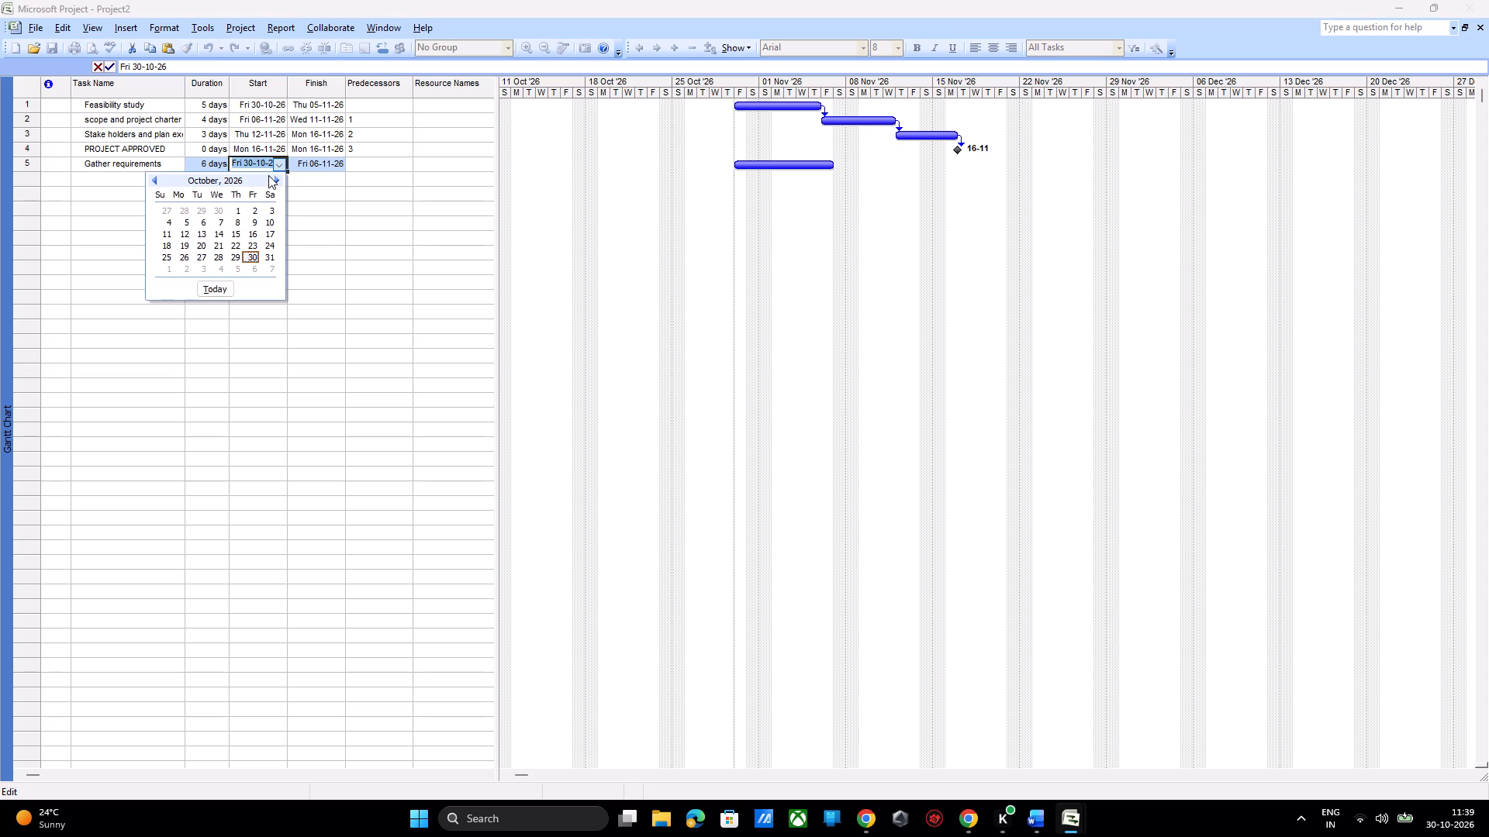
left_click(276, 178)
left_click(276, 178)
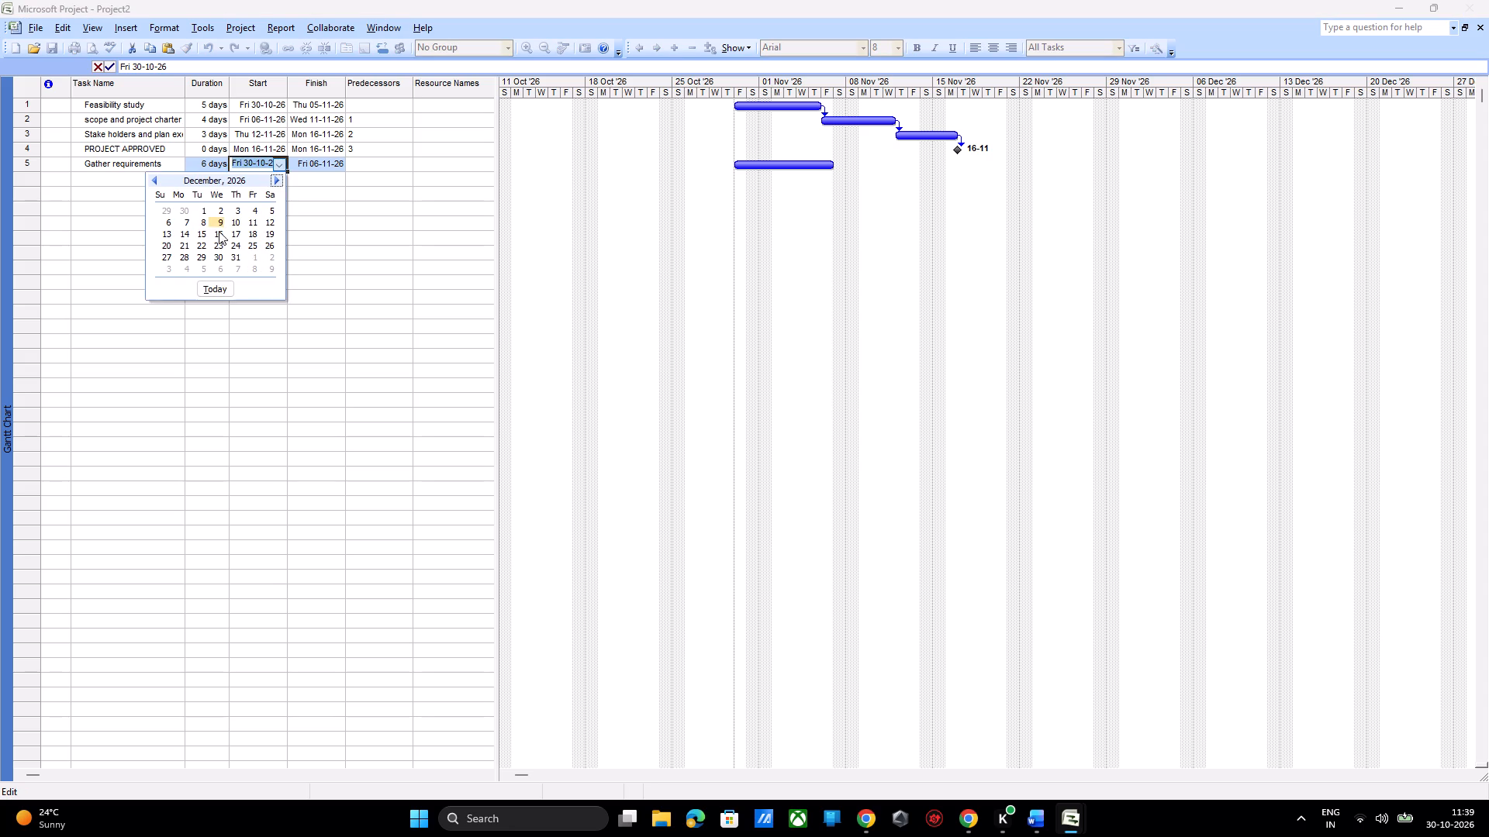
left_click(155, 180)
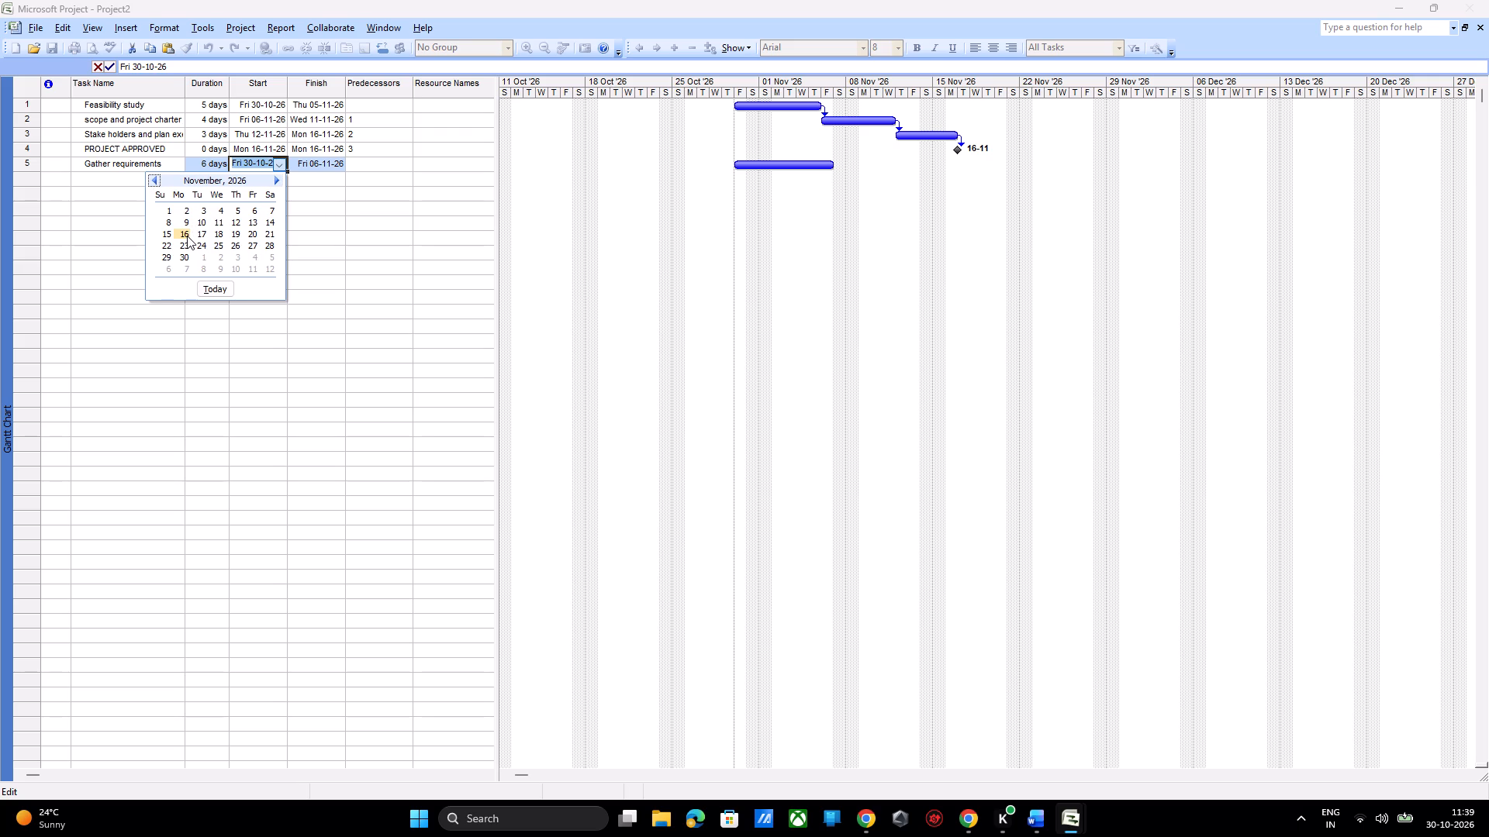
left_click(187, 236)
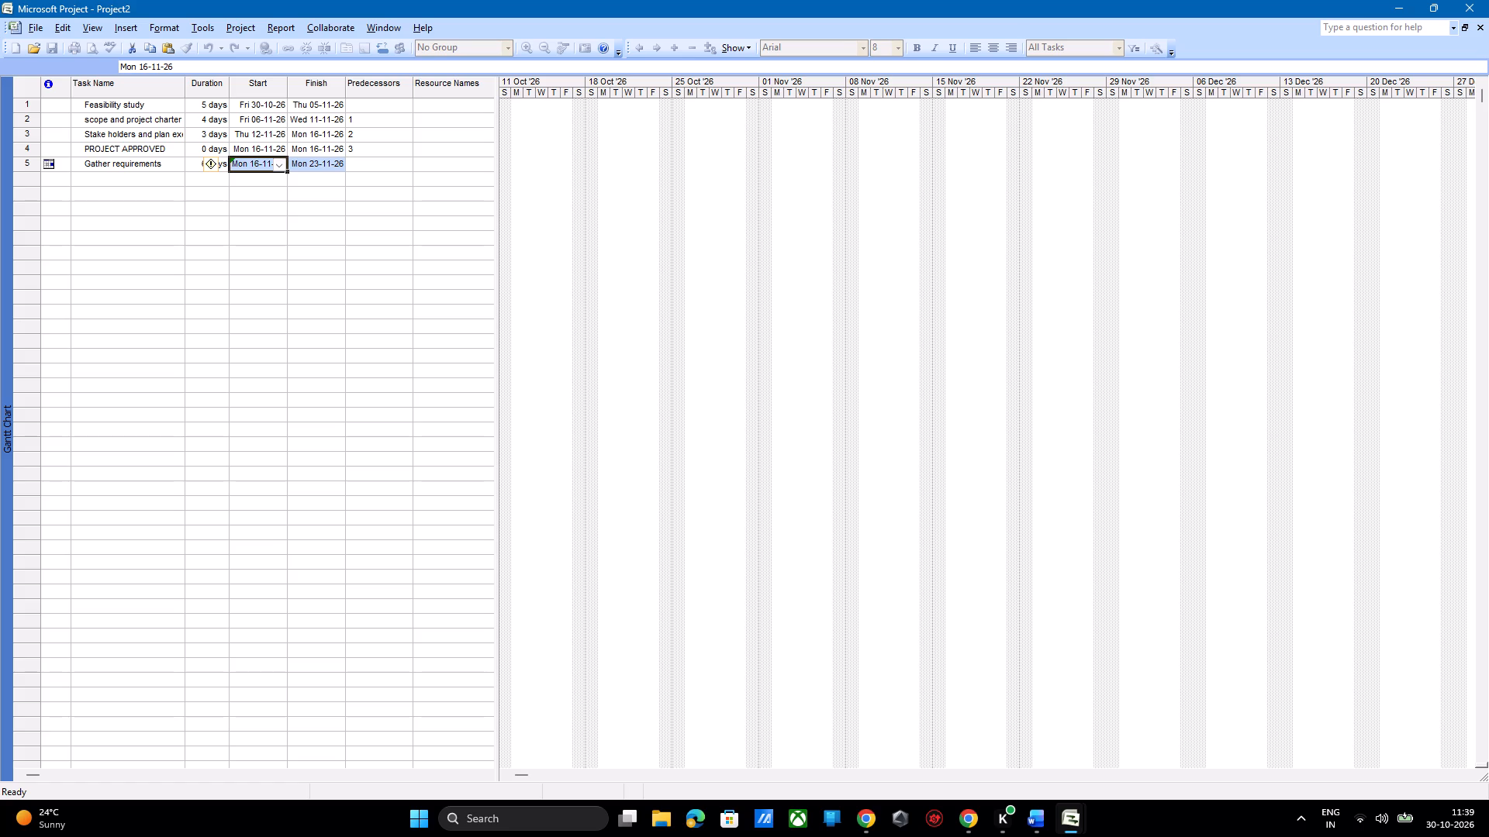
key("Return")
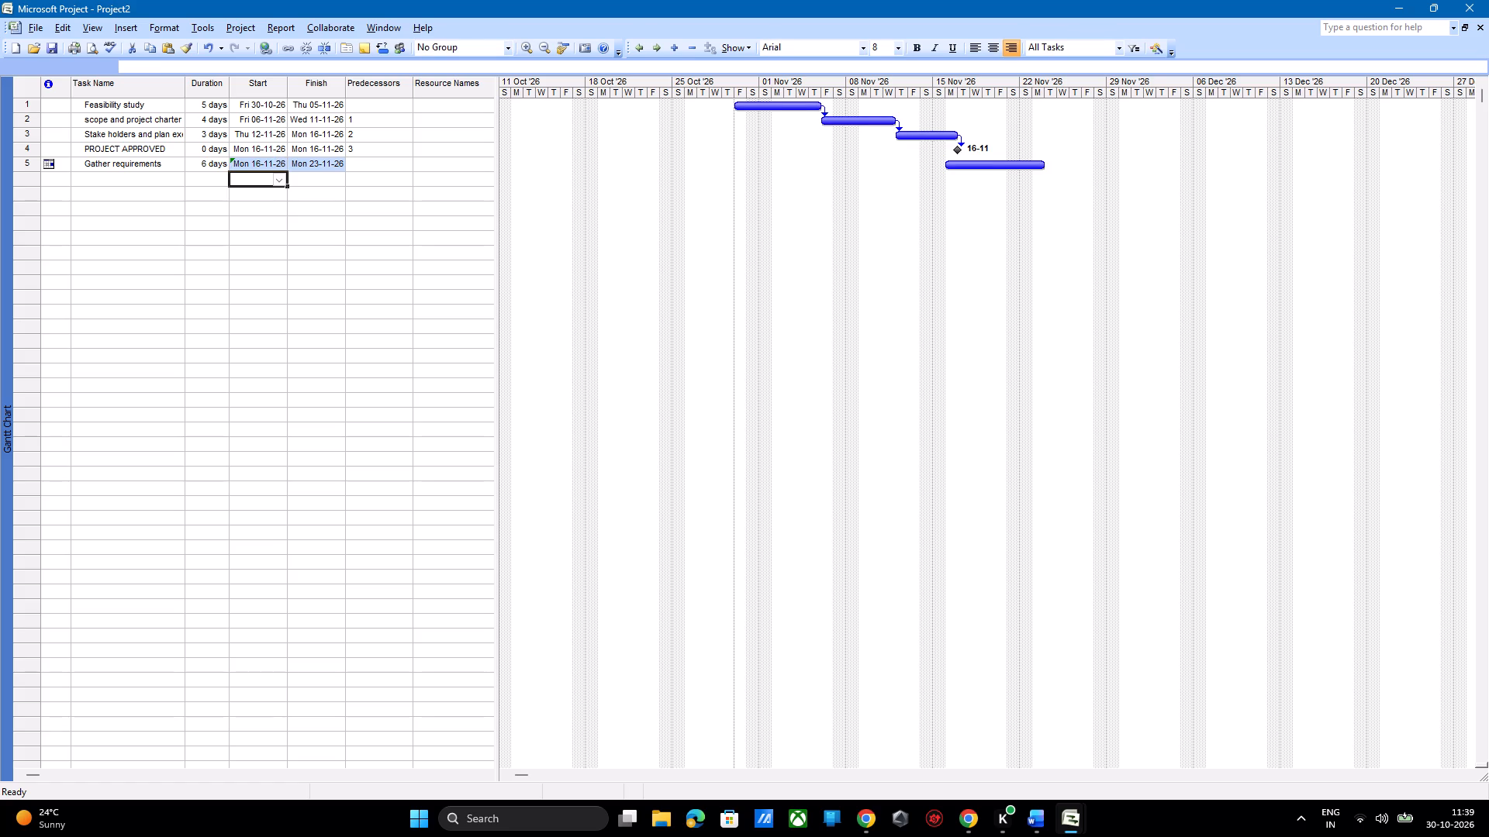
Add a task named Route and timetable below Gather requirements with a duration of 5 days.
left_click(60, 184)
left_click(107, 184)
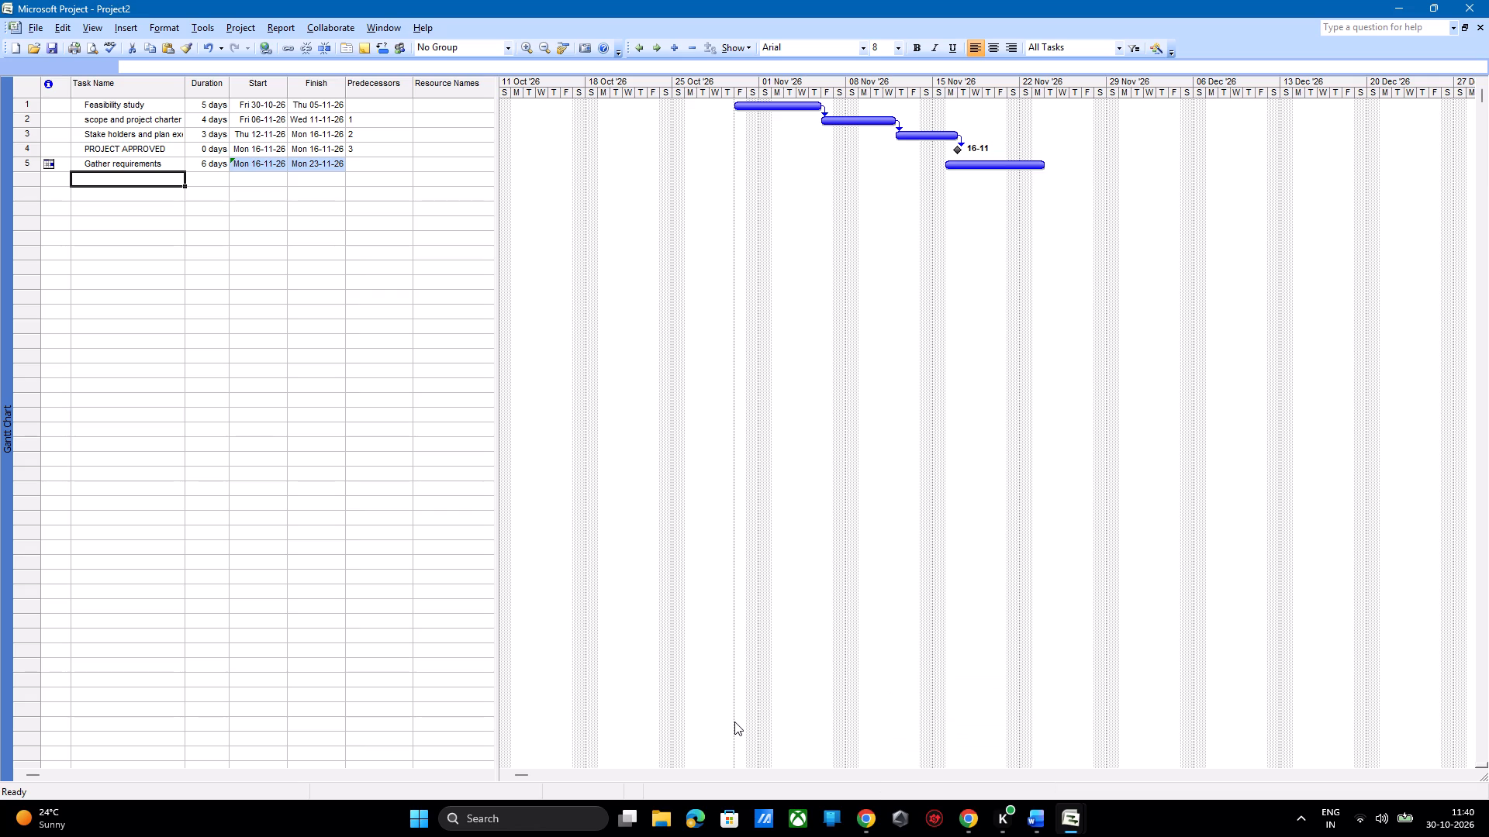
left_click(109, 181)
type("Rou")
type("te and timetable")
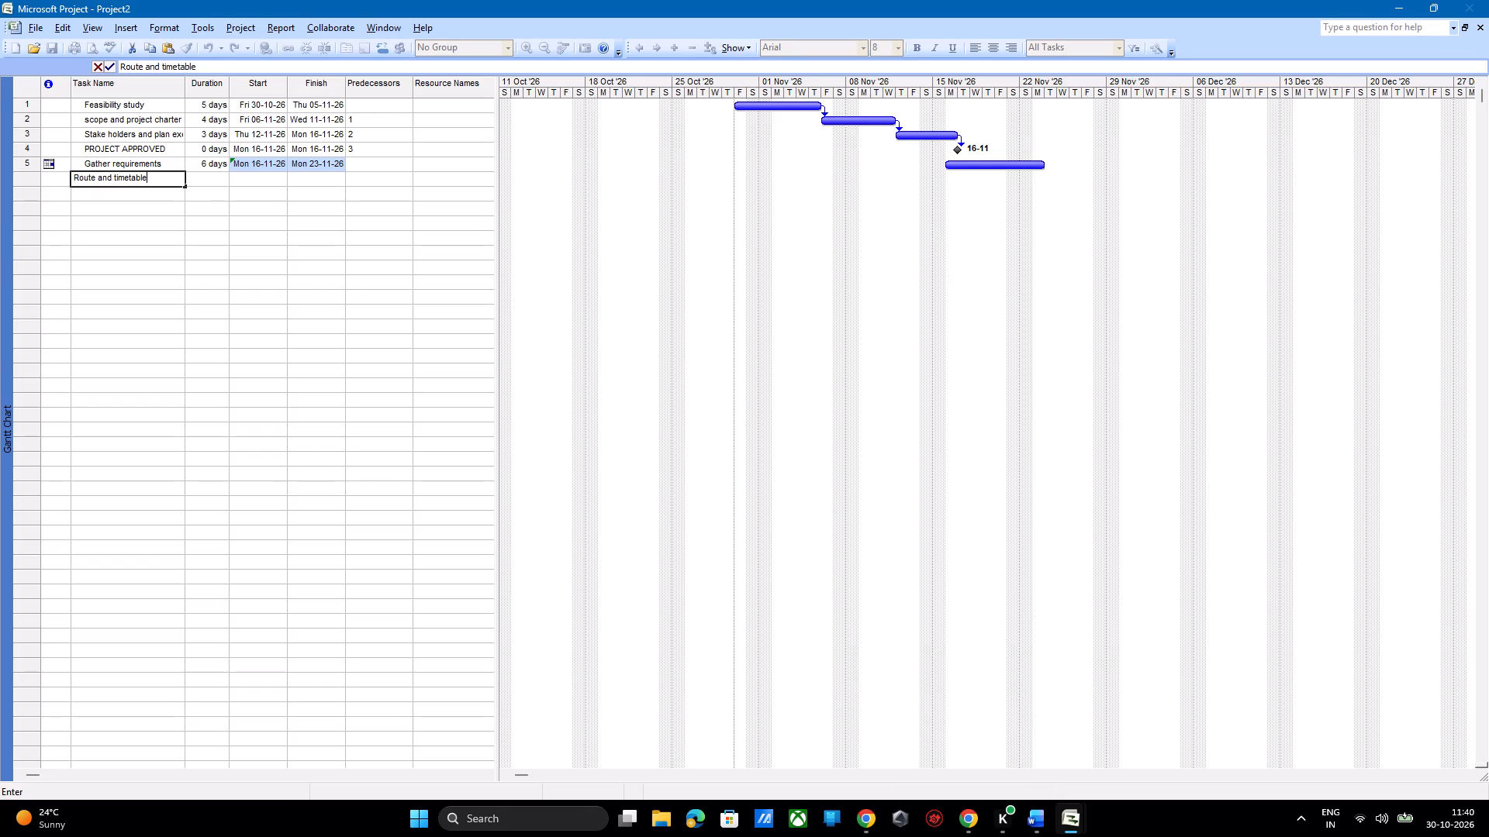
left_click(180, 184)
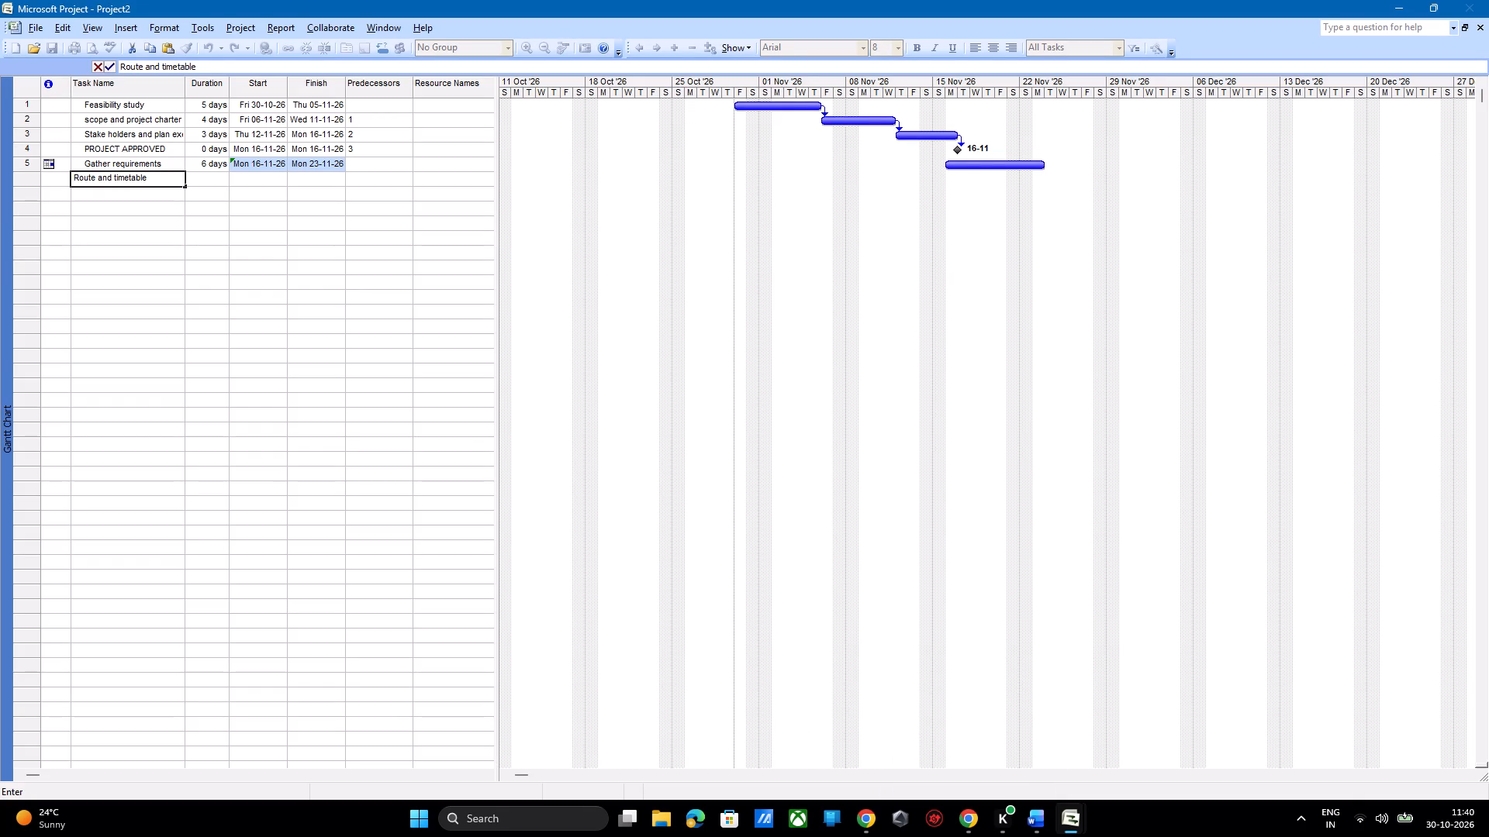
left_click(202, 178)
triple_click(225, 177)
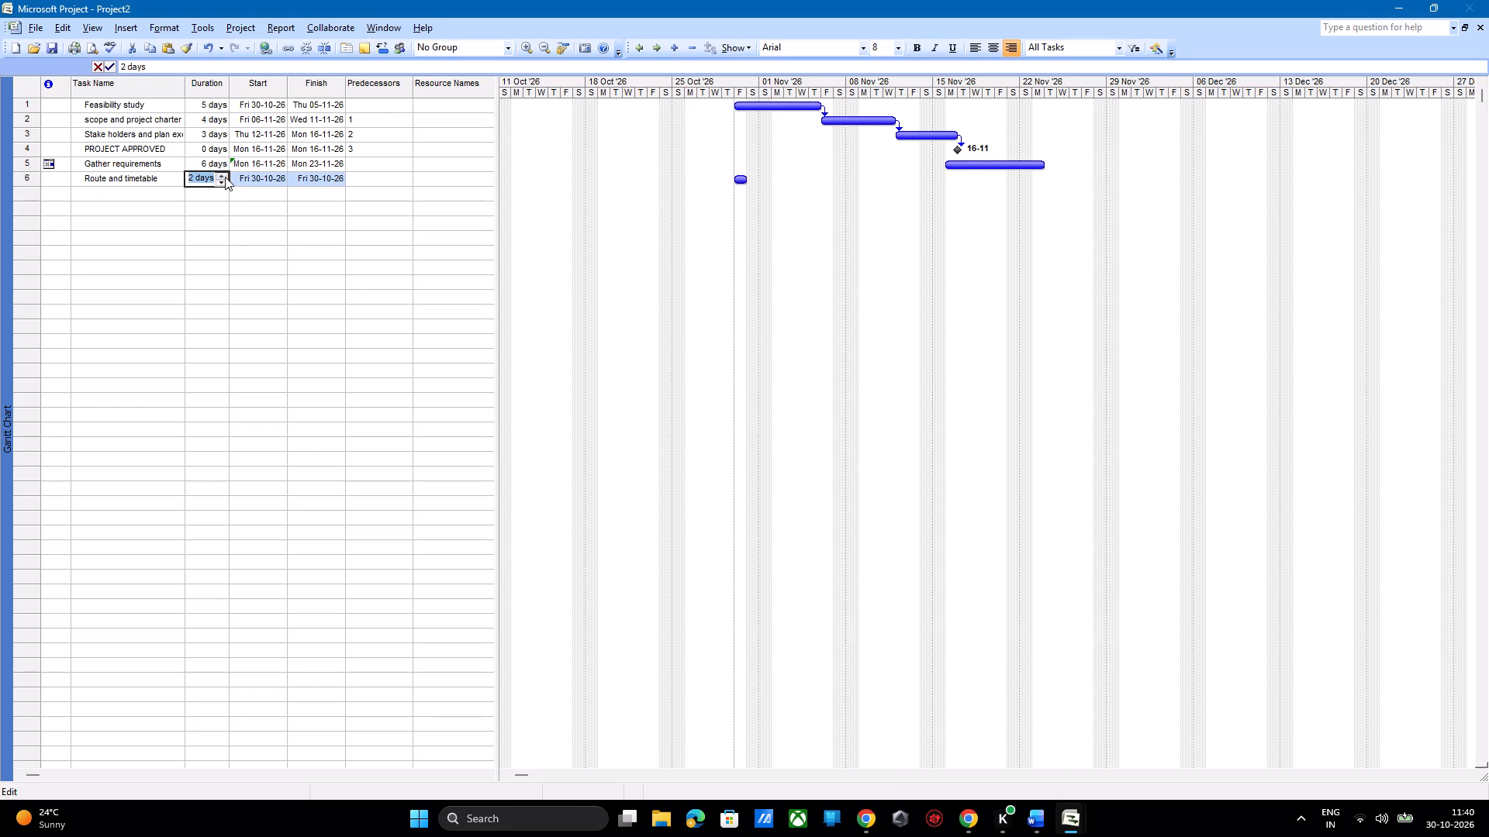
left_click(225, 177)
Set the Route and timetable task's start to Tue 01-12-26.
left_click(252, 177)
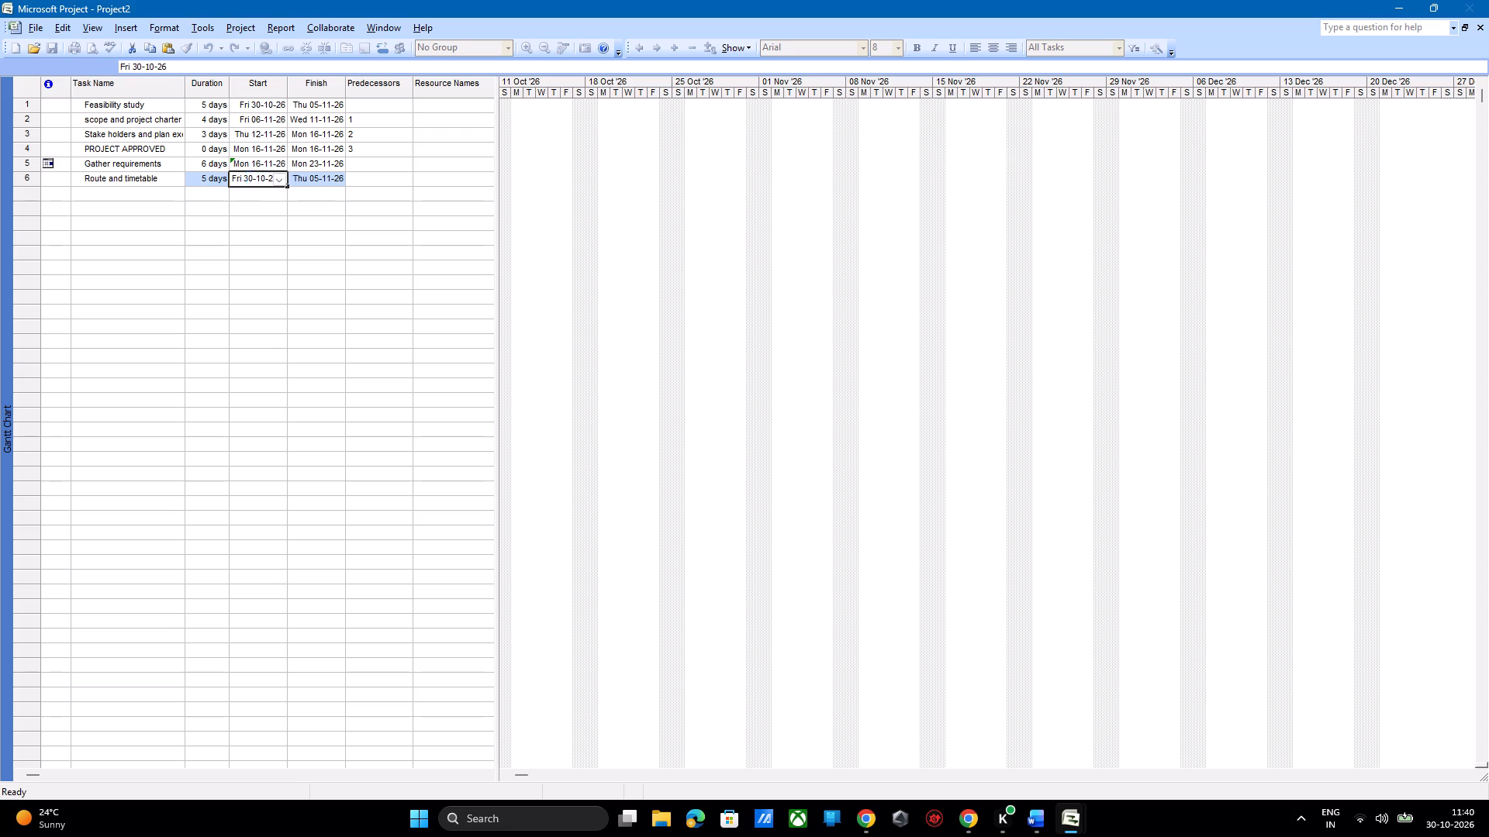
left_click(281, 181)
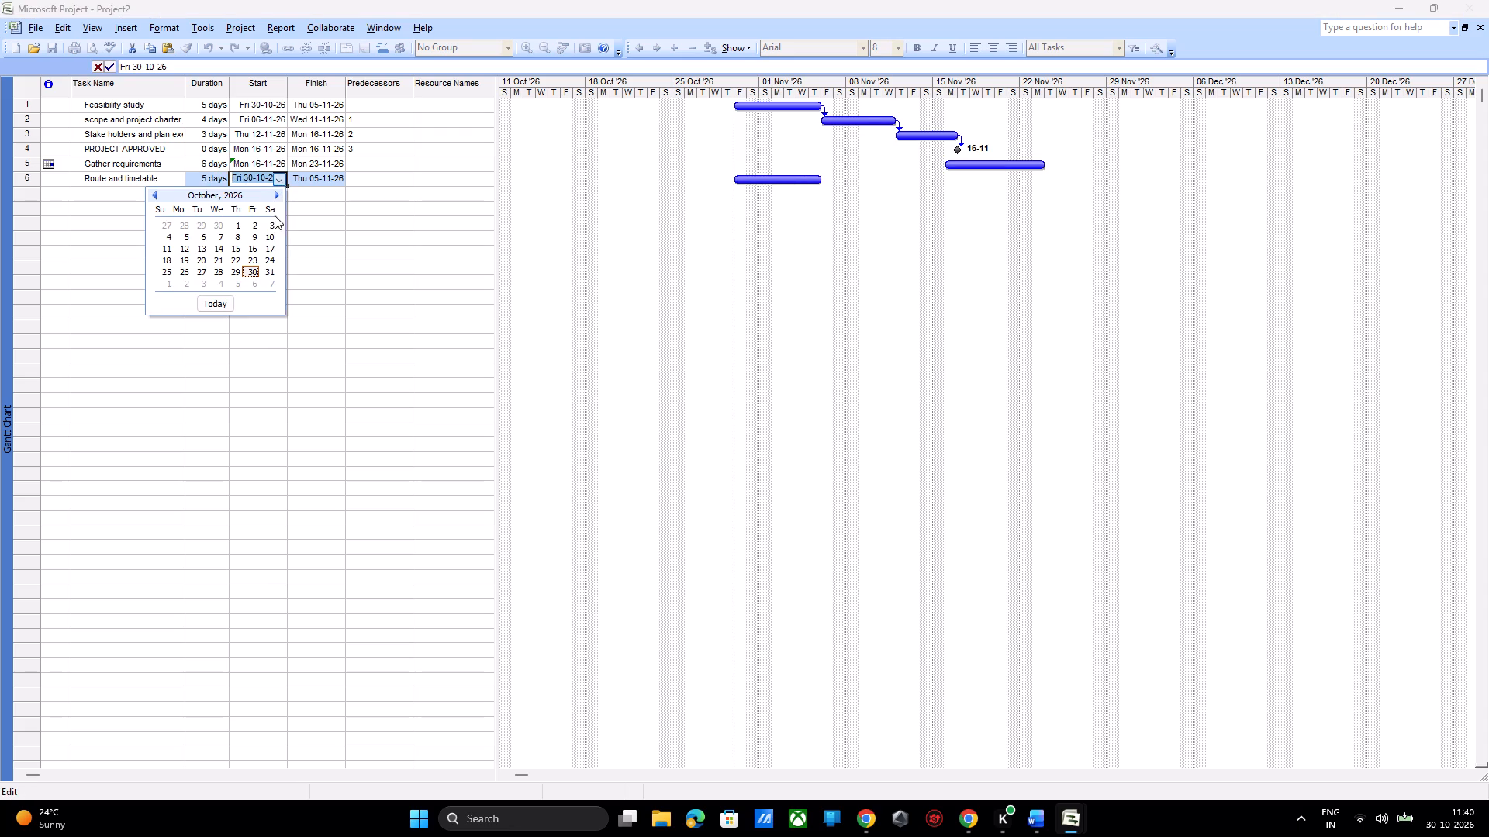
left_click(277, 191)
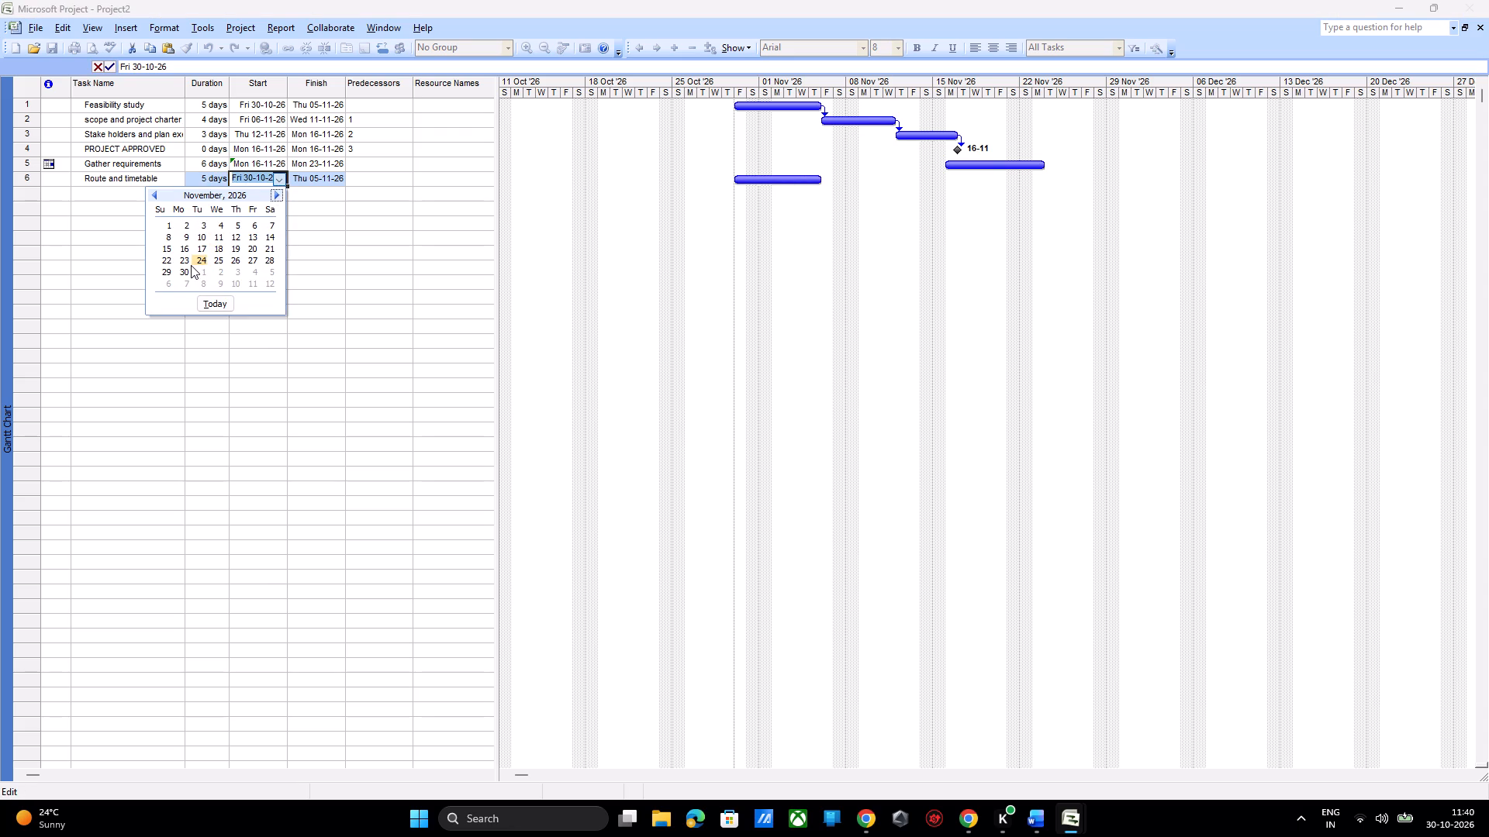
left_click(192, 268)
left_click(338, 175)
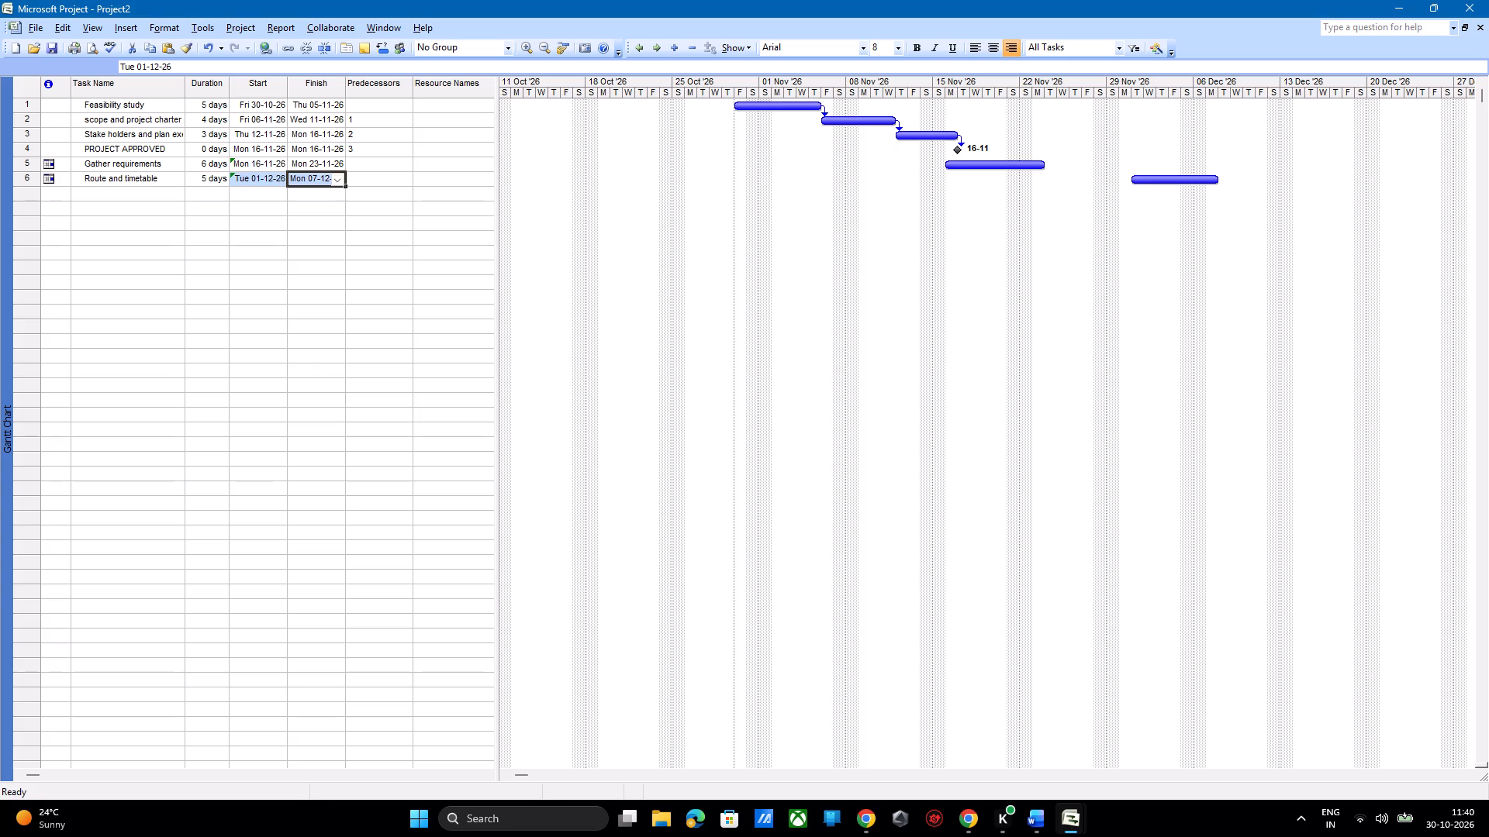
Set the Route and timetable task's start to Mon 23-11-26.
left_click(281, 181)
left_click(281, 181)
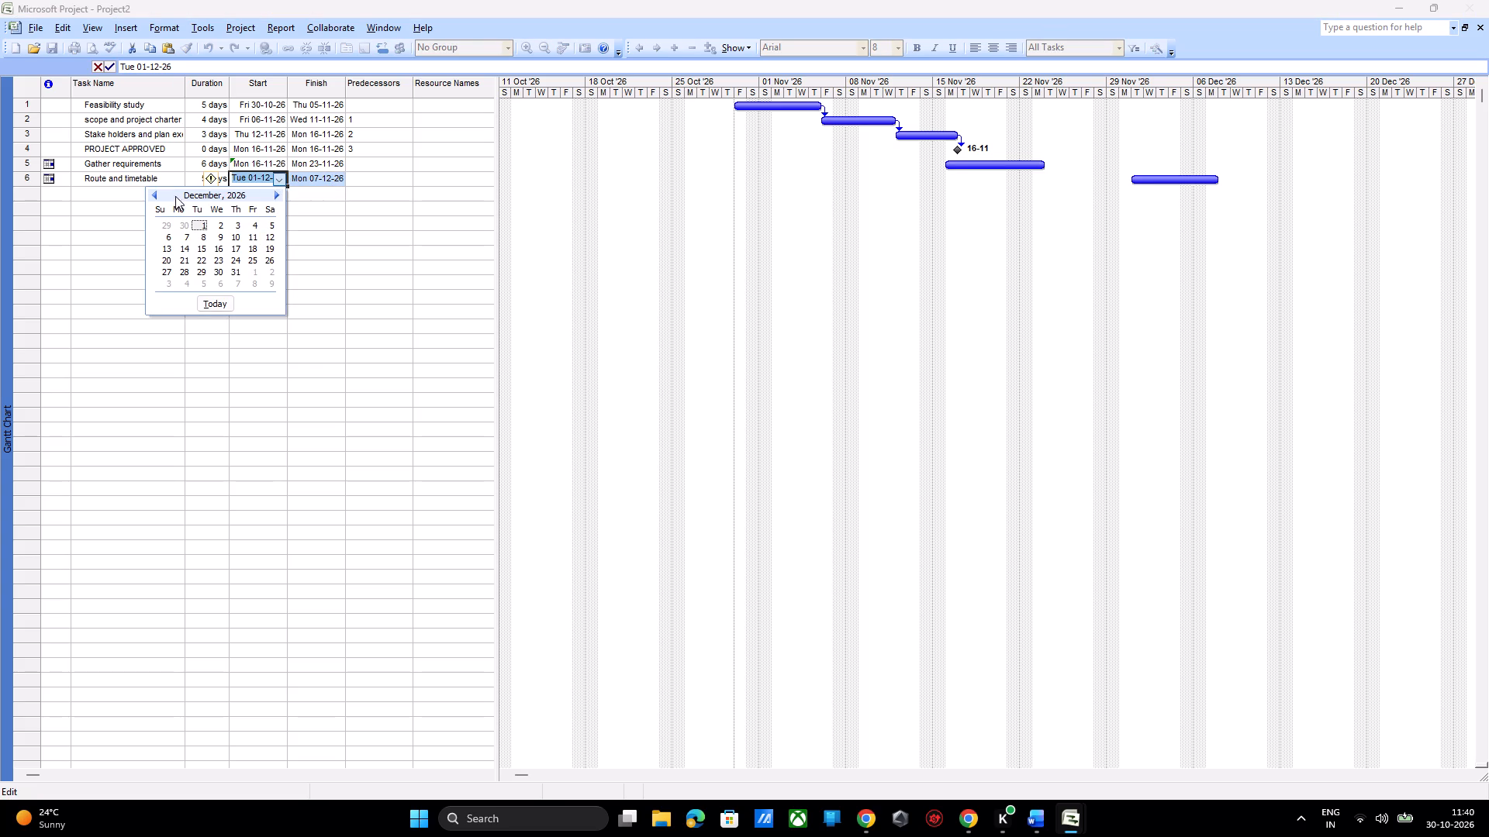
left_click(154, 195)
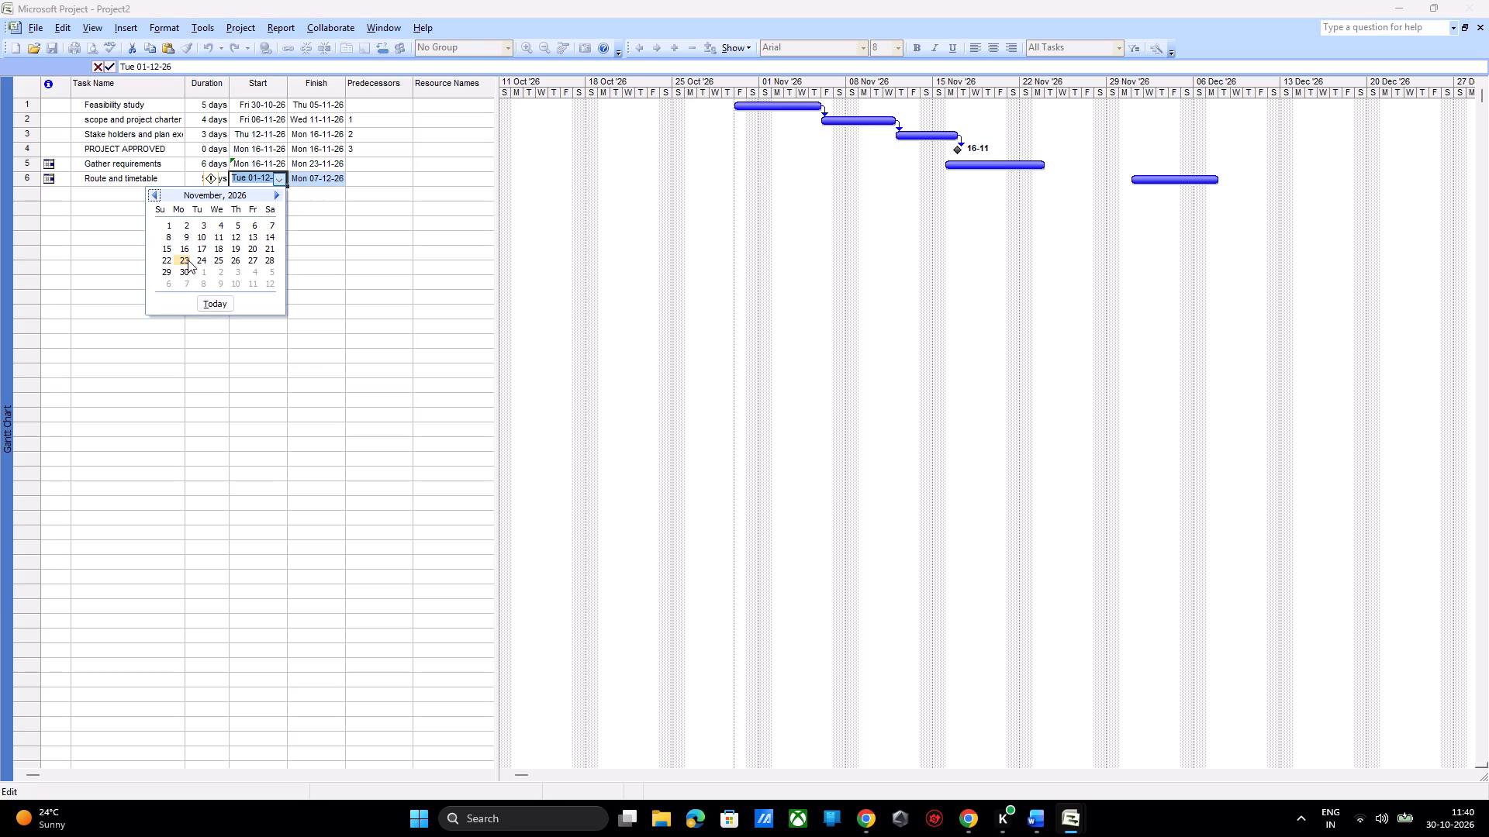
left_click(186, 258)
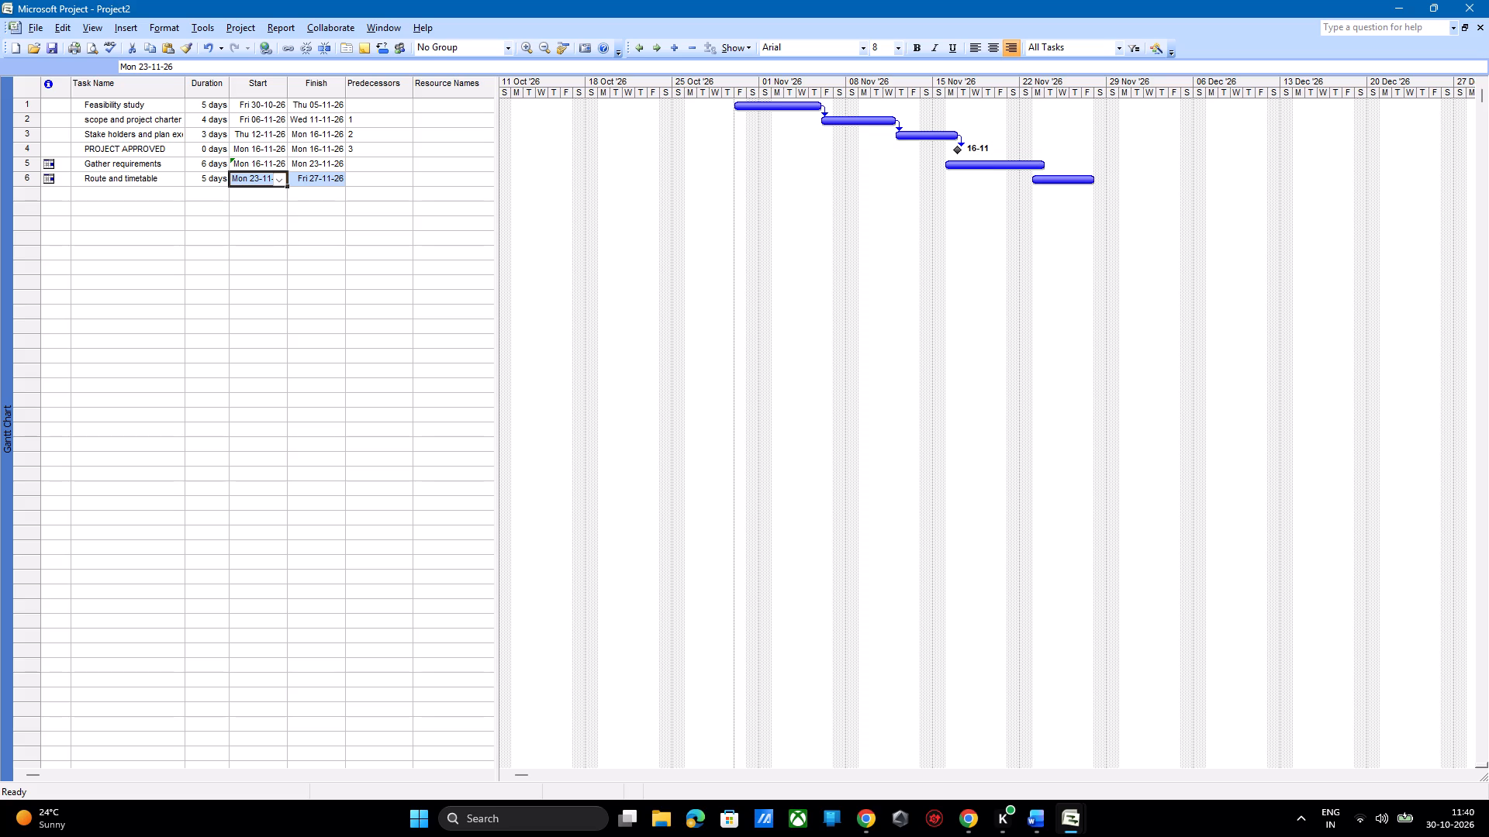
Mark the Route and timetable task as a milestone in its task information.
double_click(139, 176)
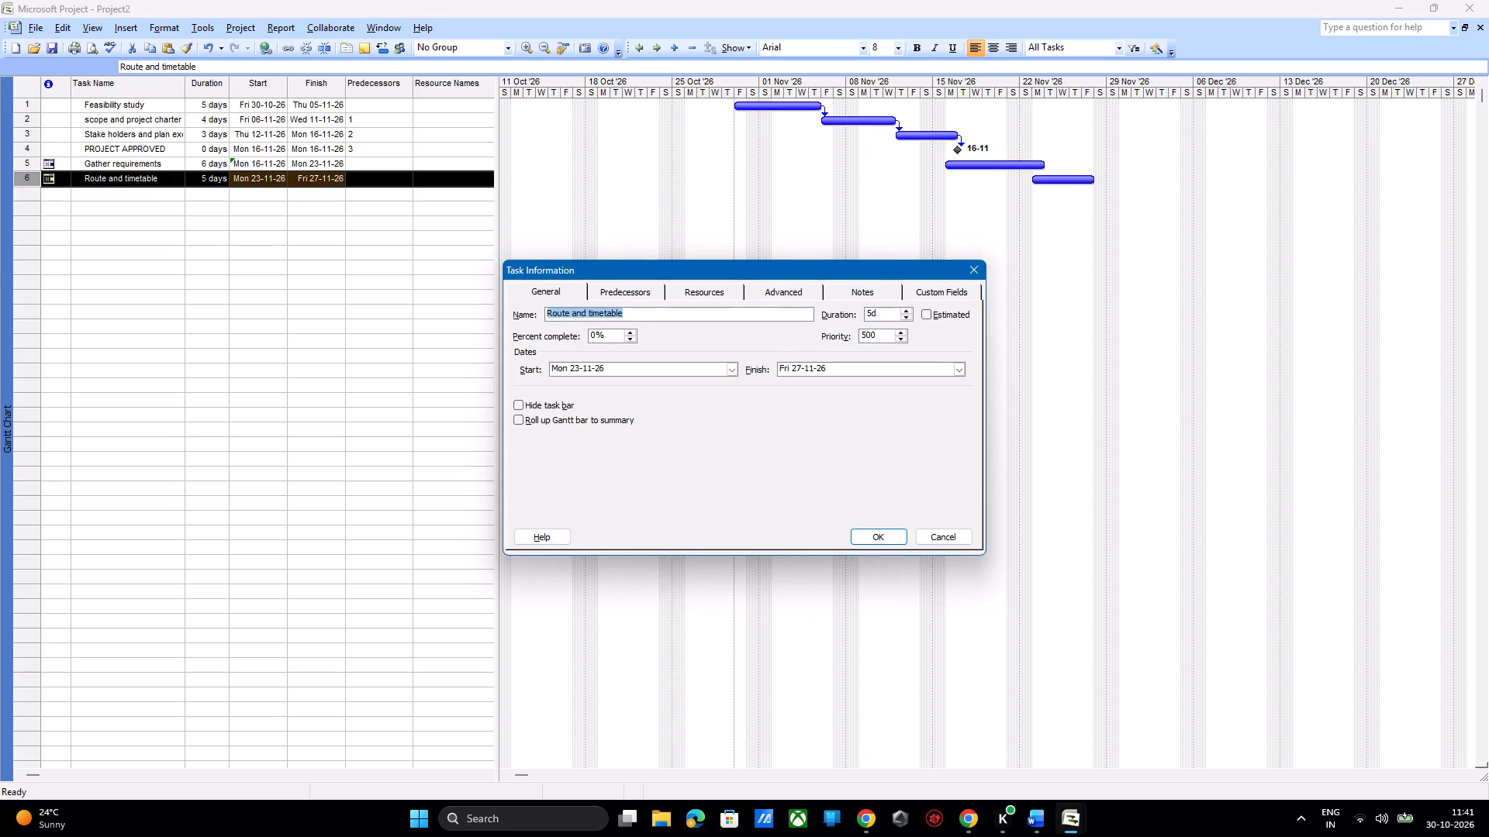
left_click(640, 291)
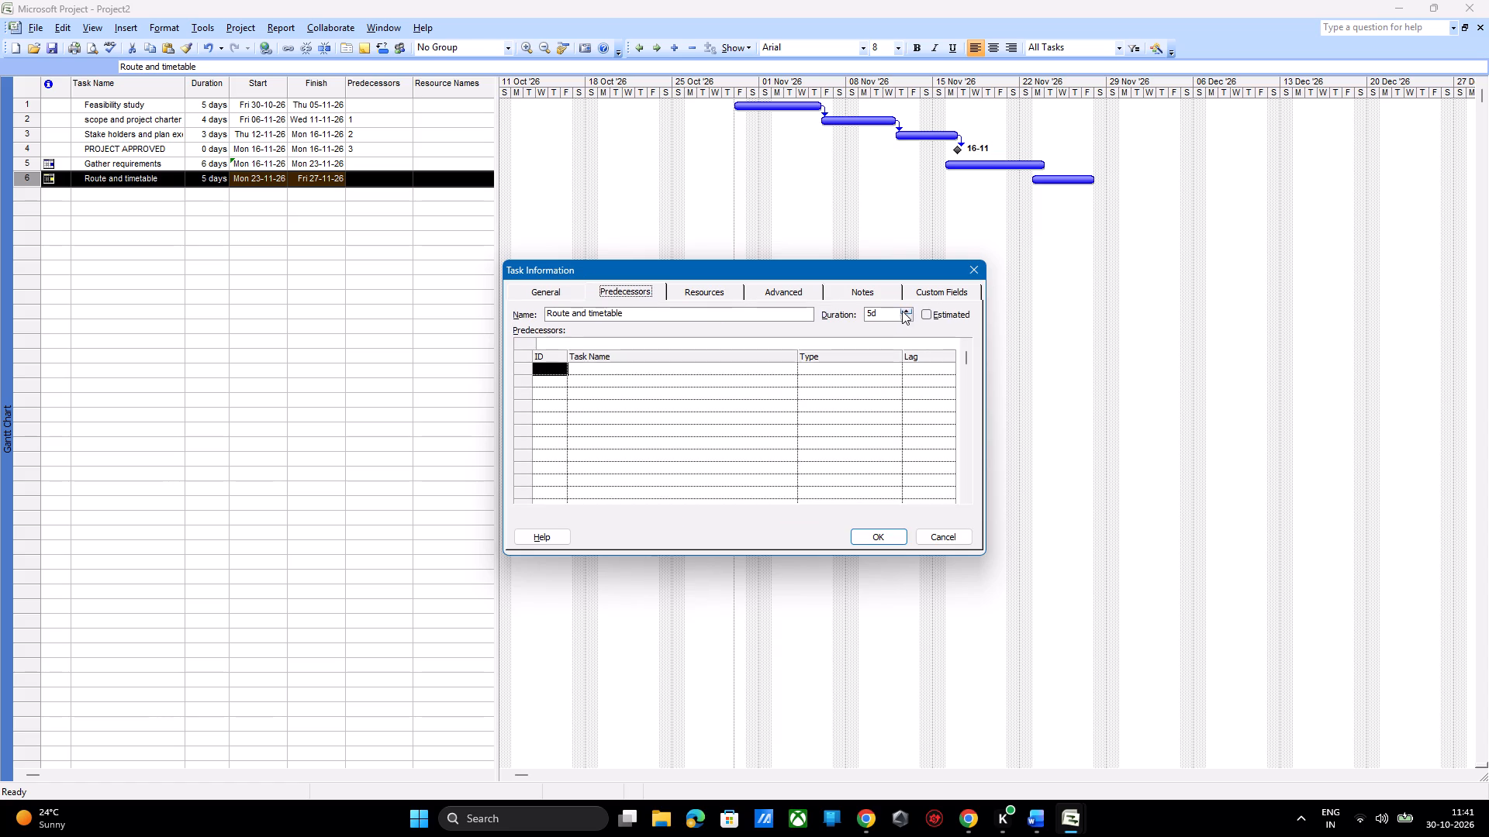
left_click(732, 365)
left_click(789, 370)
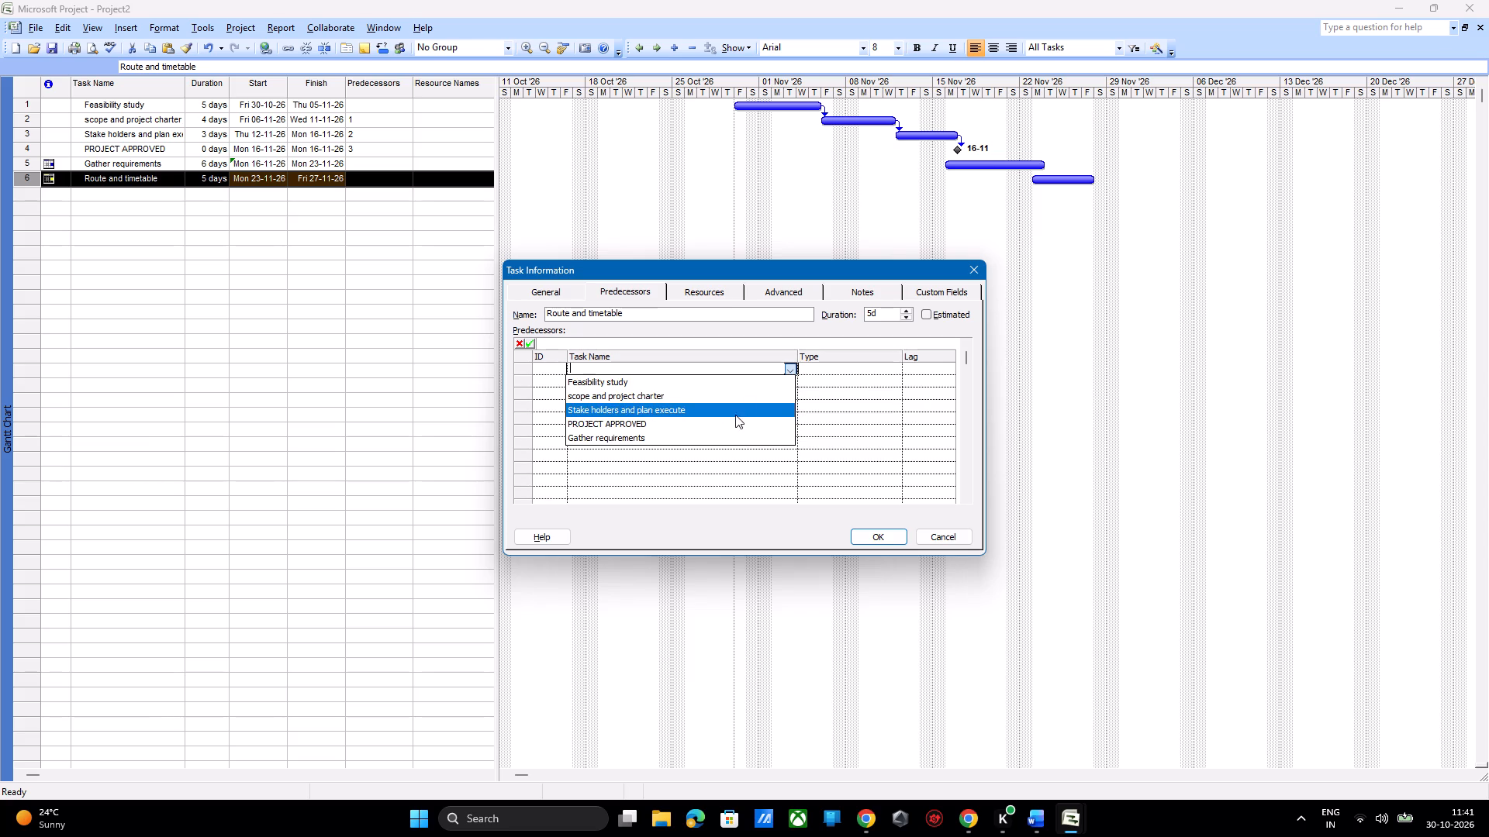
left_click(853, 353)
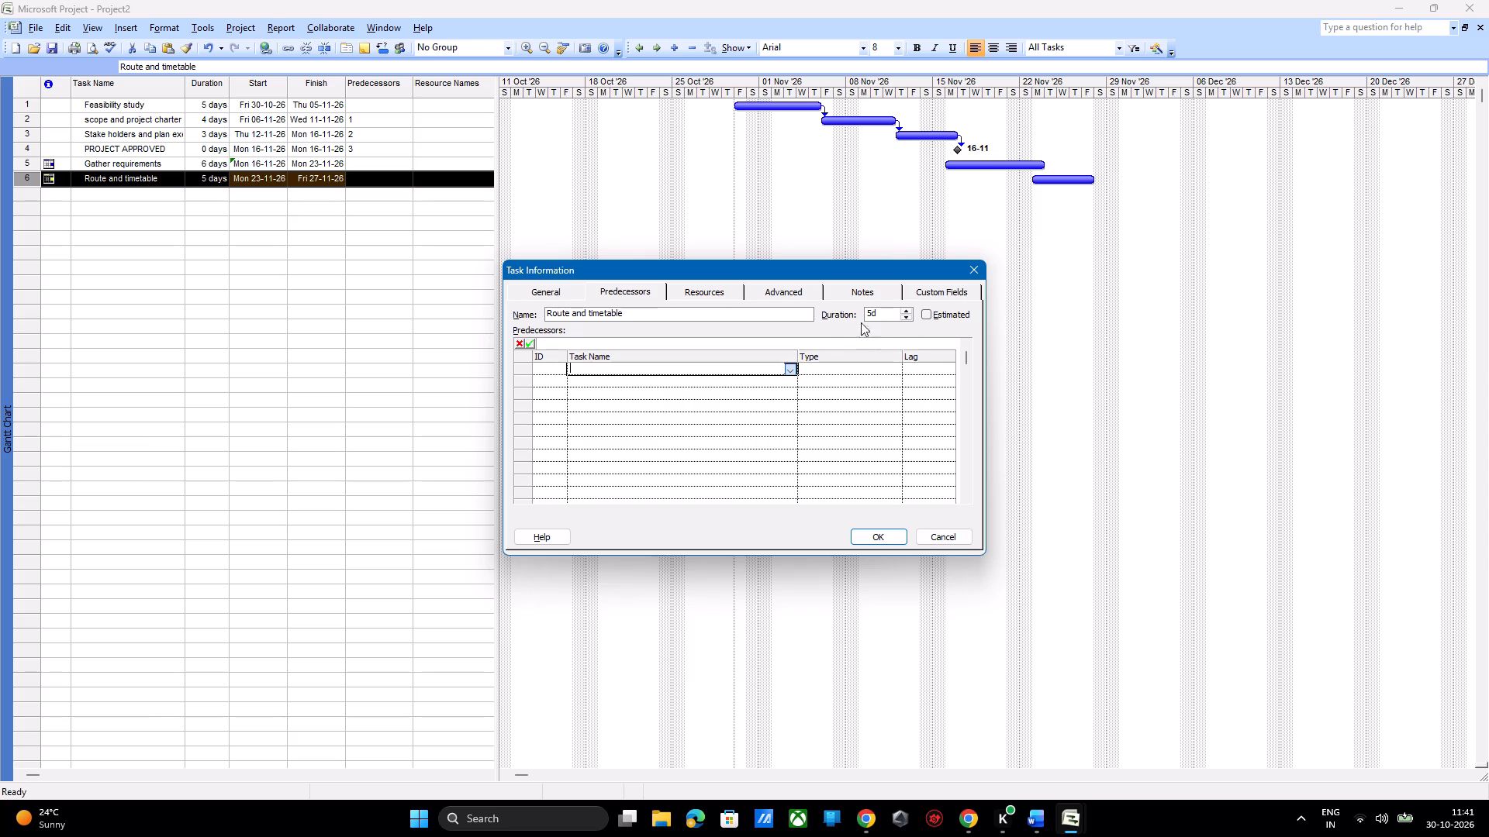
left_click(717, 285)
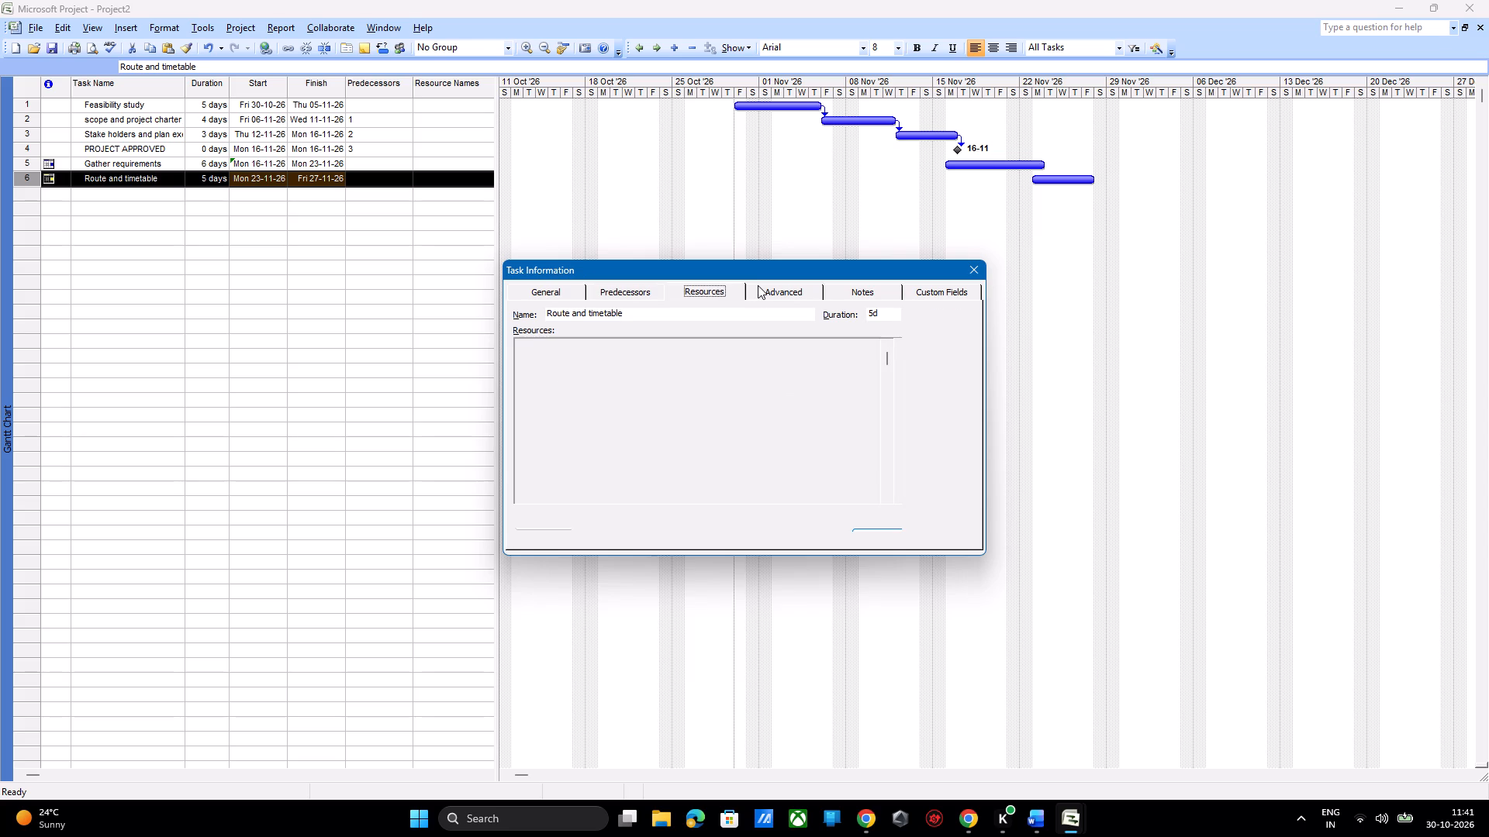
left_click(805, 284)
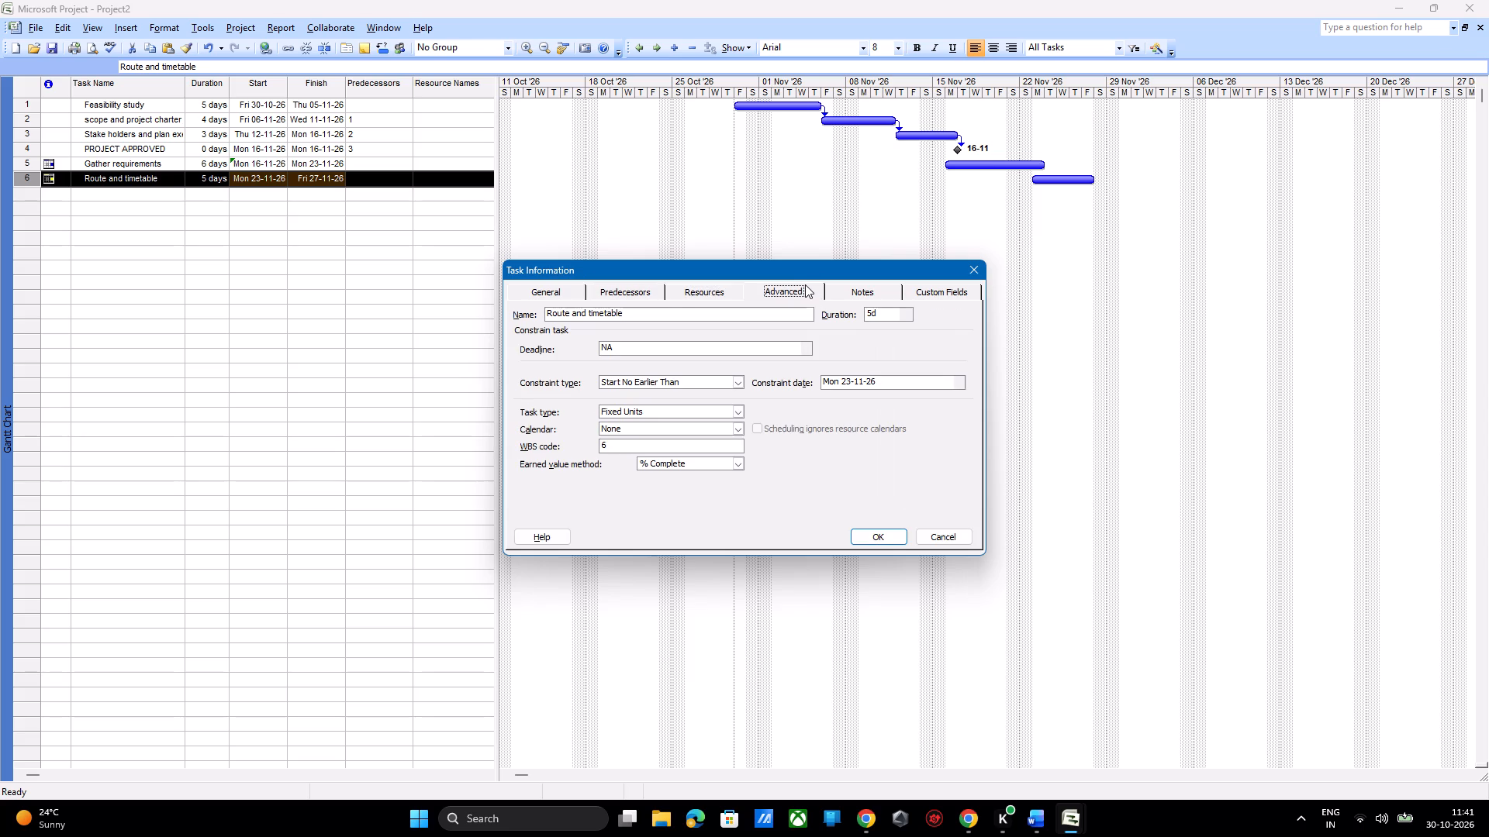
left_click(853, 292)
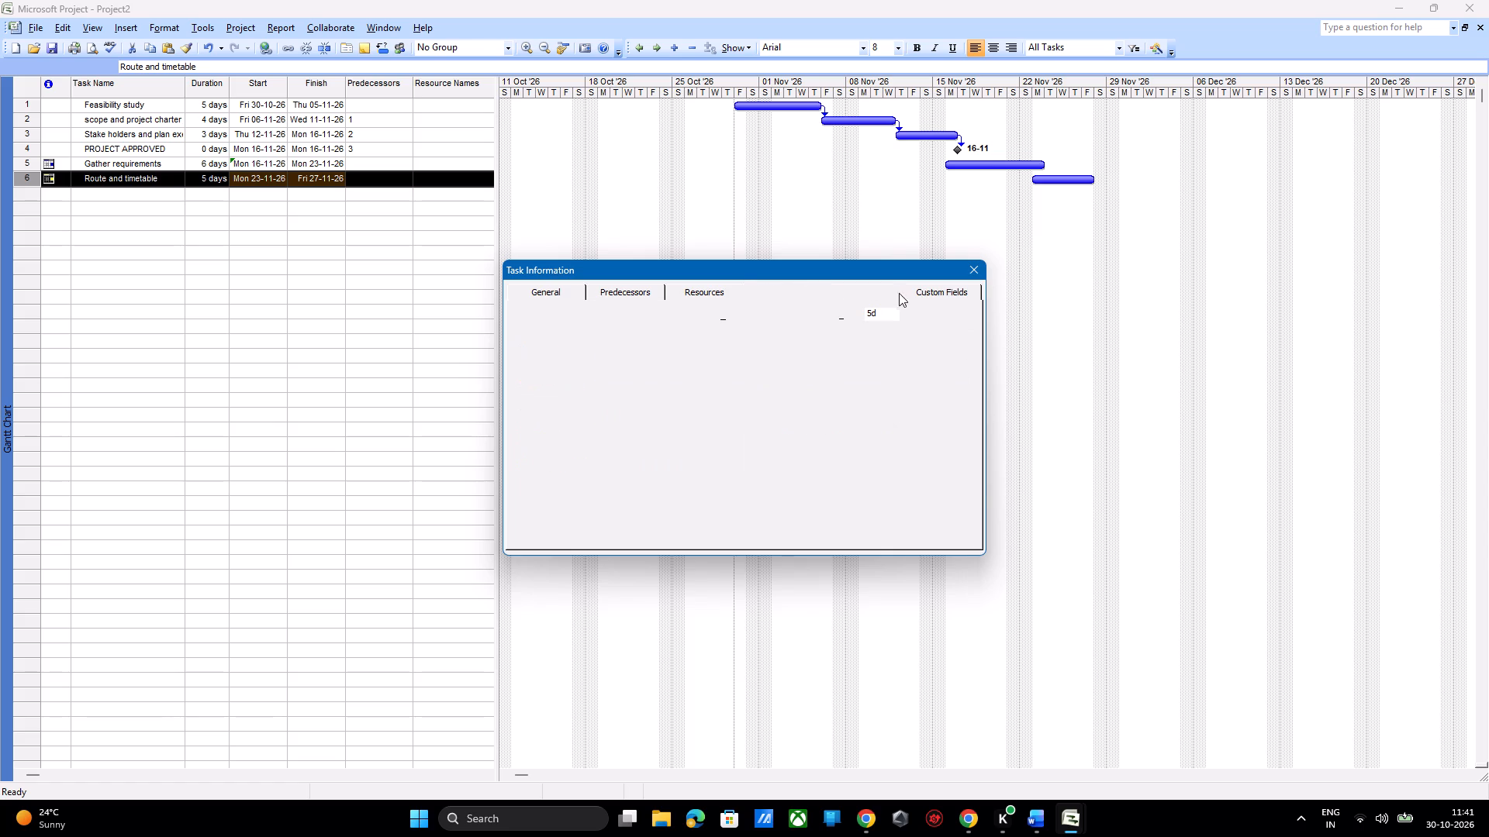
left_click(921, 287)
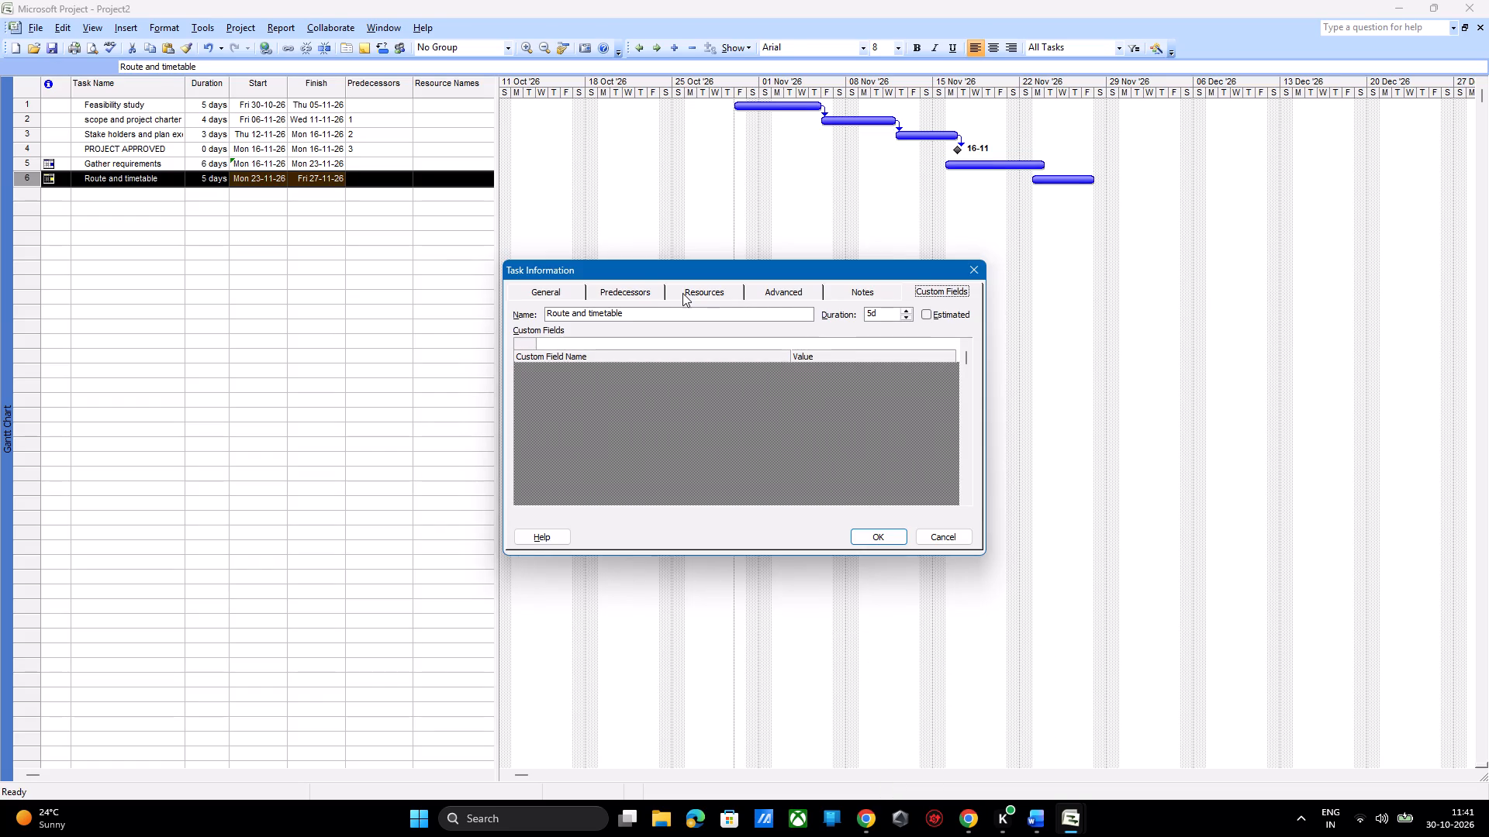
left_click(643, 301)
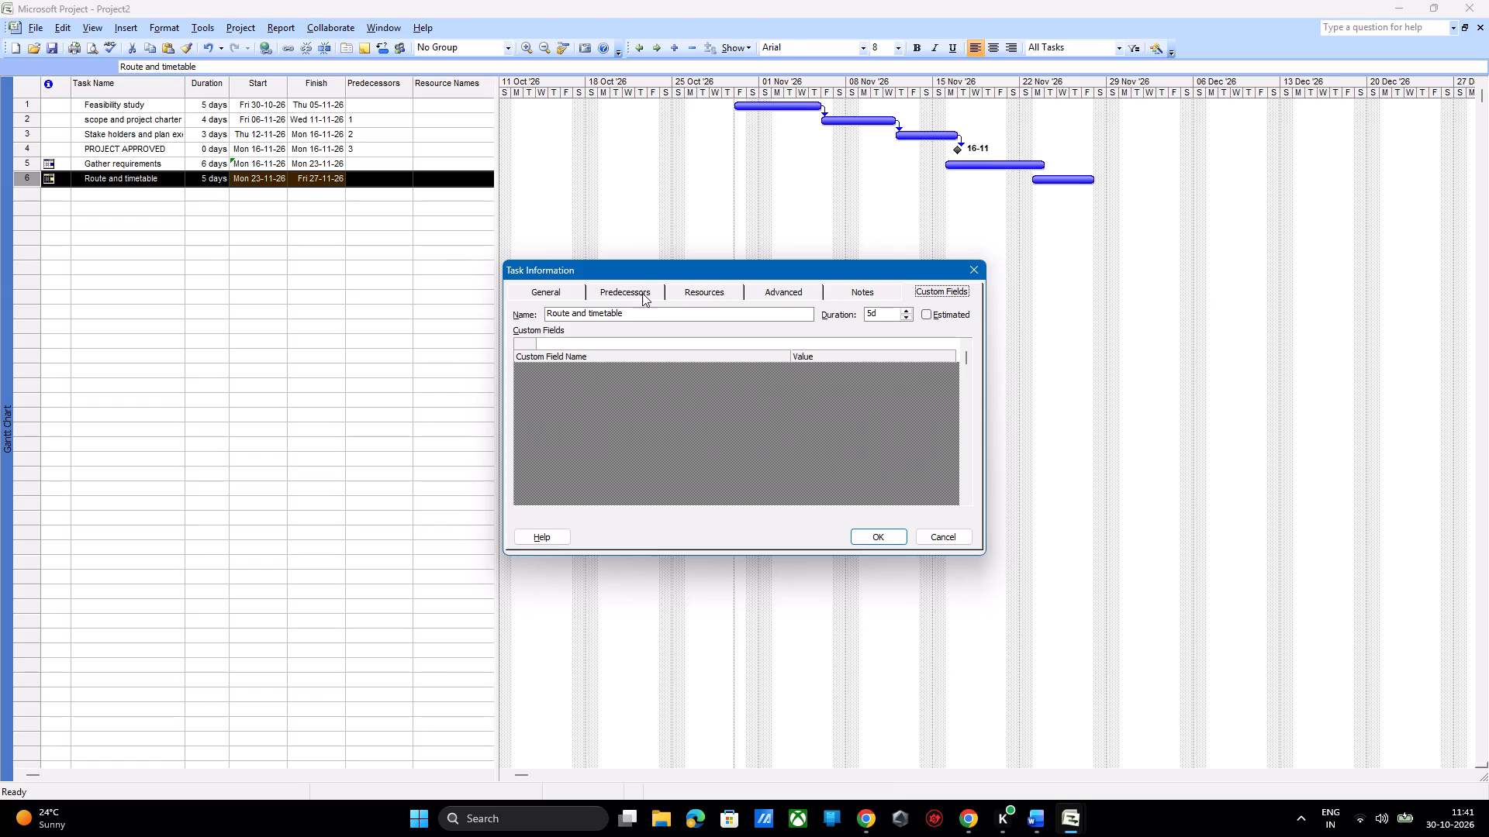
left_click(641, 293)
left_click(684, 289)
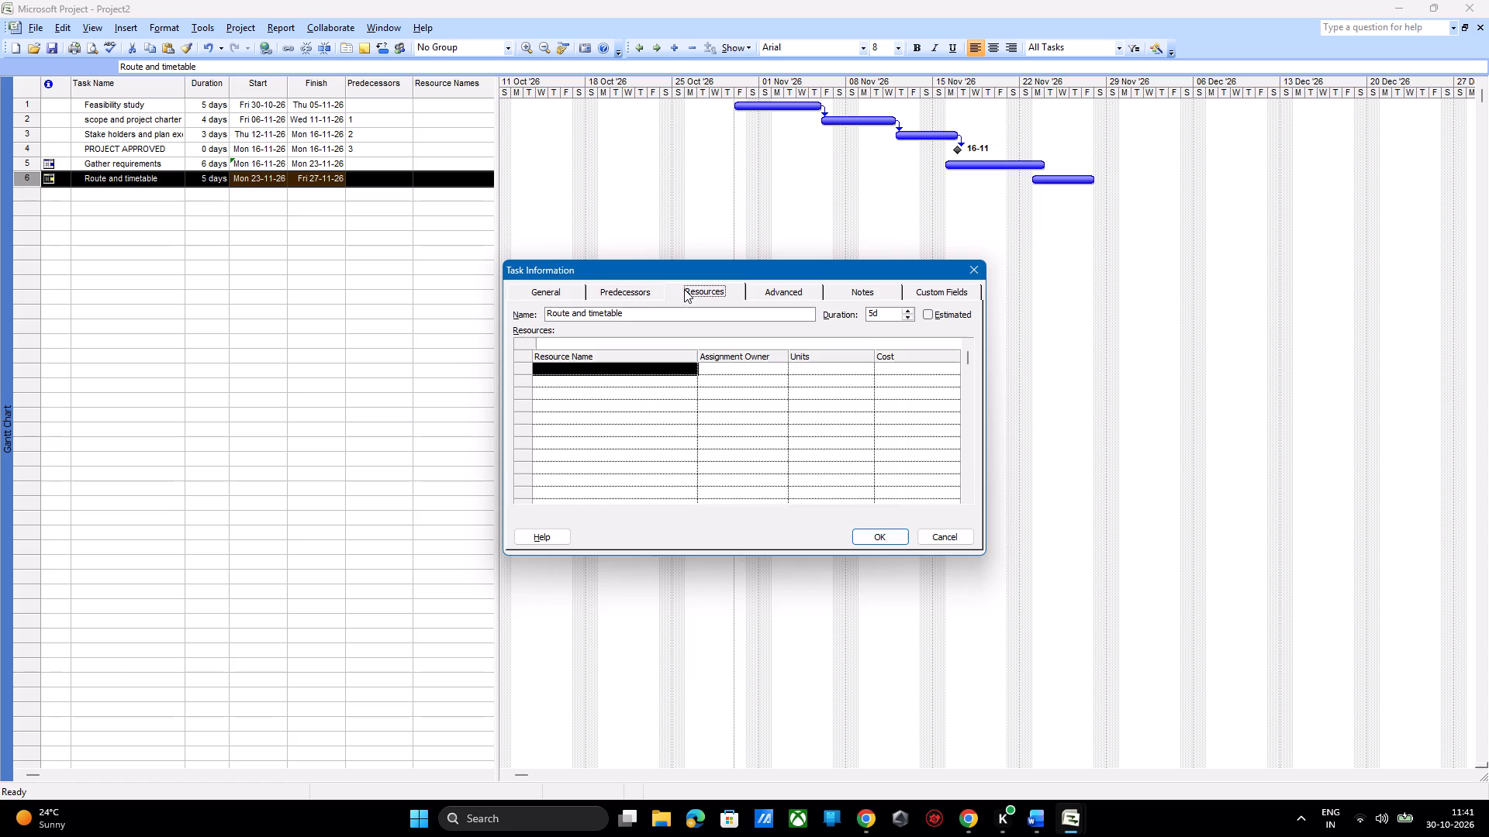
left_click(783, 289)
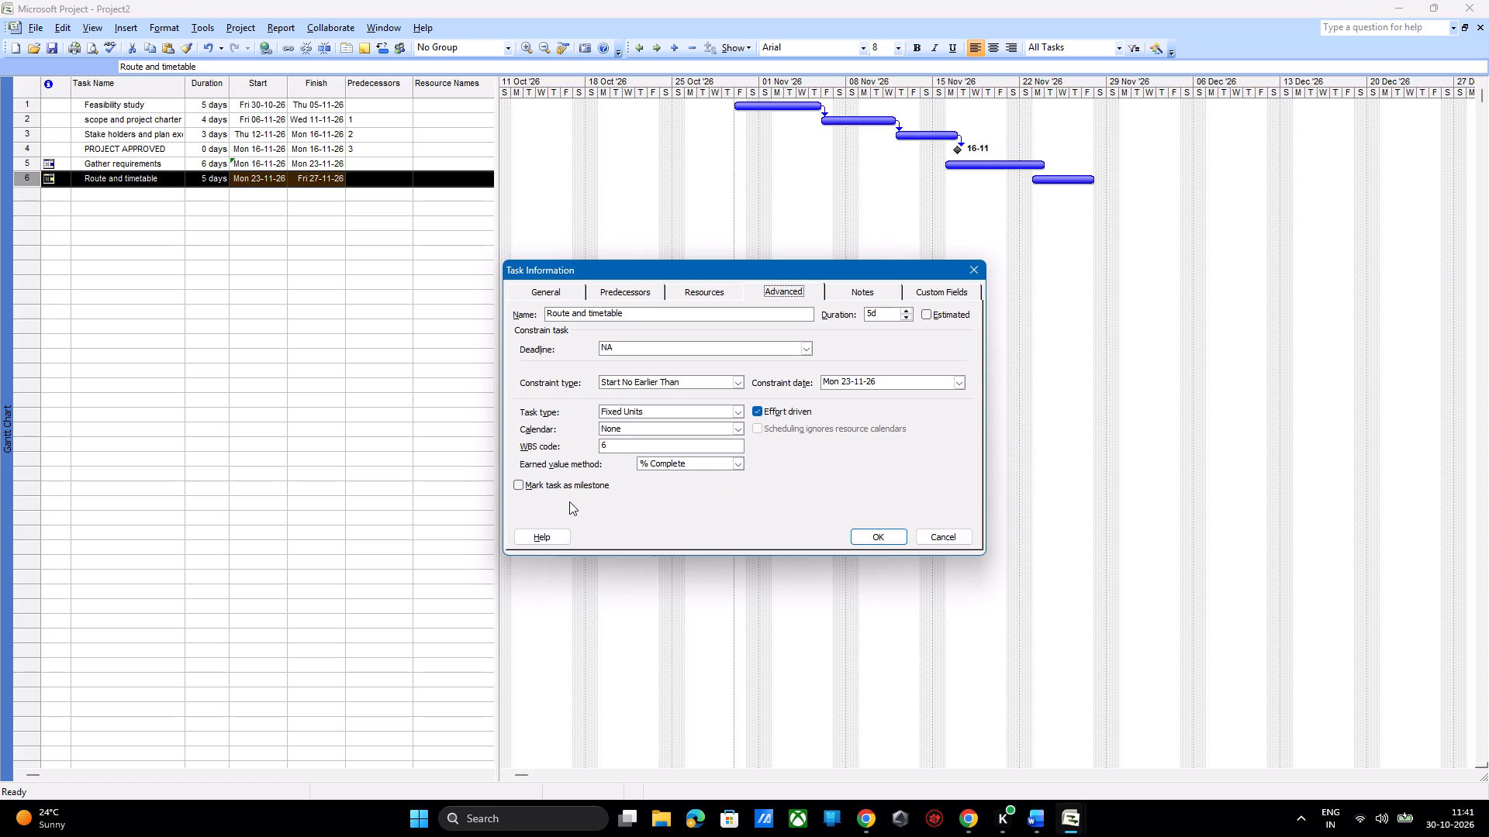
left_click(516, 485)
left_click(876, 536)
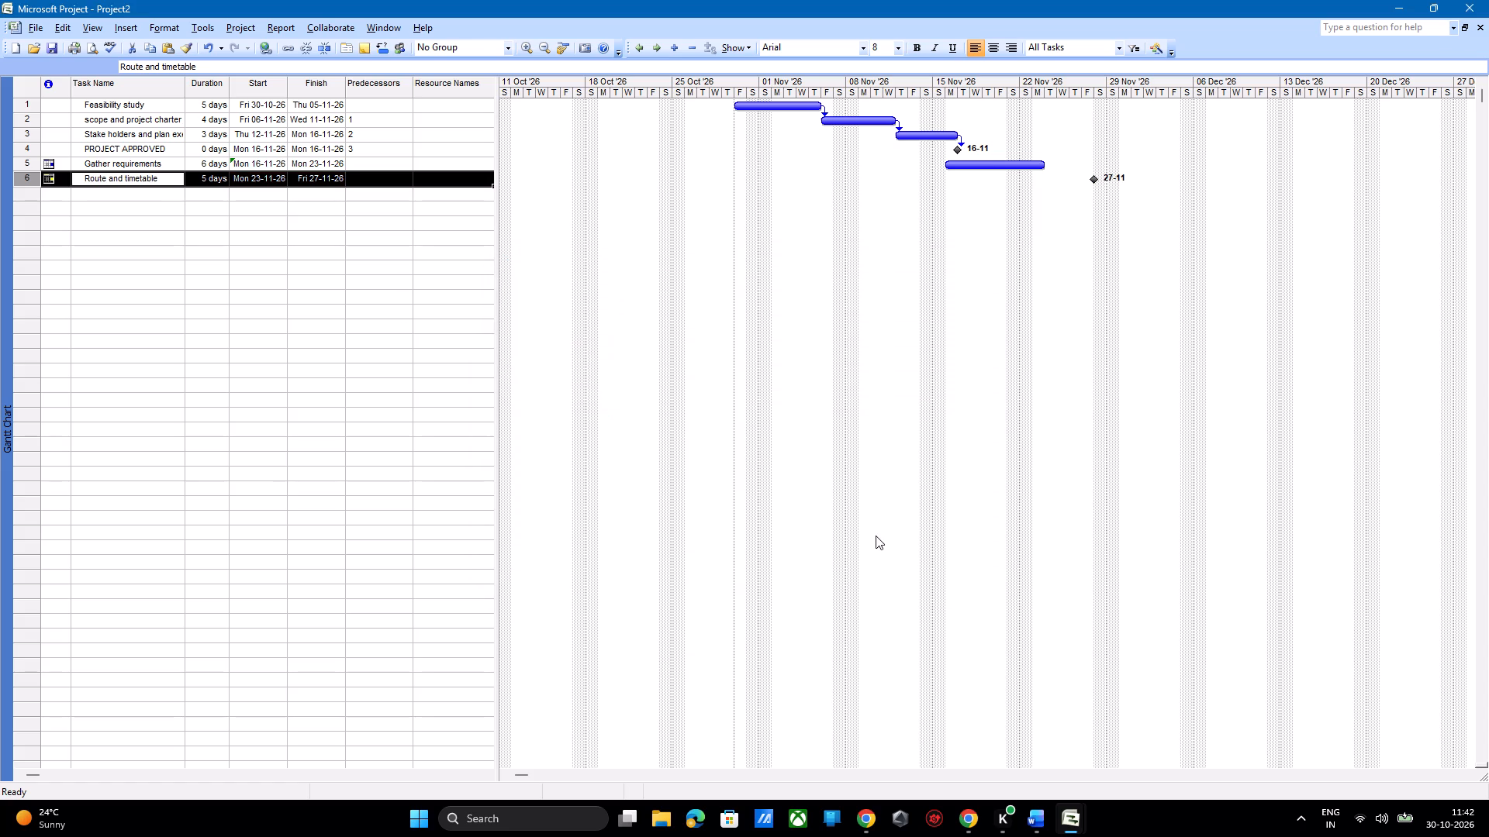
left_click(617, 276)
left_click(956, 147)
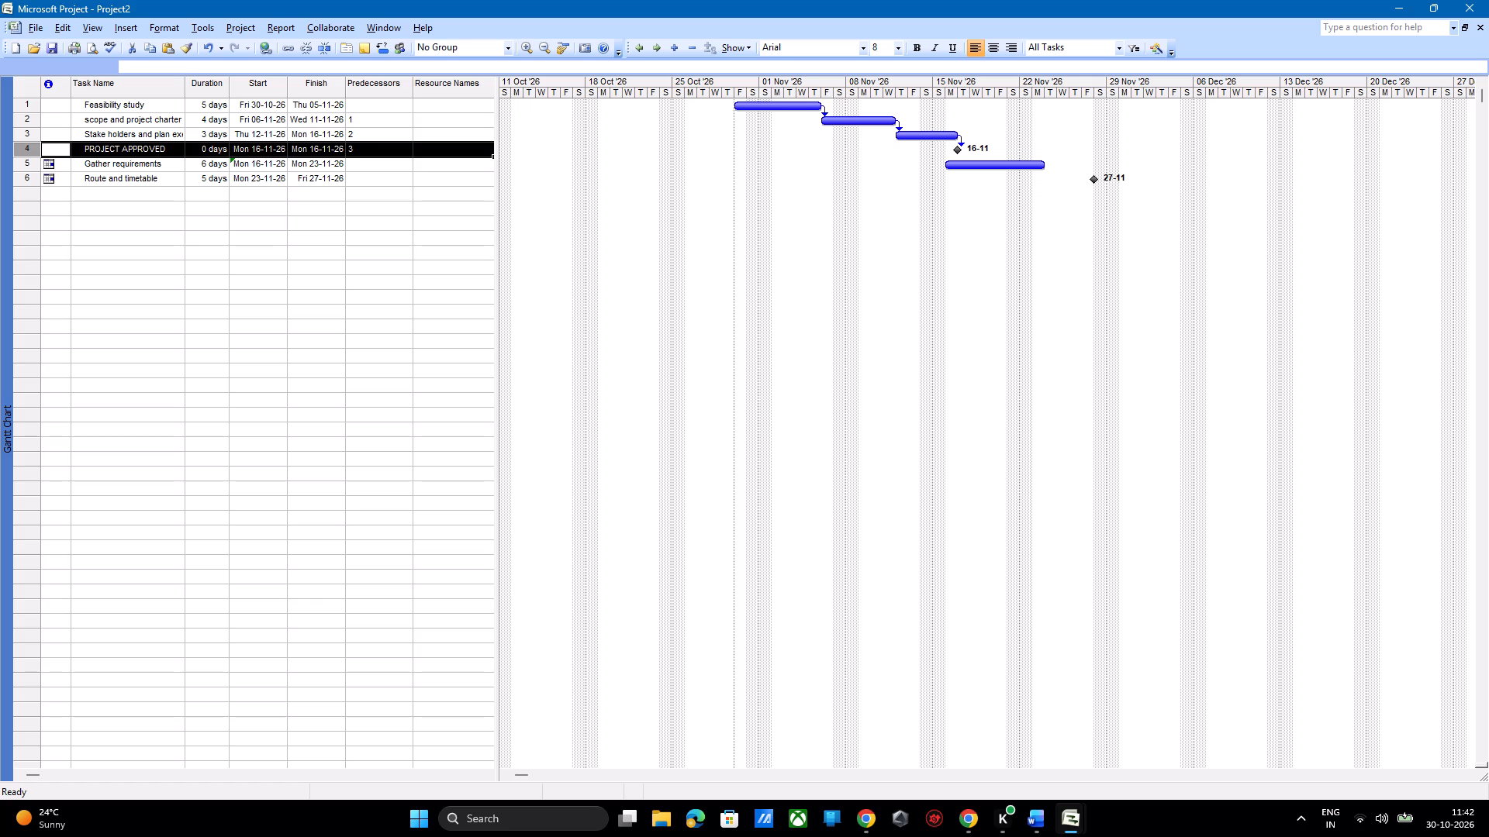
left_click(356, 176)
double_click(437, 127)
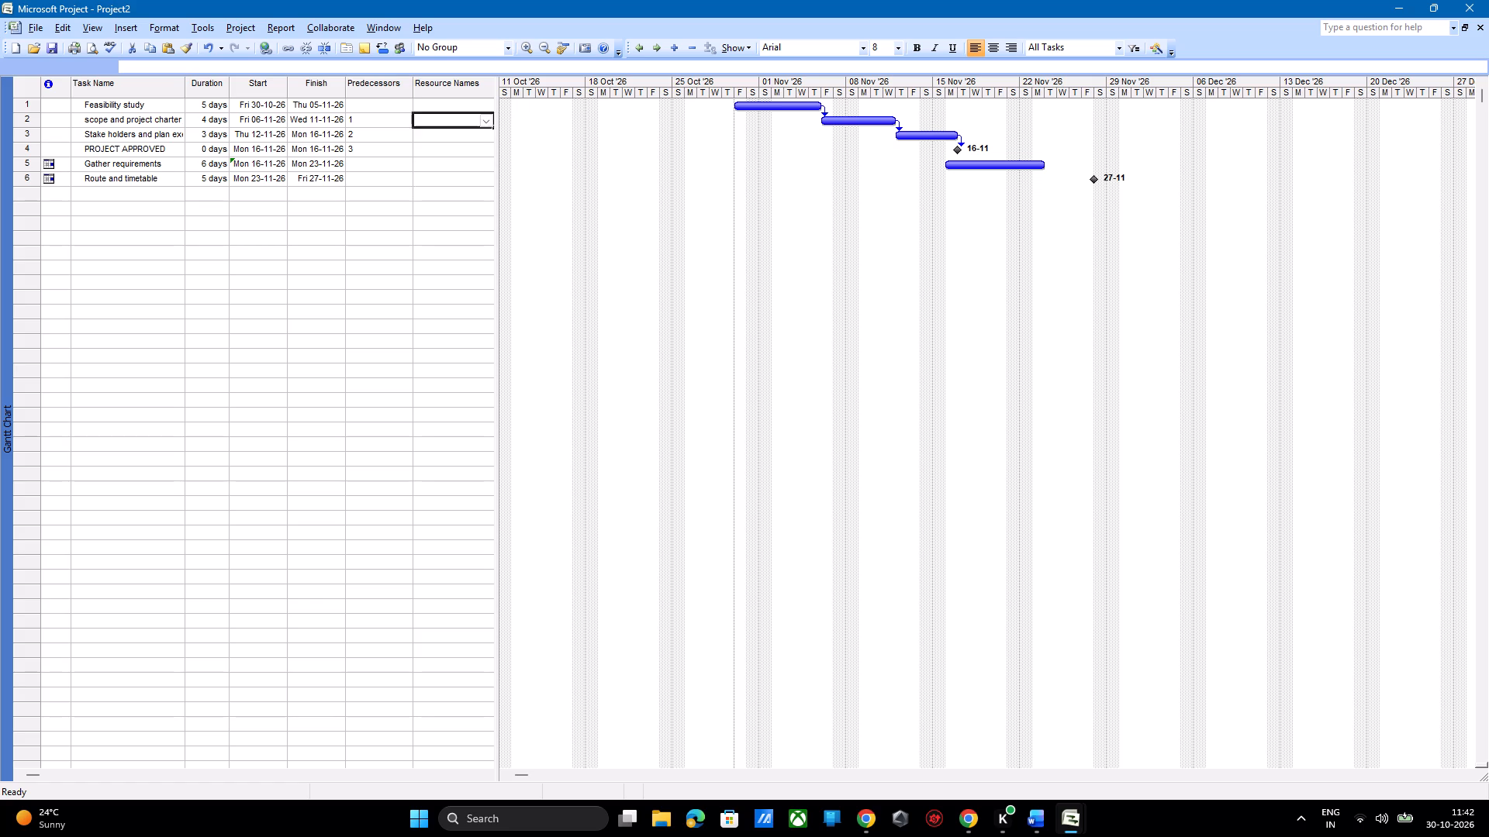
left_click(714, 293)
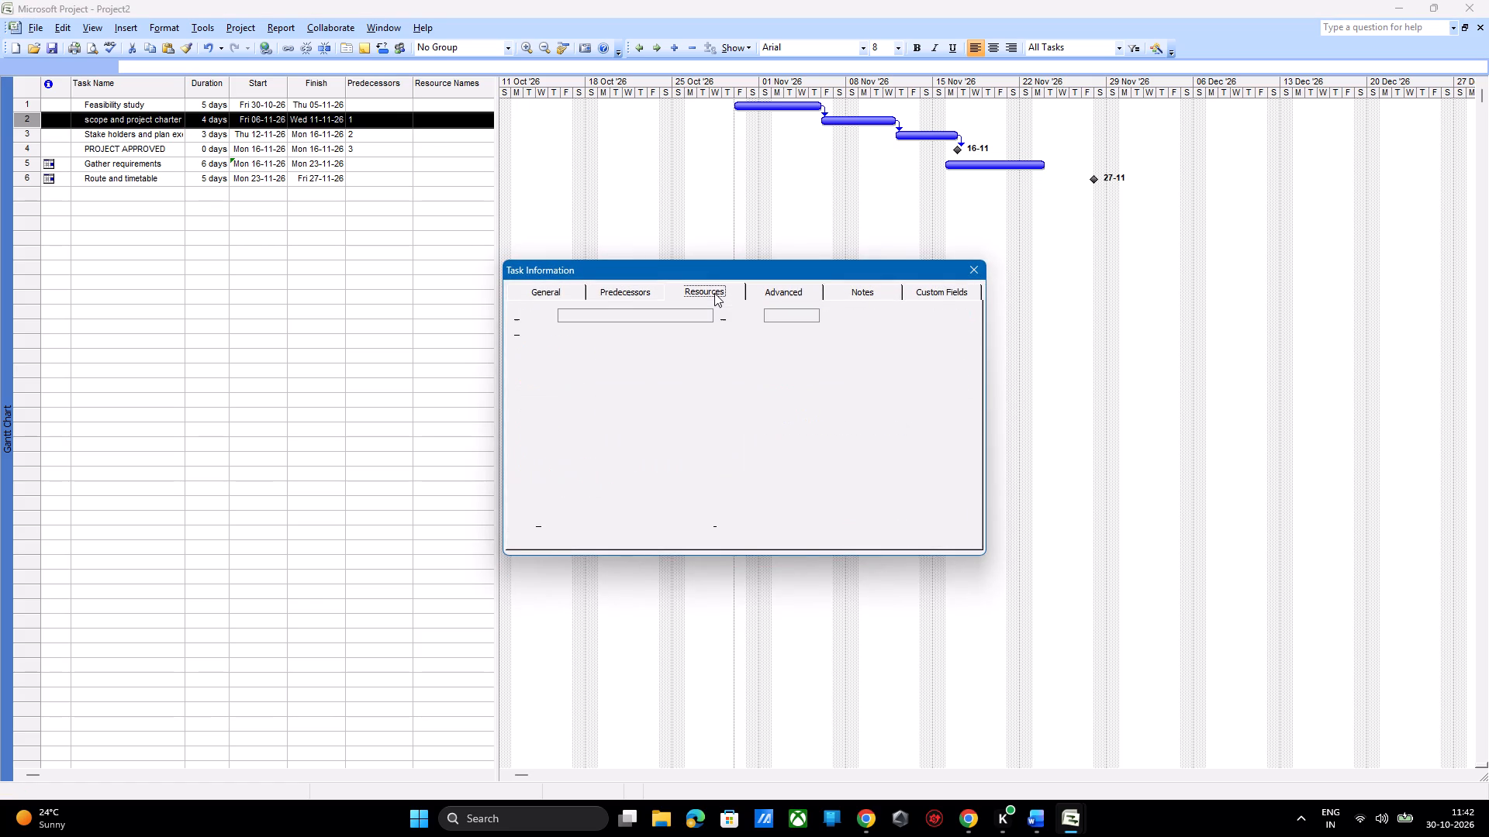
left_click(636, 372)
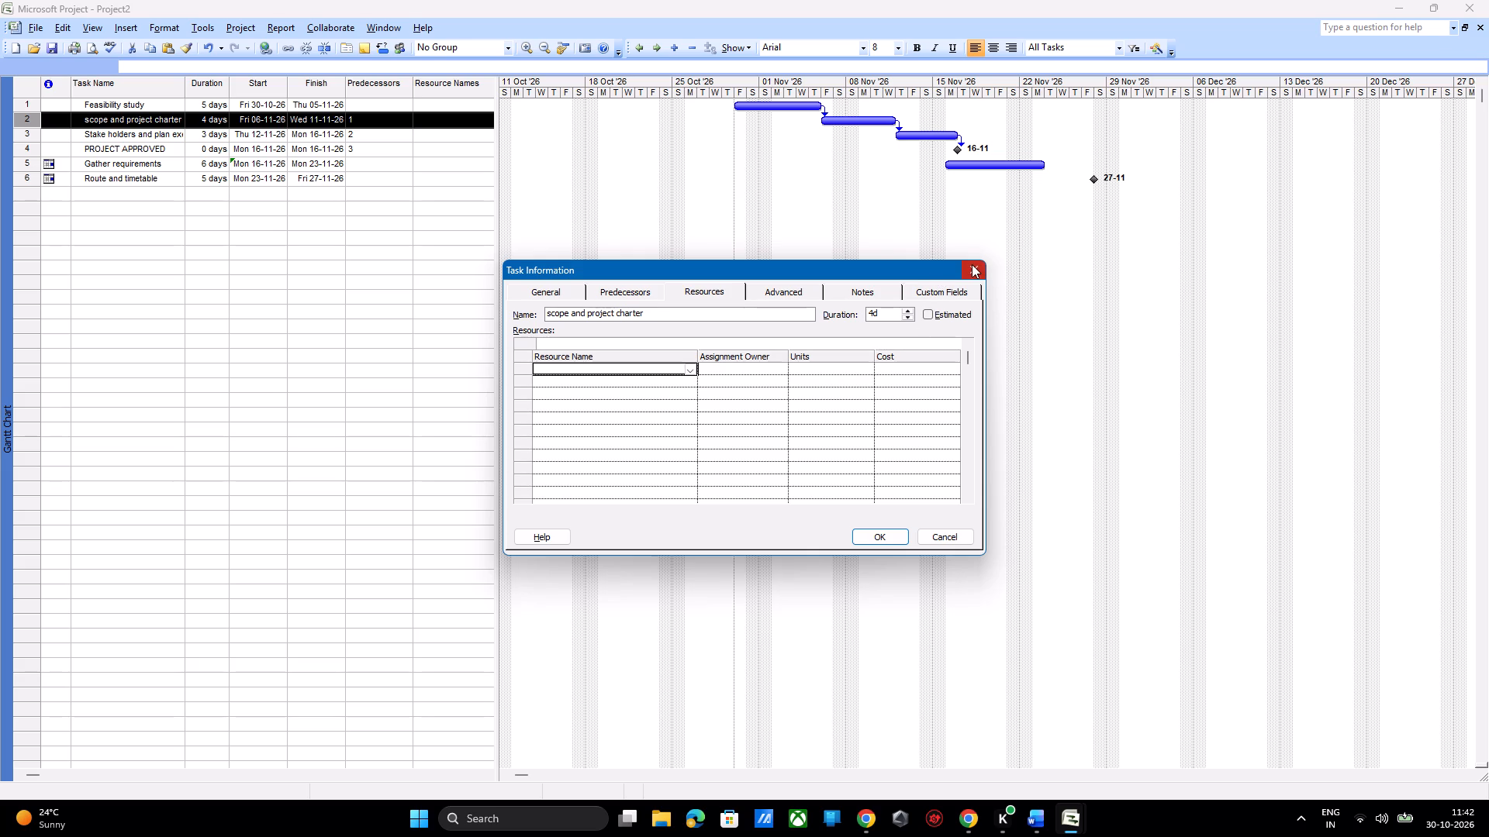
left_click(738, 298)
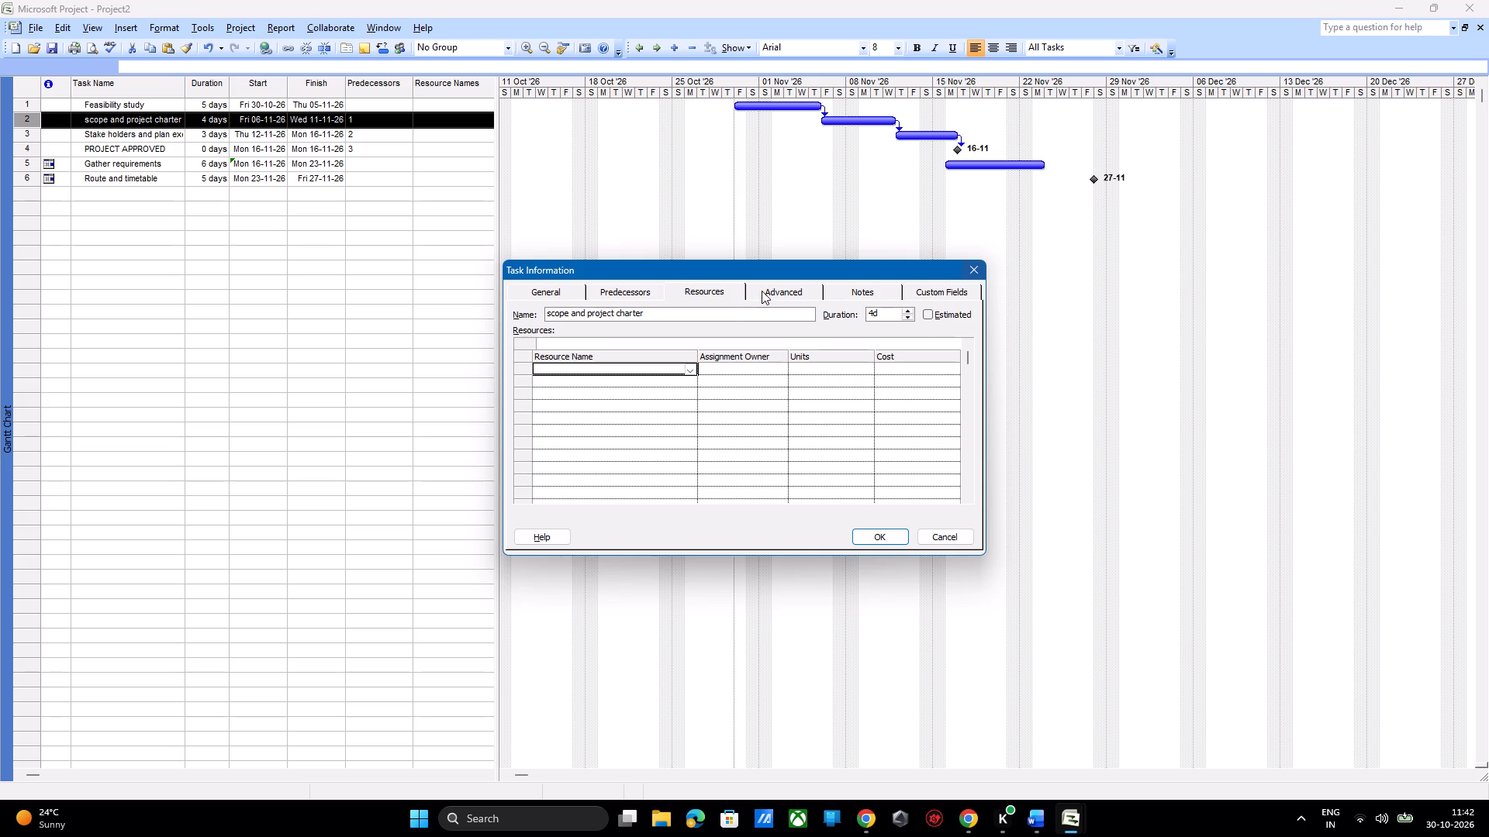
left_click(778, 291)
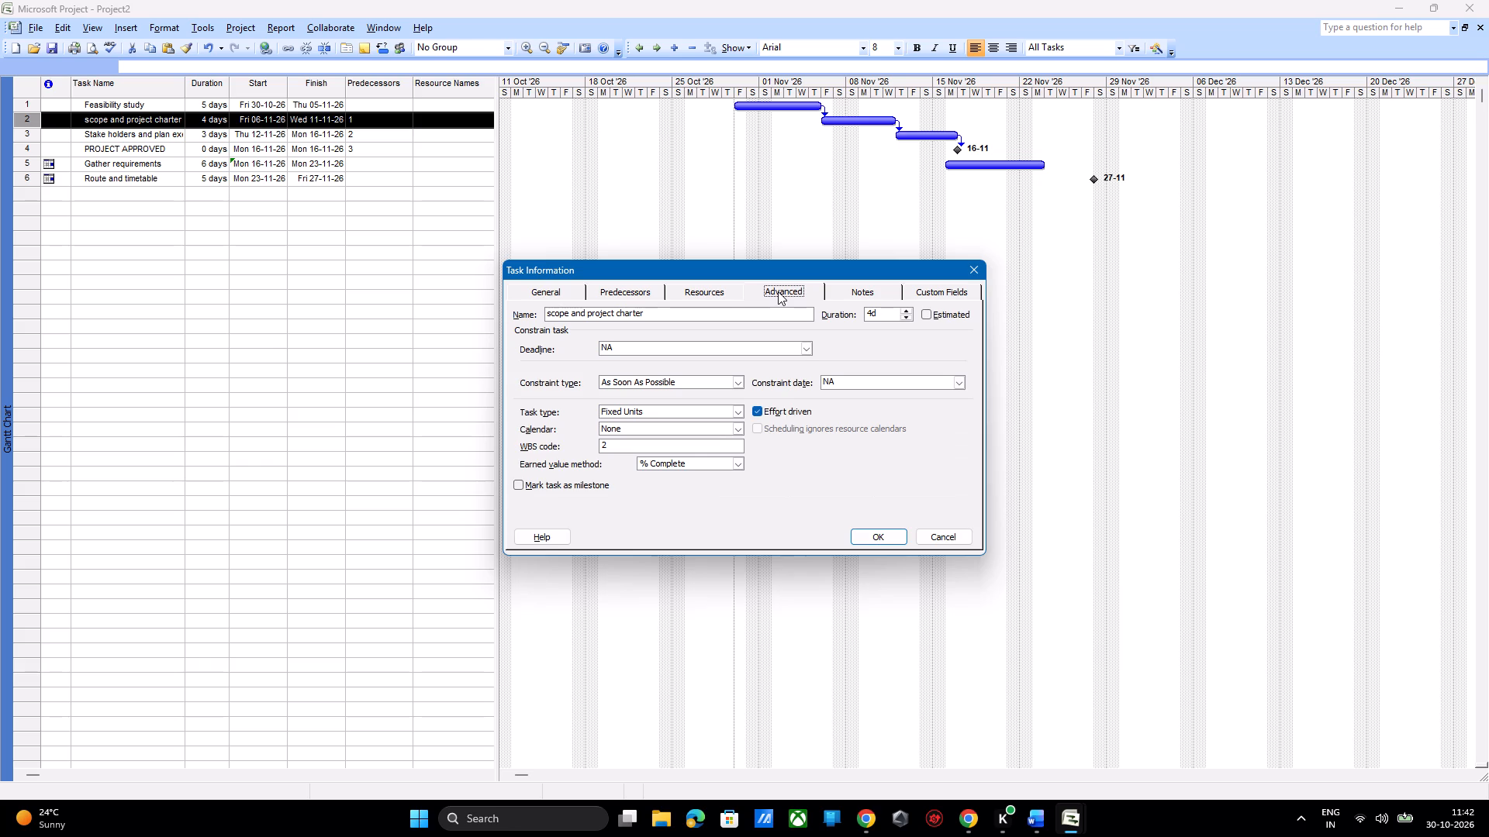
left_click(799, 288)
left_click(838, 289)
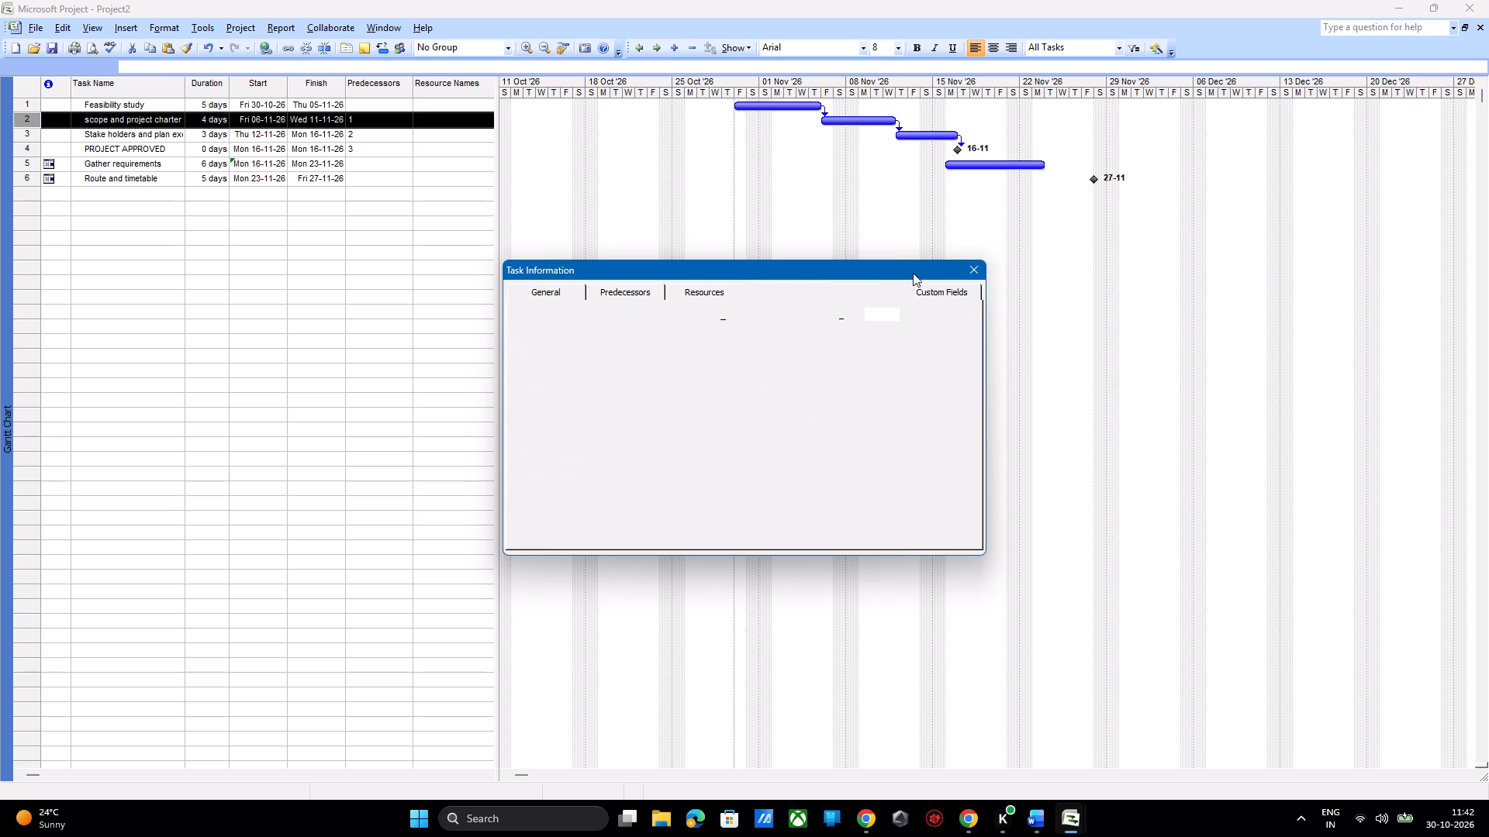
left_click(925, 293)
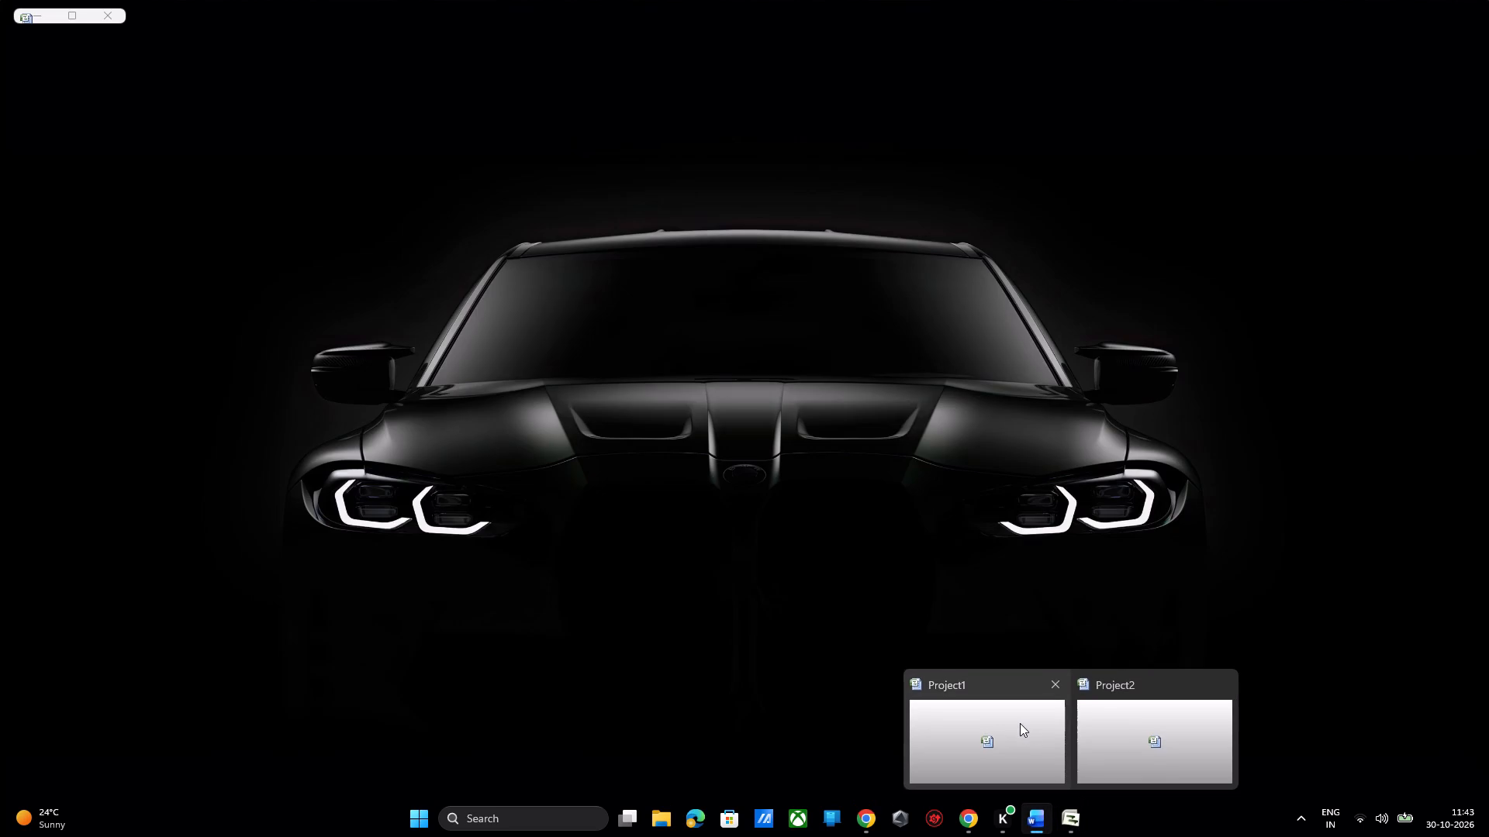
left_click(1020, 723)
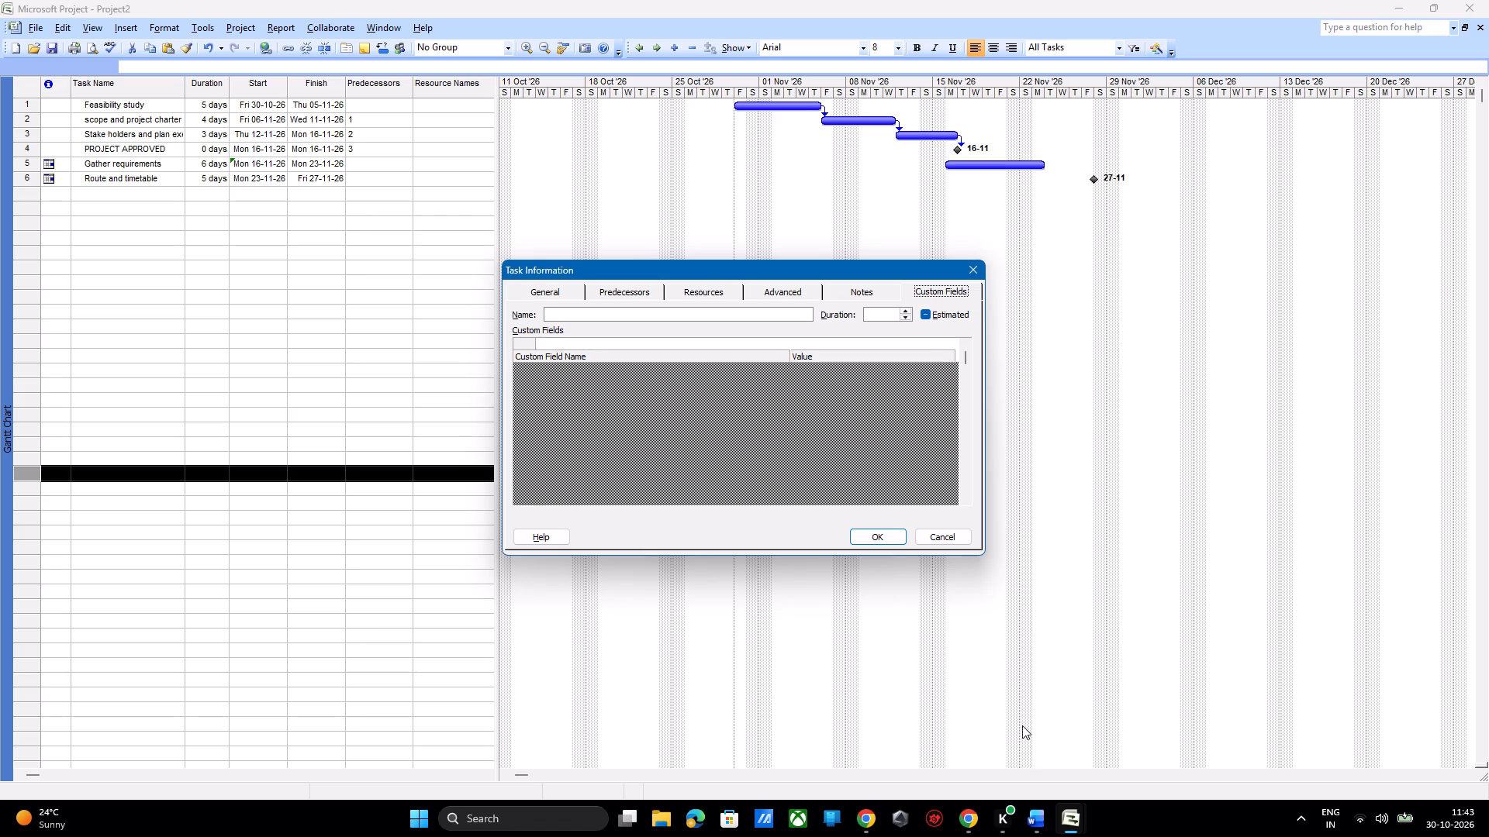
left_click(1112, 732)
left_click(973, 269)
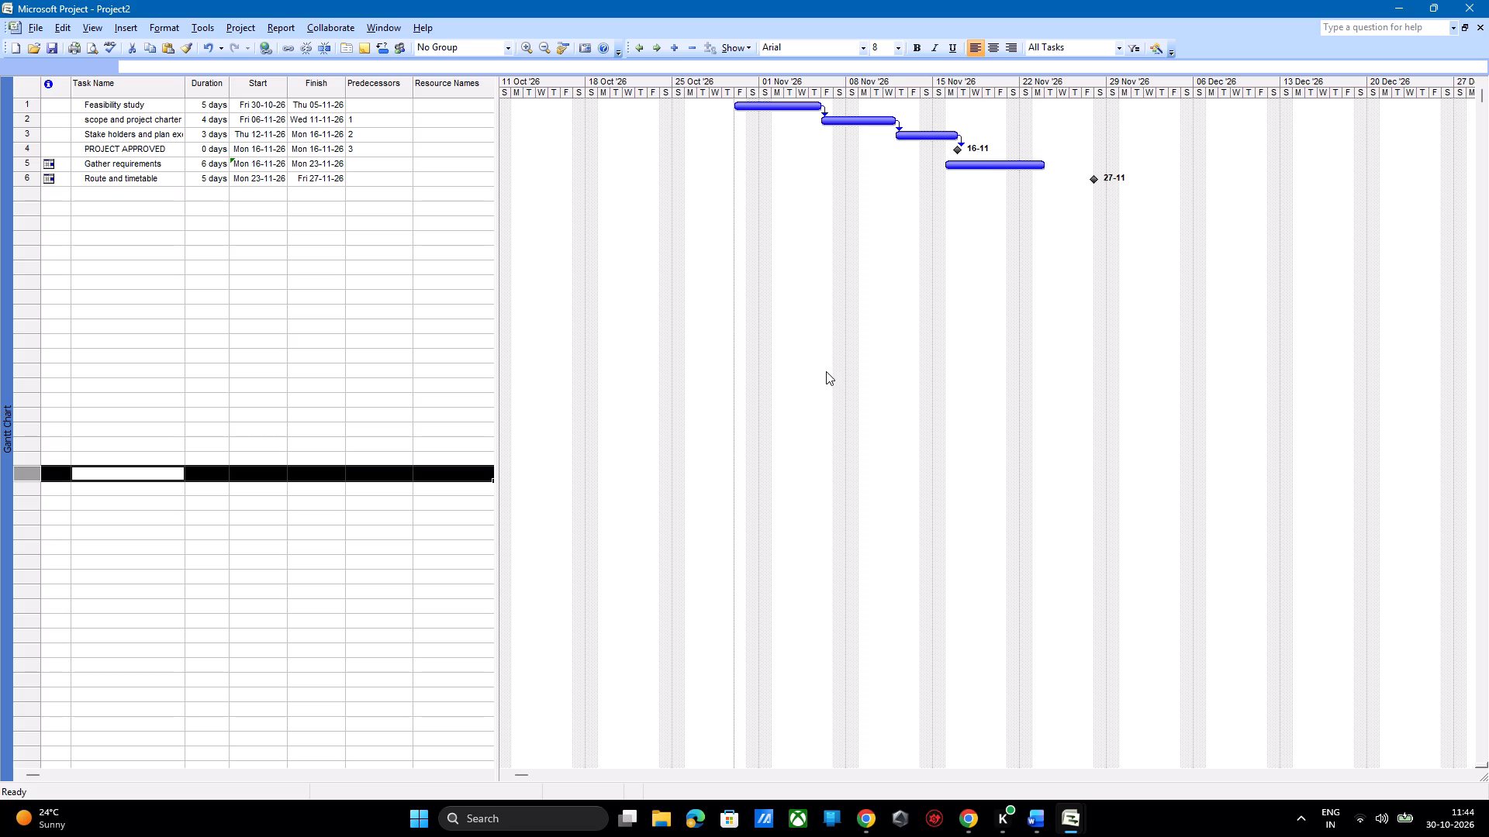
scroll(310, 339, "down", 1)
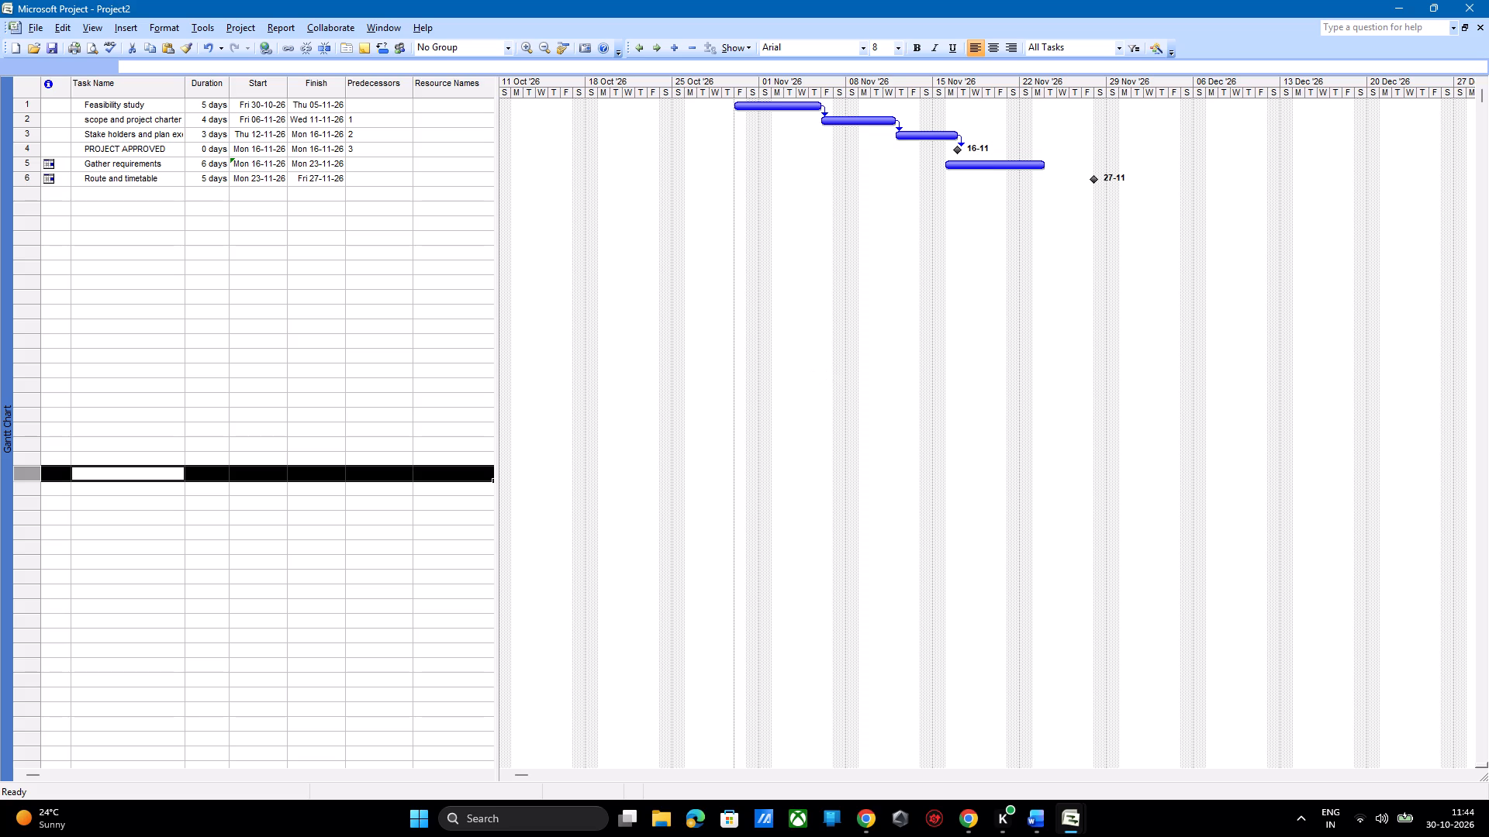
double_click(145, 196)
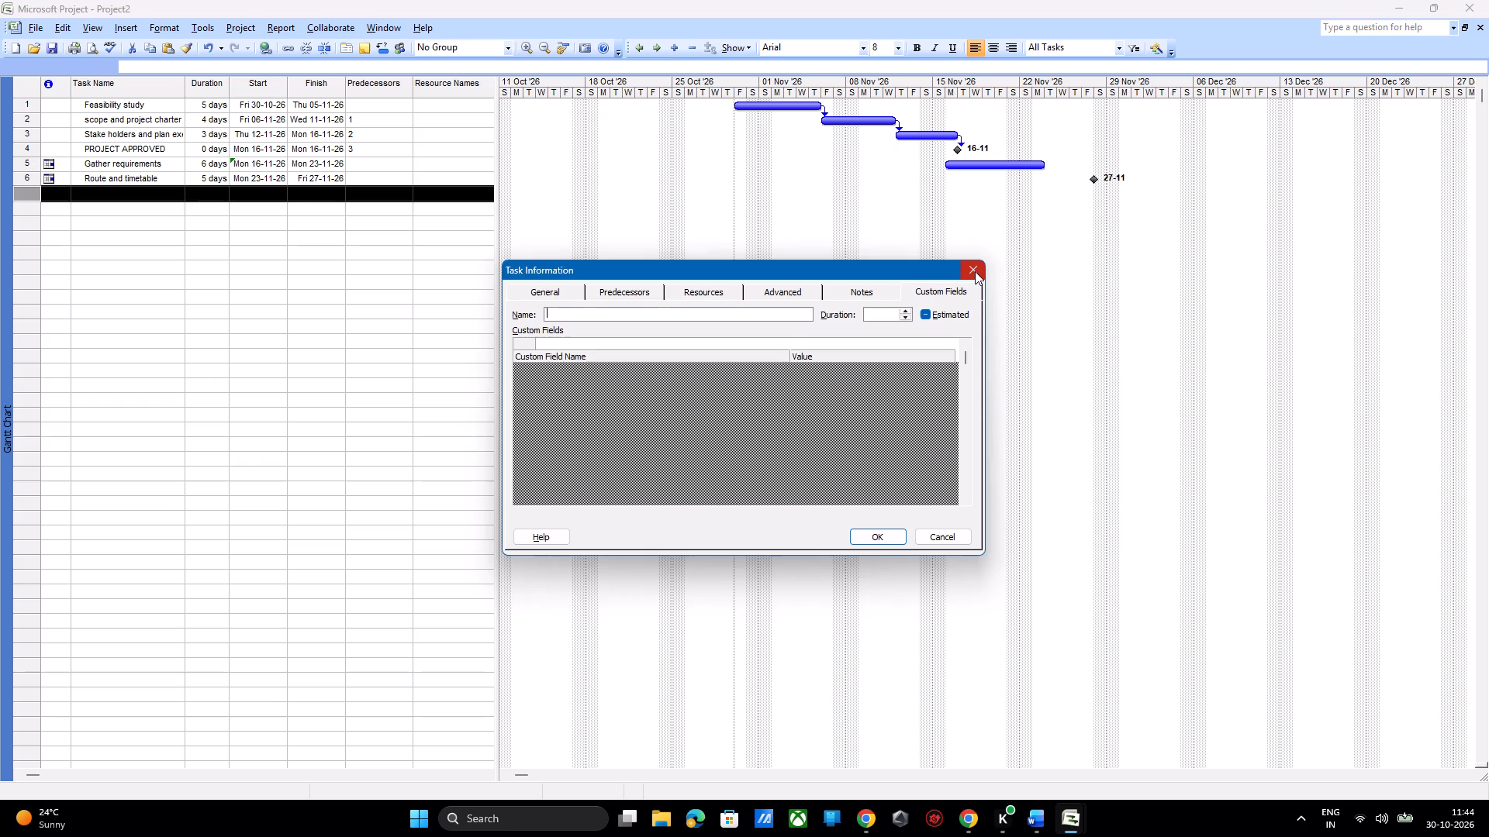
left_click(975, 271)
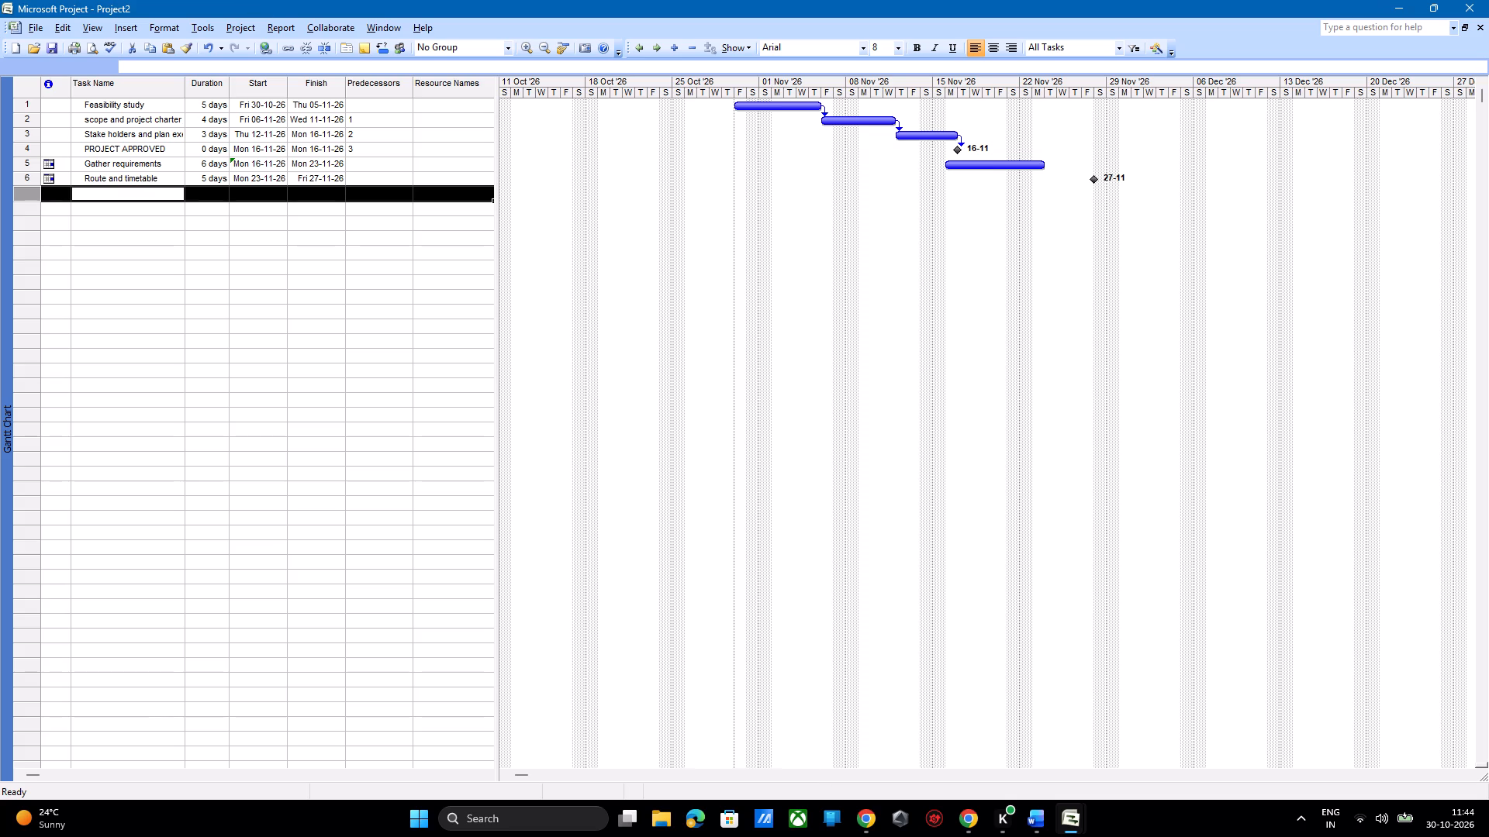
Copy the names, durations, dates and predecessors of all tasks from Feasibility study through Route and timetable.
left_click_drag(378, 205, 369, 201)
left_click(378, 198)
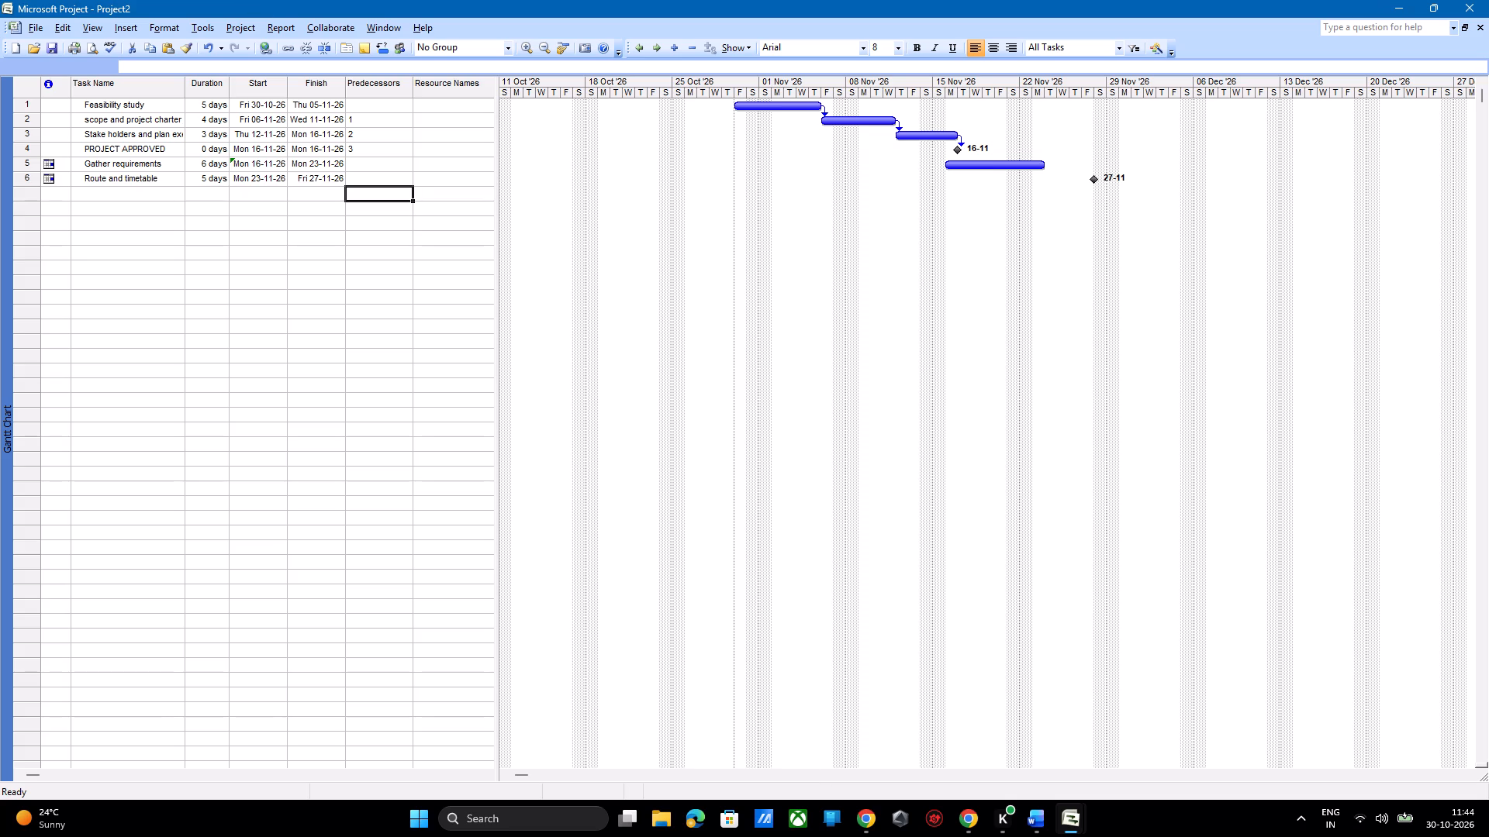
left_click_drag(378, 198, 80, 105)
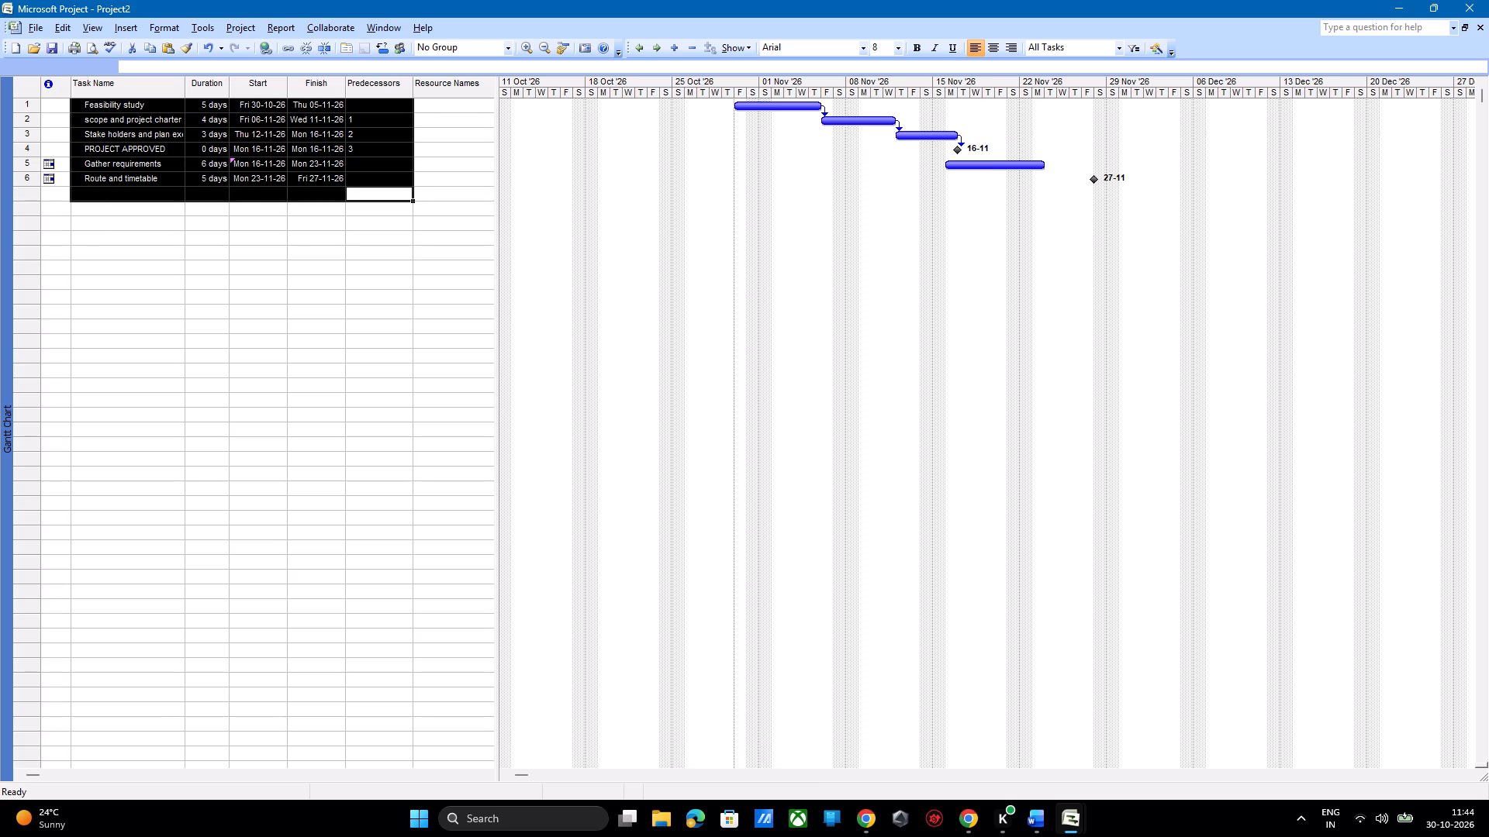
key("ctrl+c")
left_click(298, 195)
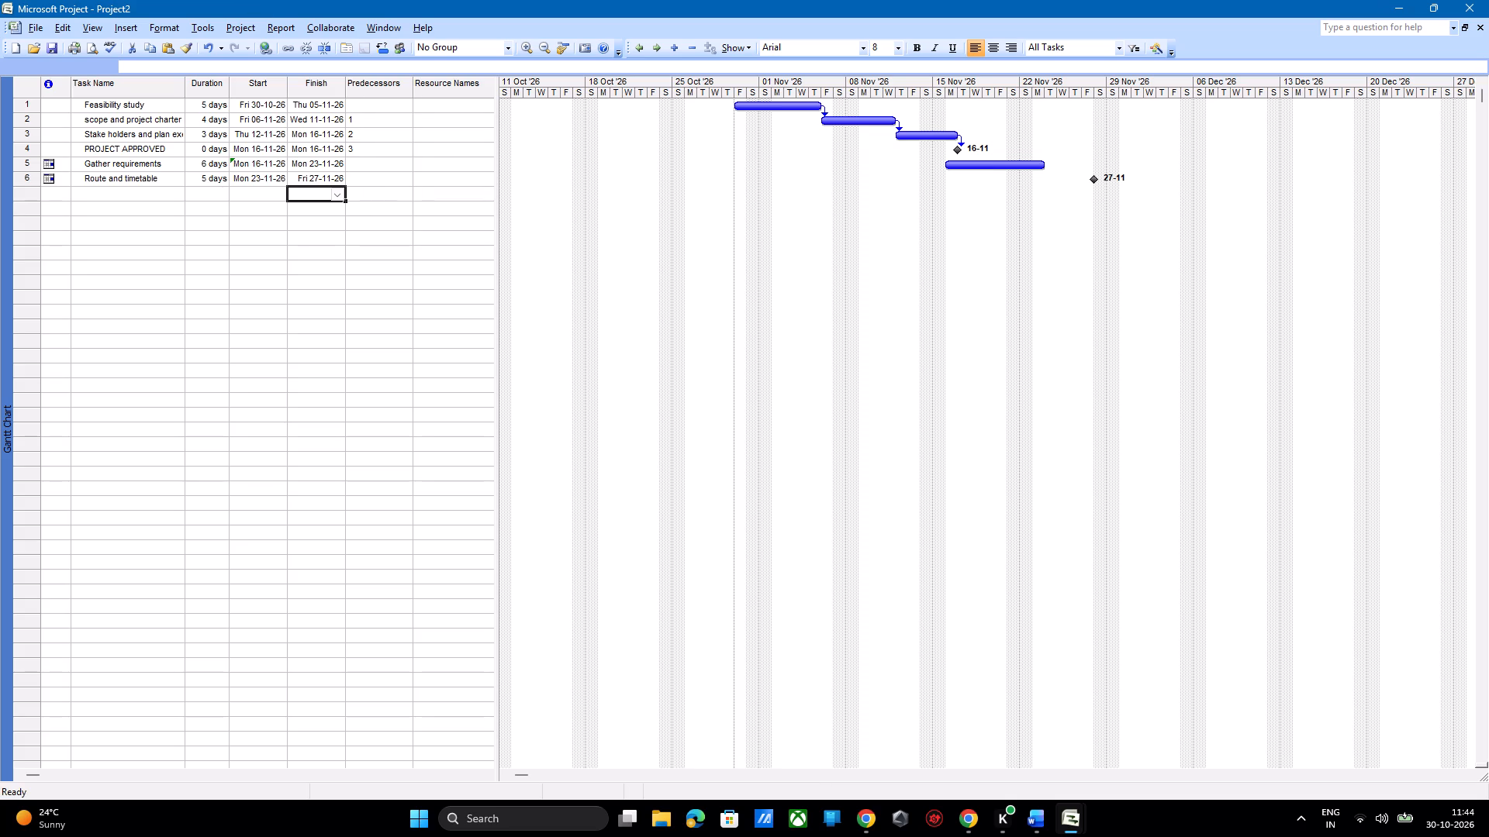
Paste the six copied tasks, Feasibility study through Route and timetable, into the empty rows starting at row 7.
left_click(81, 195)
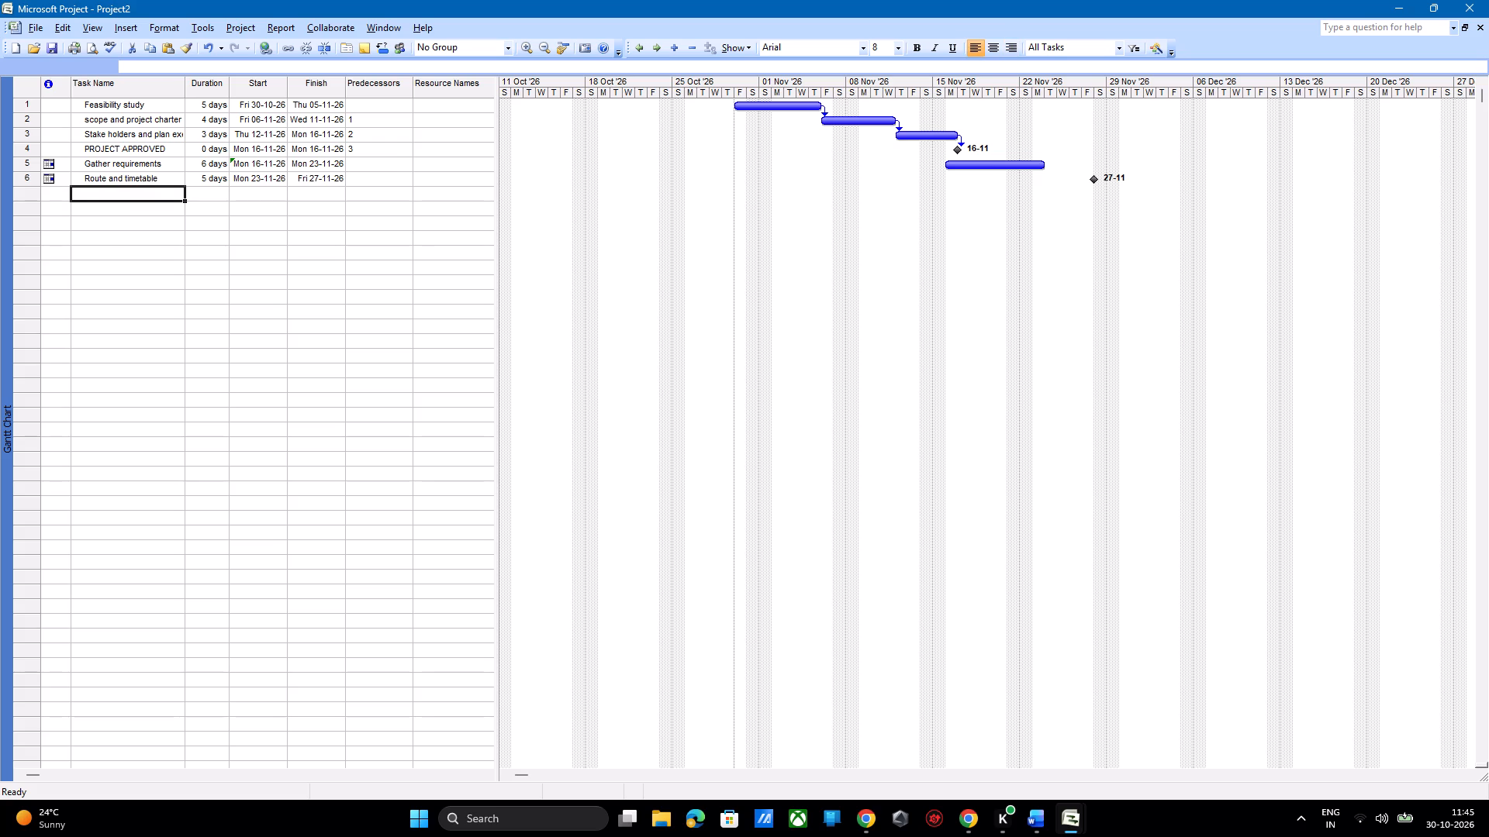
key("ctrl+v")
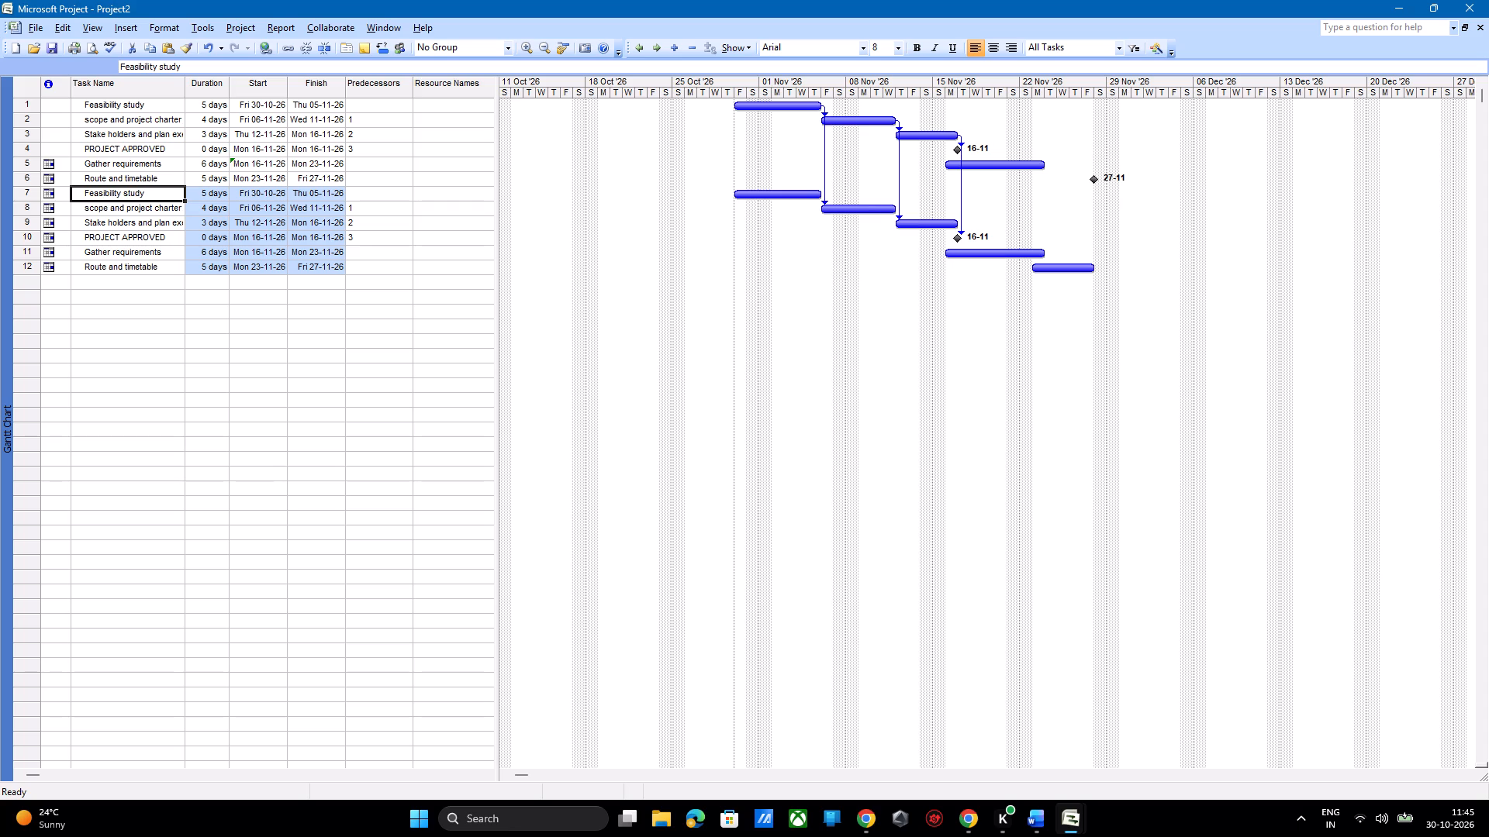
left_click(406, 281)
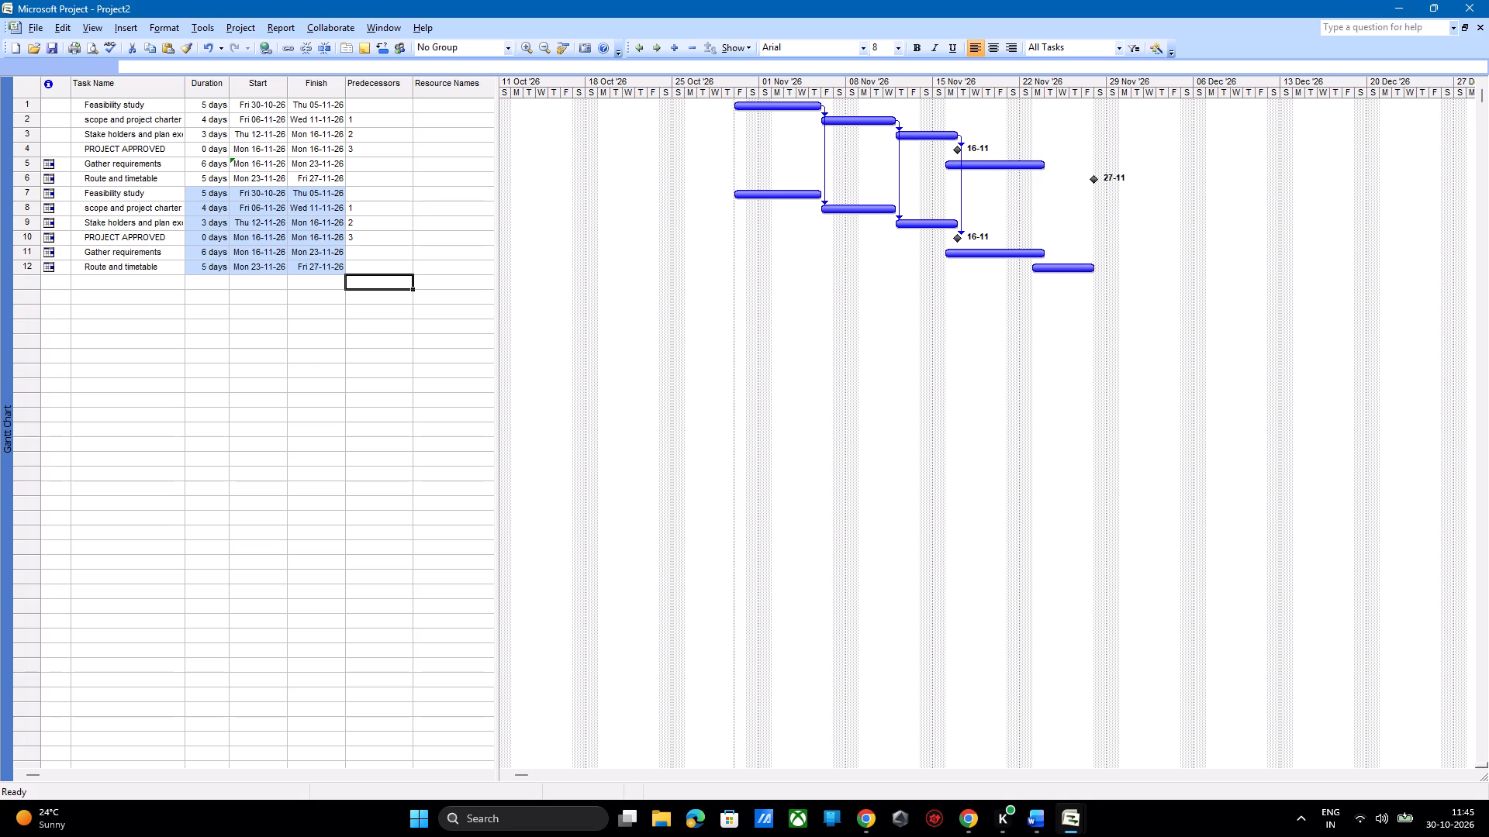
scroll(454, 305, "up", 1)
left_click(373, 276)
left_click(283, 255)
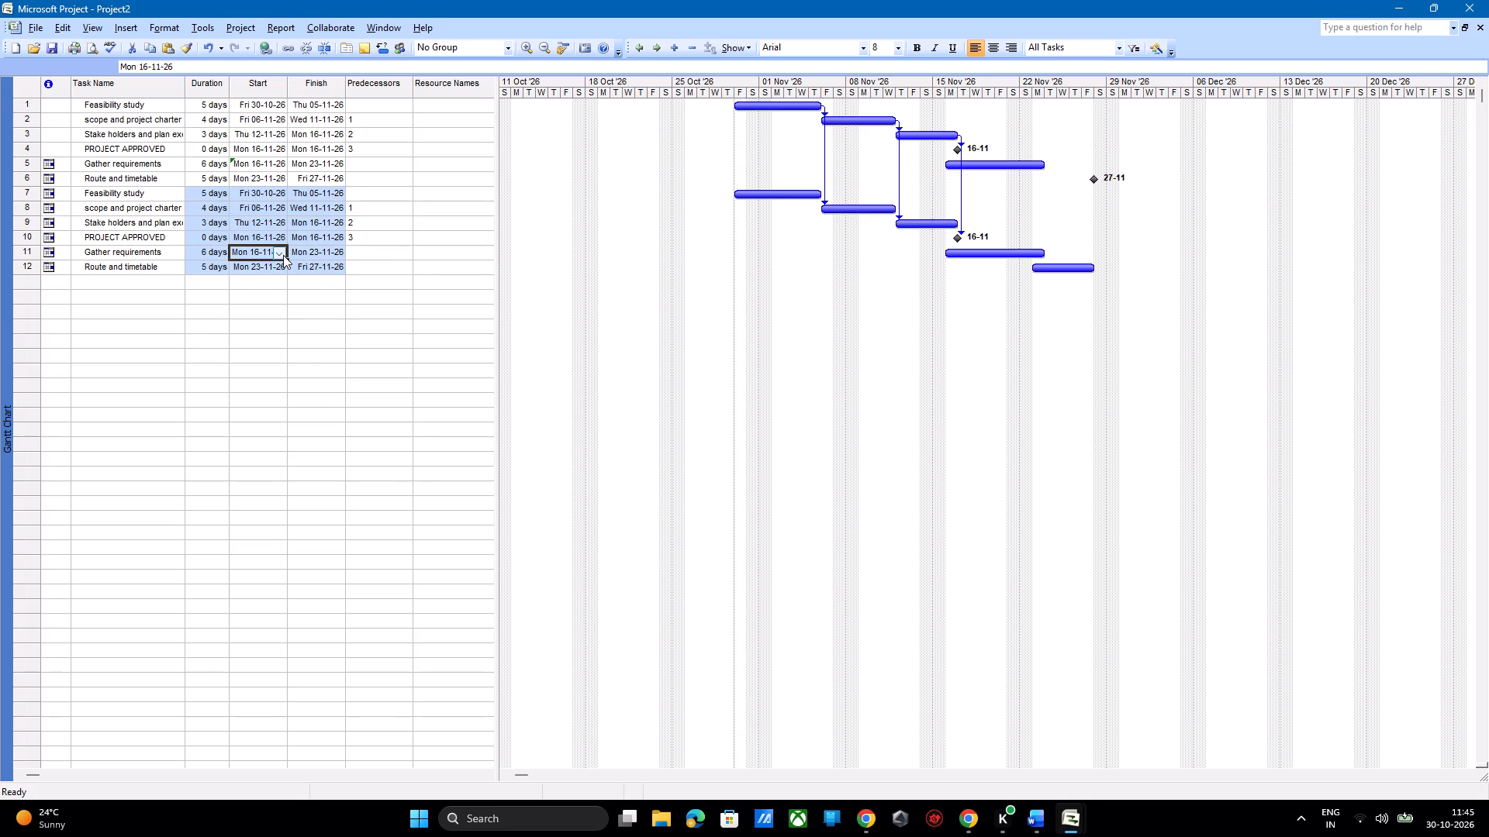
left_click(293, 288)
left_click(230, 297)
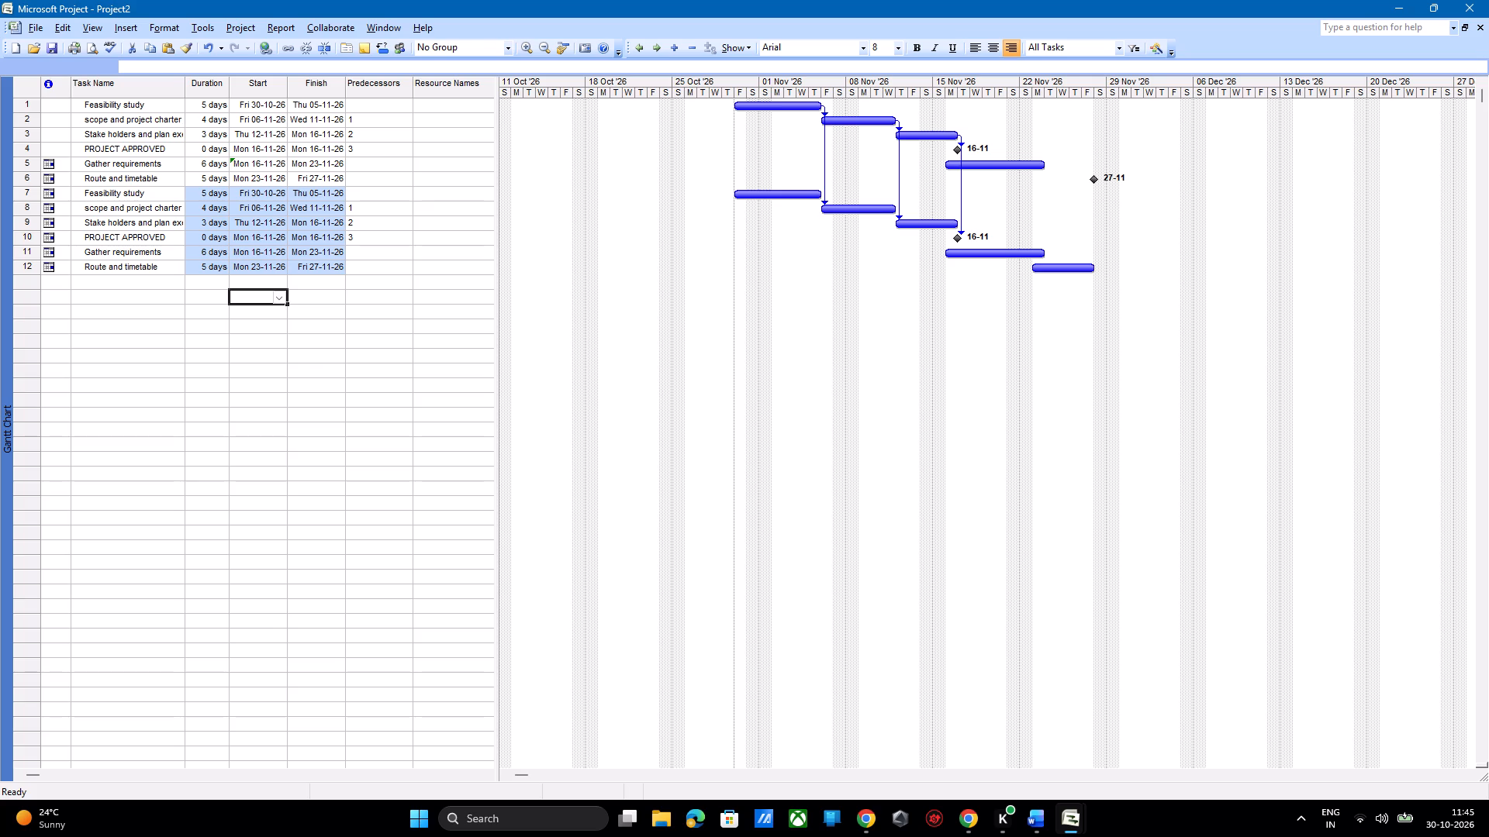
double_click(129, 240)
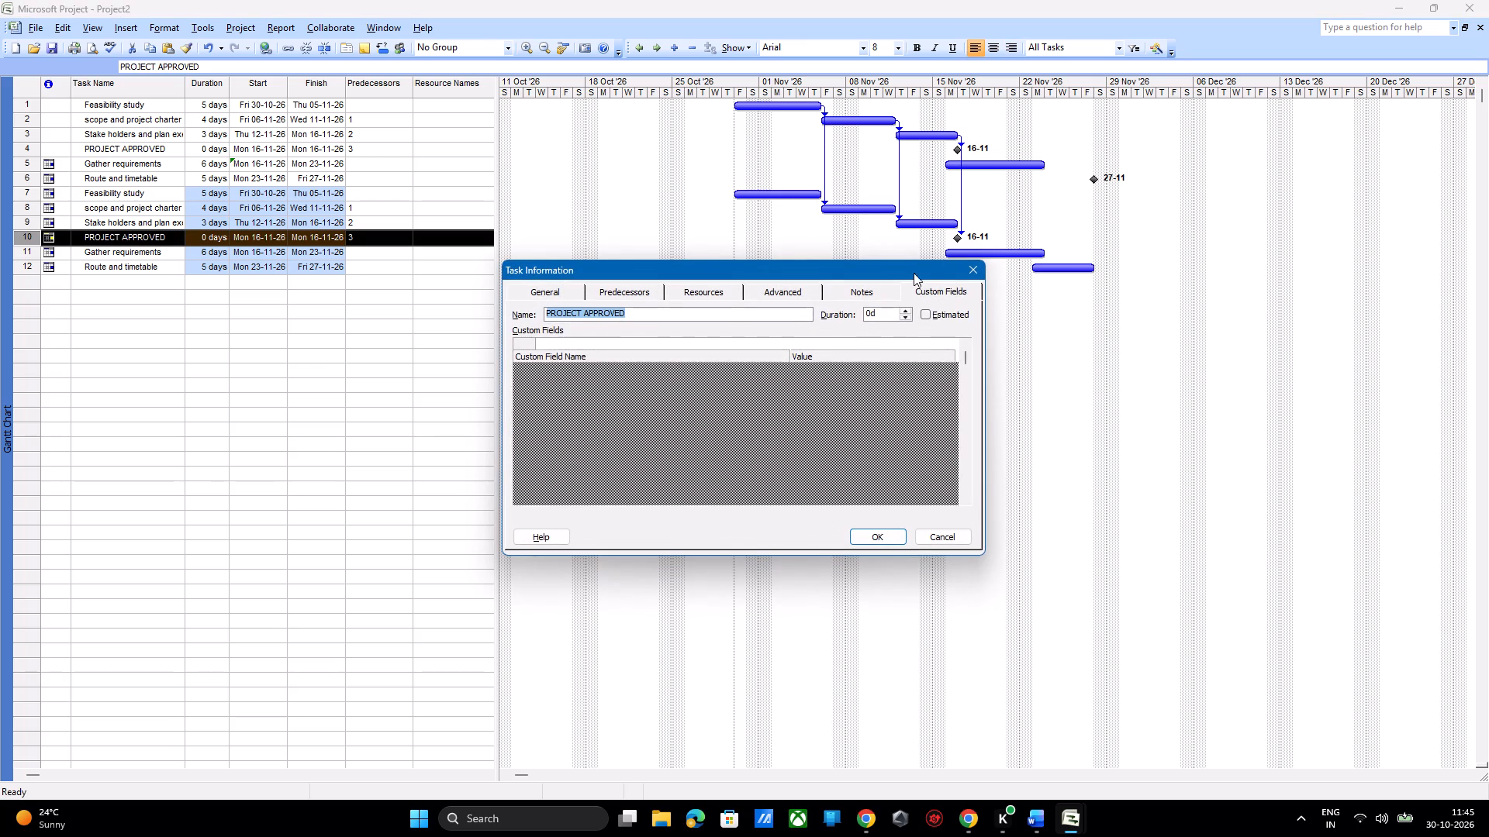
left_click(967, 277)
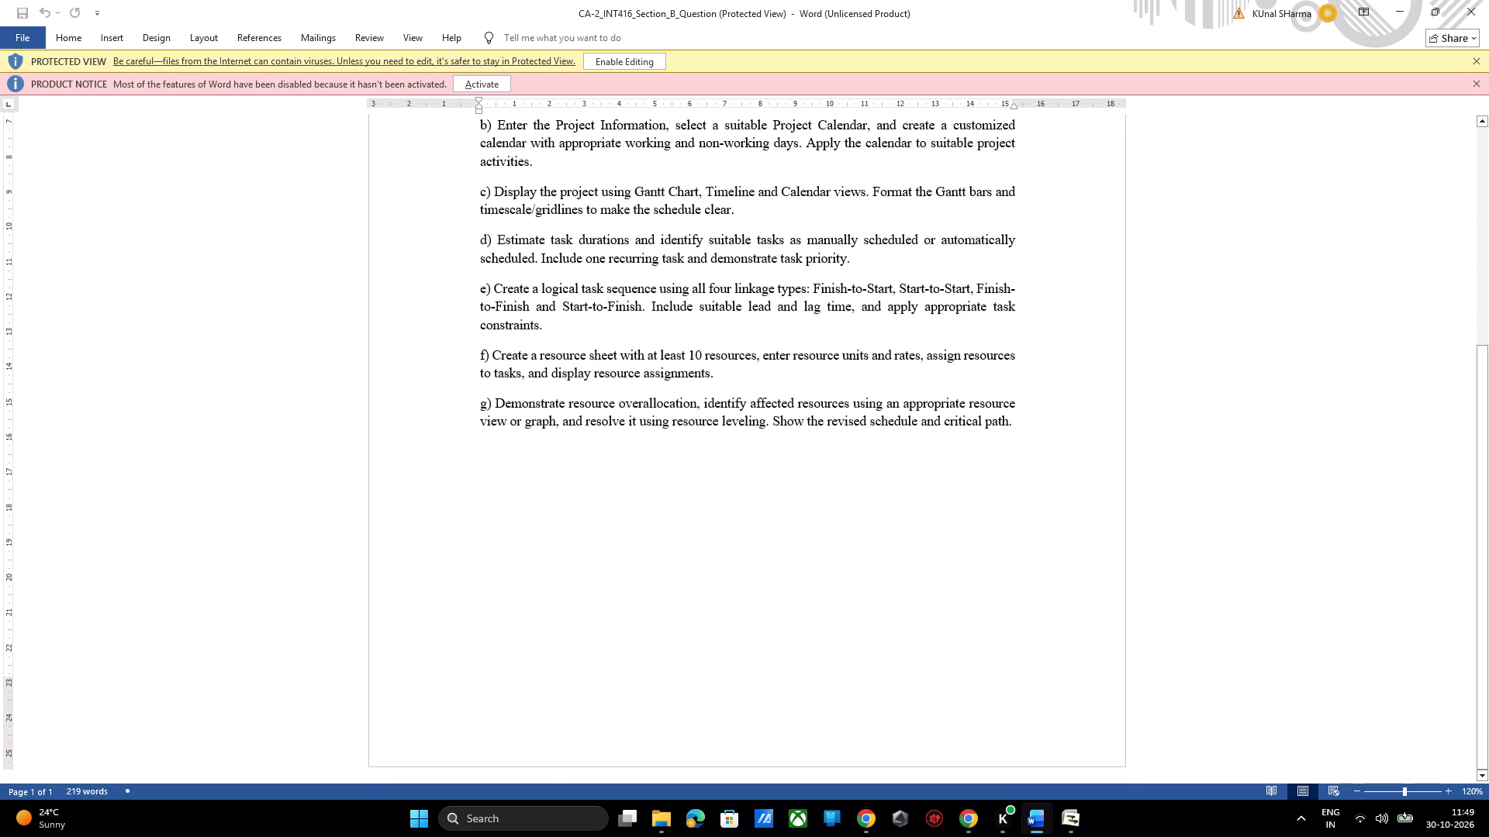
scroll(672, 619, "up", 1)
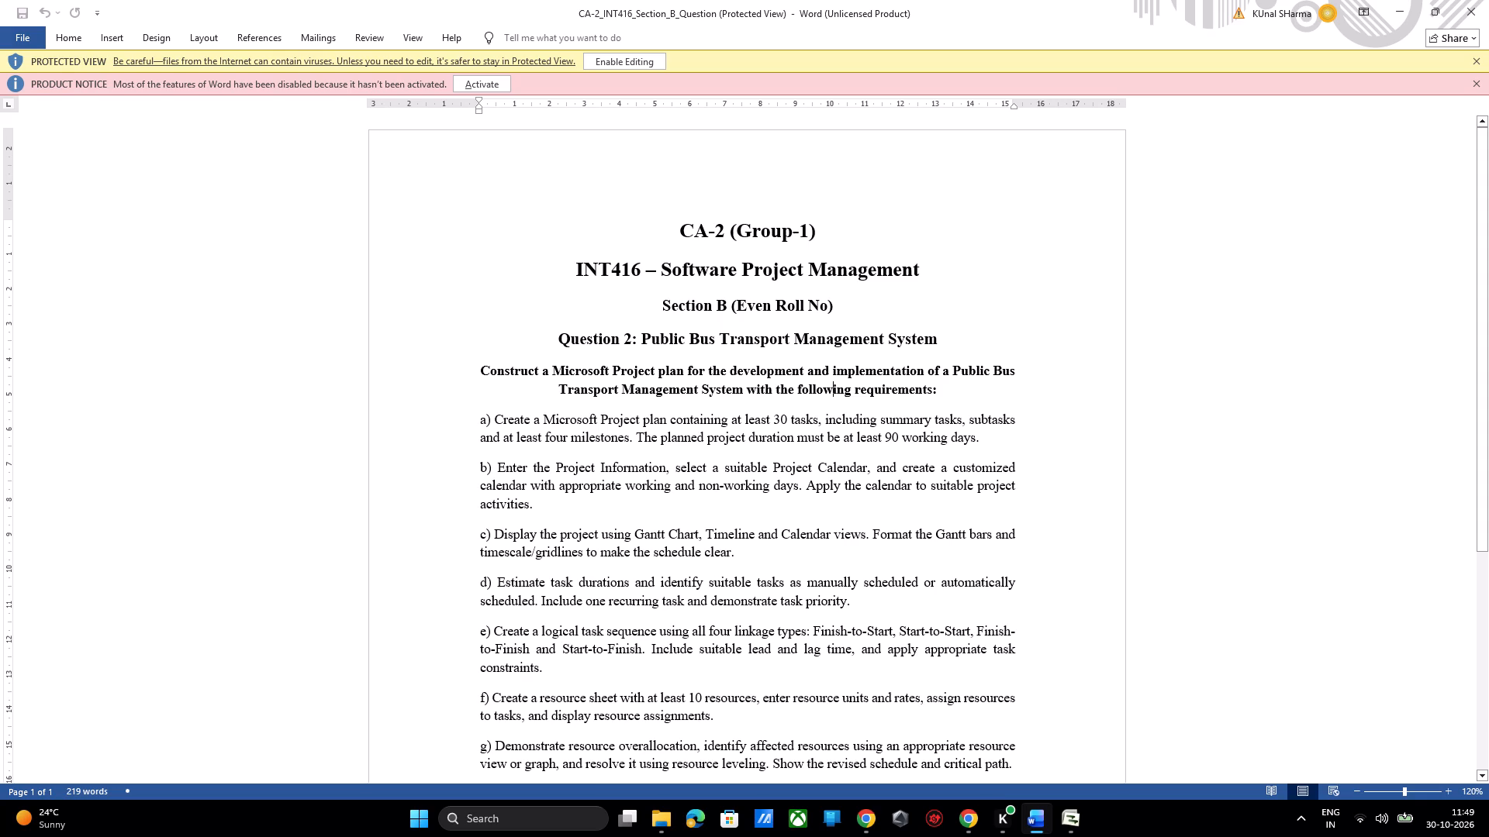
scroll(883, 535, "down", 1)
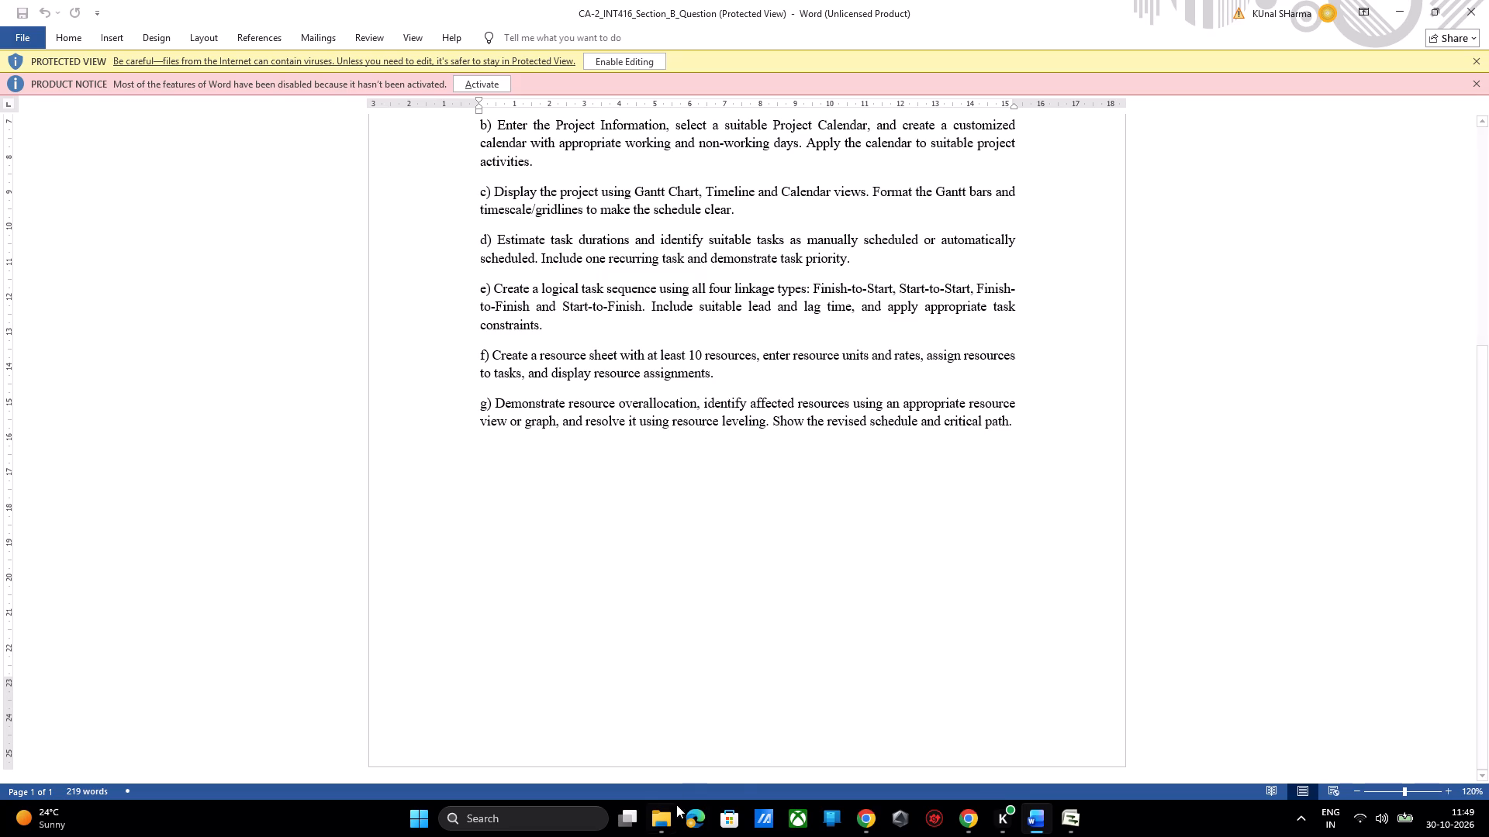
In File Explorer, look through the Downloads folder and check which apps can open BusTMS_Project_Plan.csv.
left_click(652, 750)
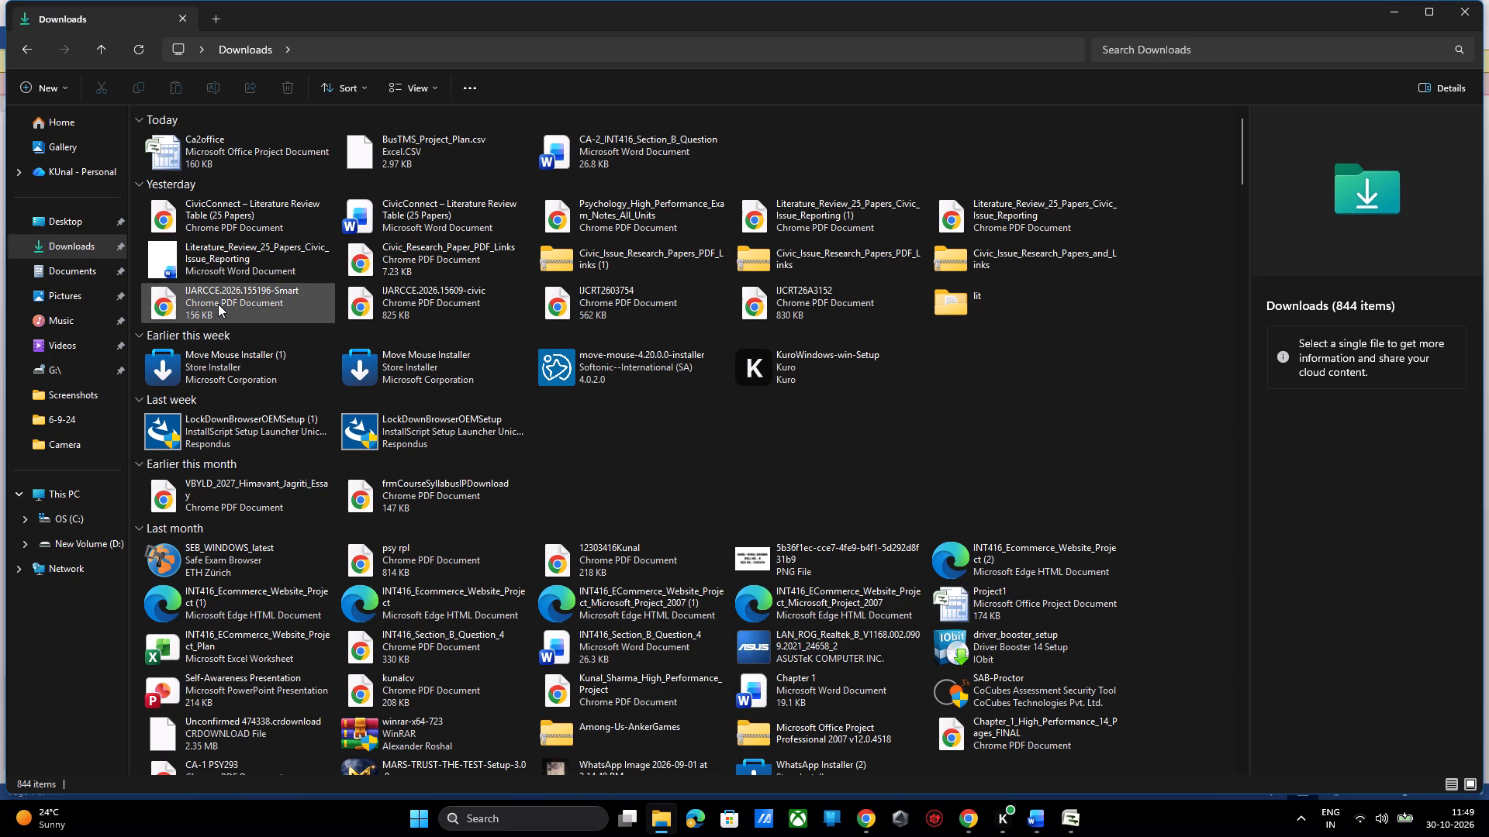
scroll(218, 304, "up", 6)
left_click(78, 253)
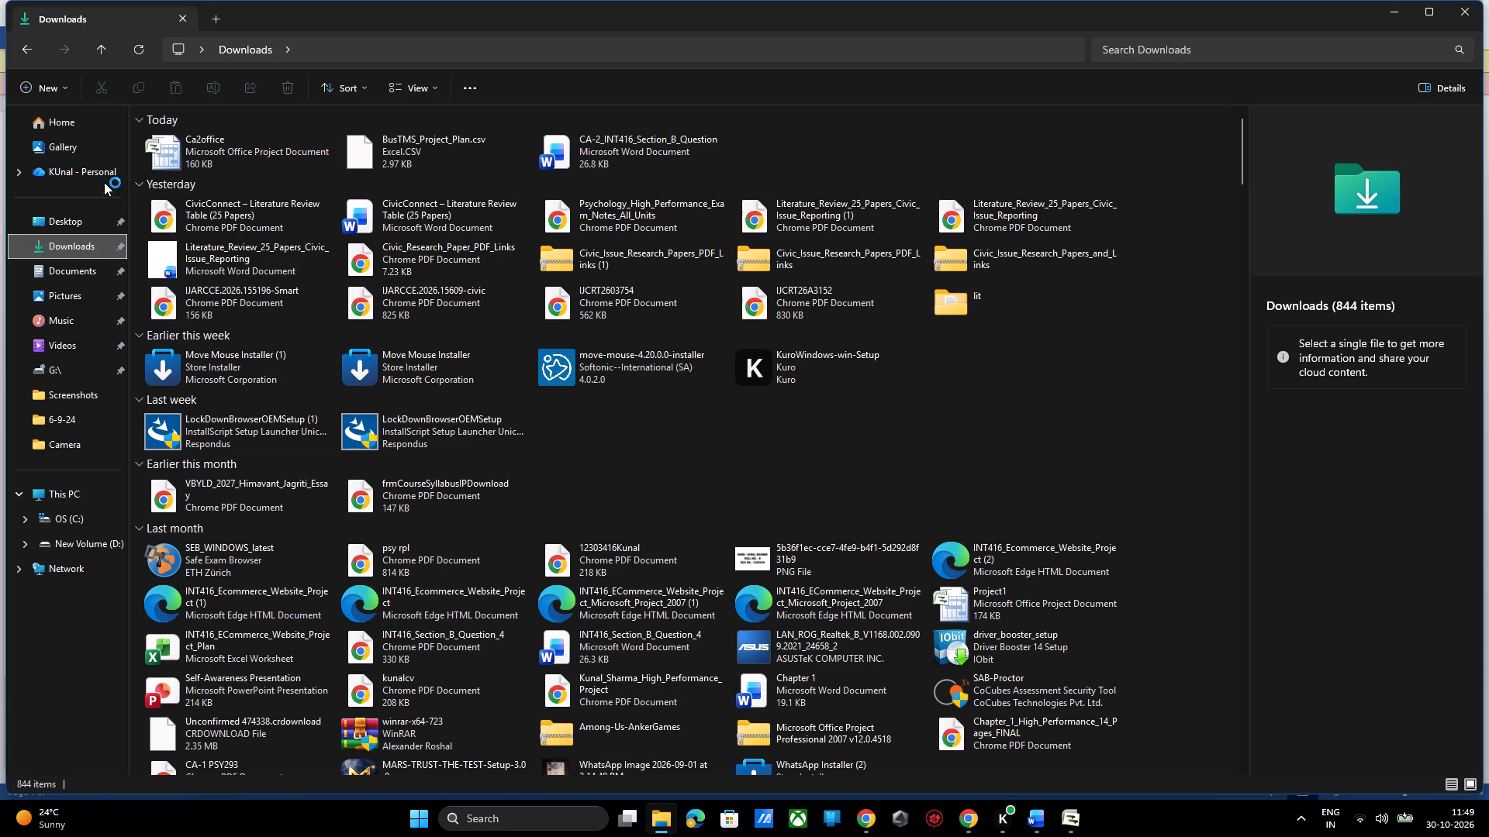
left_click(68, 219)
left_click(78, 240)
right_click(386, 162)
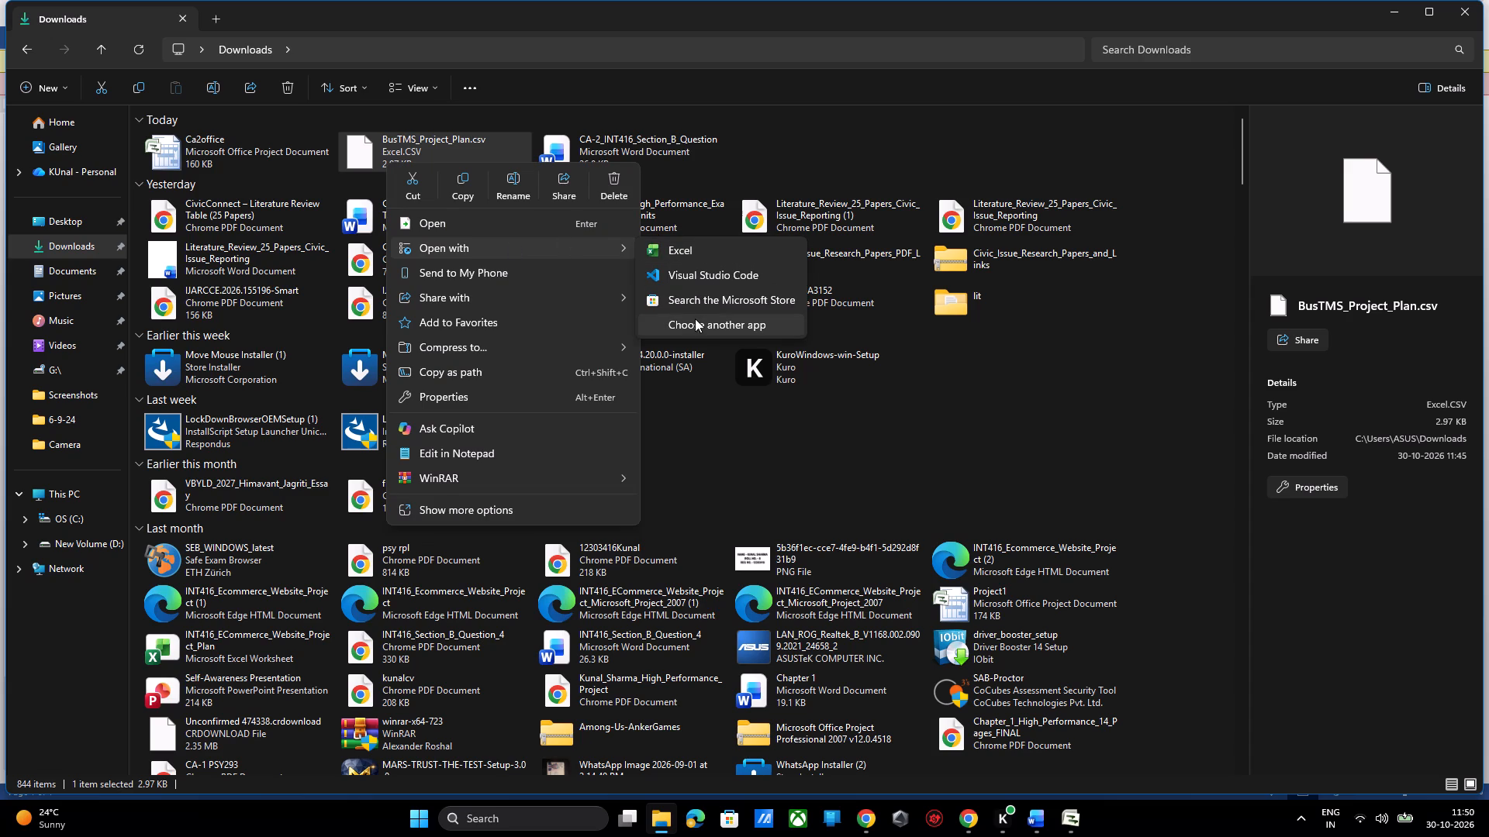
left_click(840, 77)
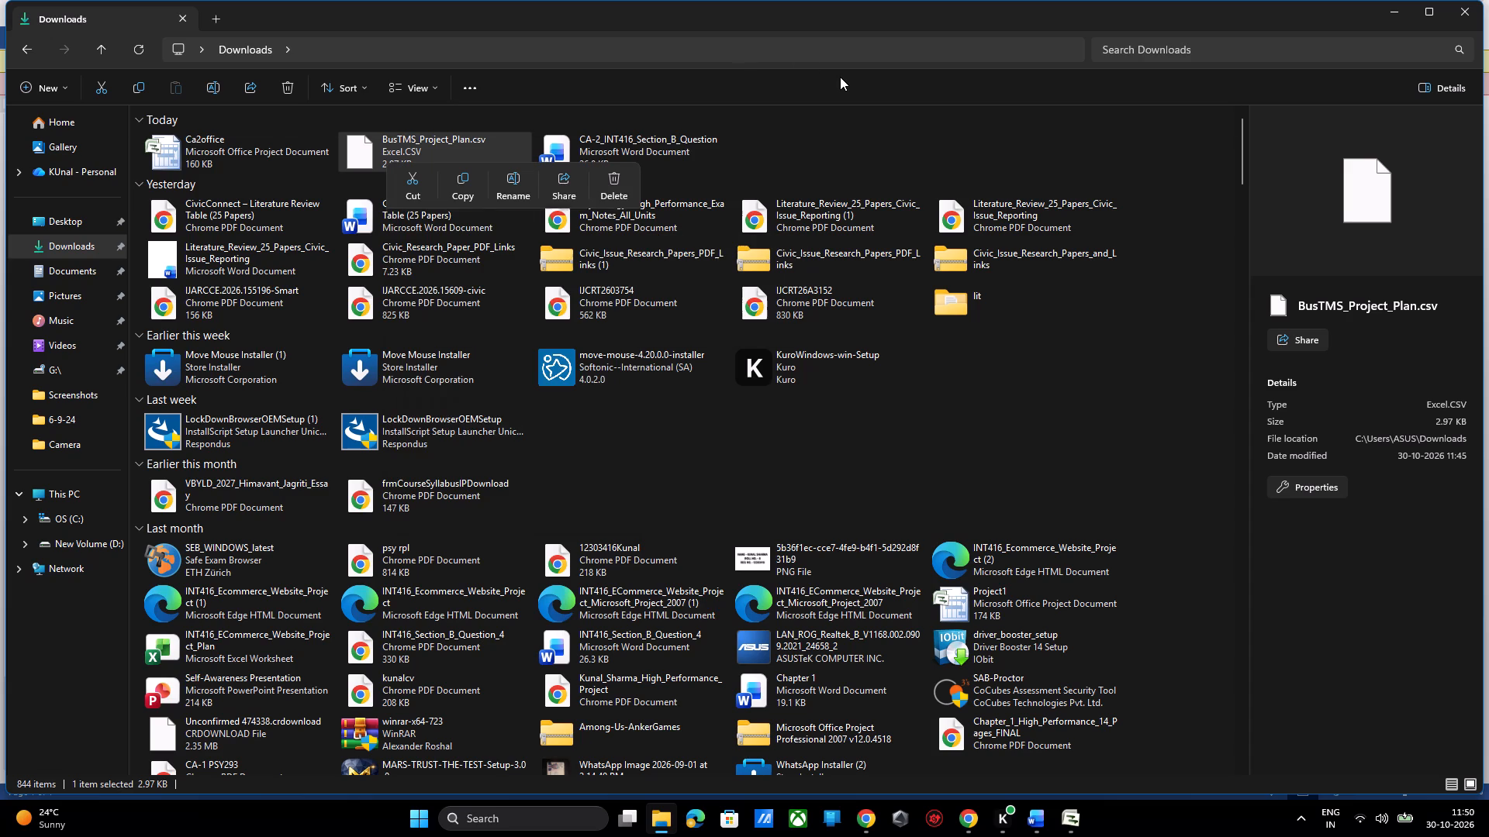
left_click(1383, 0)
left_click(1383, 0)
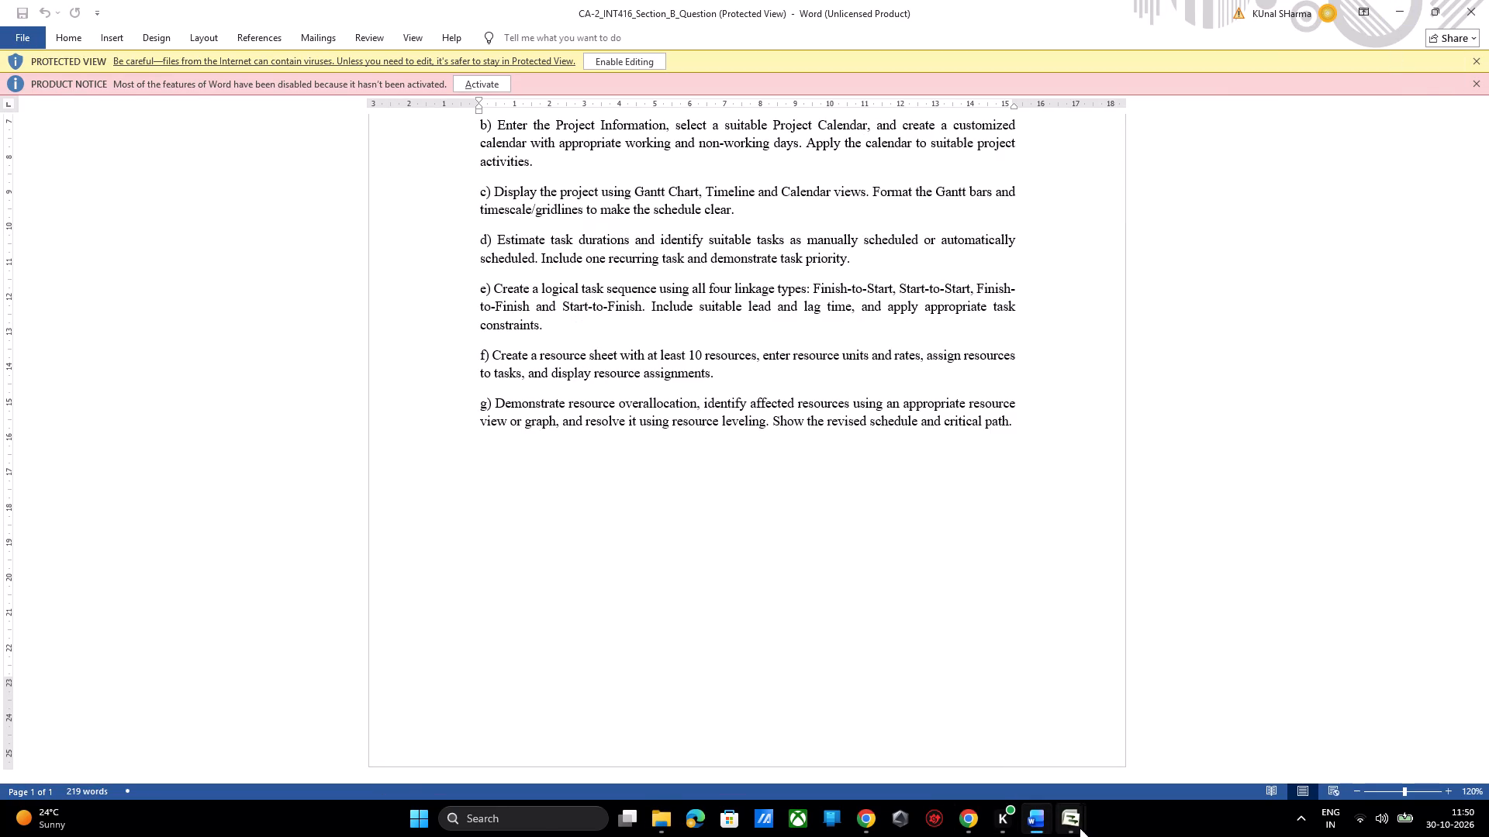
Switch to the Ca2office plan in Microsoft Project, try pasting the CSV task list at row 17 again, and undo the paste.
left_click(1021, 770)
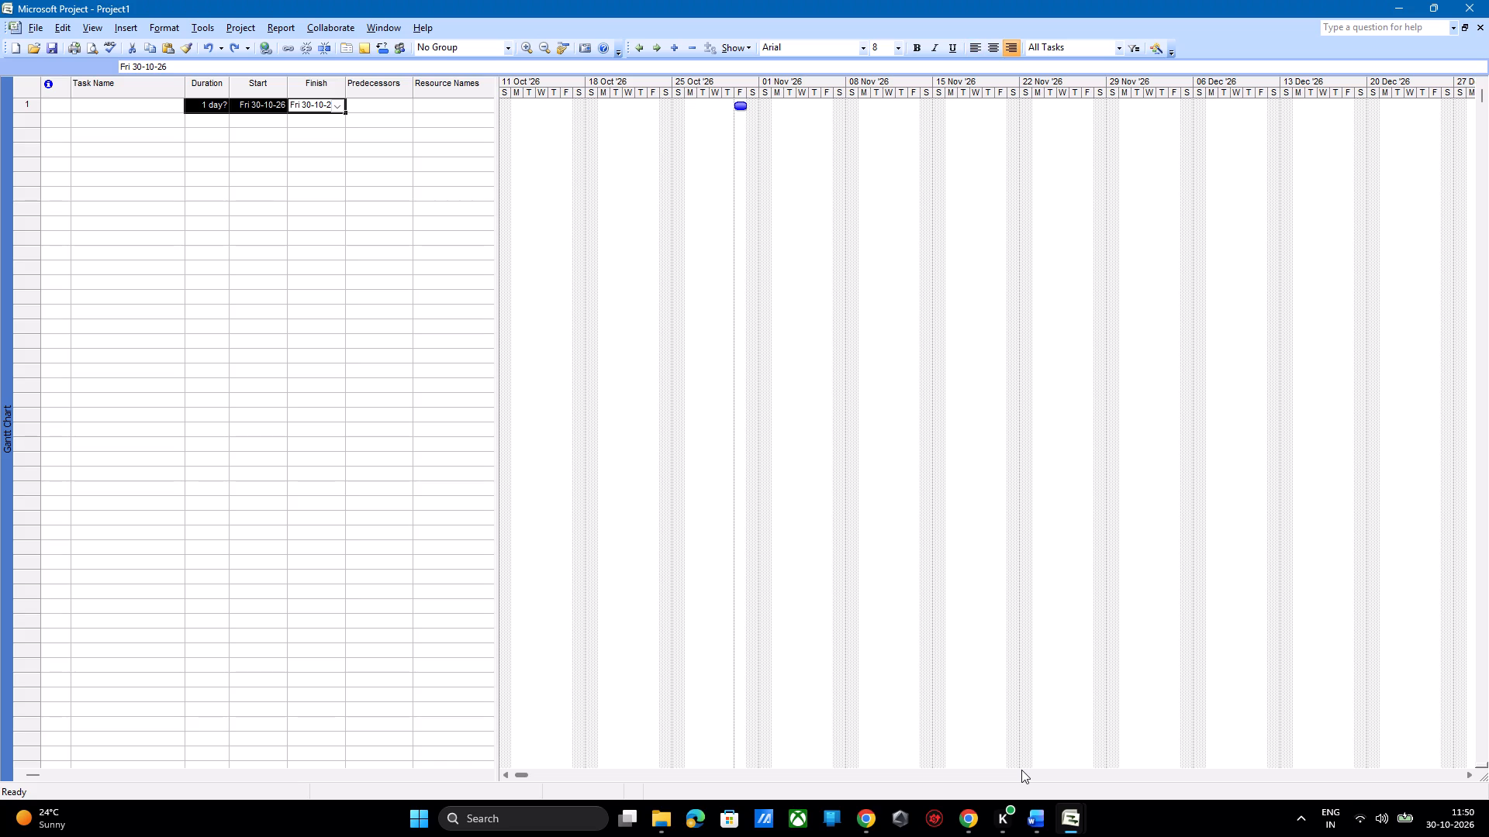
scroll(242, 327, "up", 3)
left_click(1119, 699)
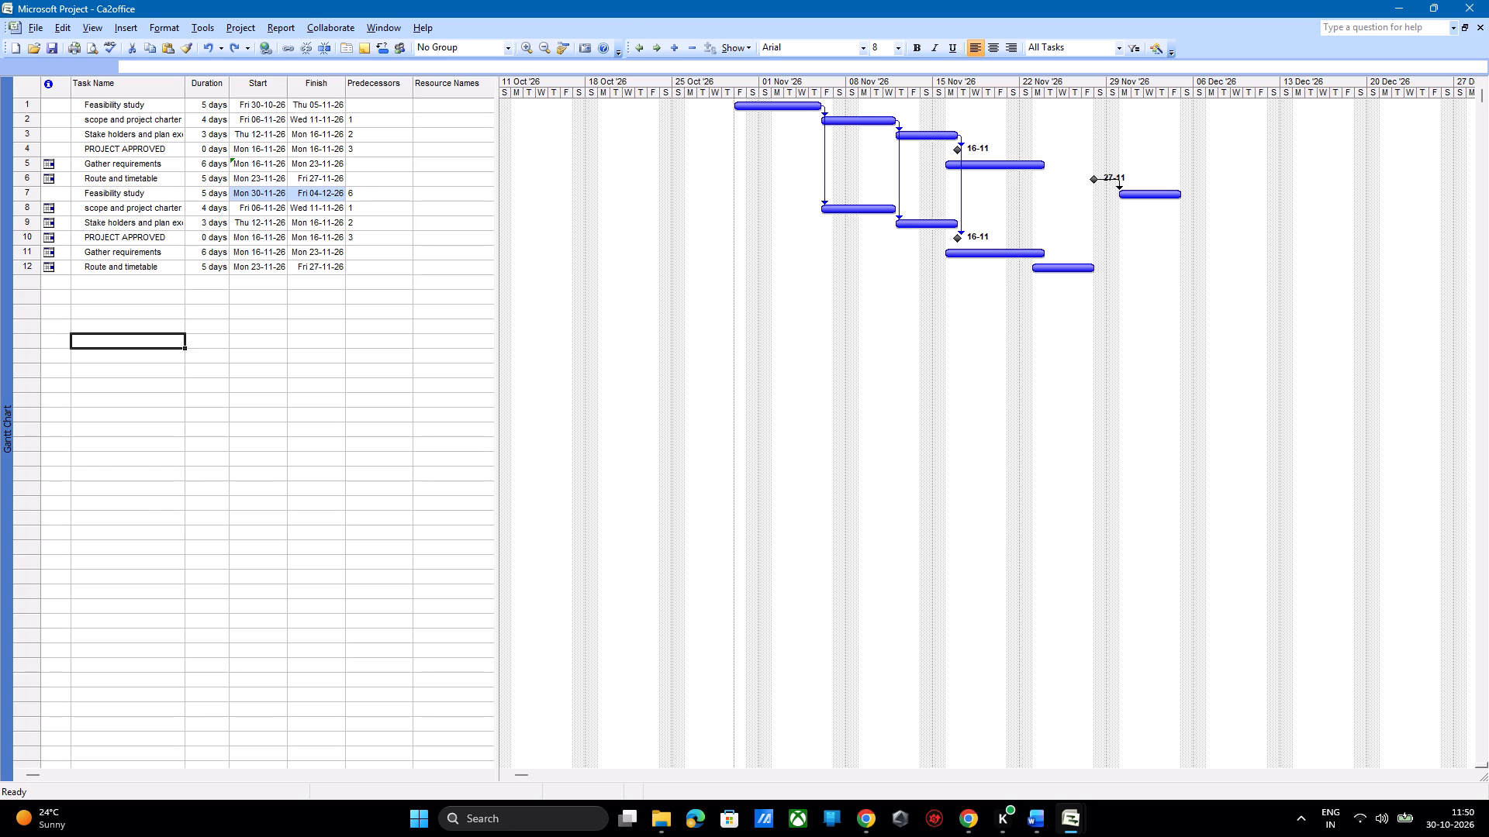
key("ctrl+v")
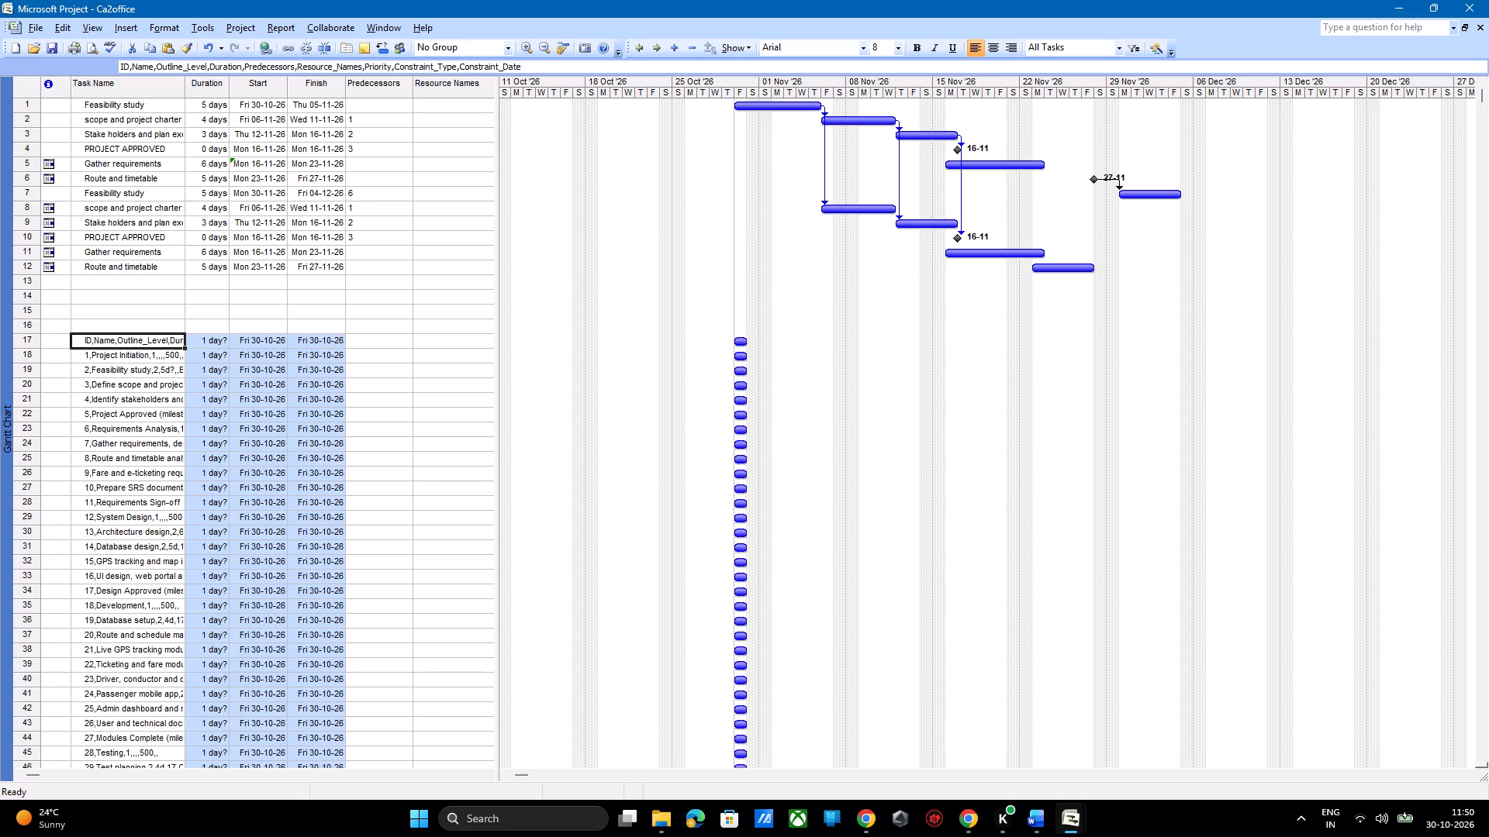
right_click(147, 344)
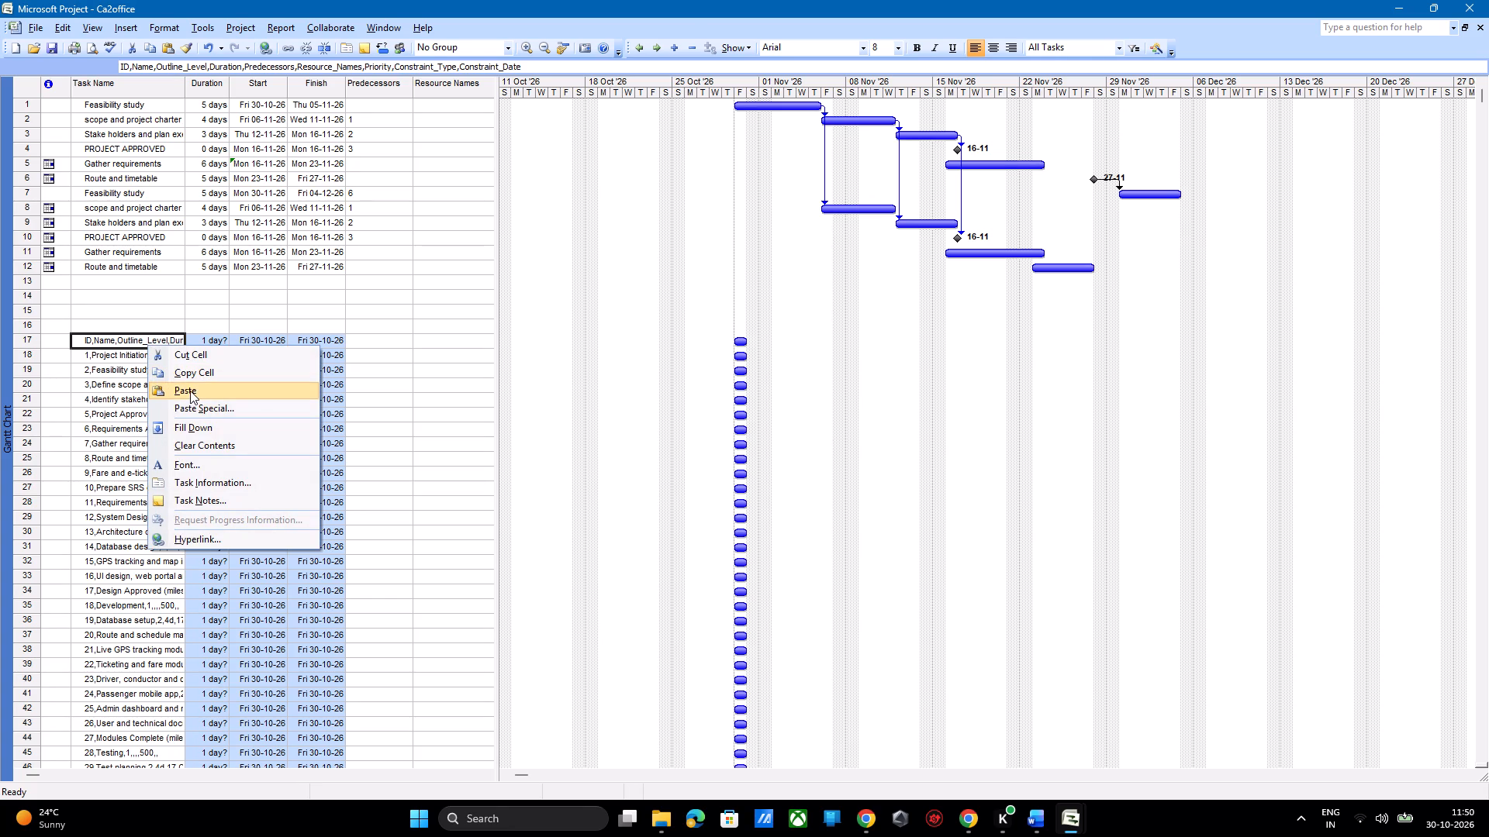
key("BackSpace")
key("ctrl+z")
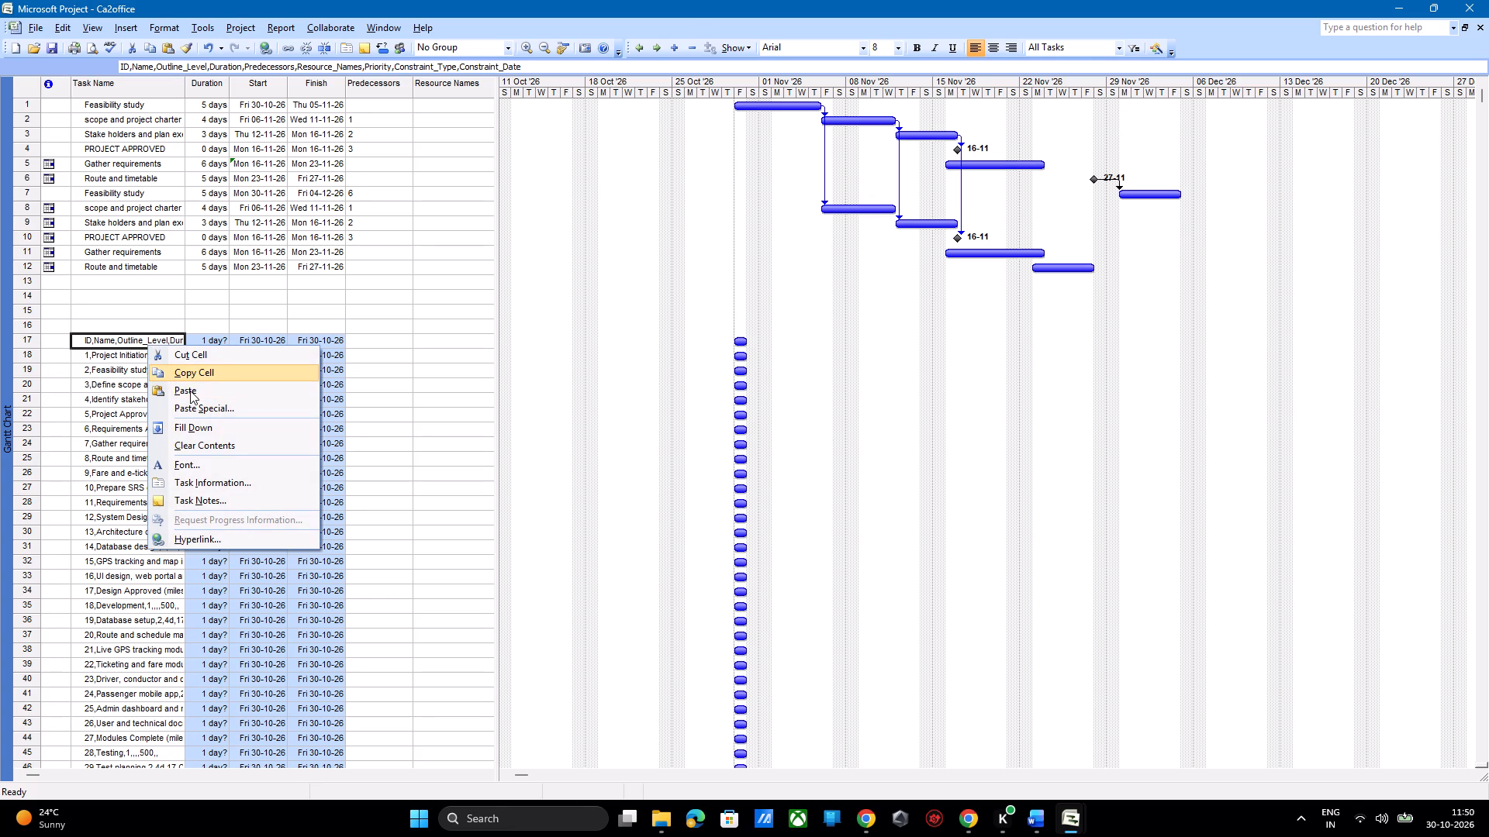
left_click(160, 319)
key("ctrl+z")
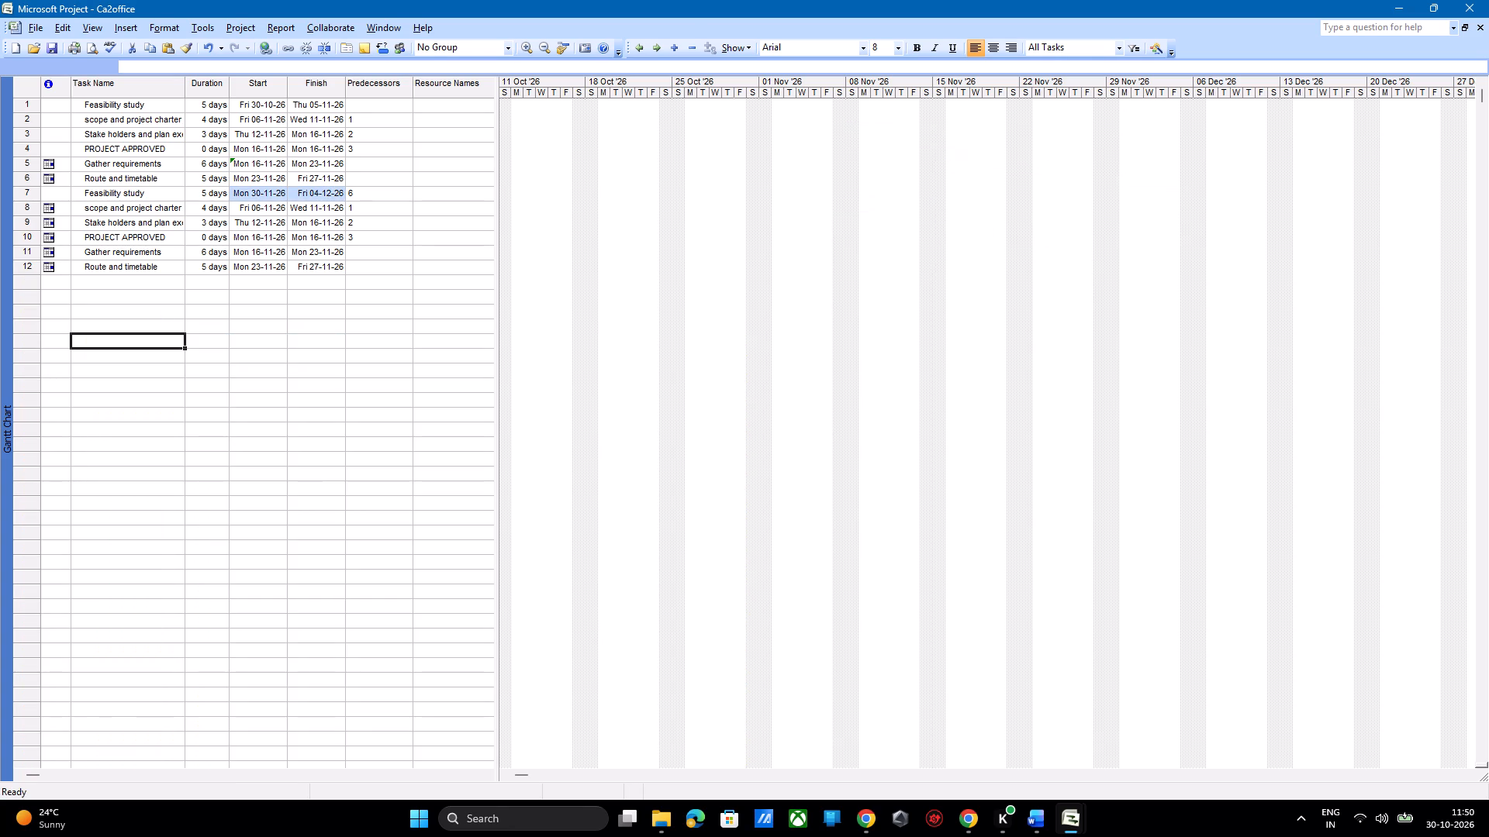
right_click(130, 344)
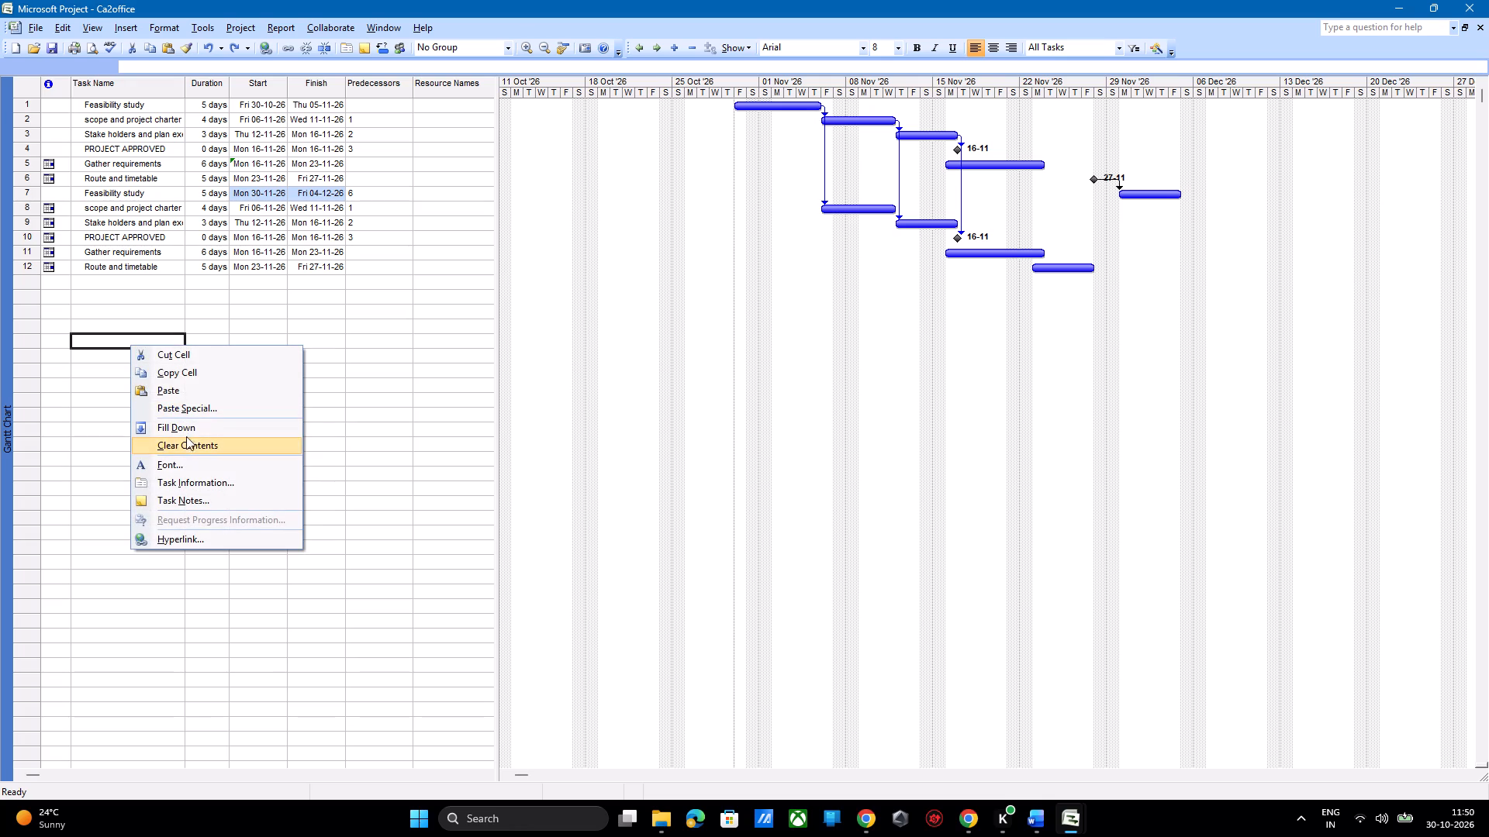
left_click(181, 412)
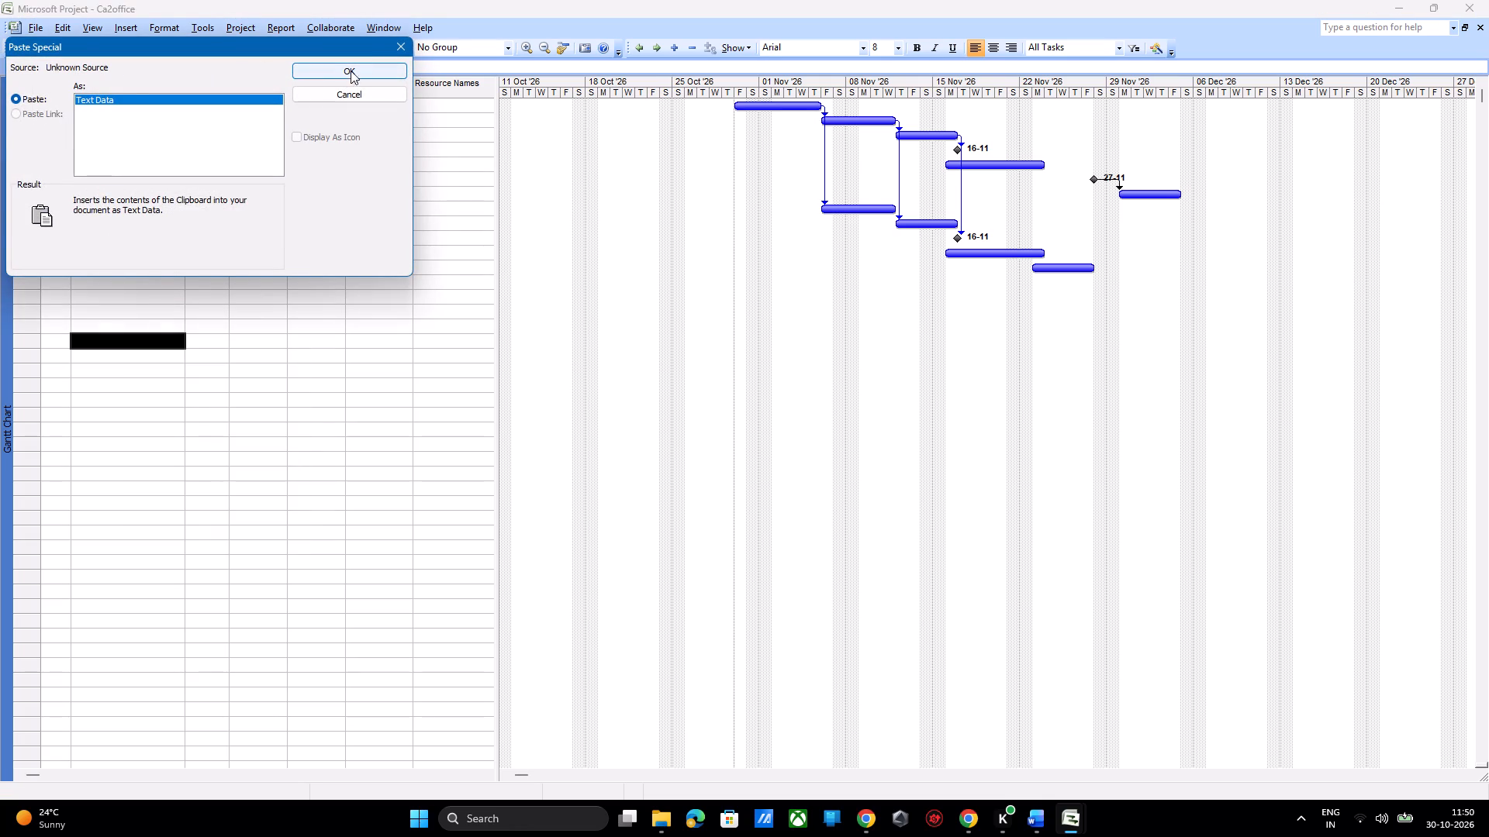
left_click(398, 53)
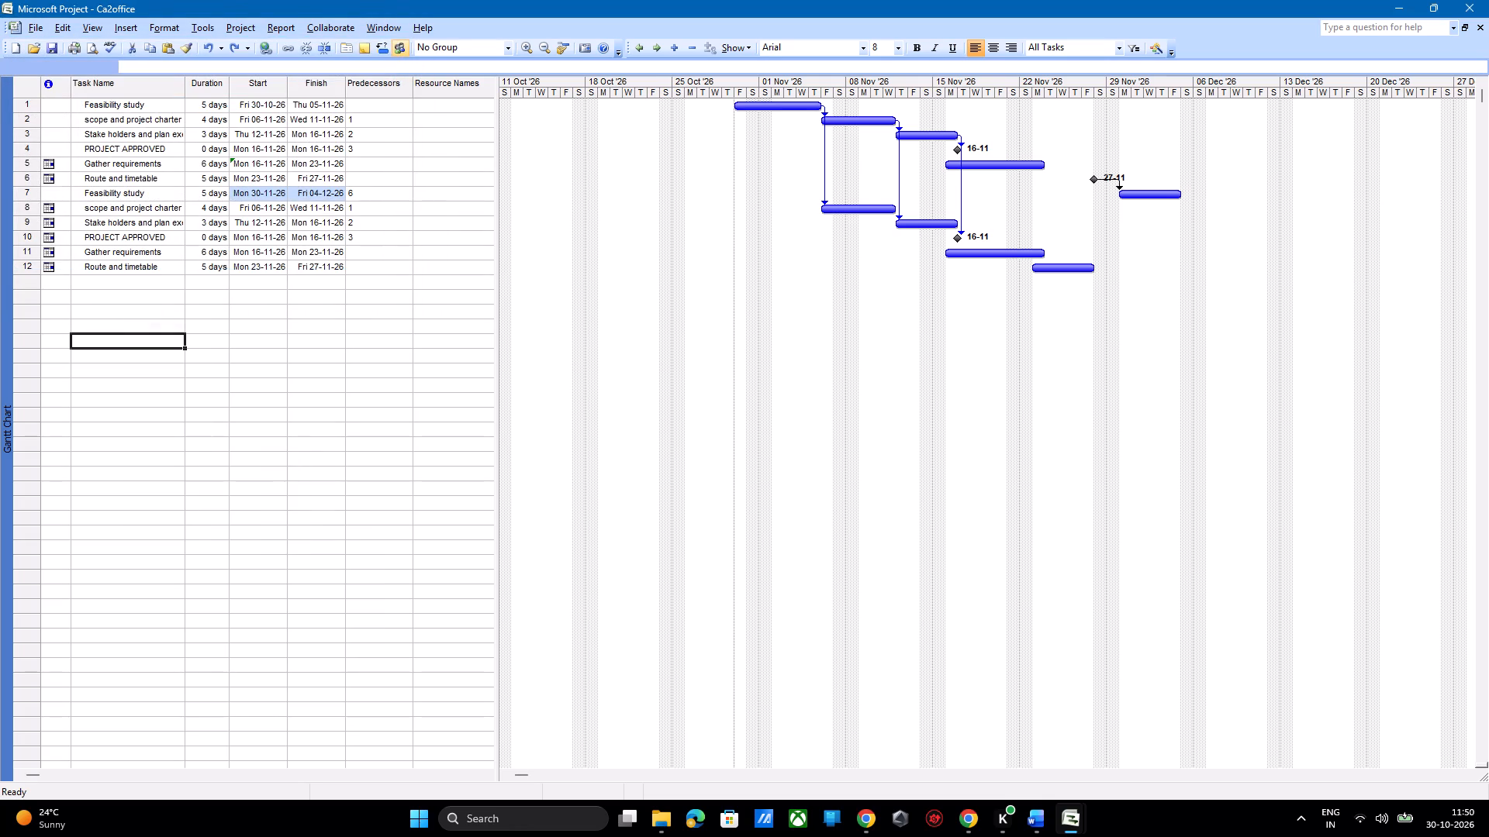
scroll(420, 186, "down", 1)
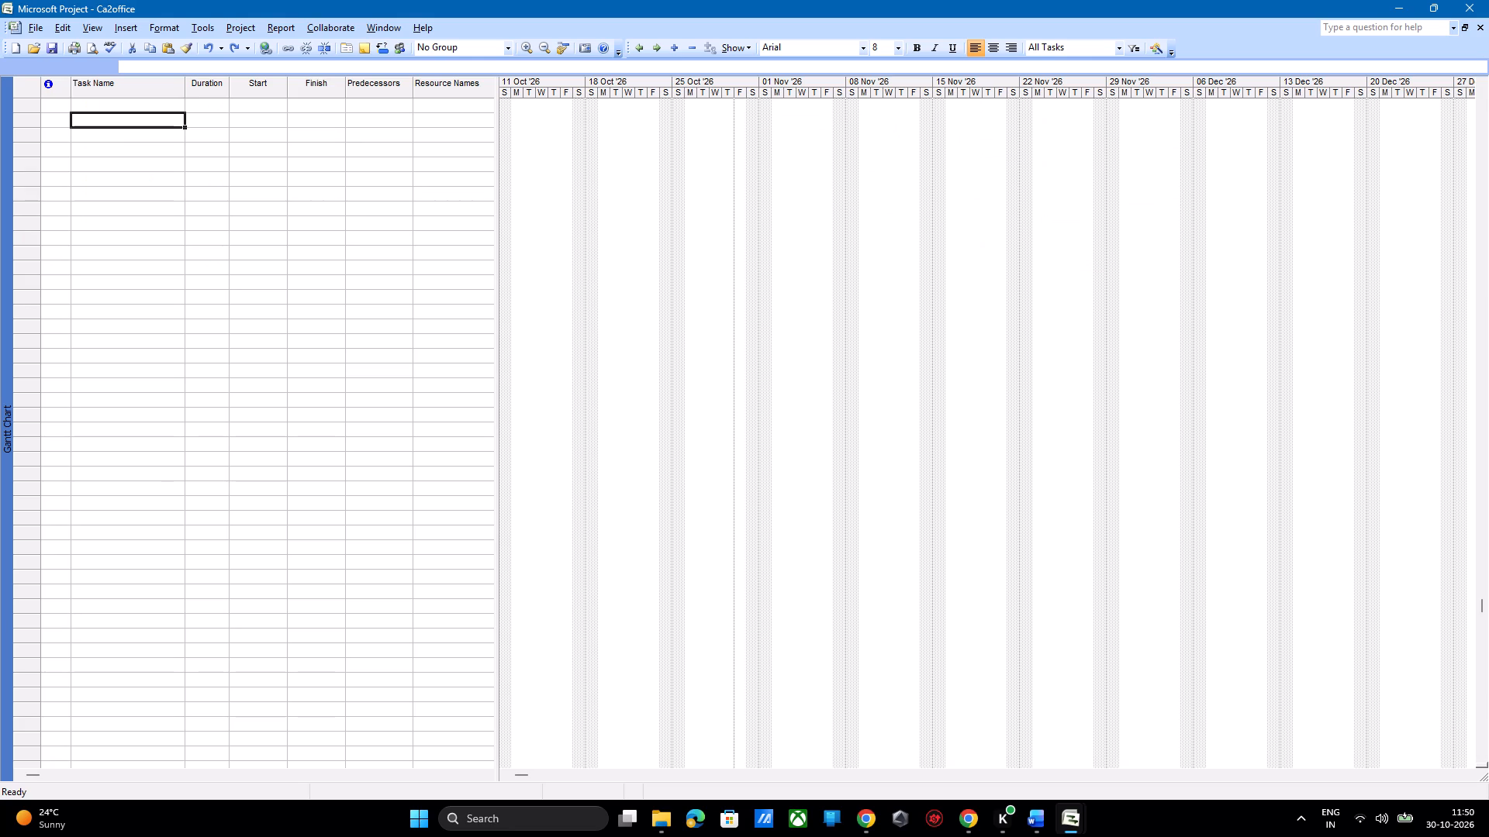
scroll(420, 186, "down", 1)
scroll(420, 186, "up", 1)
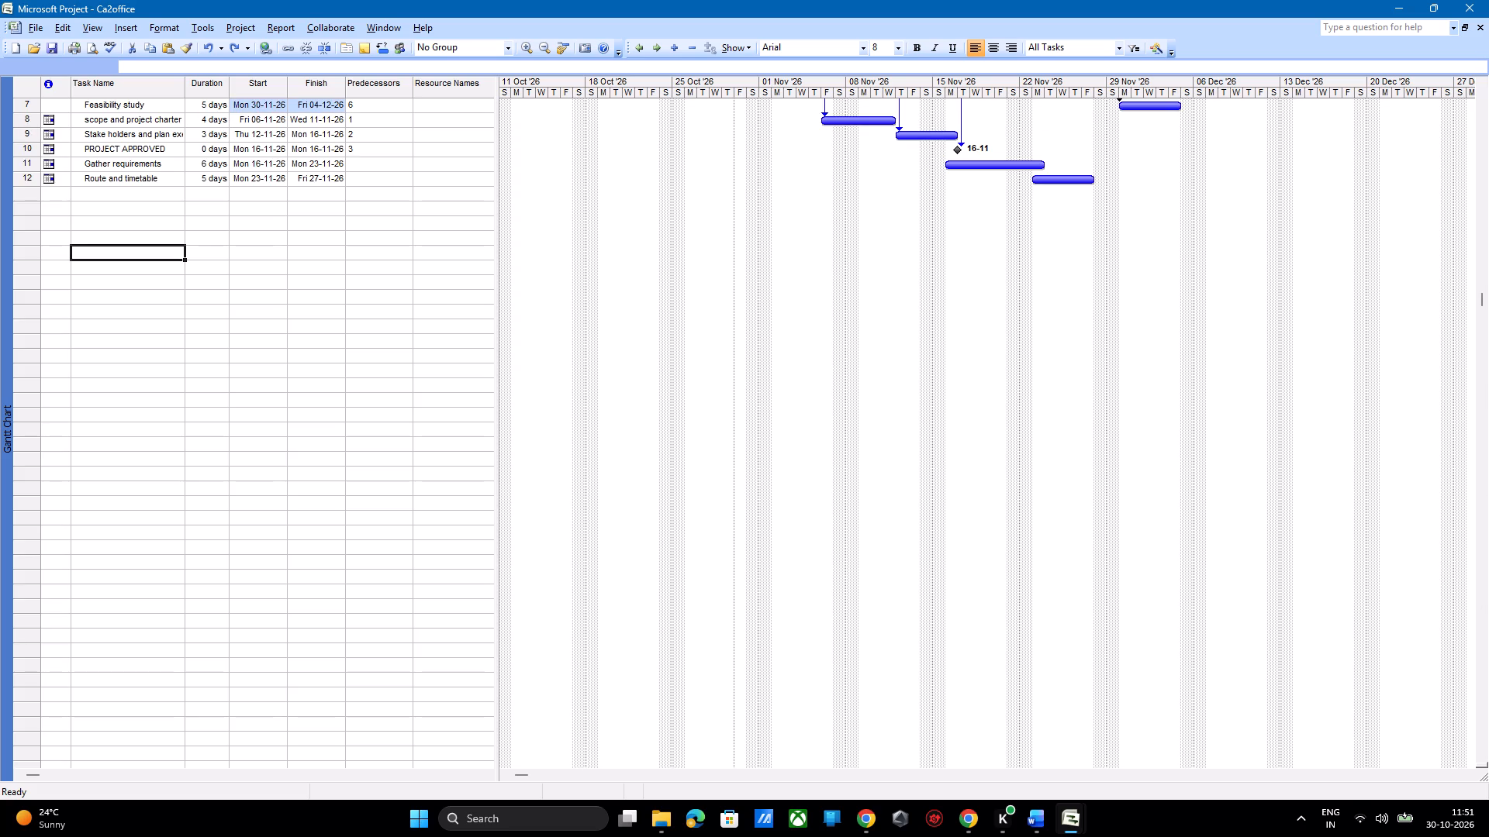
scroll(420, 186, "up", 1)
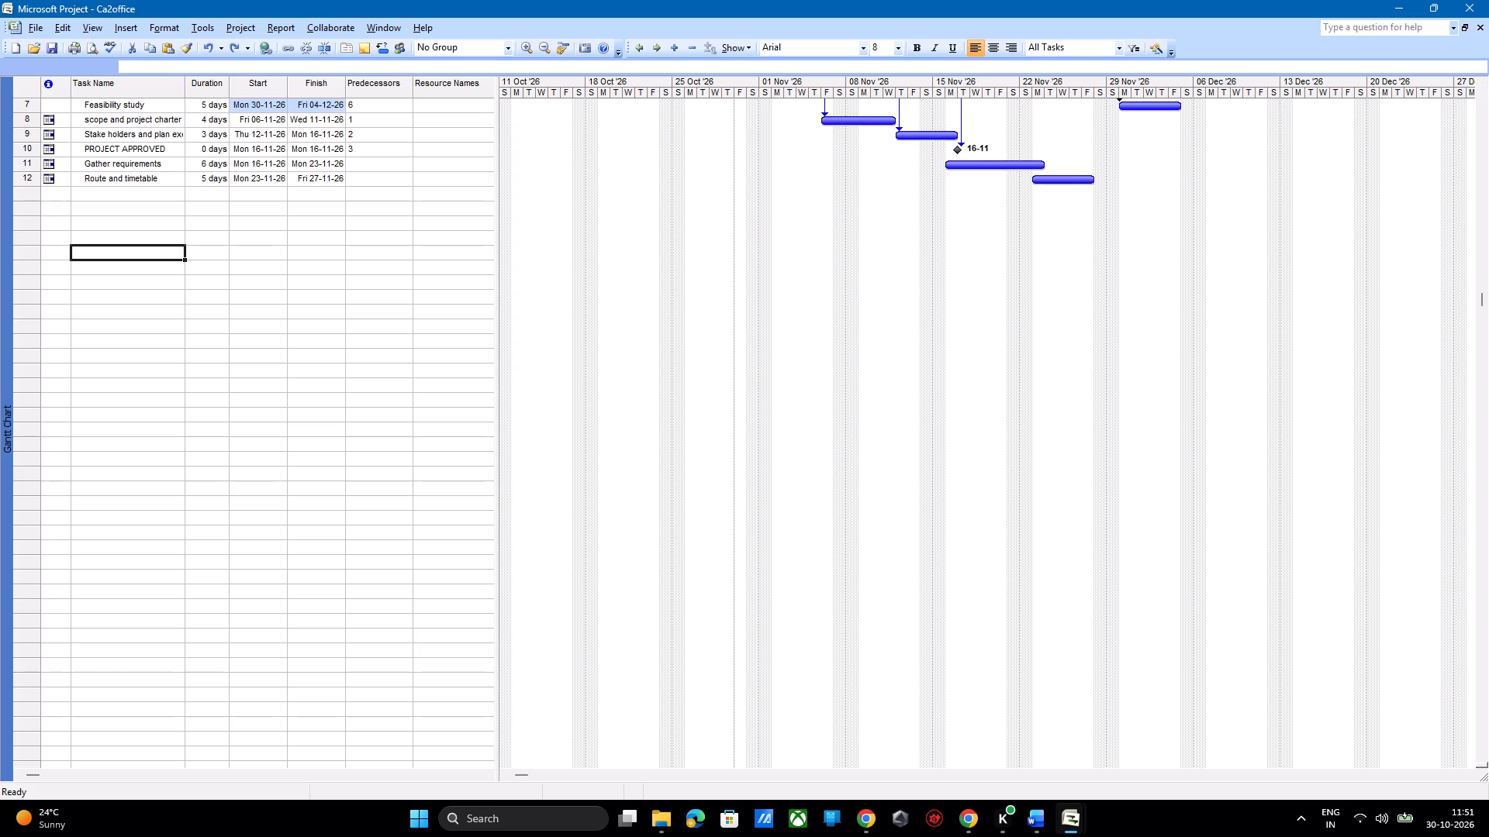
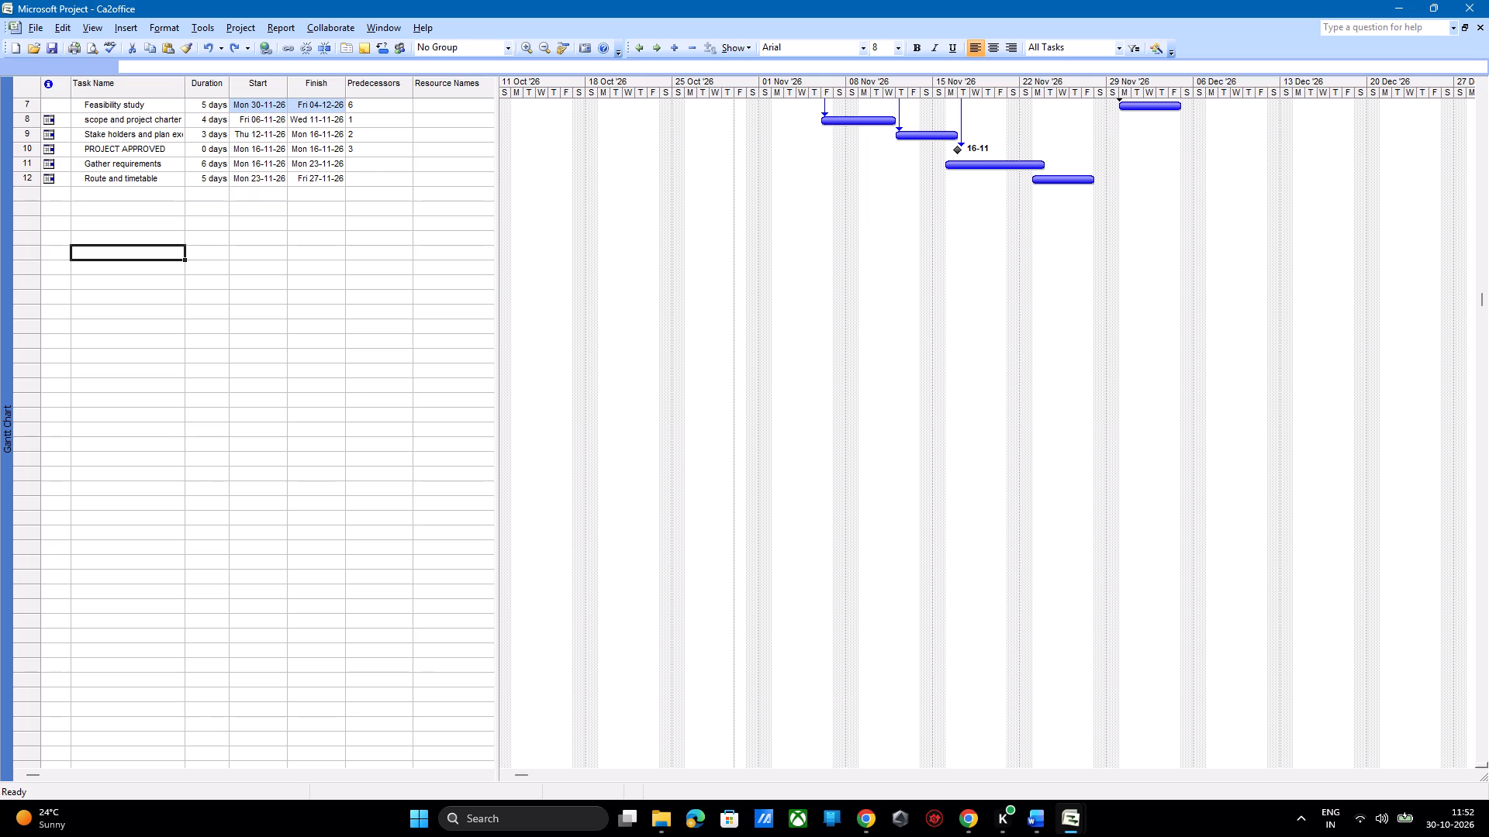
left_click(94, 253)
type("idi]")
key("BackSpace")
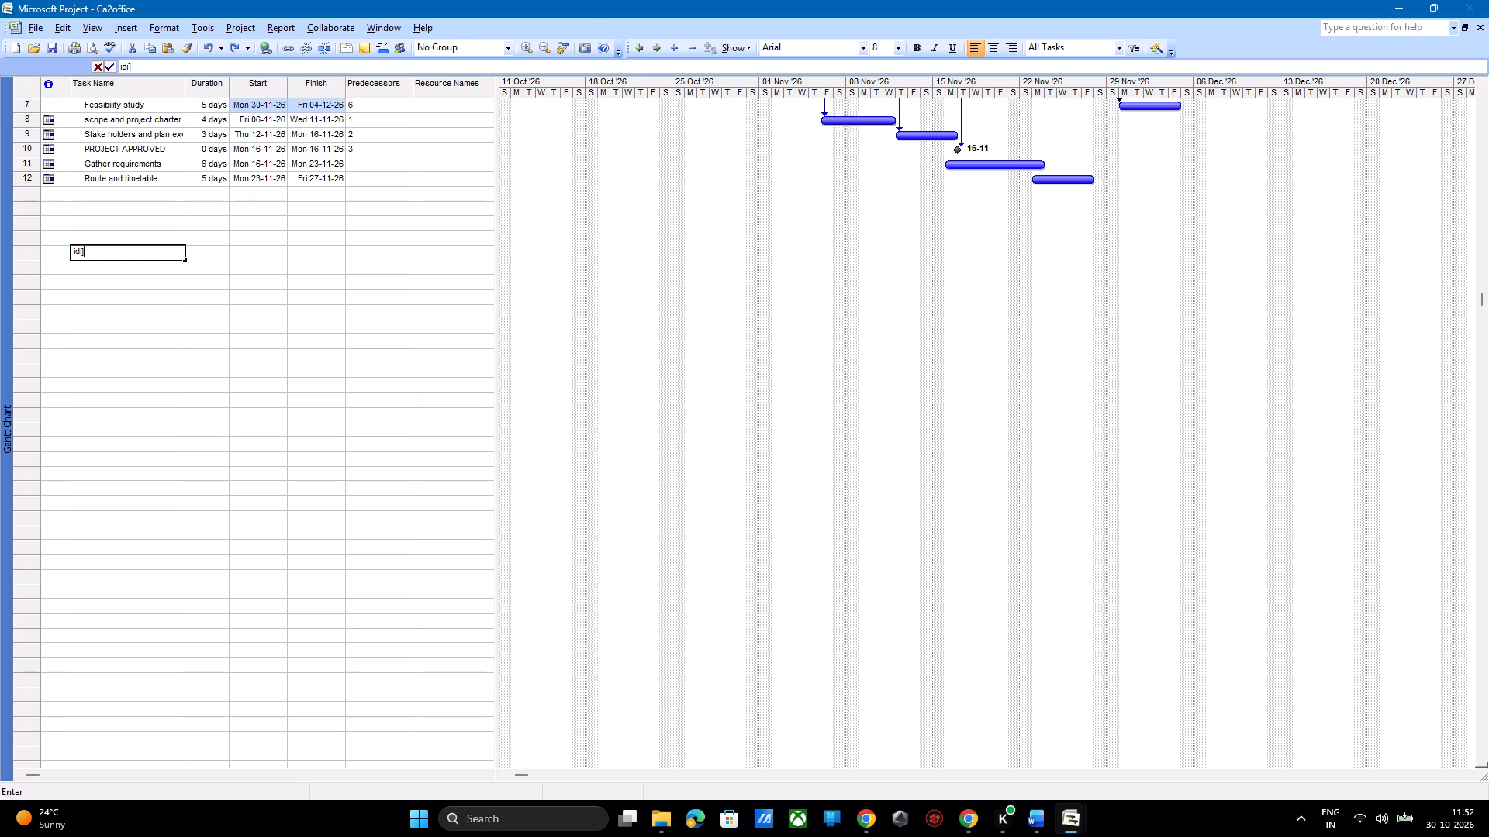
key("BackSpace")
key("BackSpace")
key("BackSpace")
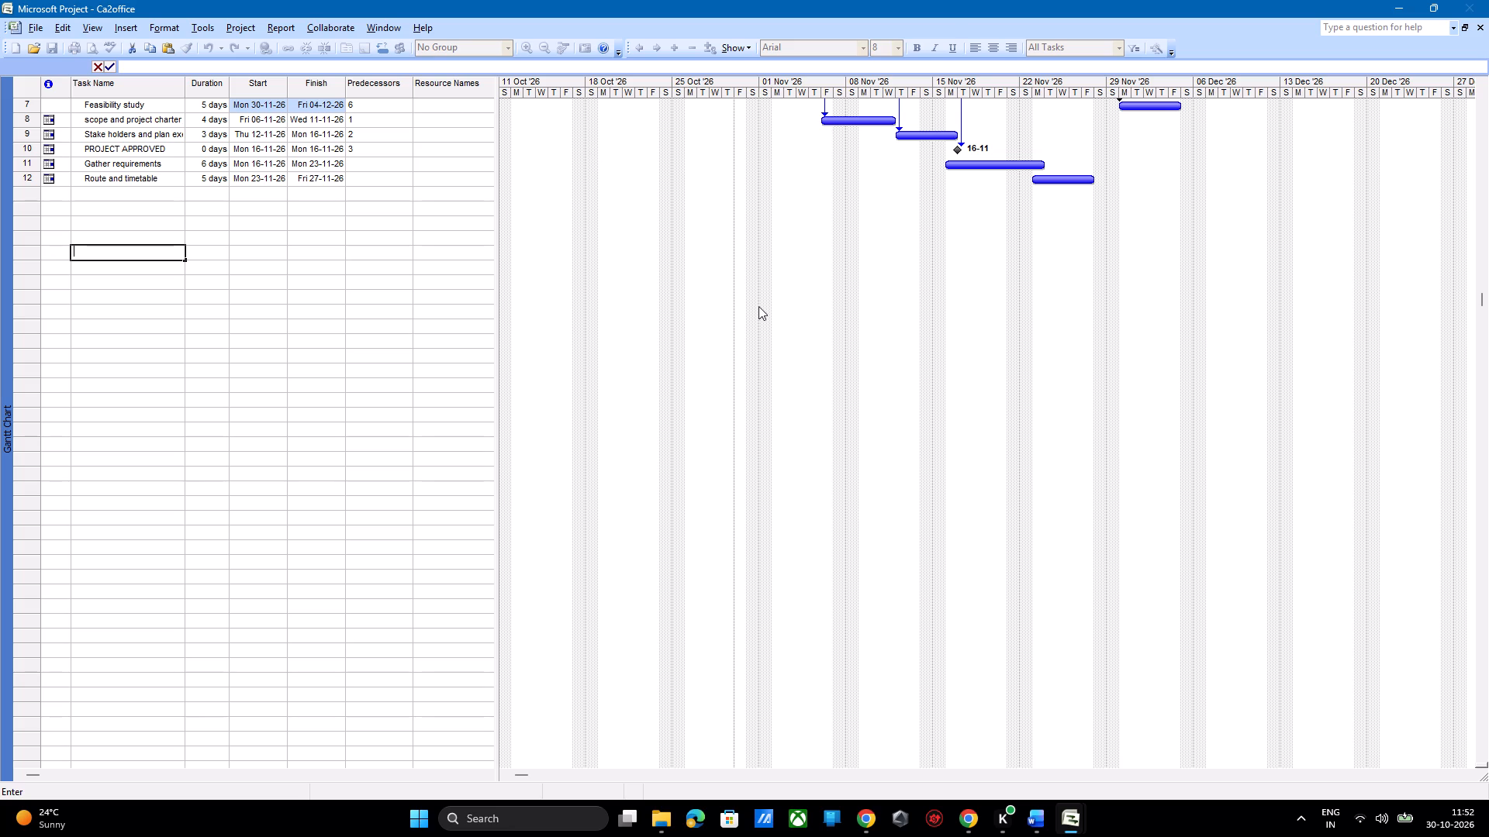
Connect the computer to the LPU Wireless Wi-Fi network and return to the Ca2office plan.
left_click(1363, 815)
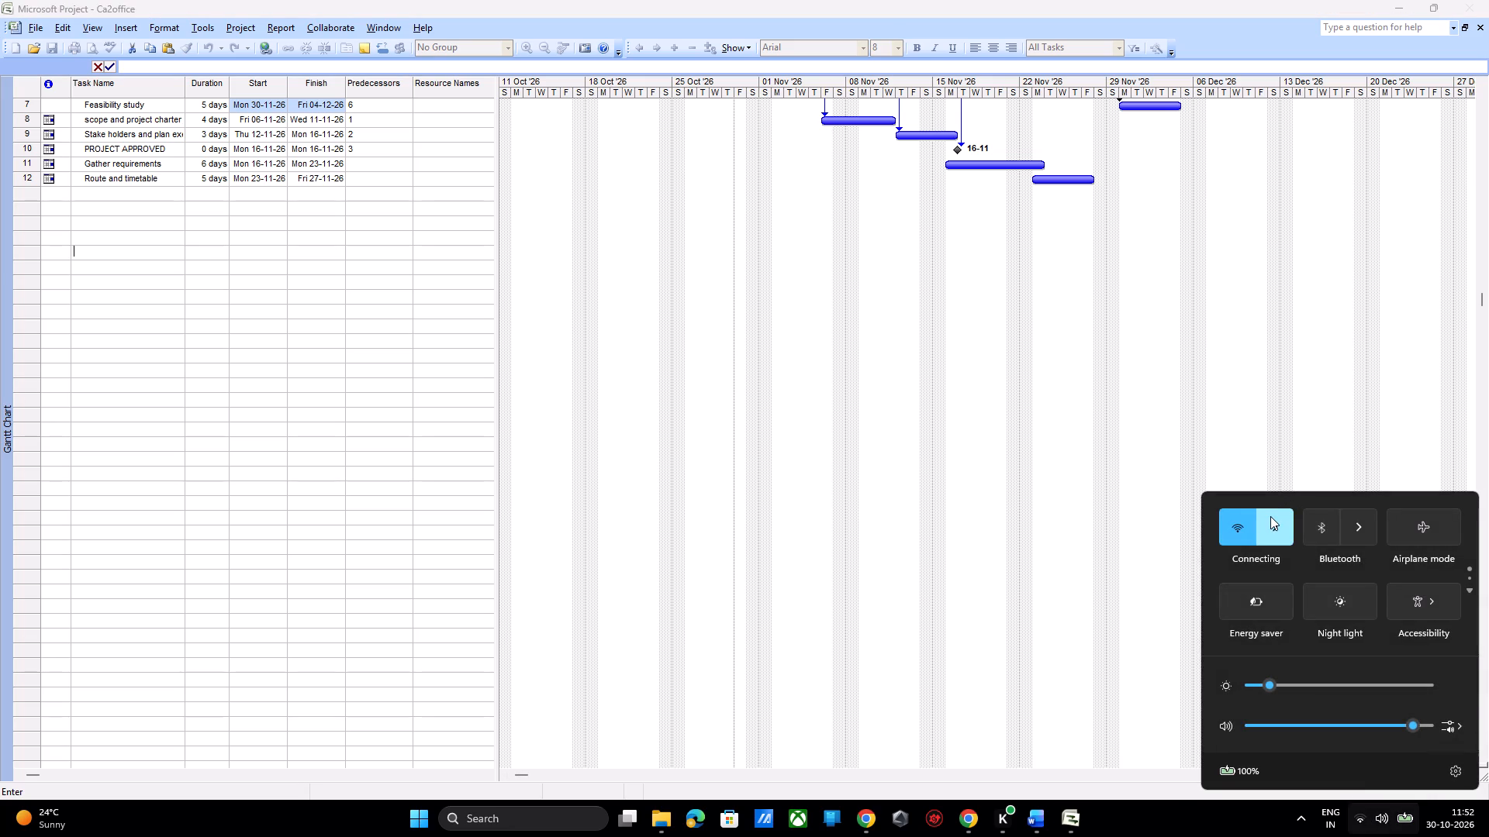
left_click(1270, 516)
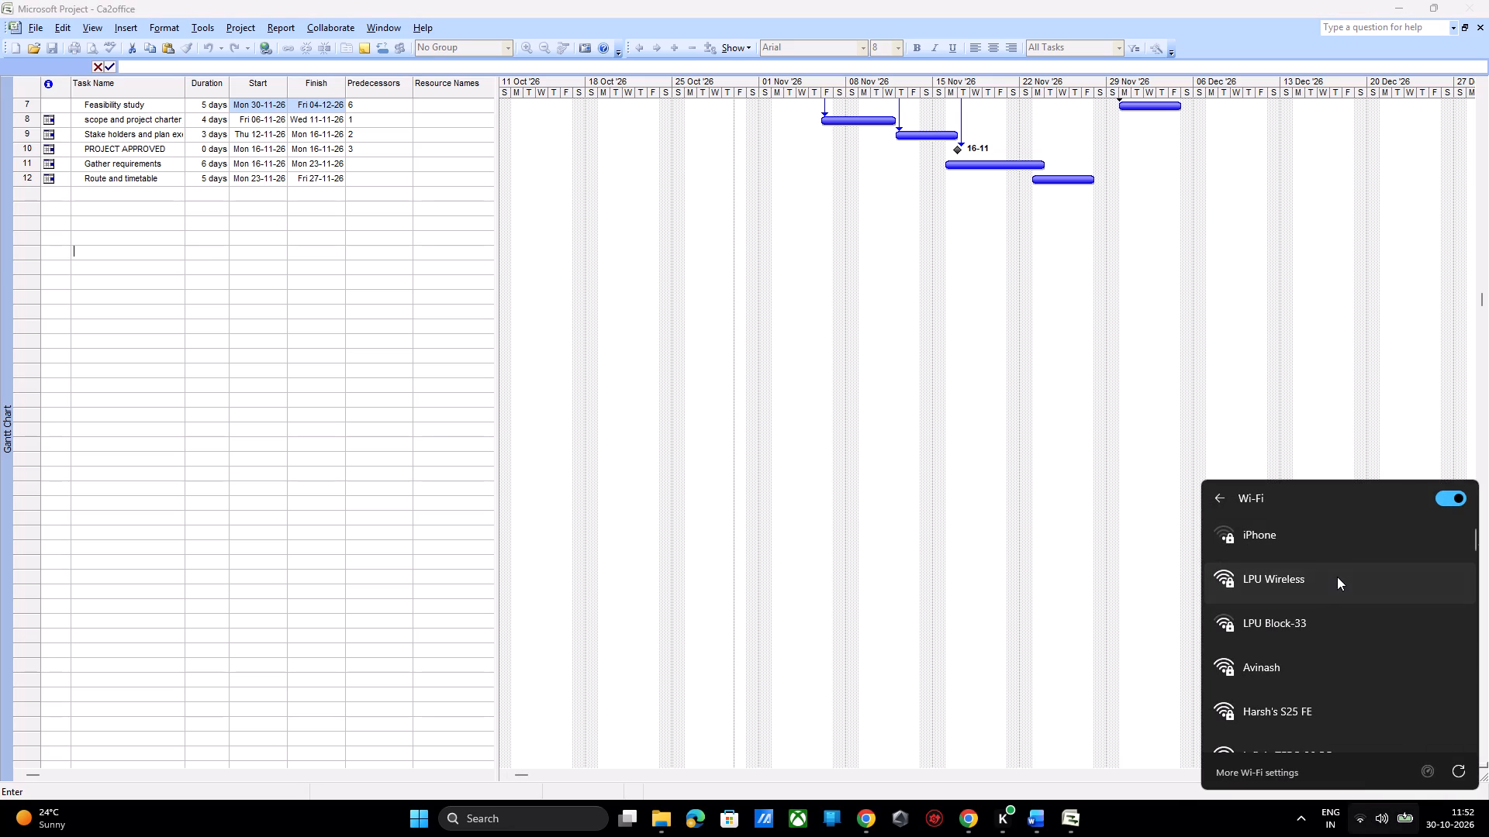
left_click(1337, 577)
left_click(1416, 651)
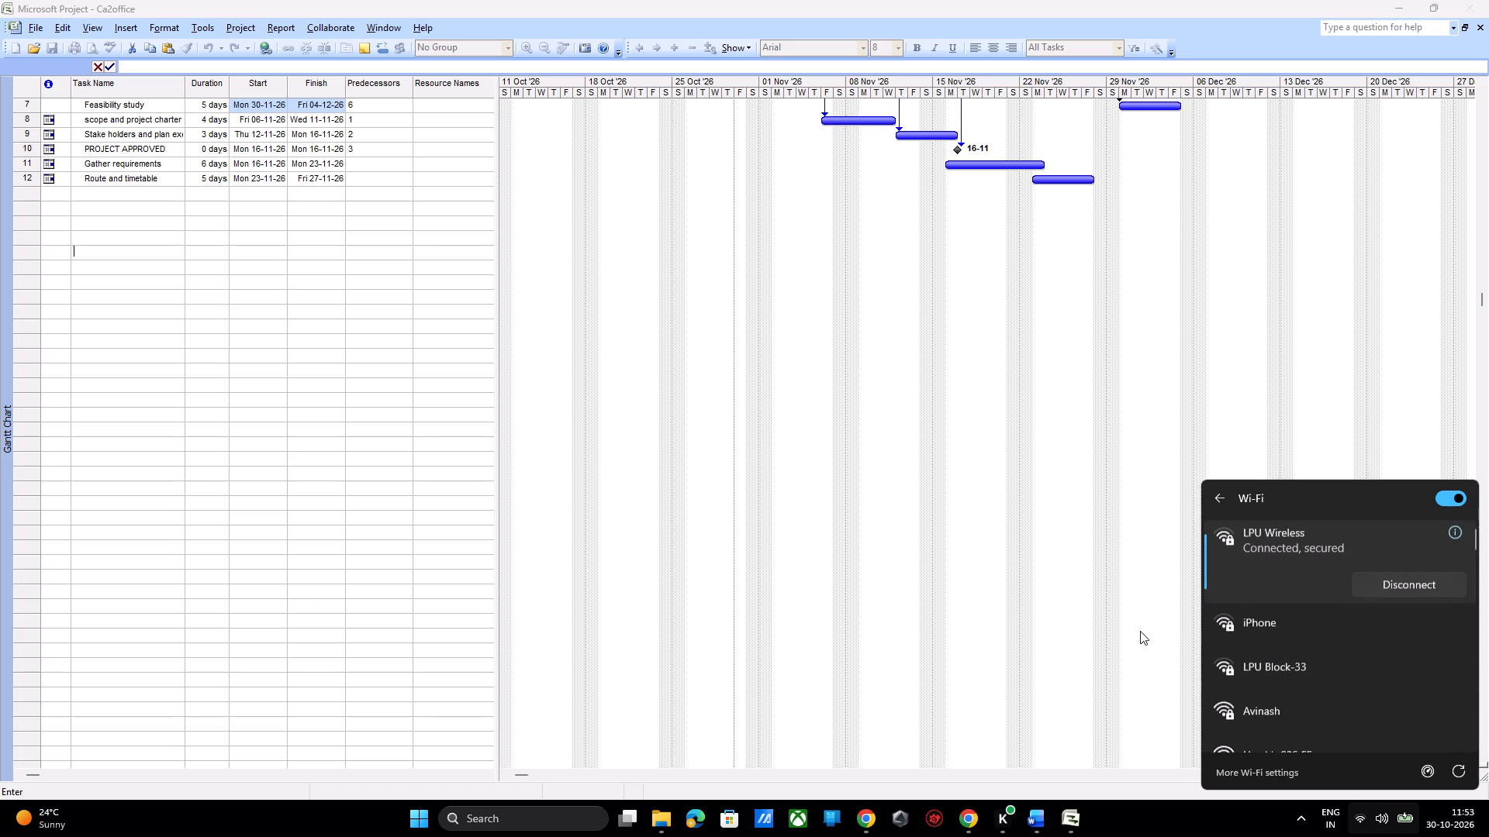
left_click(496, 506)
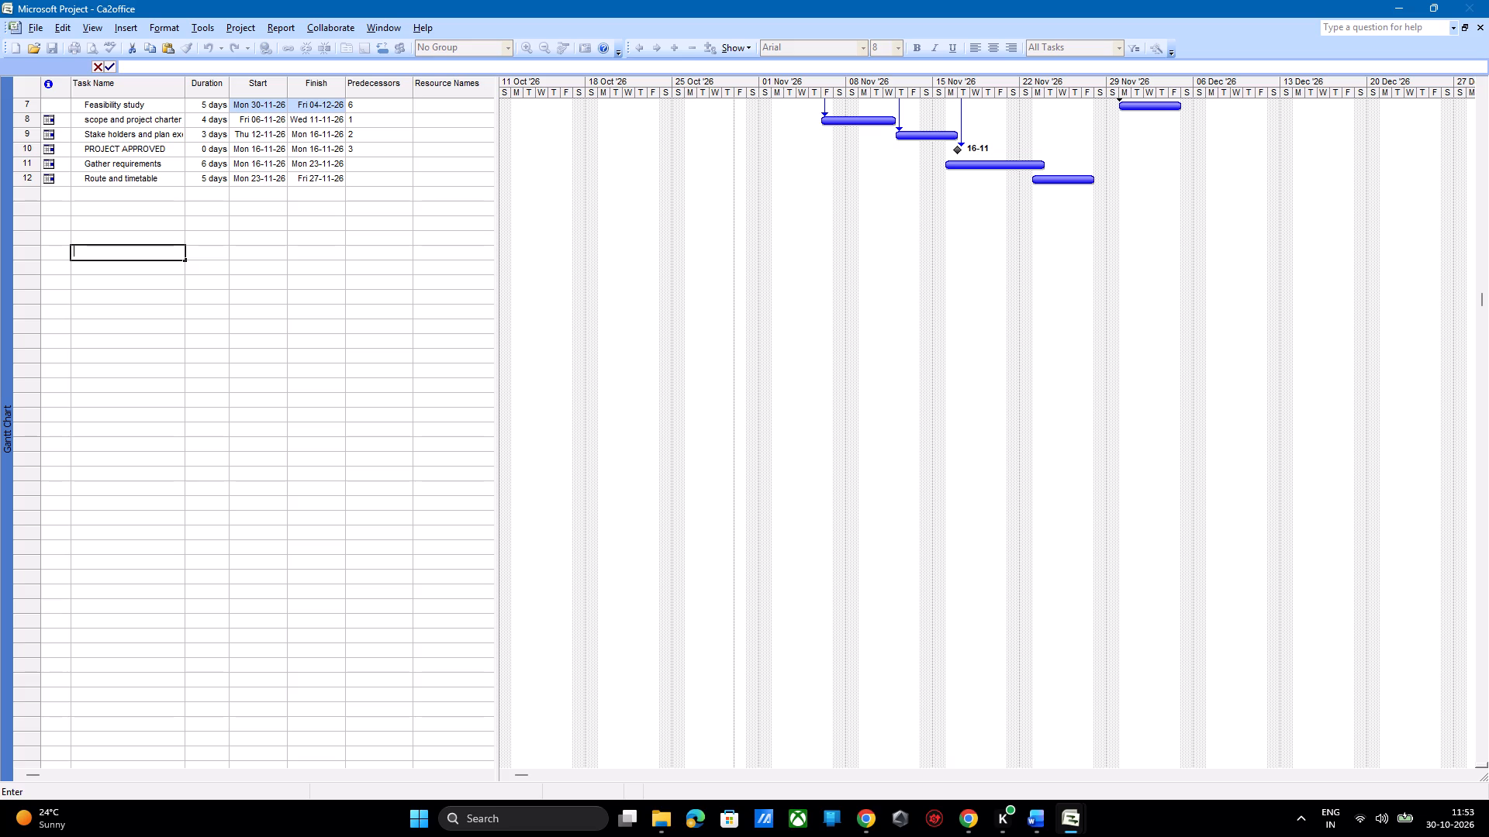
Open the task information for the scope and project charter task in row 8.
scroll(496, 506, "down", 1)
scroll(496, 506, "up", 5)
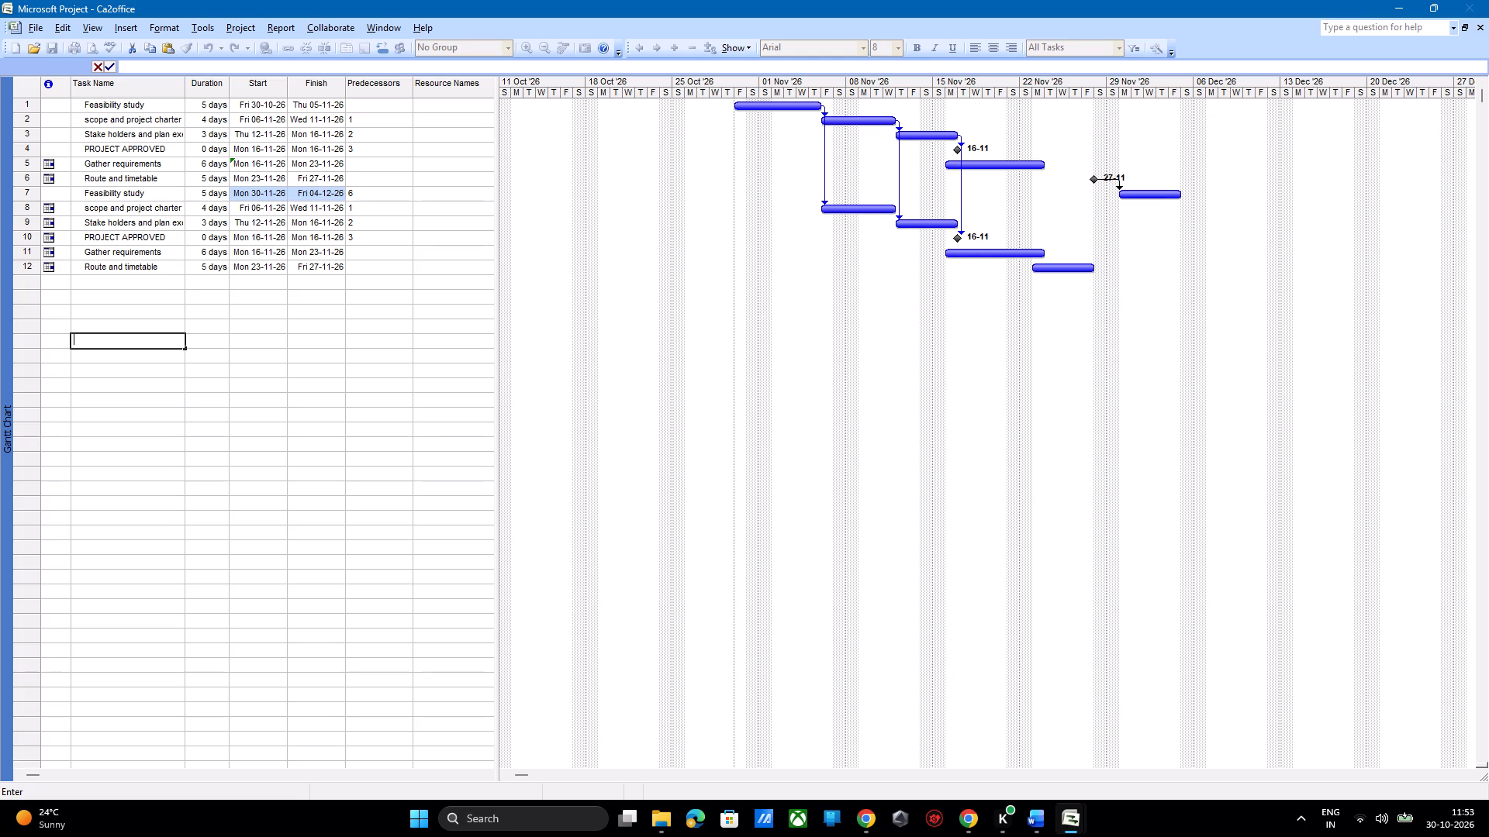
double_click(254, 208)
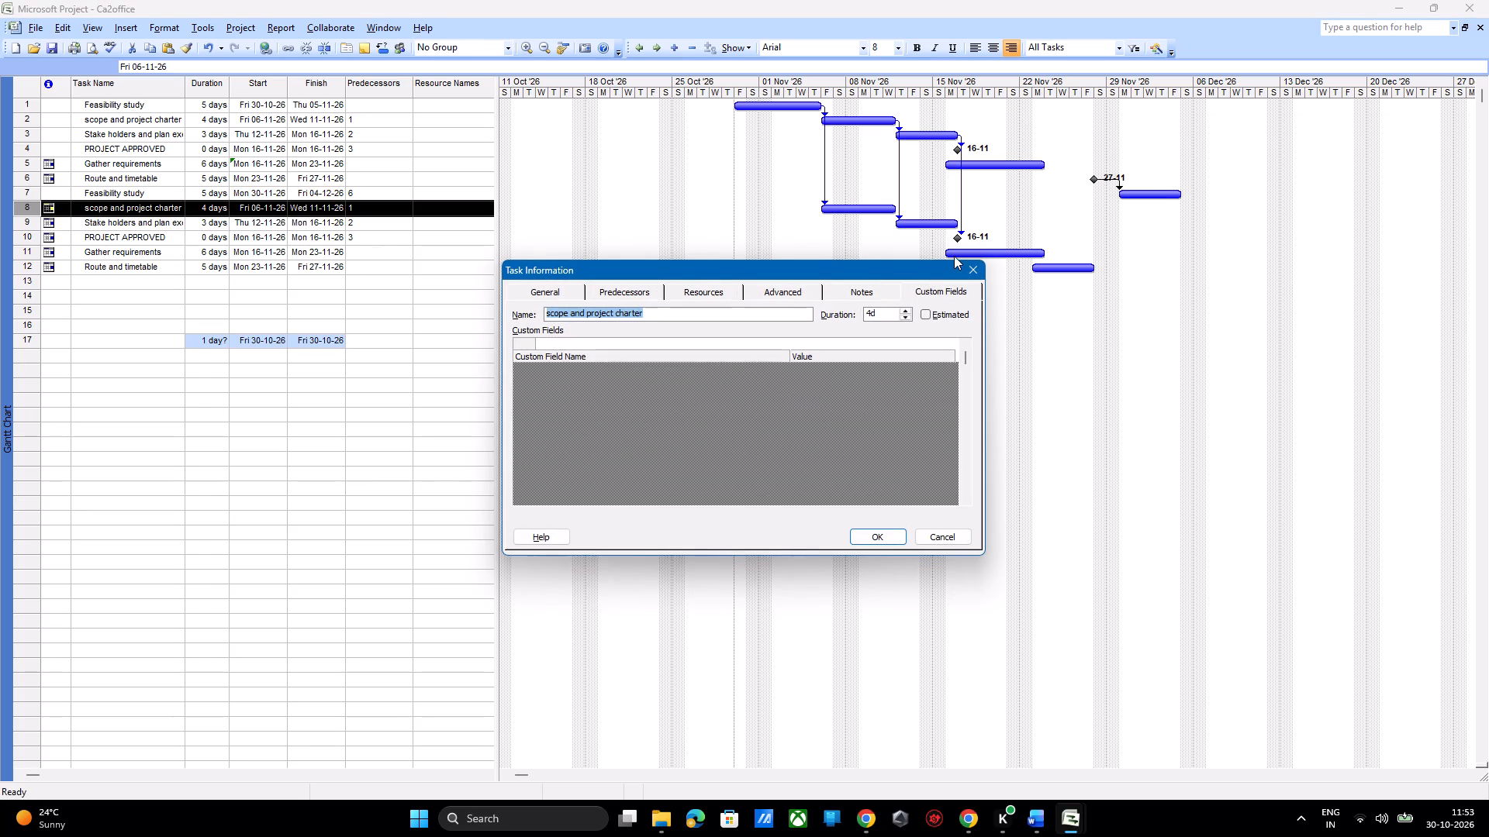
Set the start date of the row 8 task, scope and project charter, to Mon 07-12-26.
left_click(967, 270)
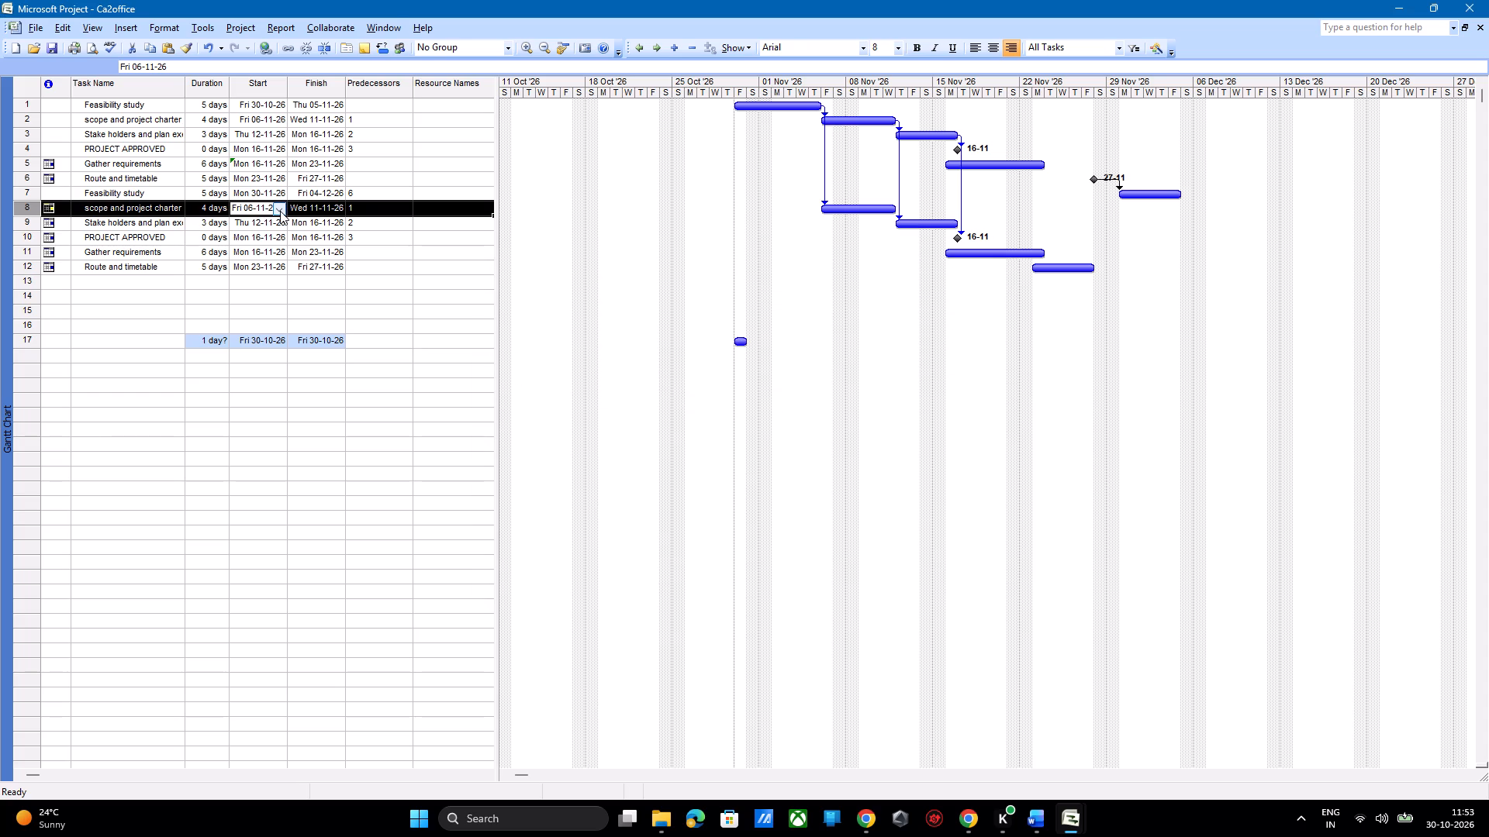
left_click(280, 211)
left_click(275, 225)
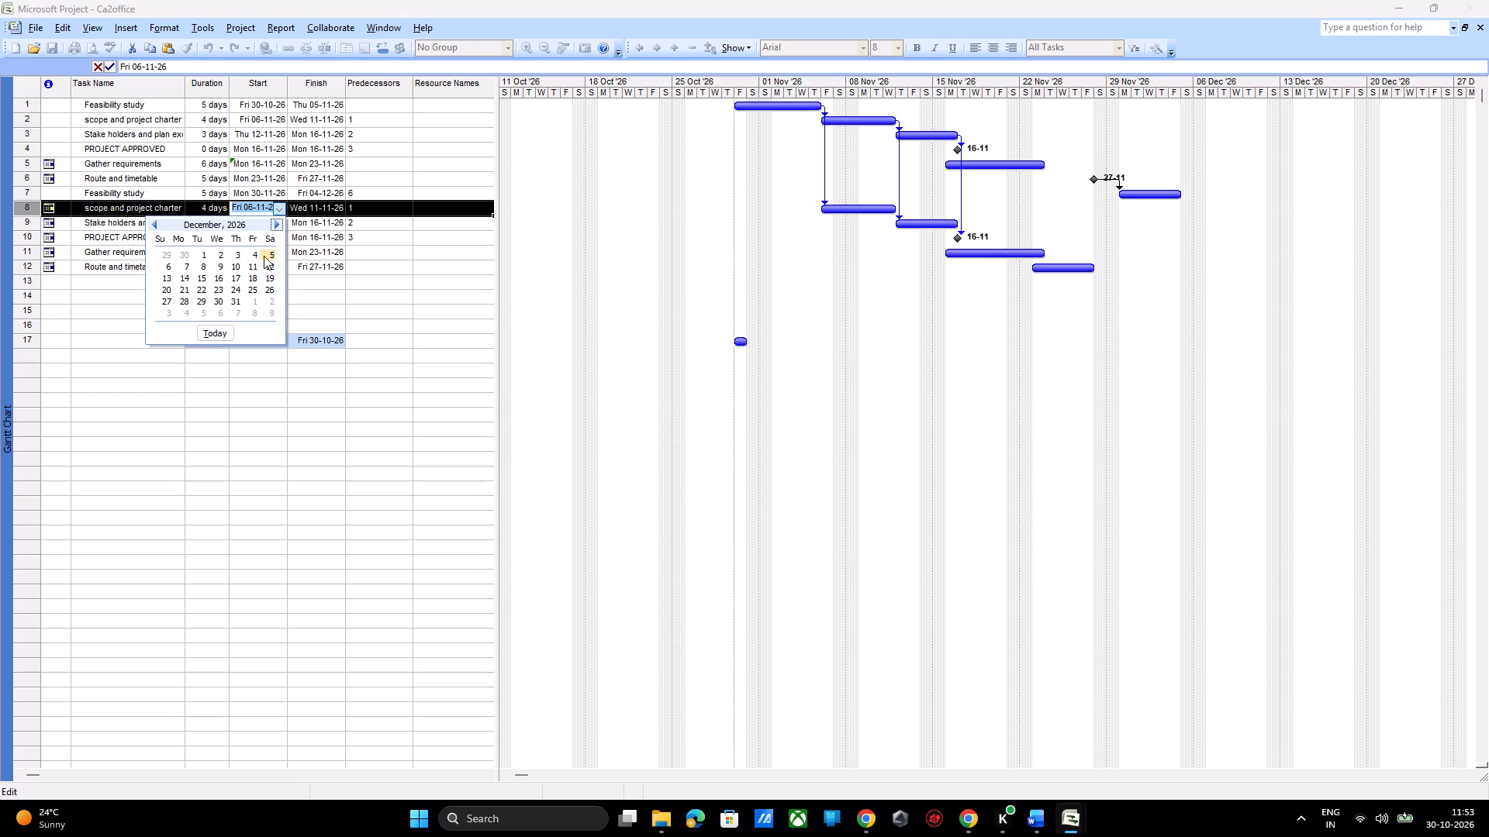
left_click(264, 256)
left_click(682, 469)
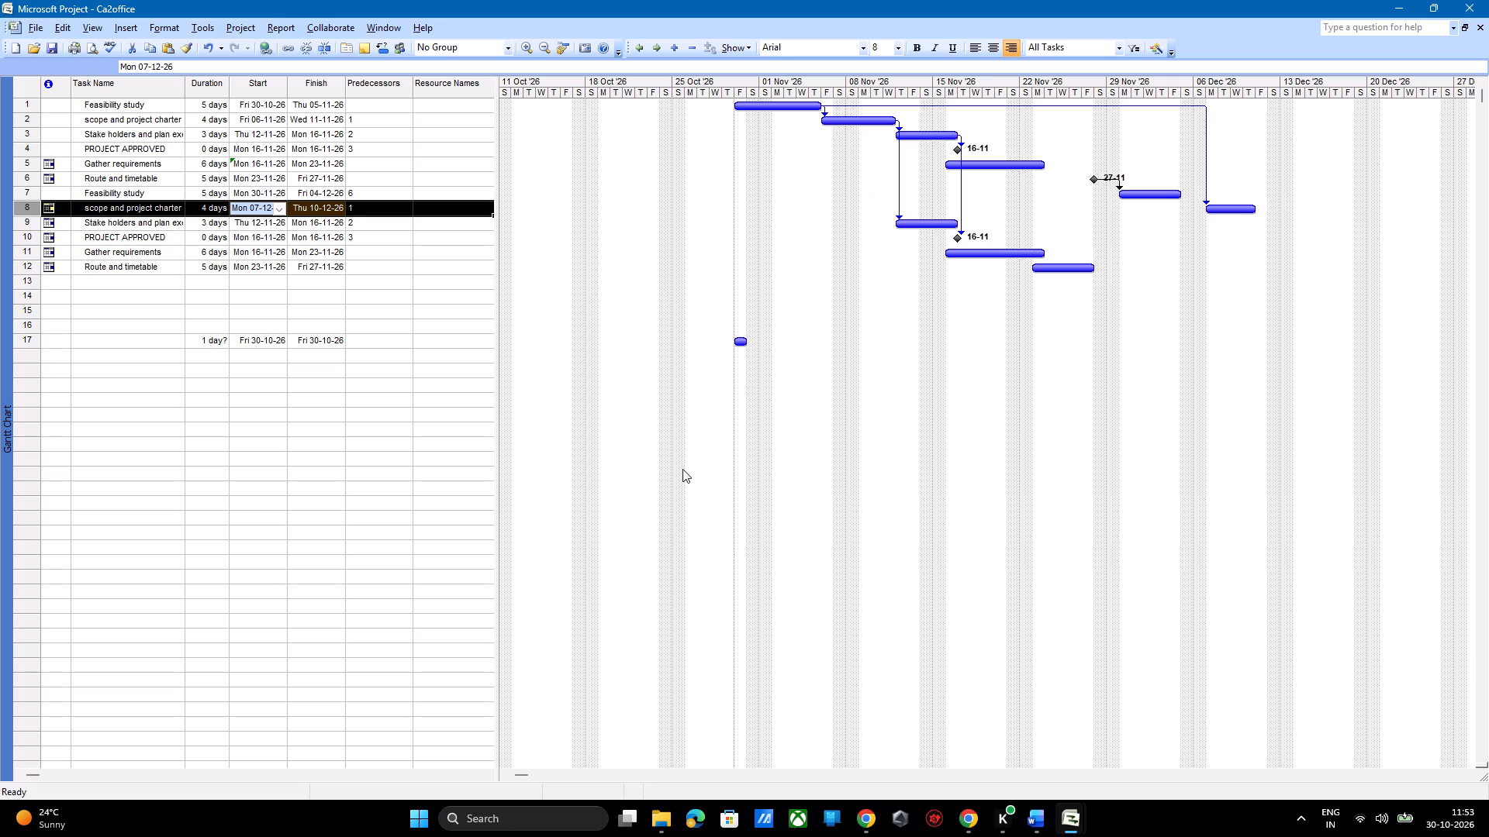
Set the start date of the row 9 stakeholders task to Fri 11-12-26.
left_click(276, 225)
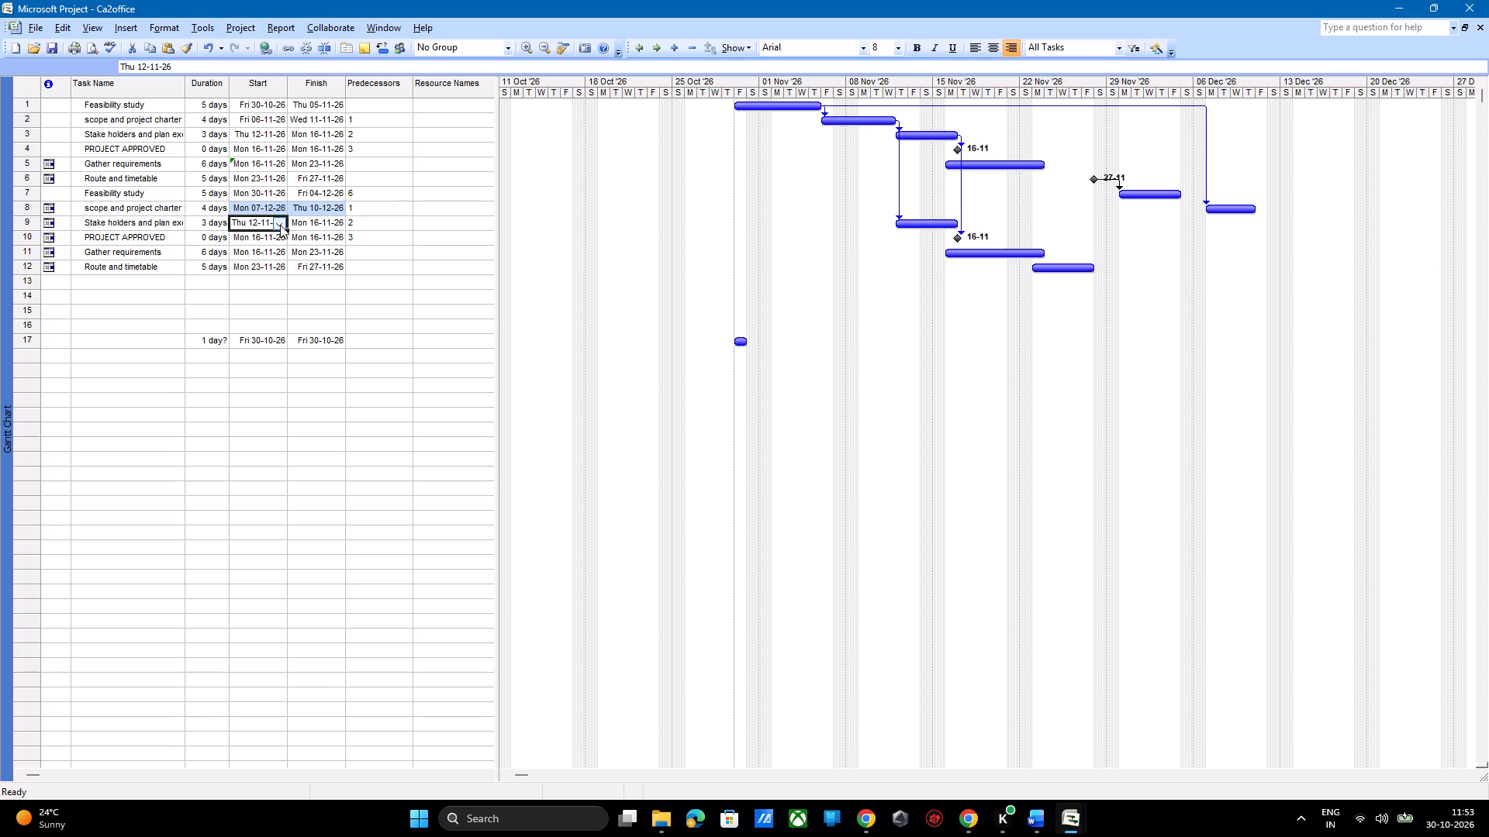
left_click(280, 225)
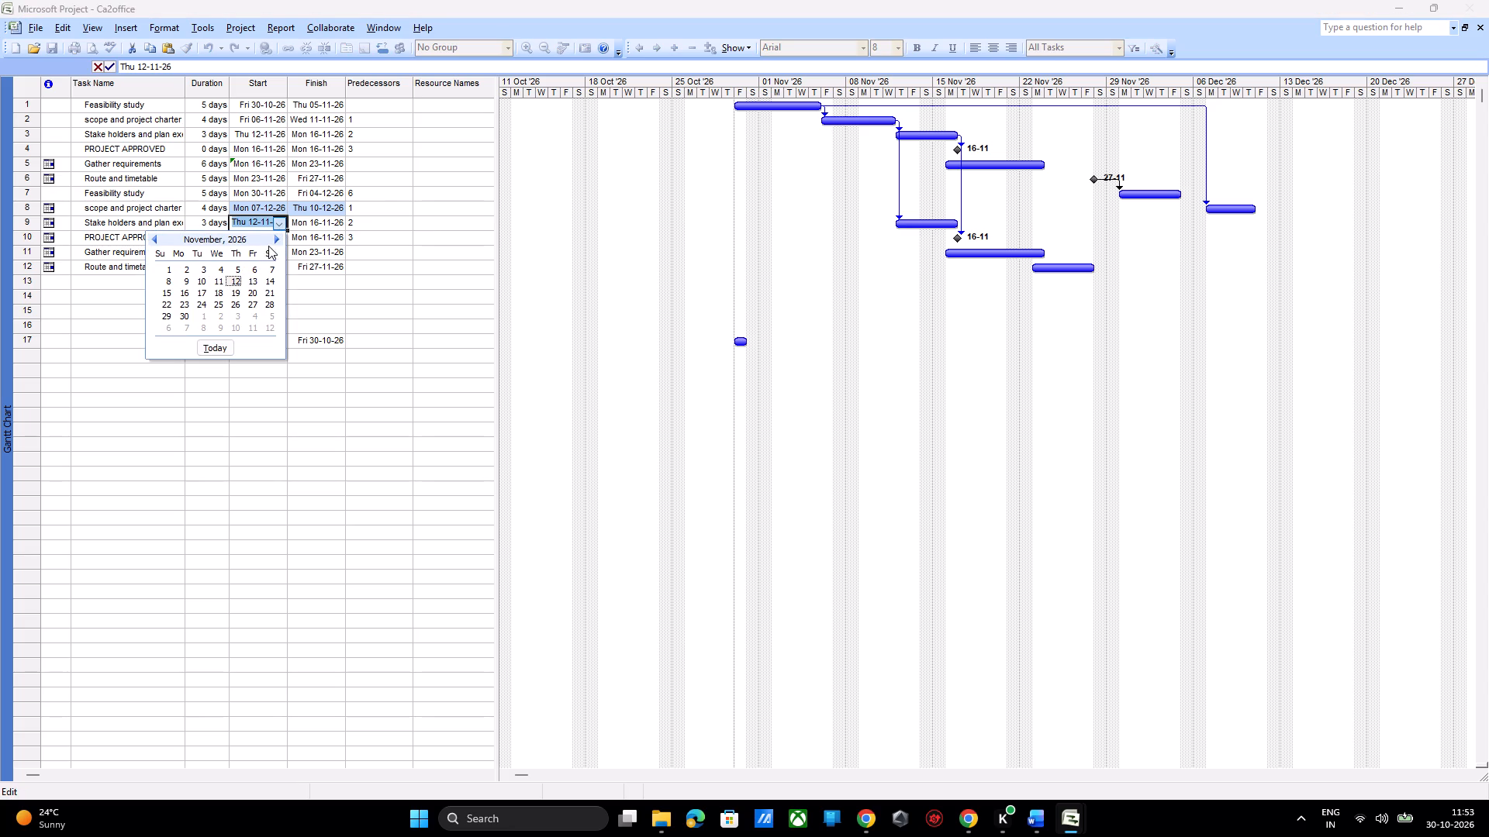
left_click(272, 239)
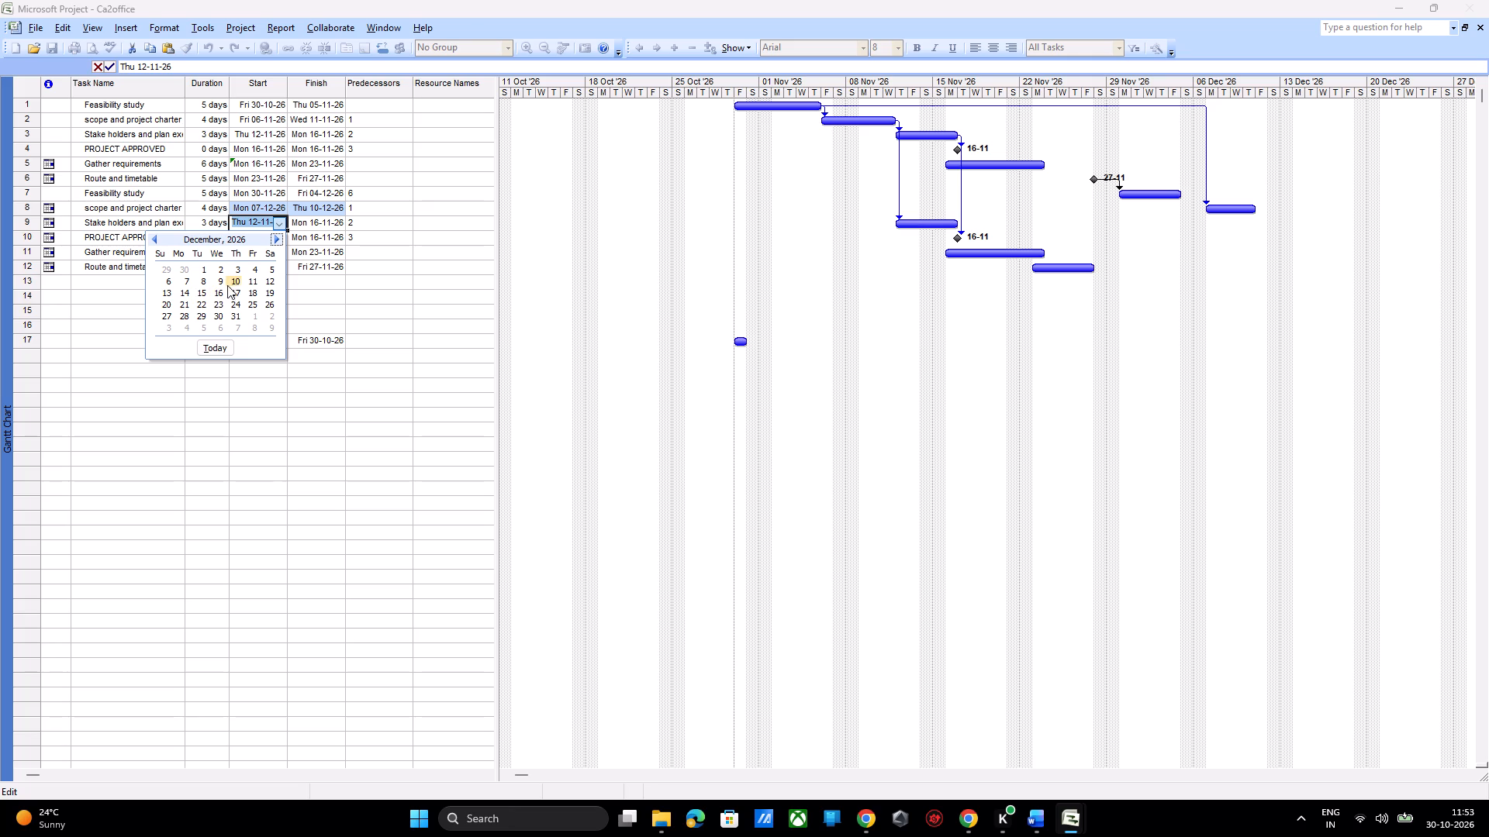
left_click(249, 285)
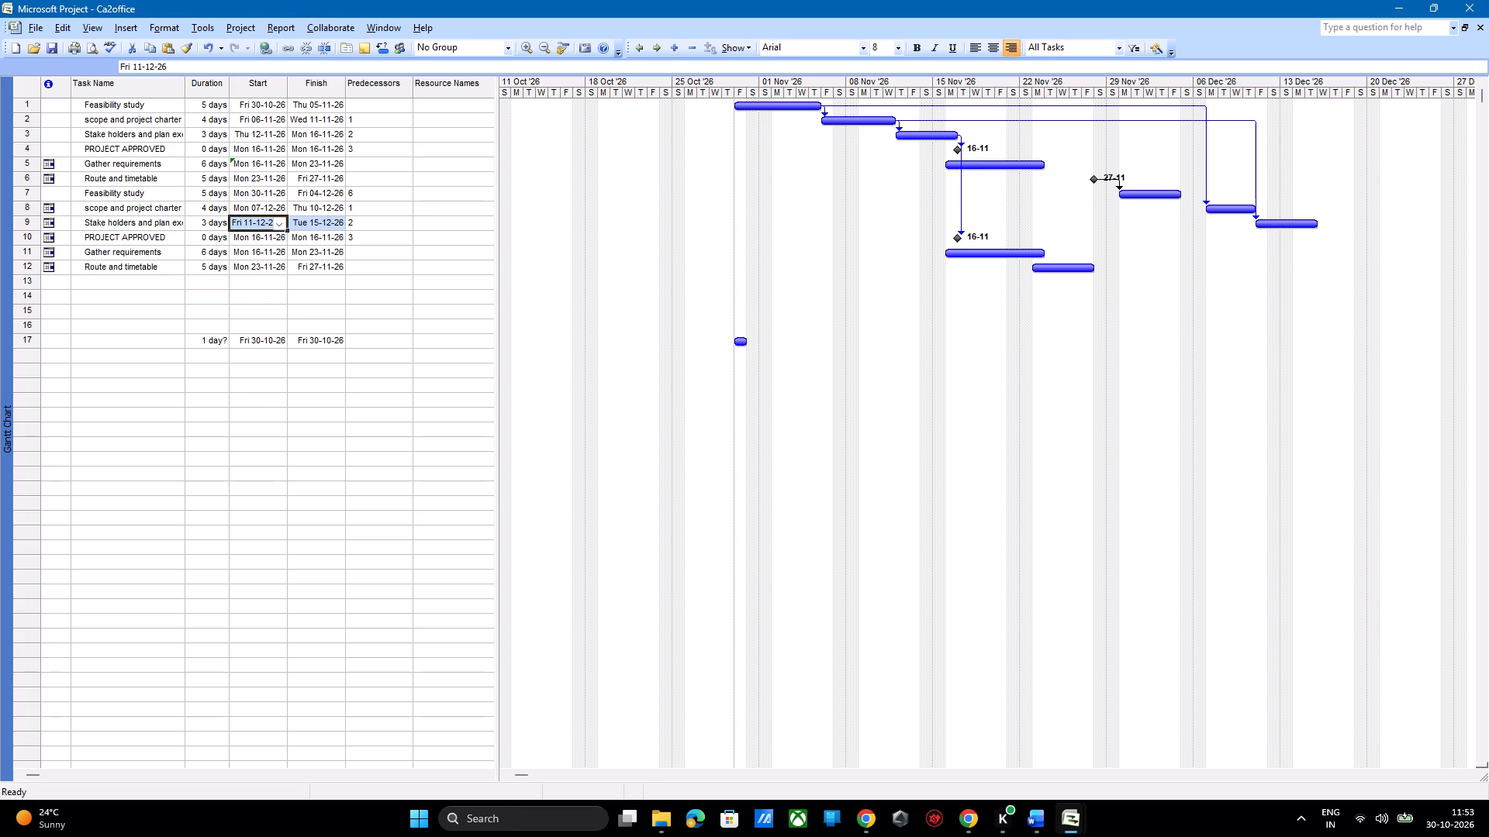
double_click(249, 239)
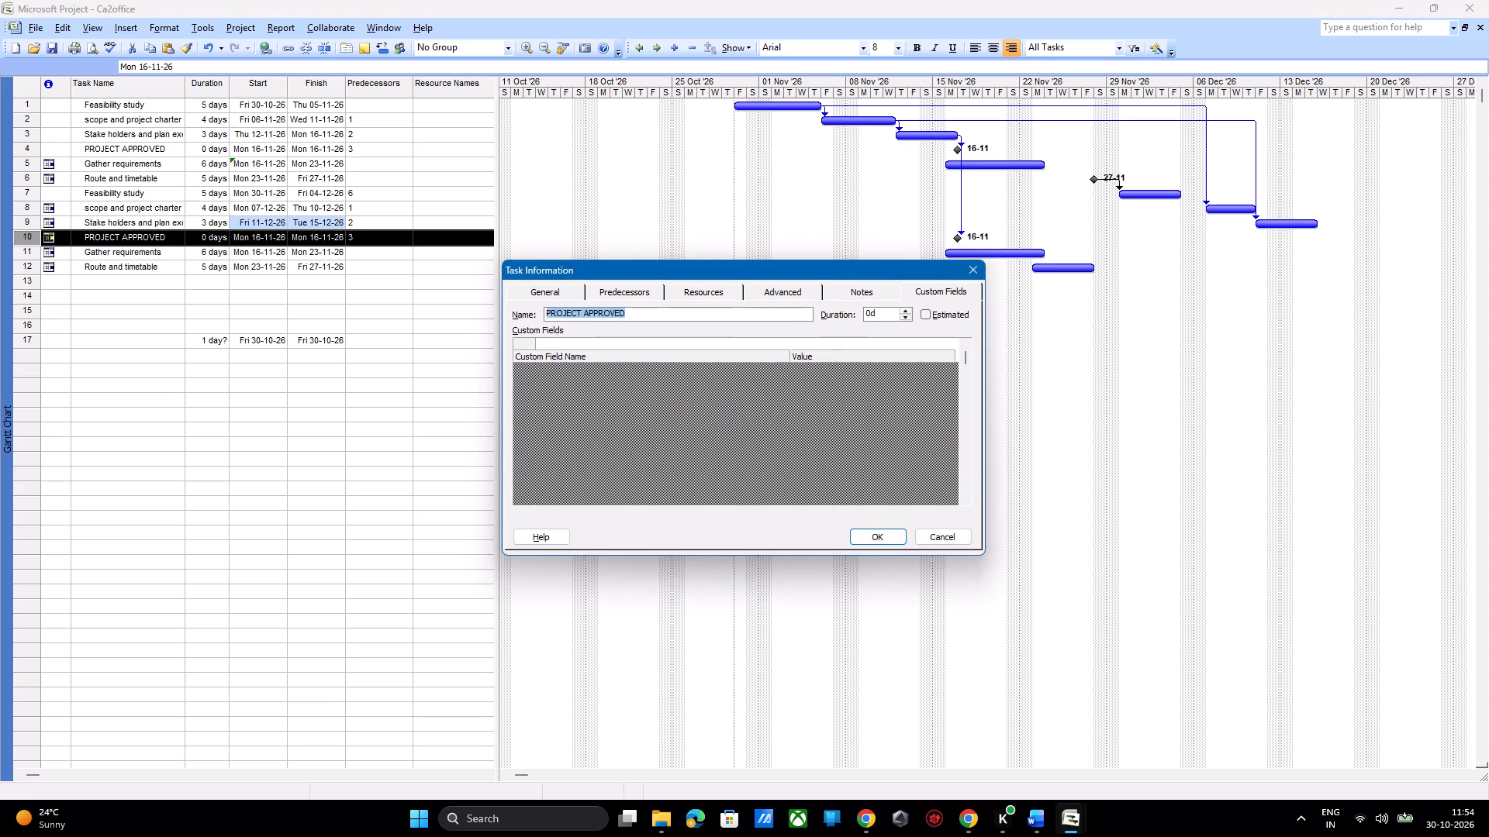
left_click(970, 270)
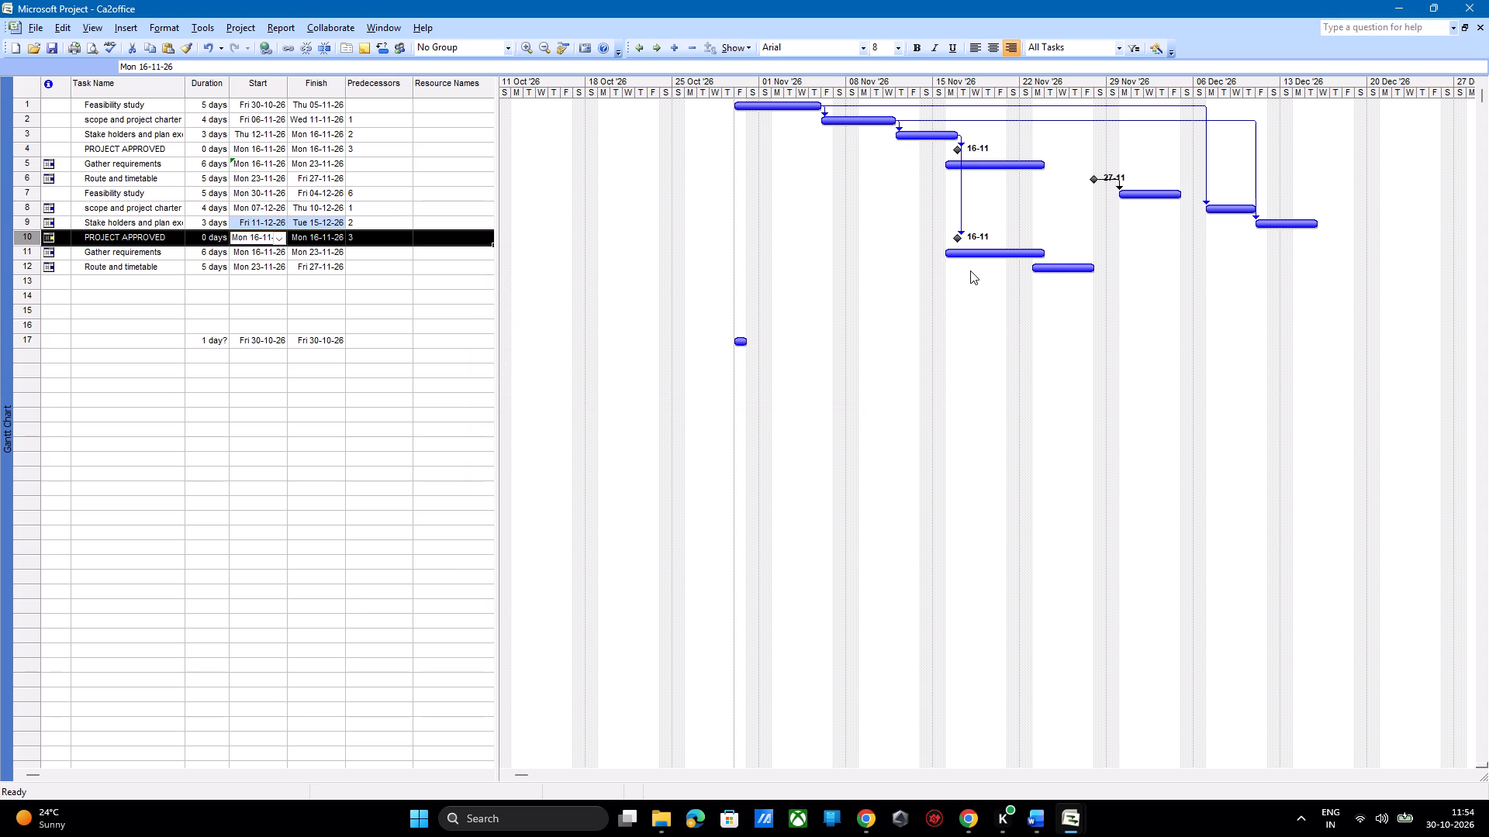
left_click(965, 821)
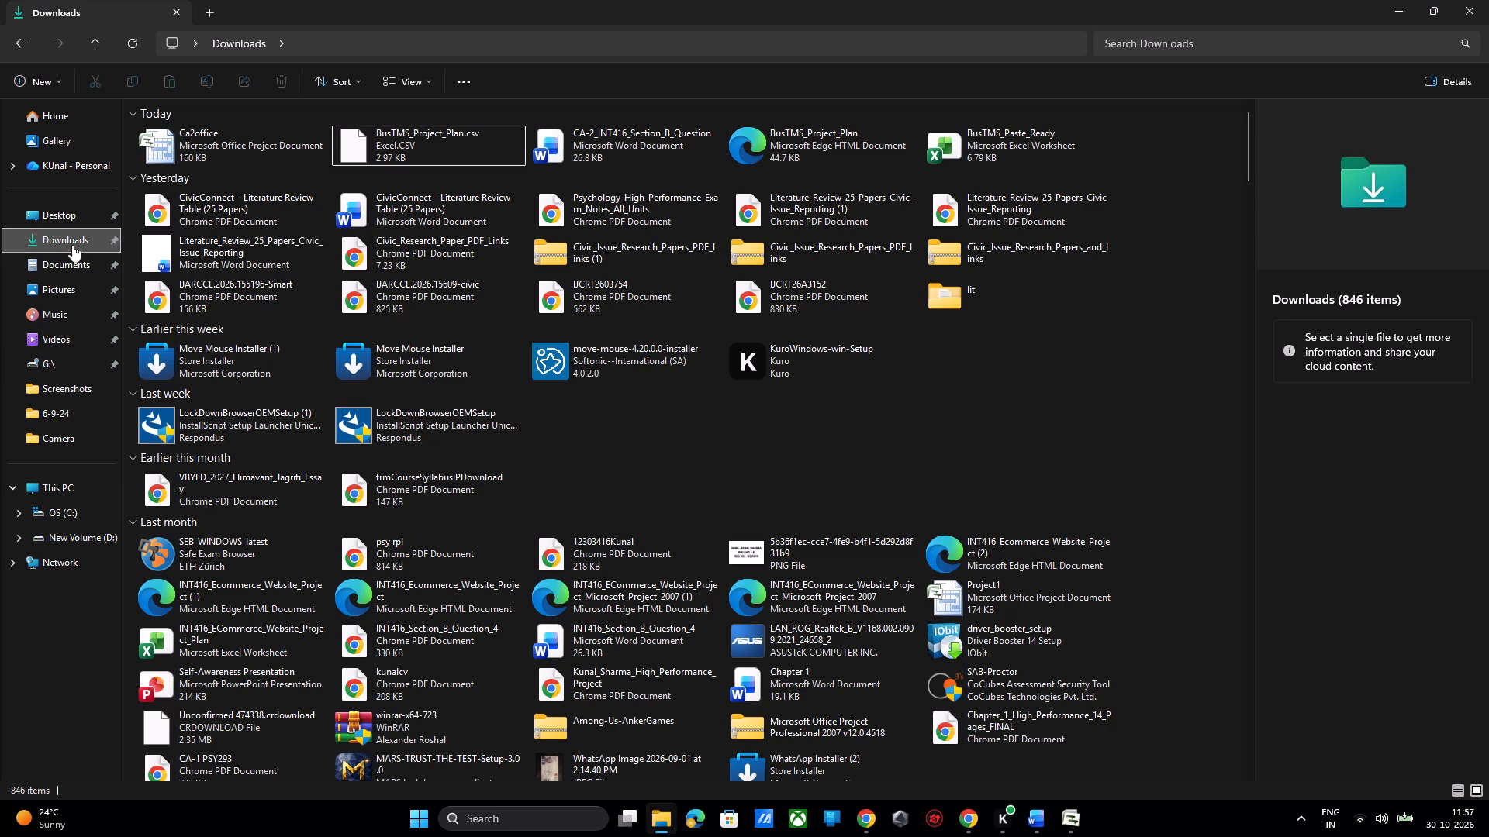
left_click(68, 240)
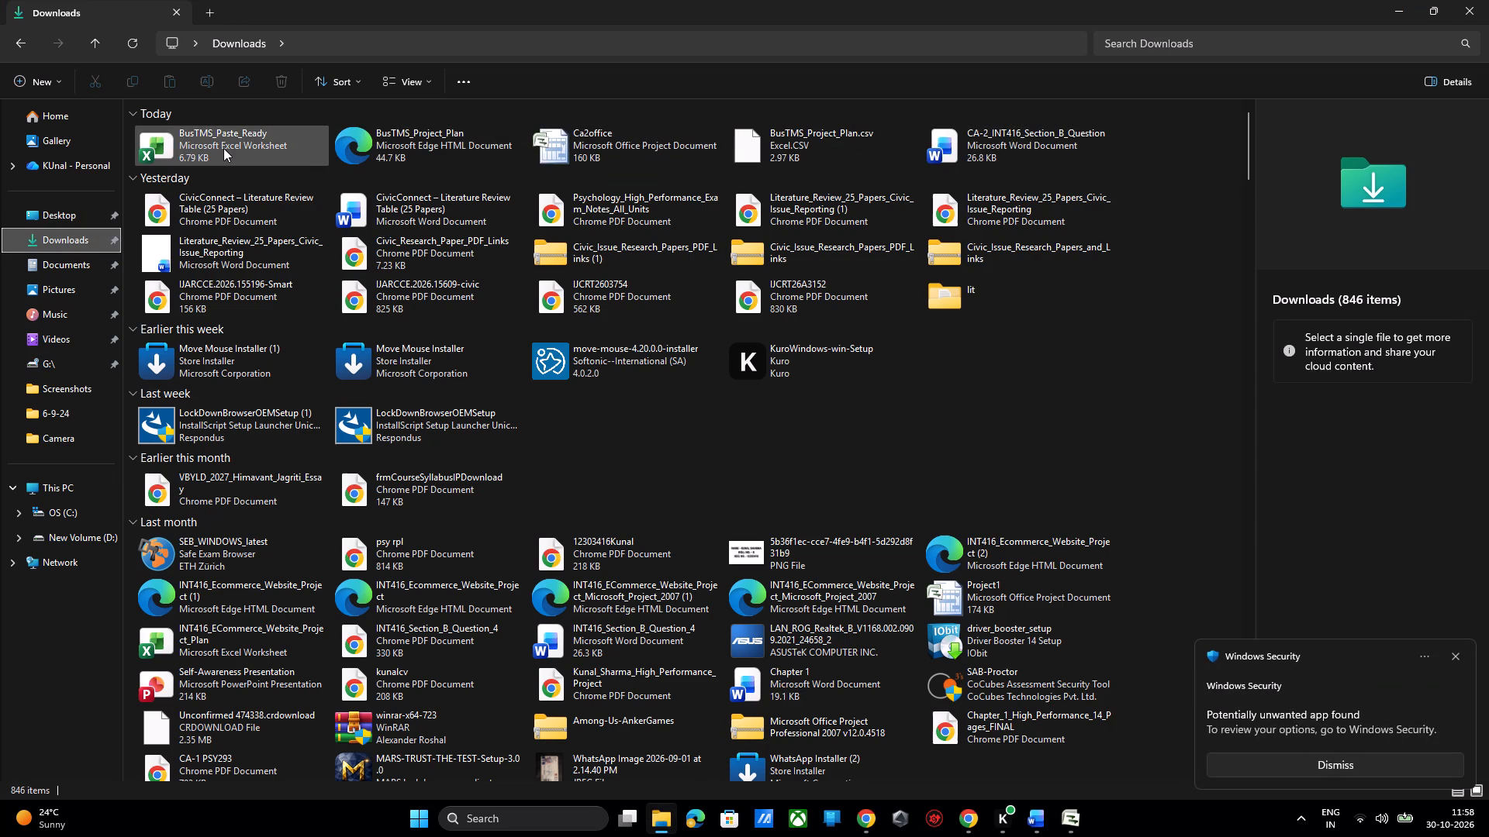
double_click(223, 148)
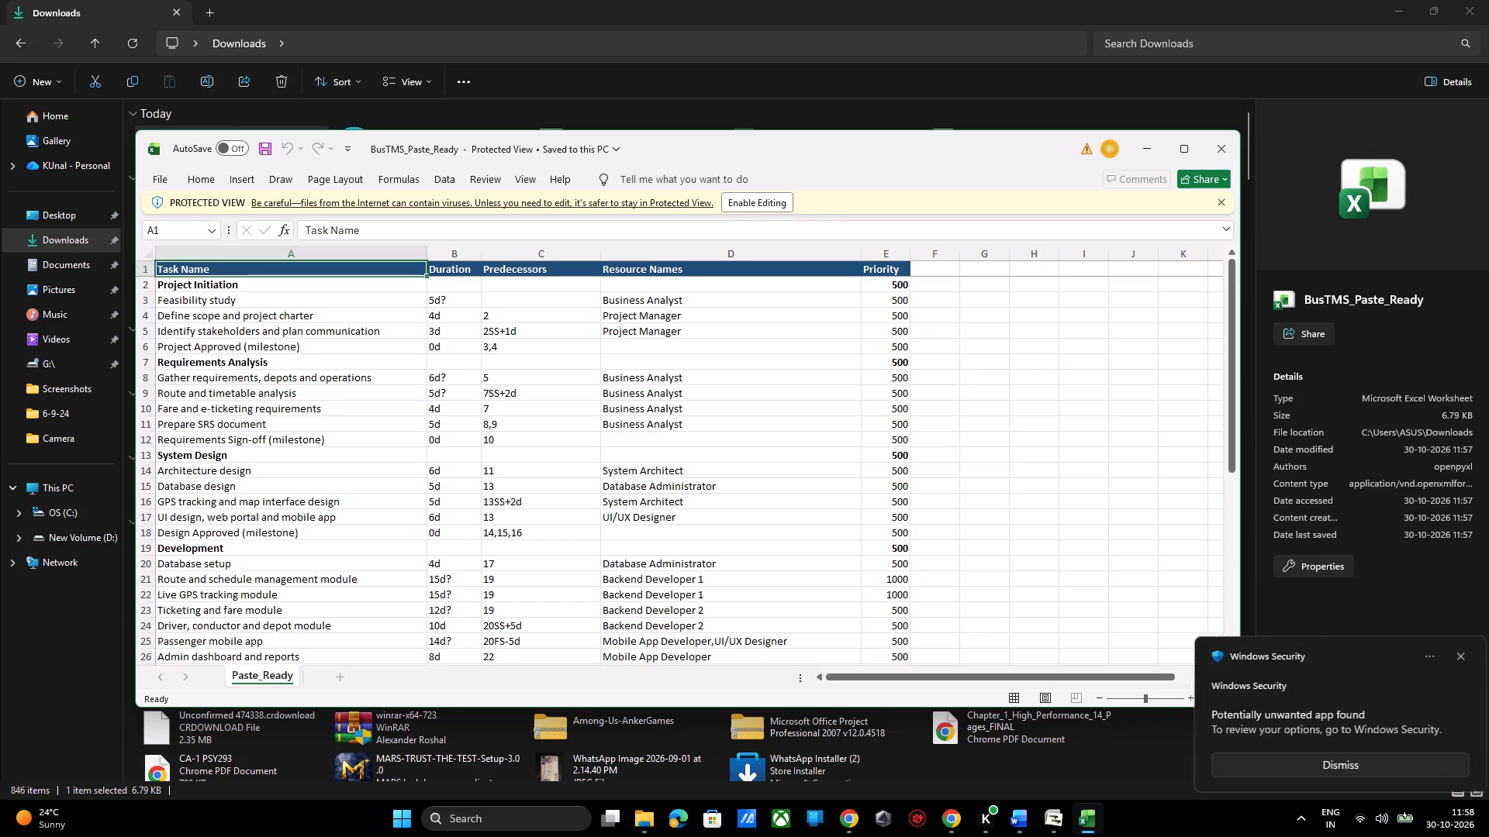
Copy the spreadsheet's task table from the header row through row 34, dismissing the account notice, and minimize Excel.
left_click_drag(178, 269, 936, 636)
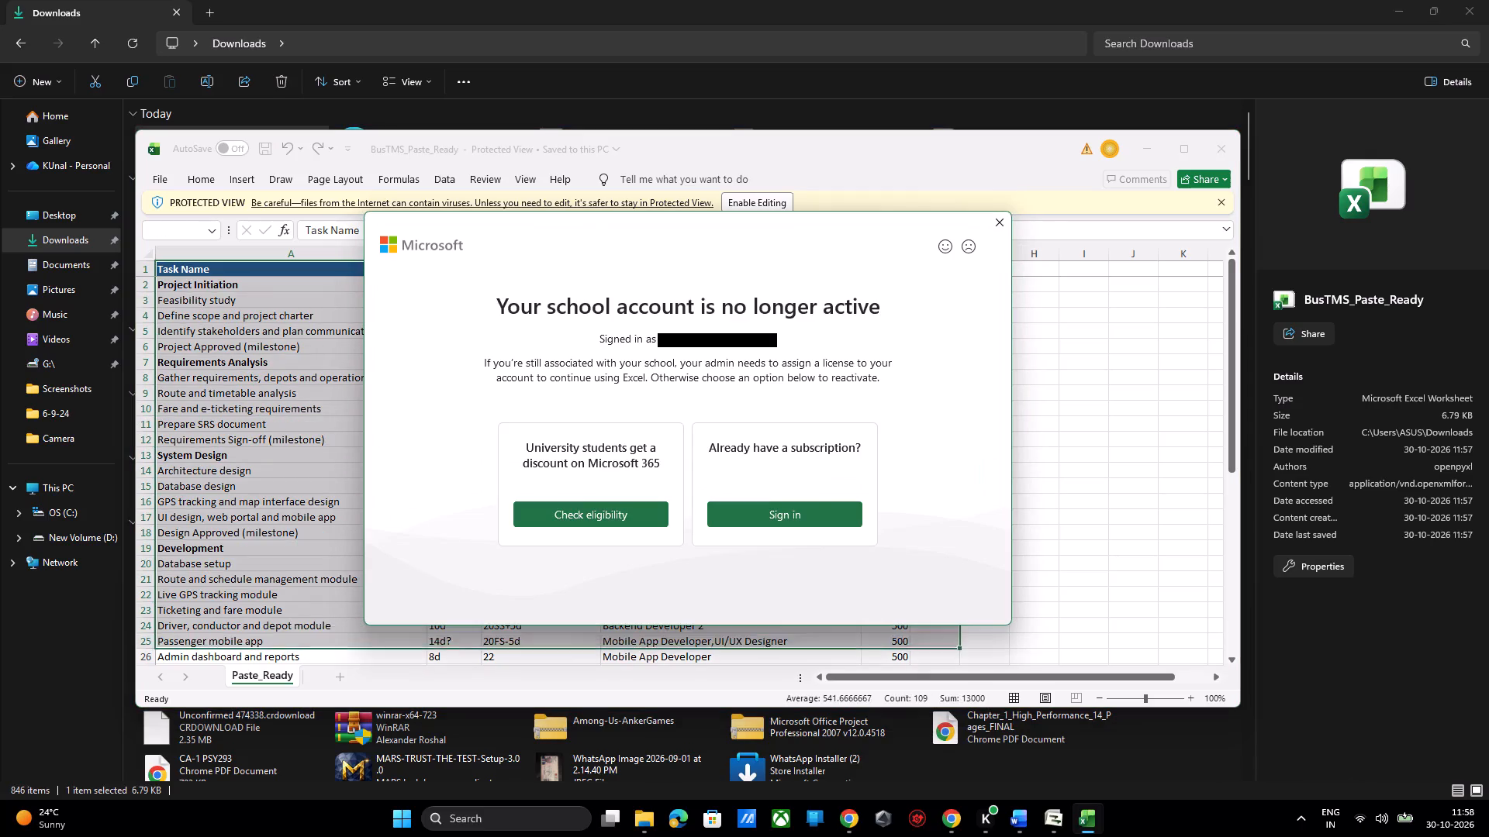
left_click_drag(936, 636, 916, 678)
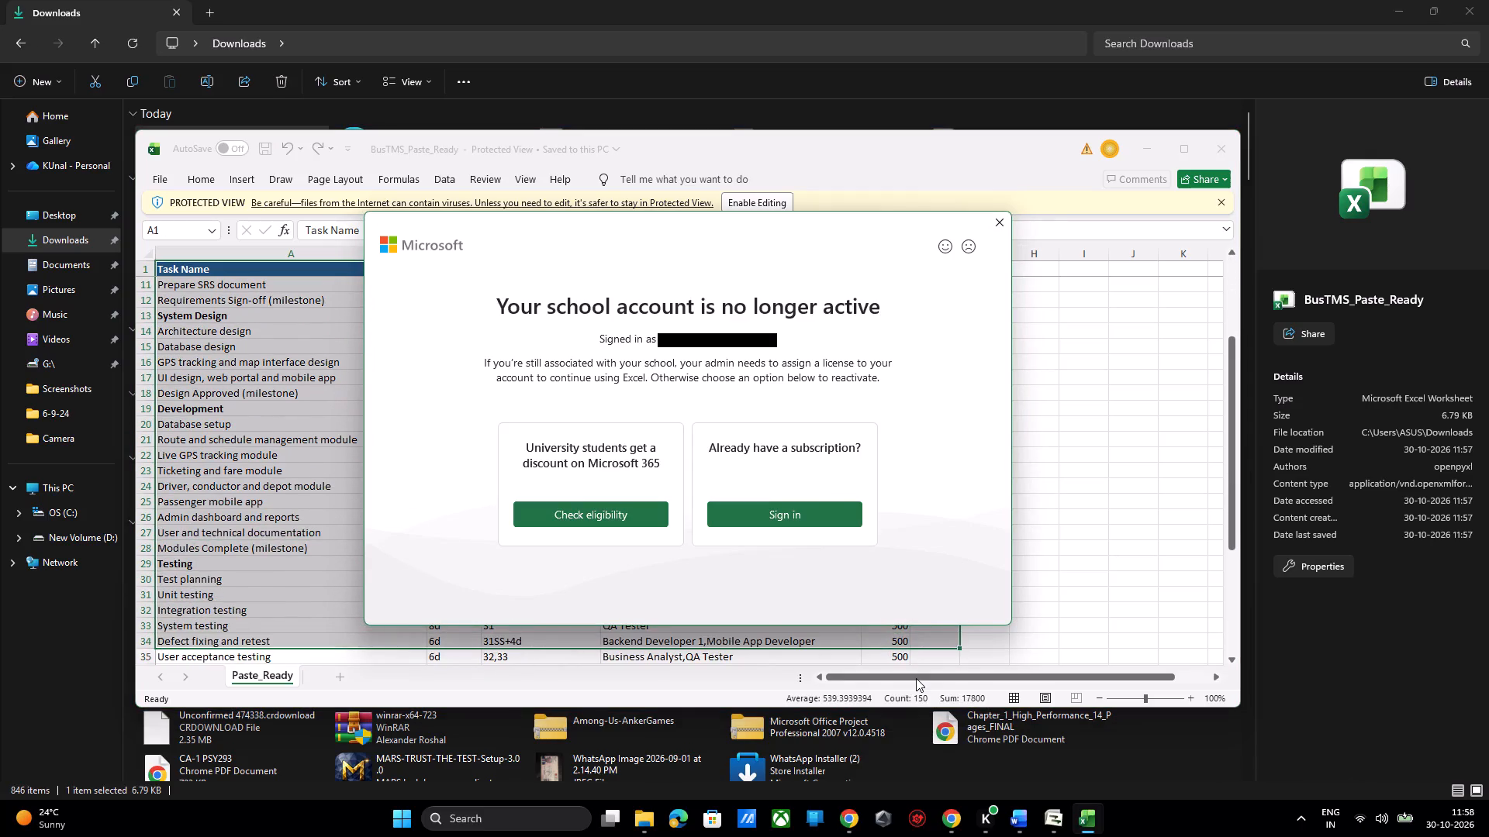
key("ctrl+c")
key("ctrl+c")
left_click(1004, 219)
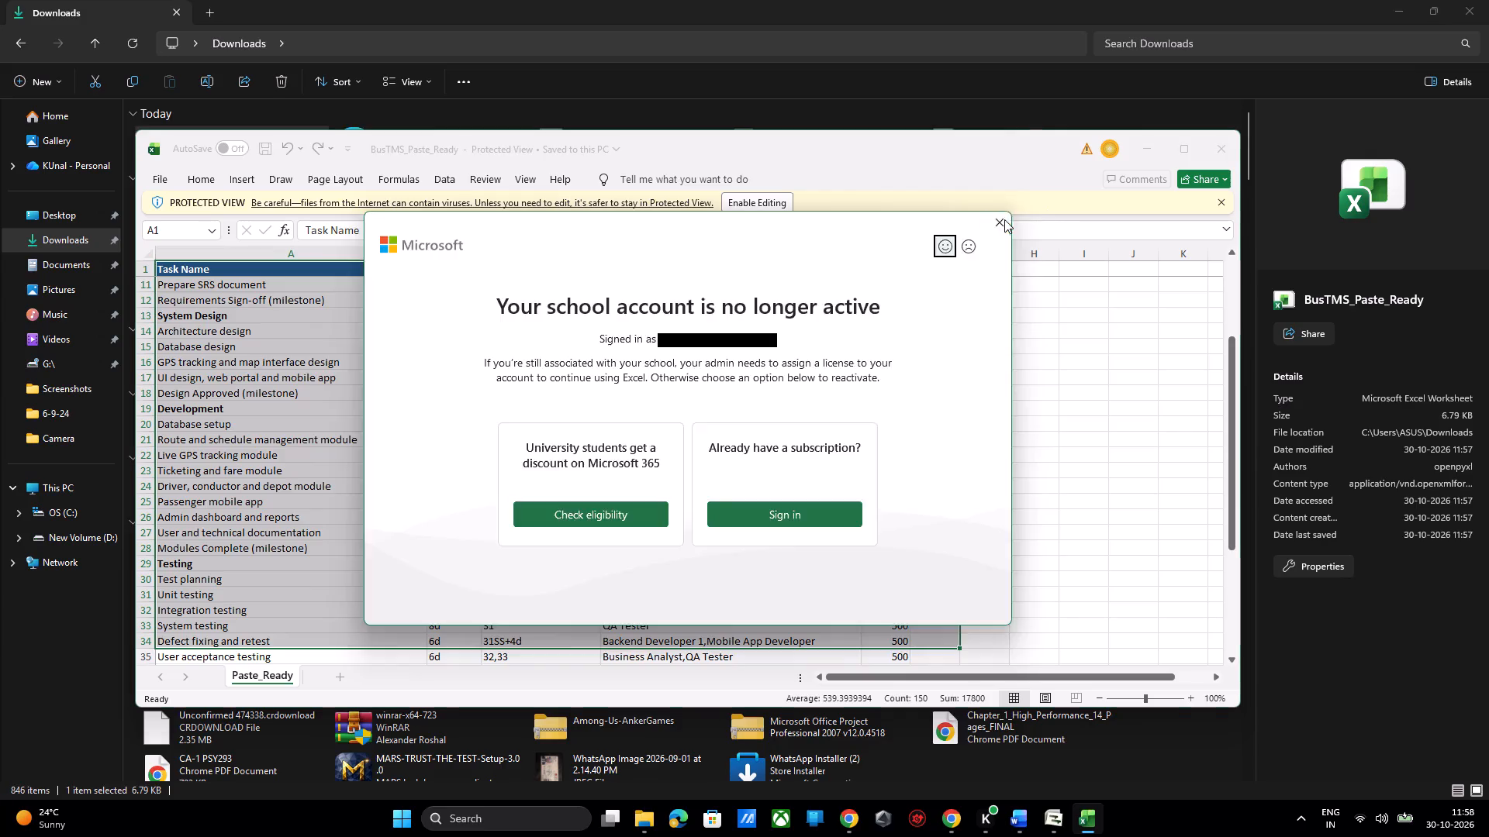
key("ctrl+c")
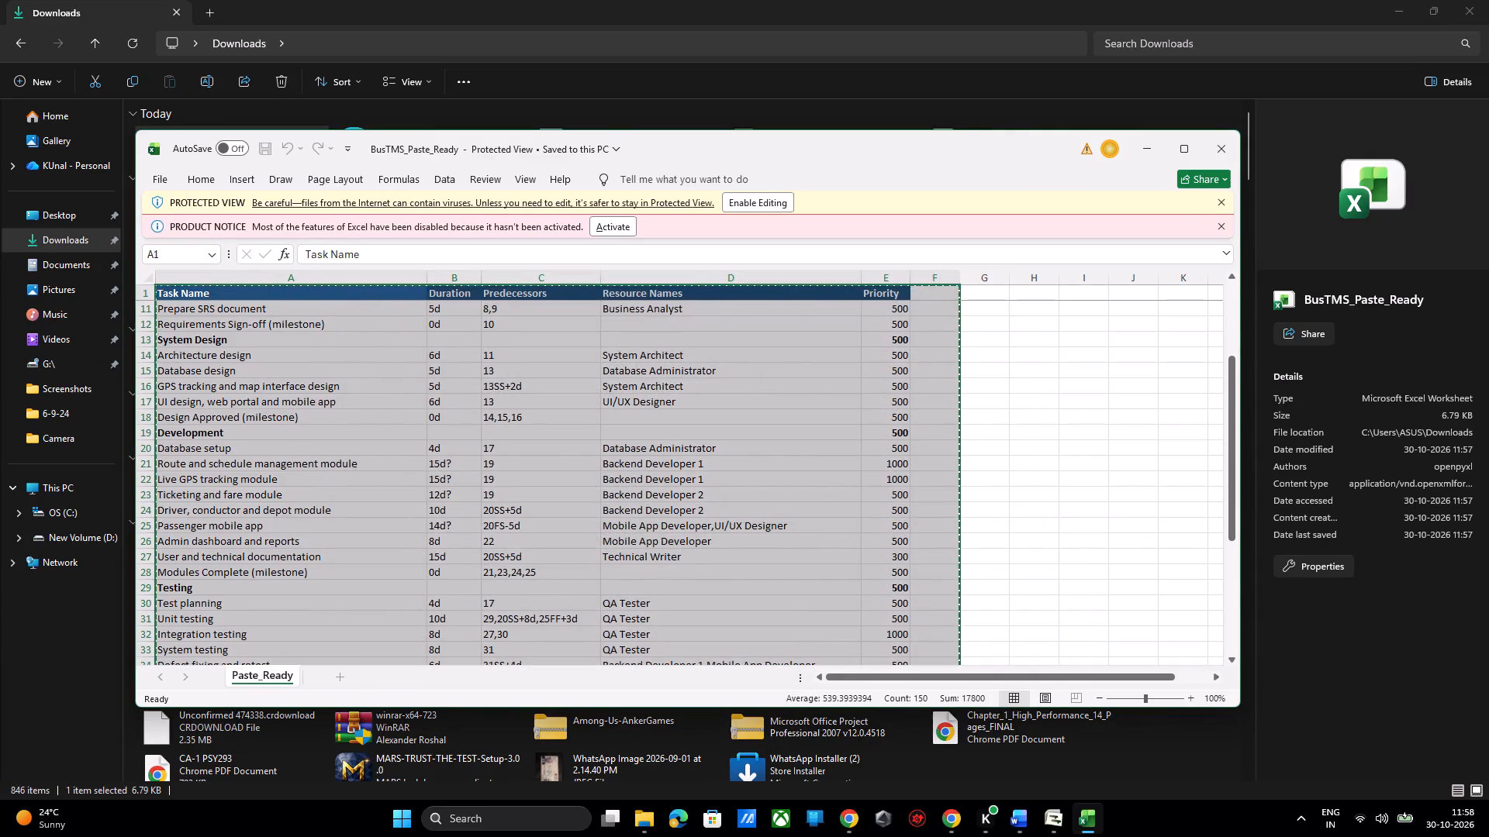
left_click(1149, 153)
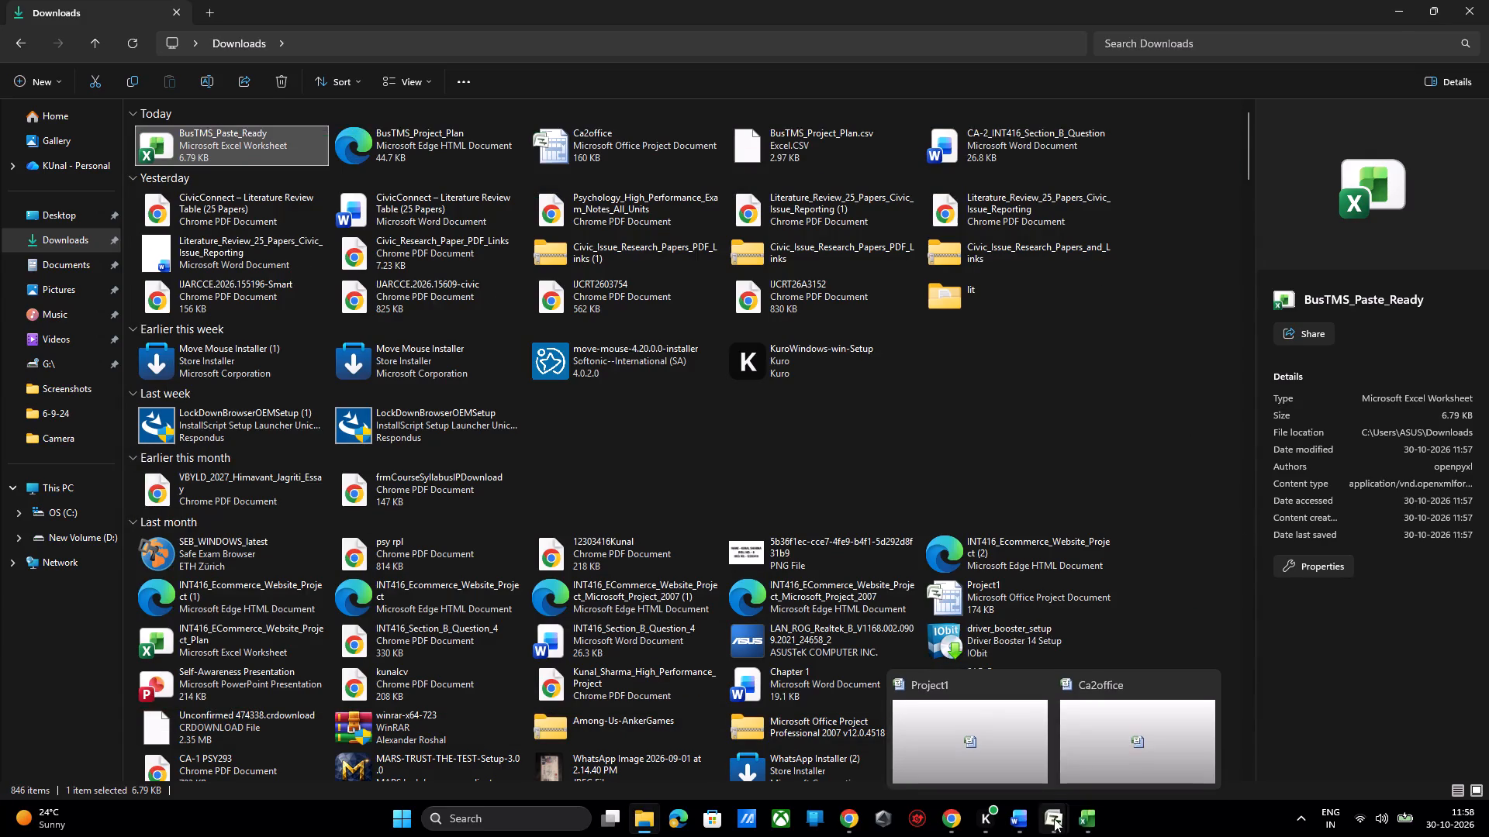
Switch to the Ca2office plan and paste the copied table from the Indicators cell of row 19, continuing past every pasting error.
left_click(1093, 731)
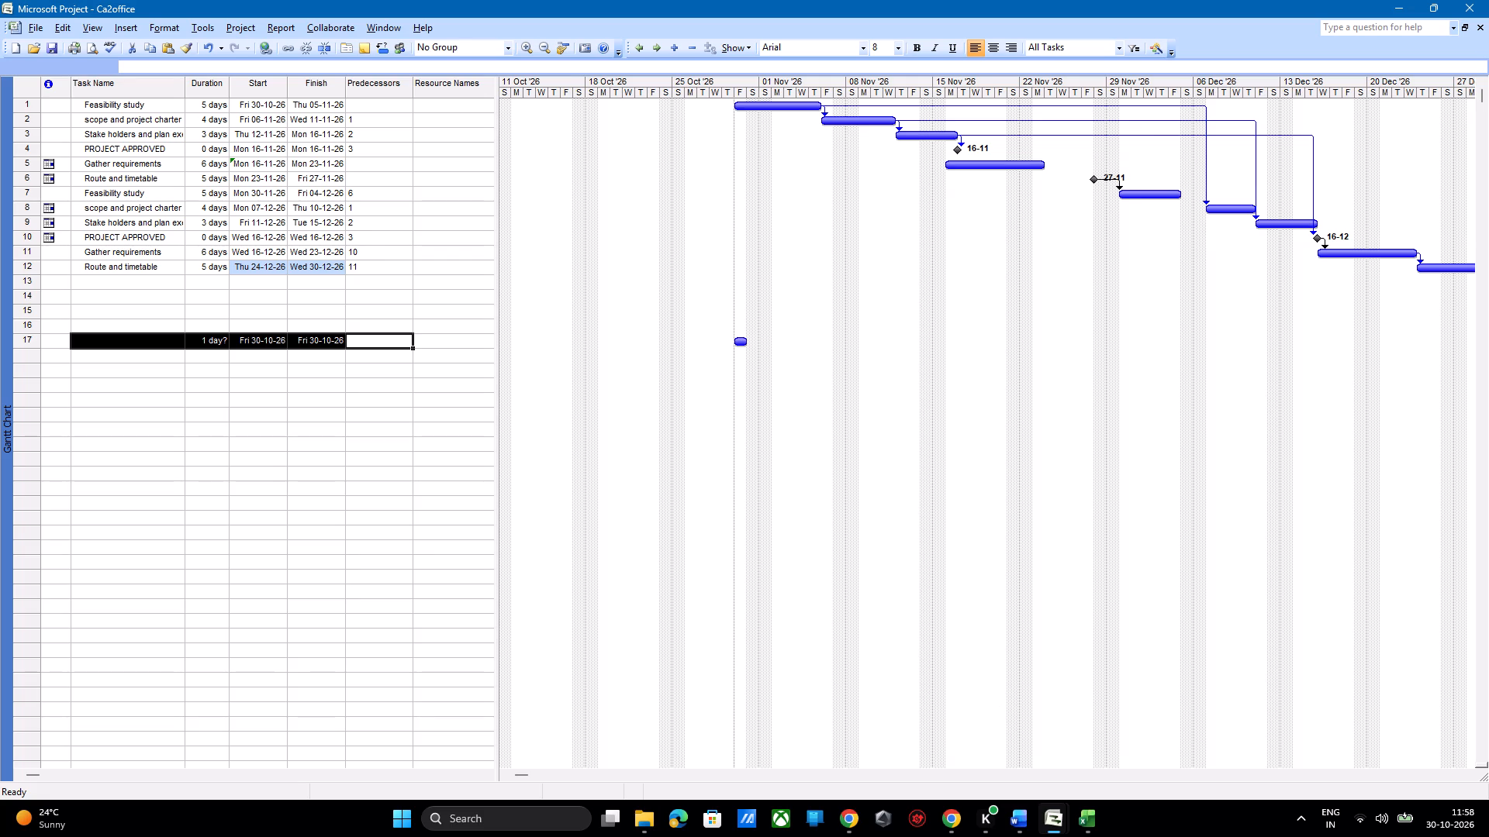
left_click(70, 375)
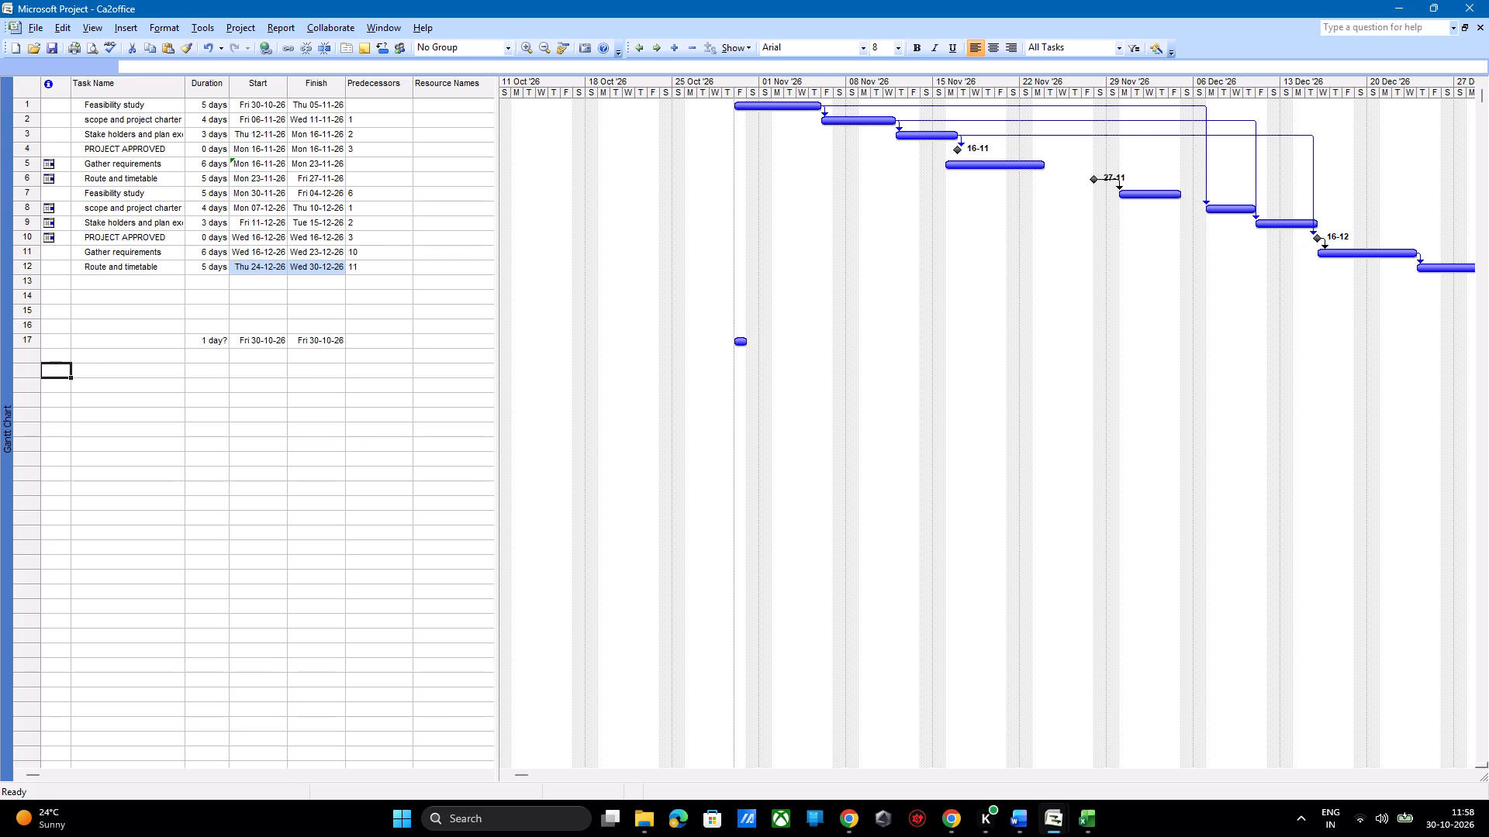
key("ctrl+v")
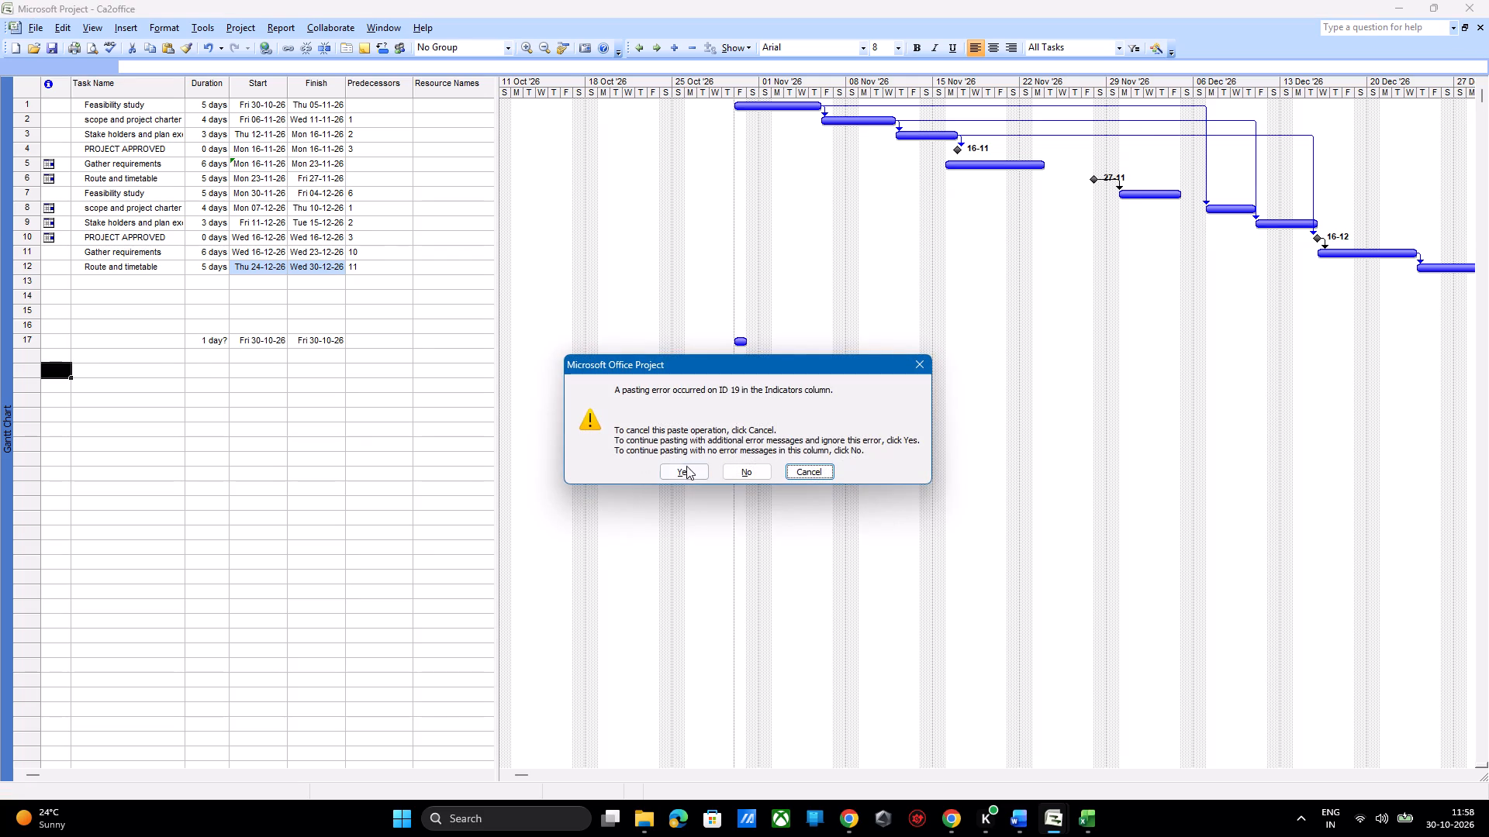
left_click(686, 467)
left_click(686, 467)
left_click(686, 467)
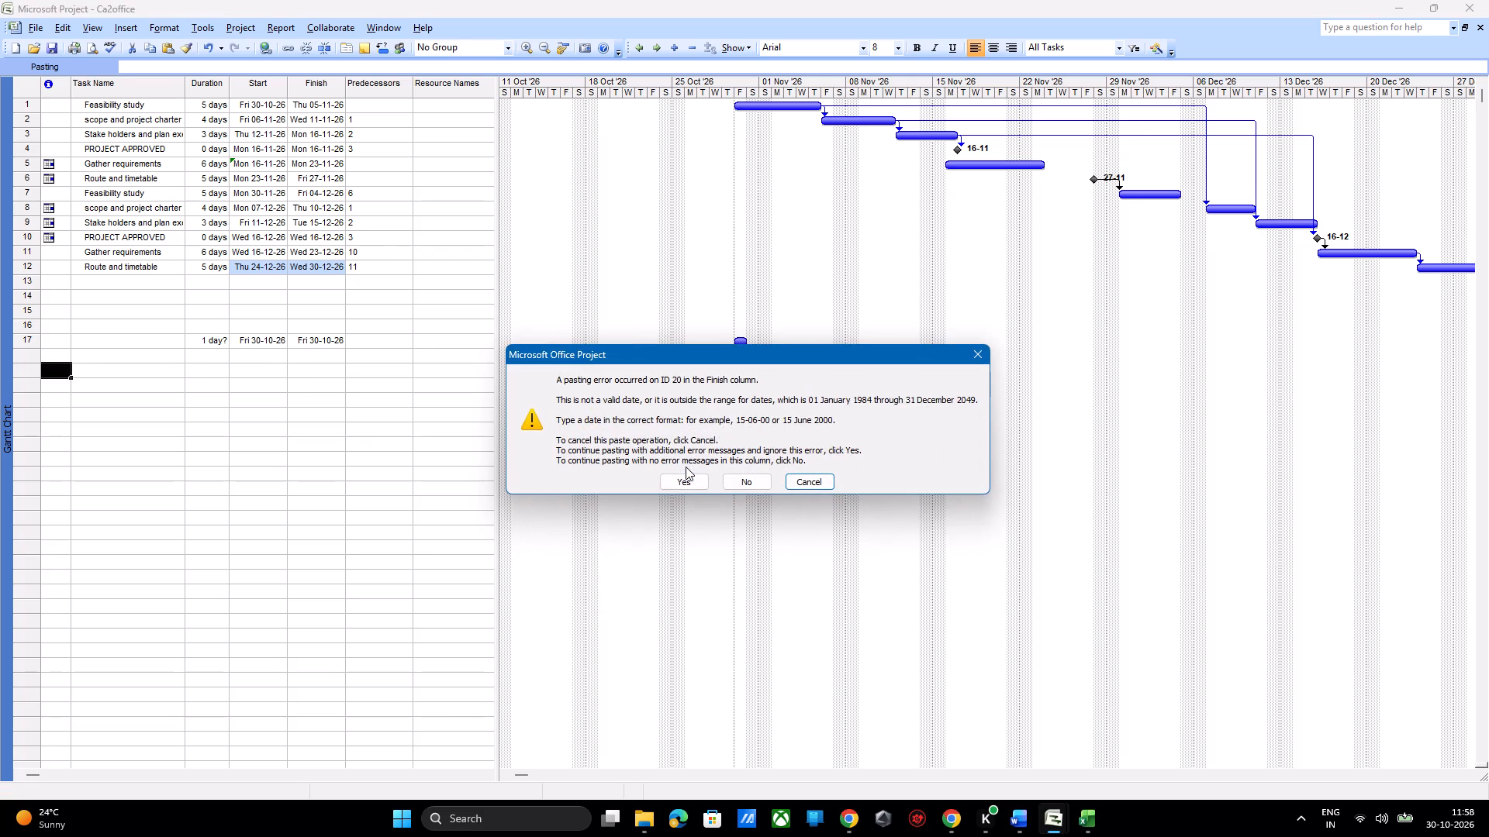
left_click(689, 480)
double_click(689, 480)
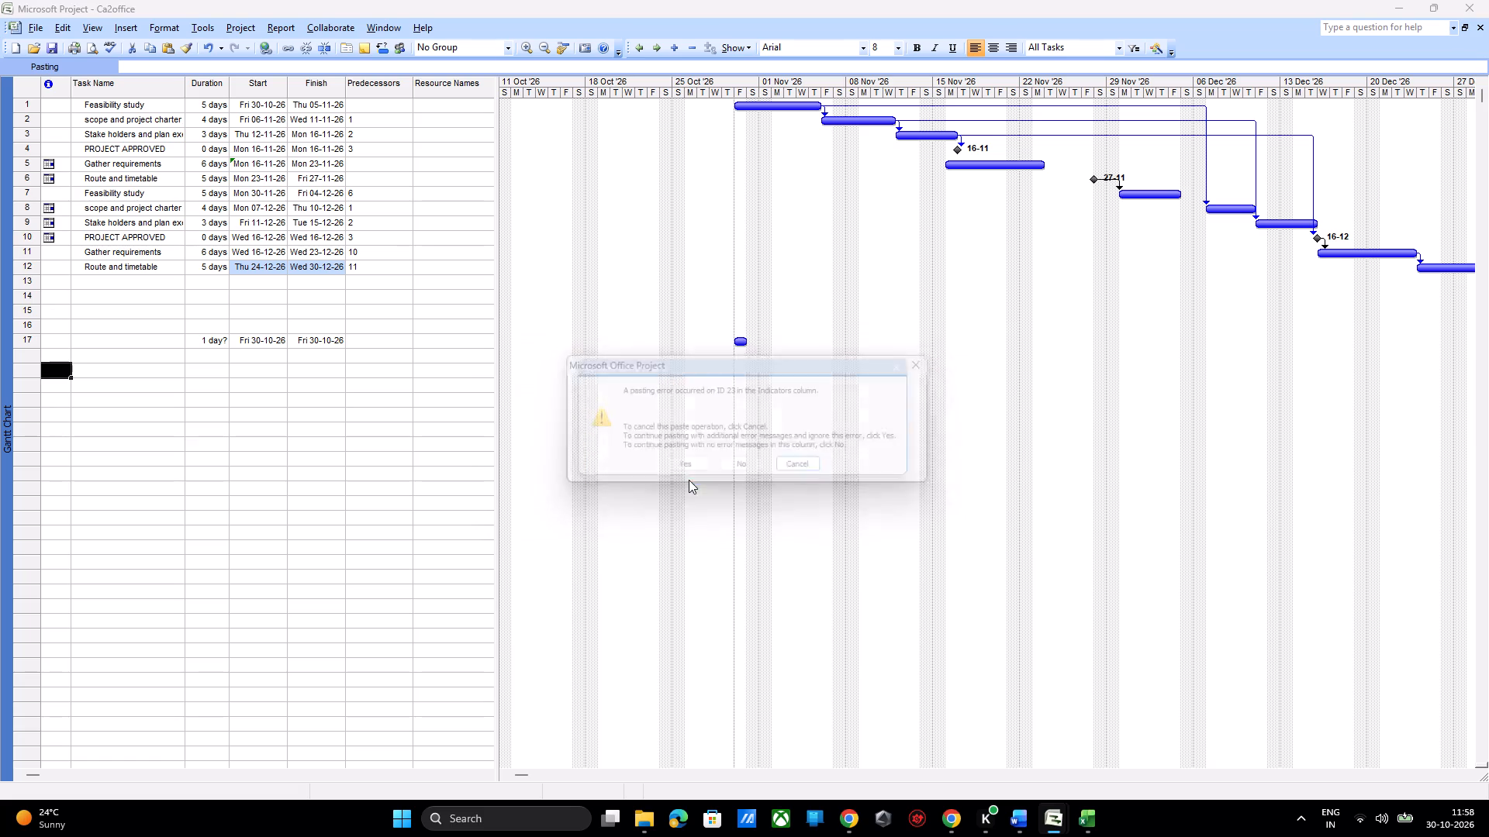
triple_click(689, 480)
double_click(689, 480)
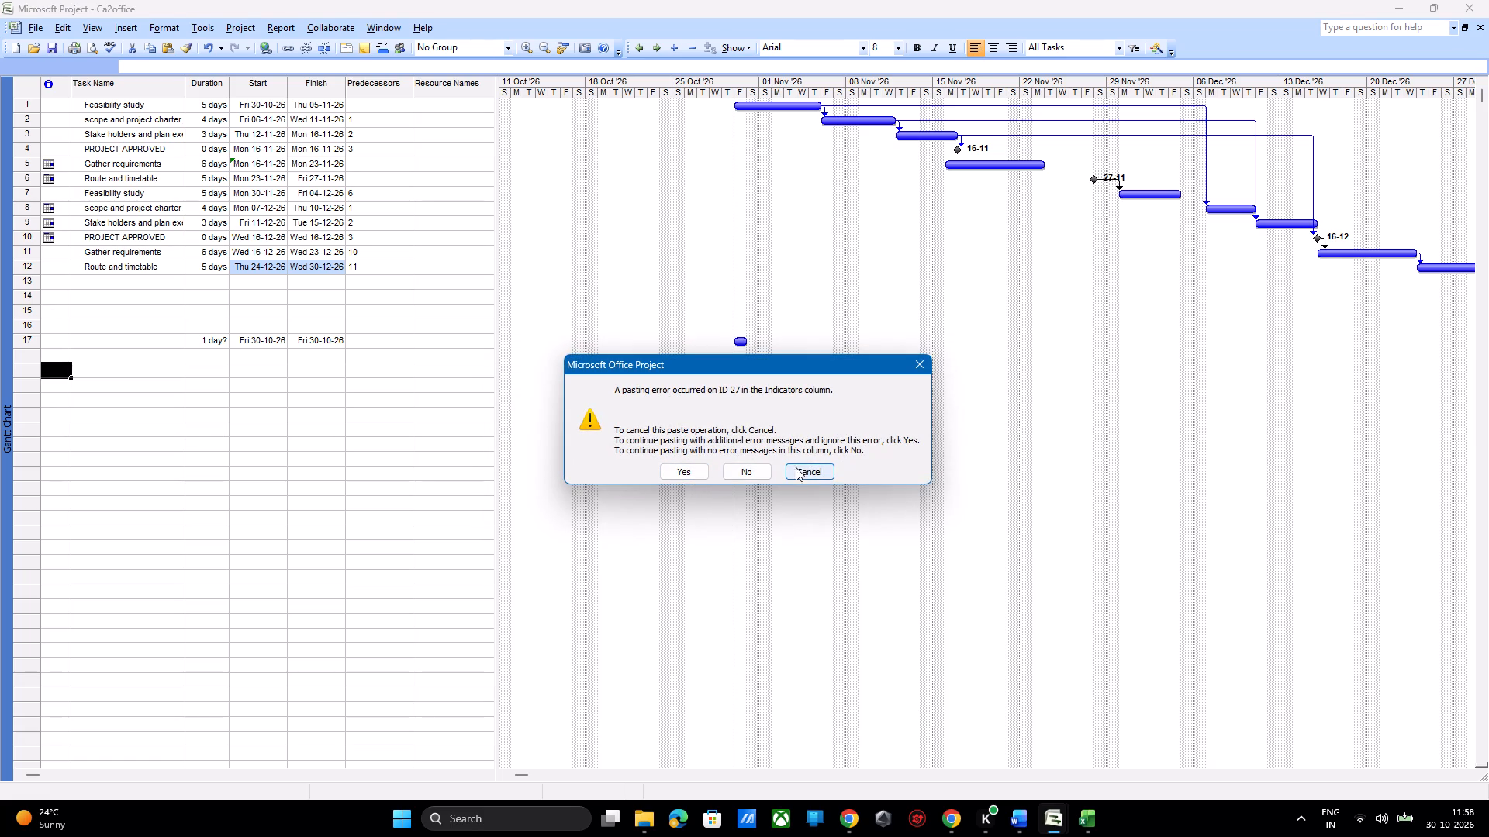
triple_click(682, 468)
triple_click(682, 468)
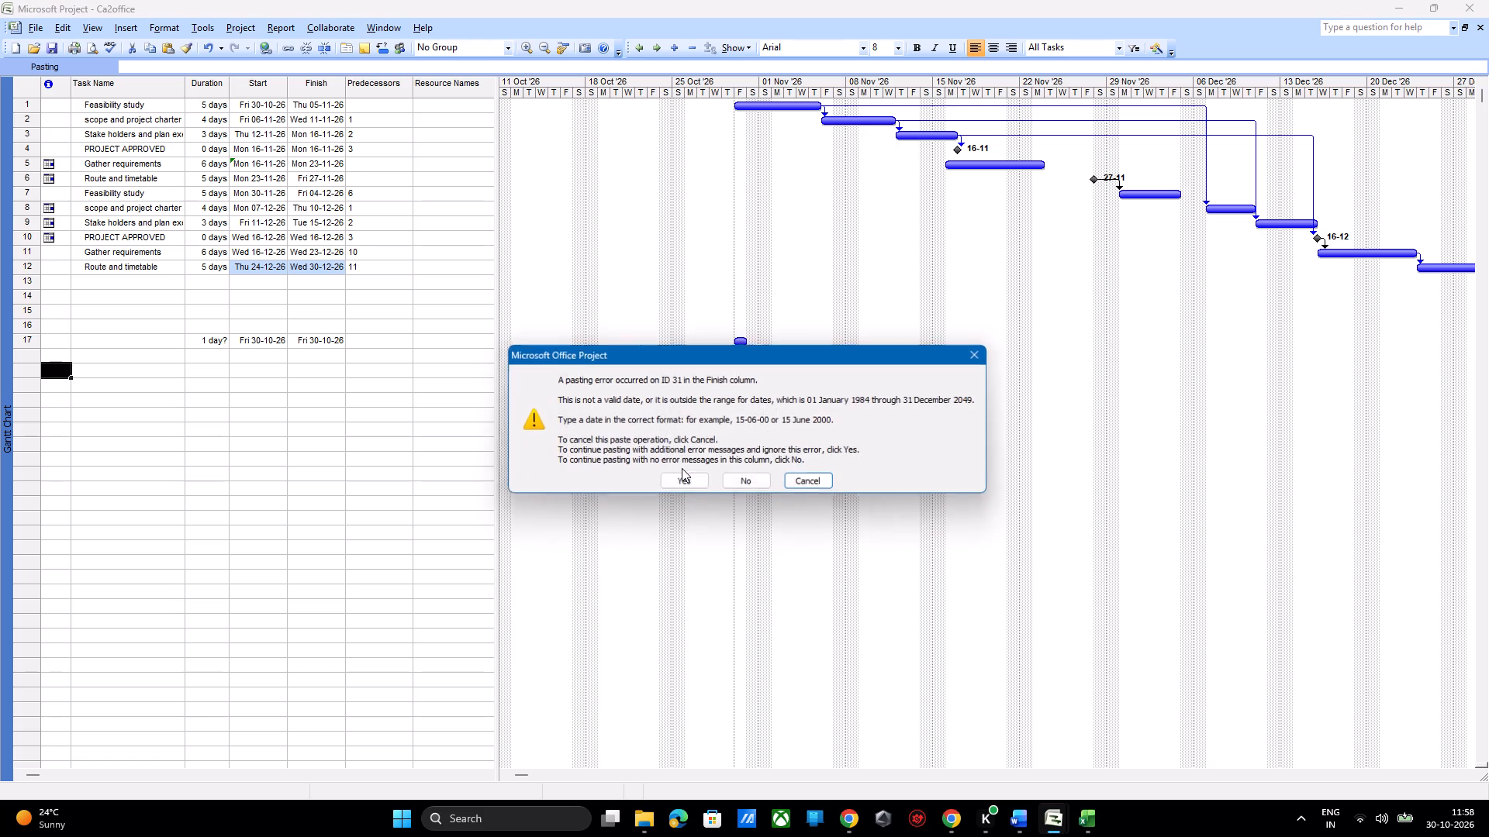
double_click(682, 468)
triple_click(684, 483)
left_click(684, 483)
left_click_drag(684, 483, 684, 467)
triple_click(684, 467)
triple_click(684, 467)
triple_click(684, 467)
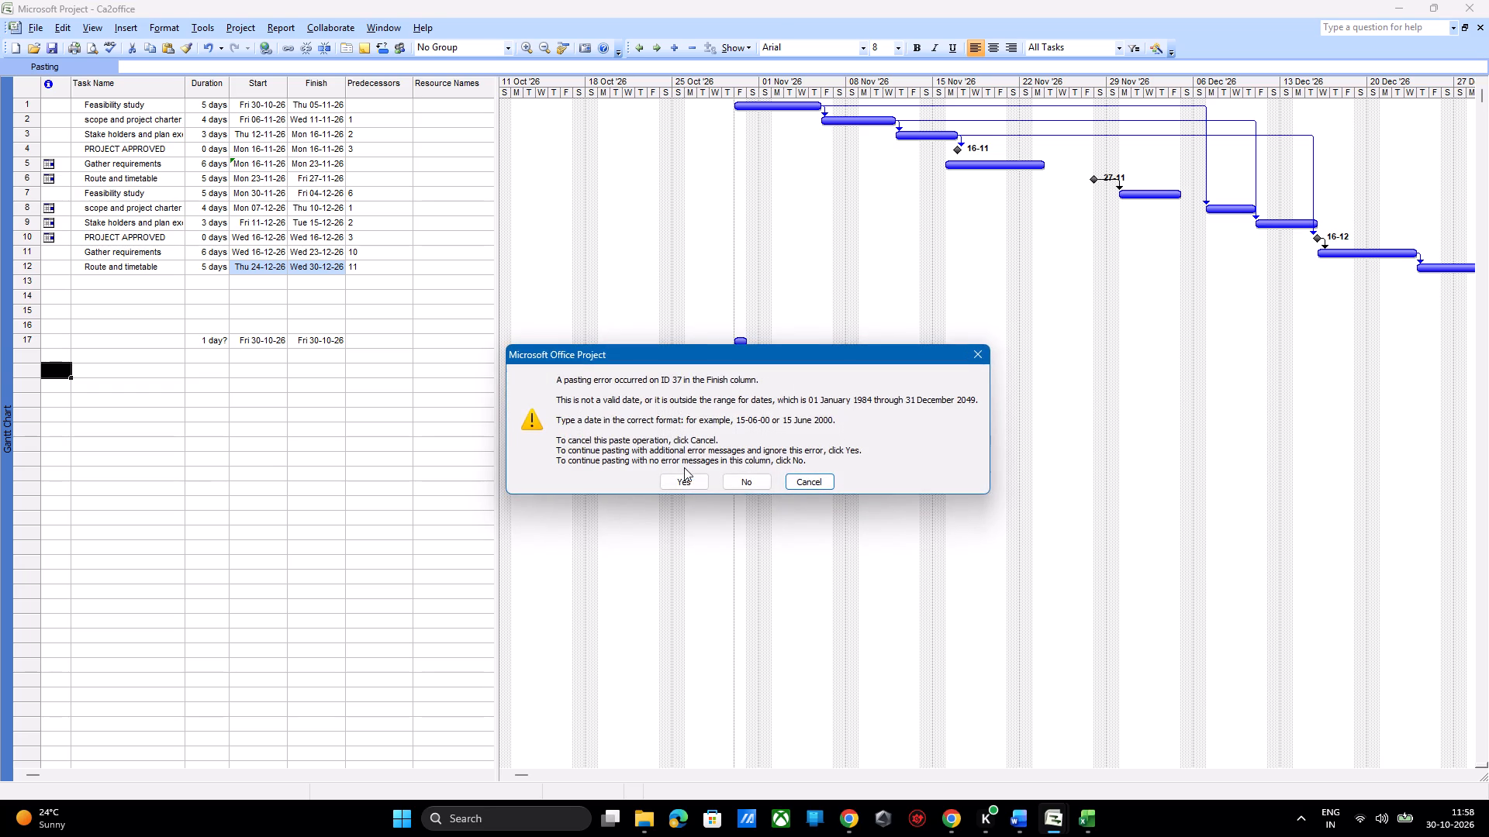
double_click(684, 467)
triple_click(687, 481)
triple_click(687, 481)
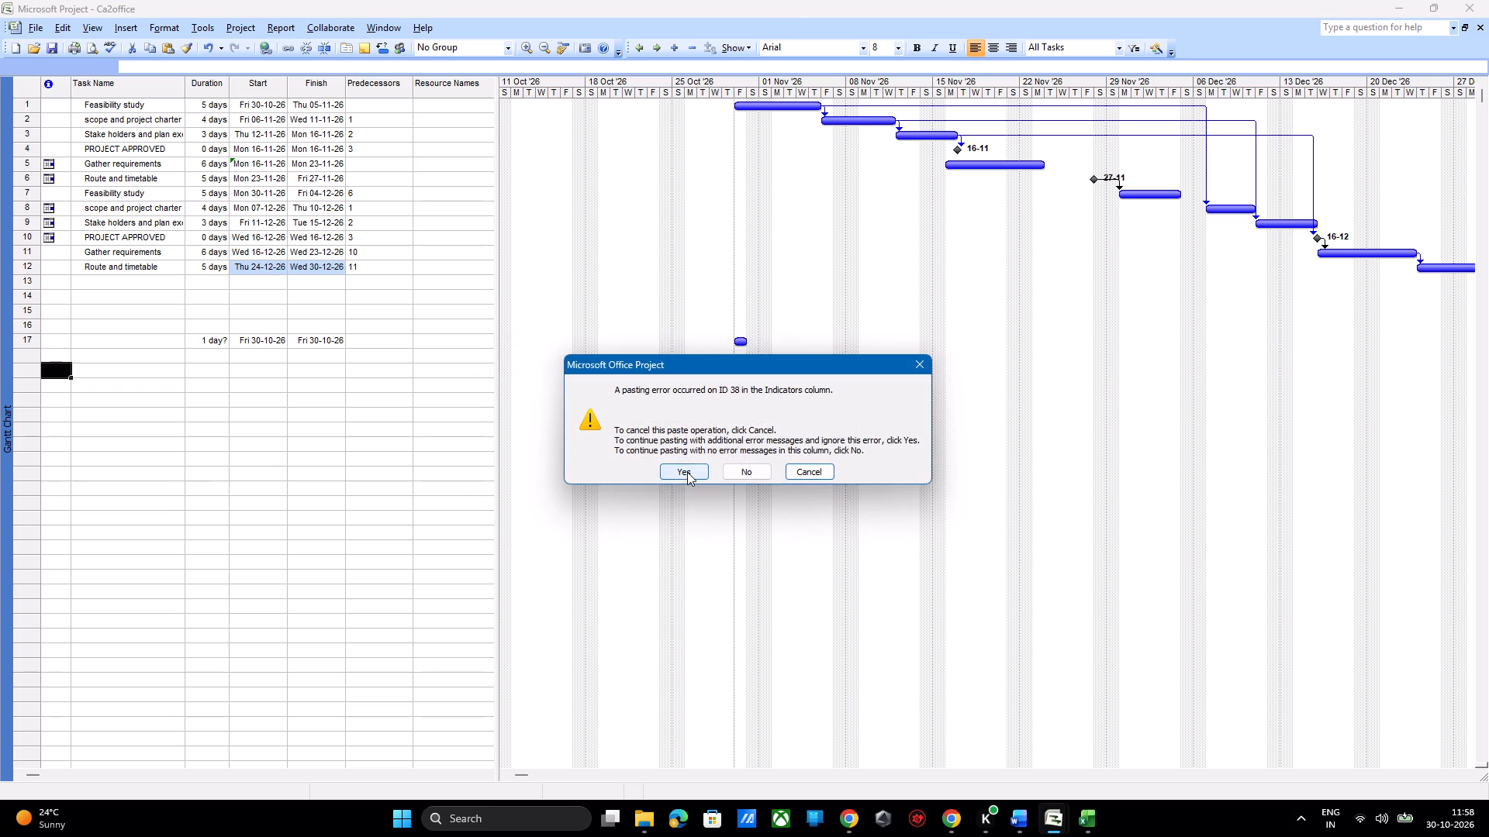
triple_click(687, 472)
triple_click(687, 472)
triple_click(687, 472)
triple_click(687, 472)
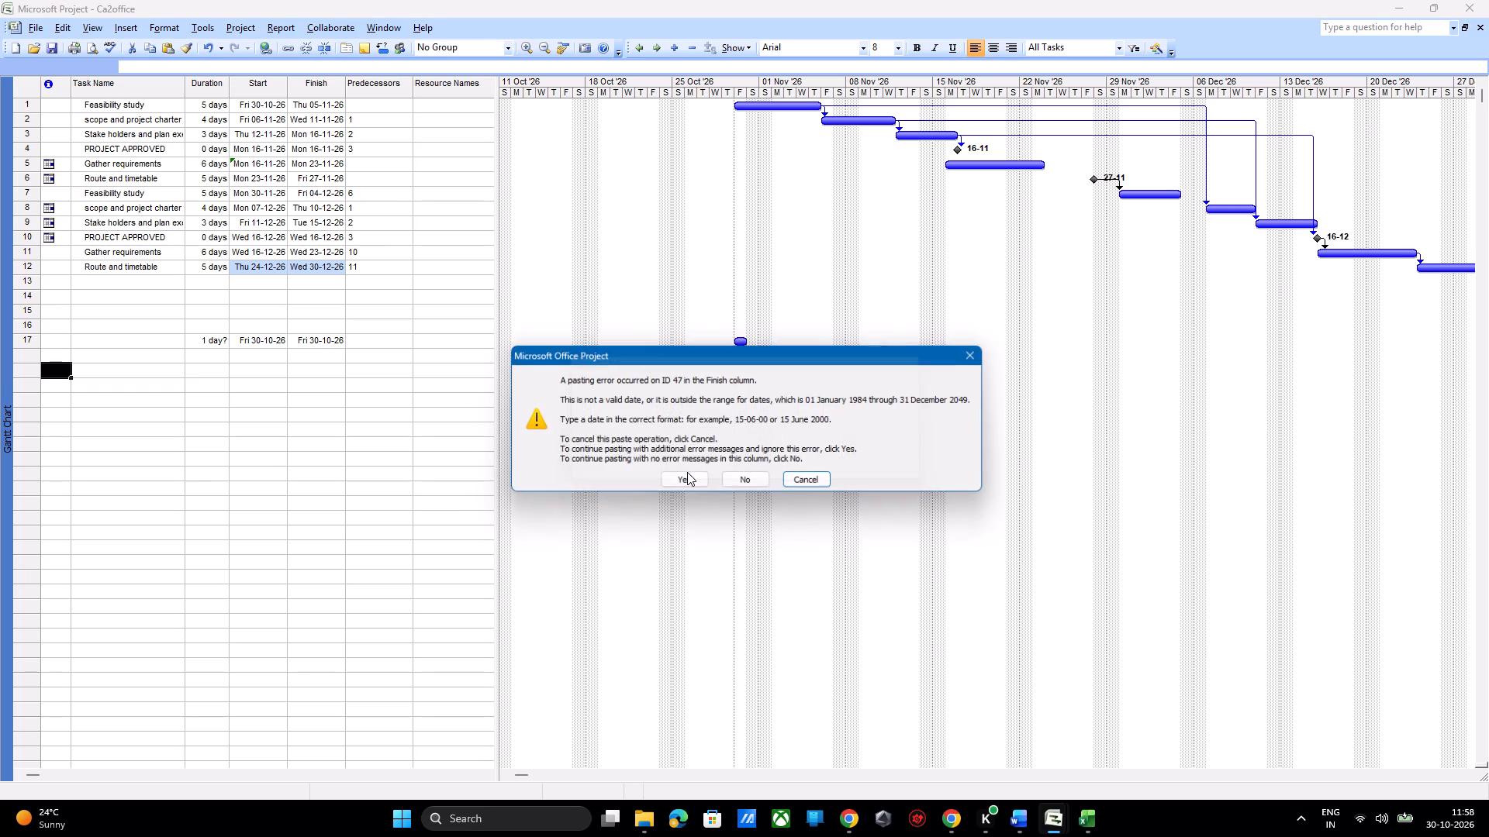
left_click_drag(687, 472, 692, 484)
triple_click(692, 484)
left_click(692, 484)
left_click_drag(692, 484, 692, 477)
triple_click(692, 477)
triple_click(692, 477)
double_click(692, 477)
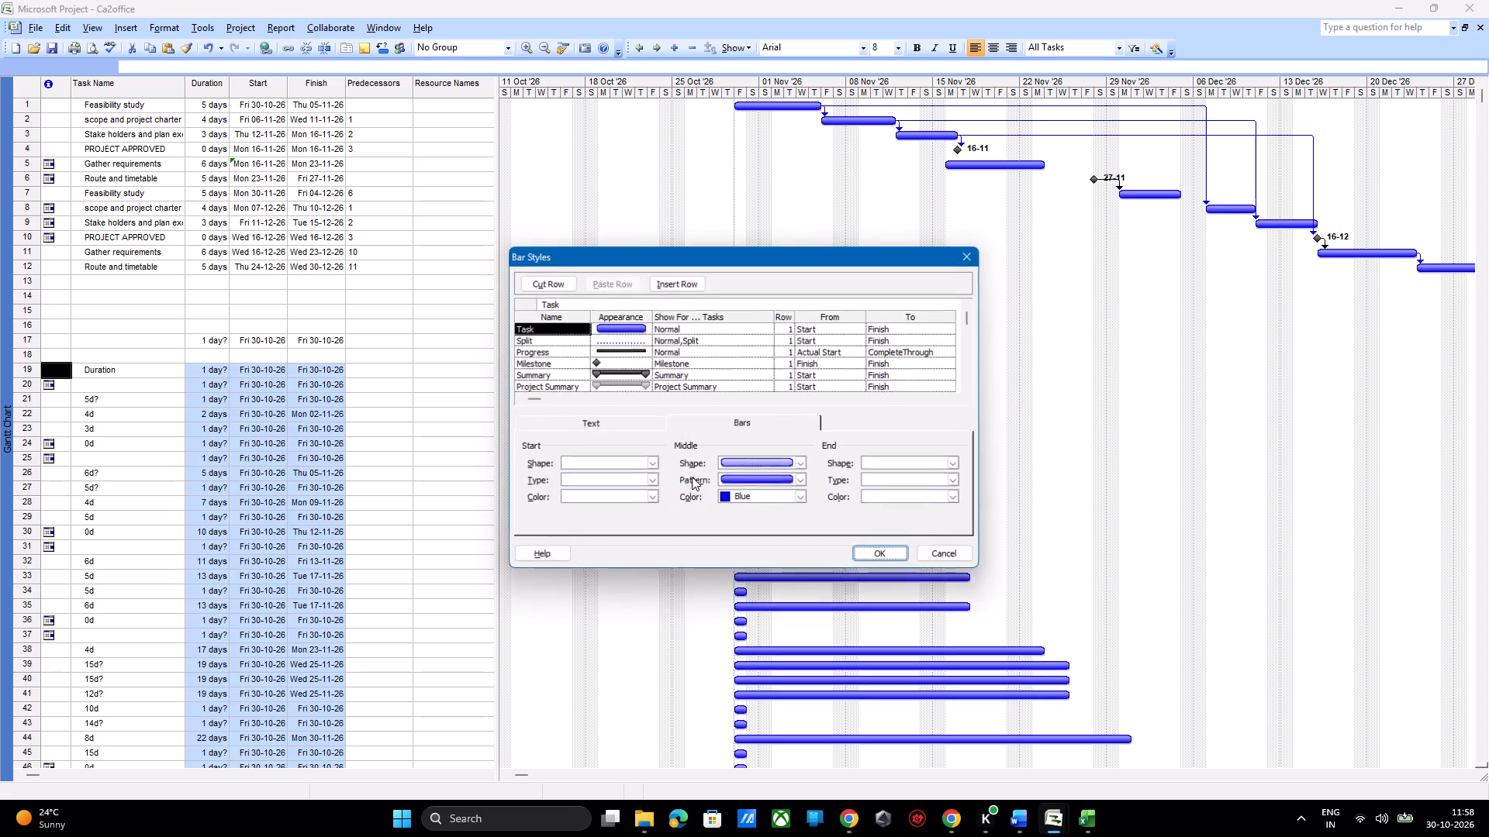
left_click(882, 559)
Review the pasted rows in the plan and copy the Duration values of rows 19 to 52.
scroll(486, 466, "down", 3)
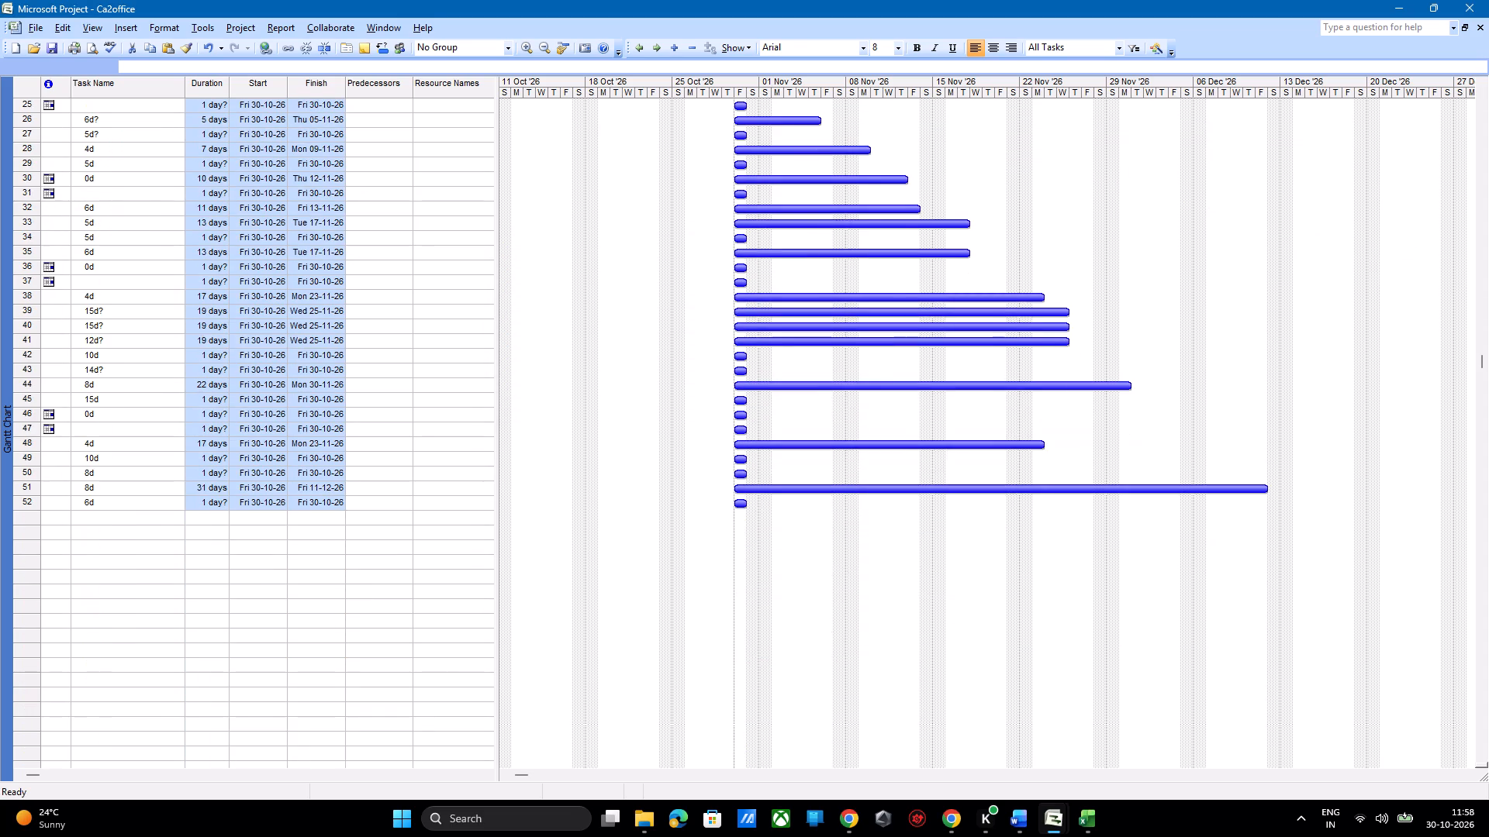
scroll(486, 466, "up", 2)
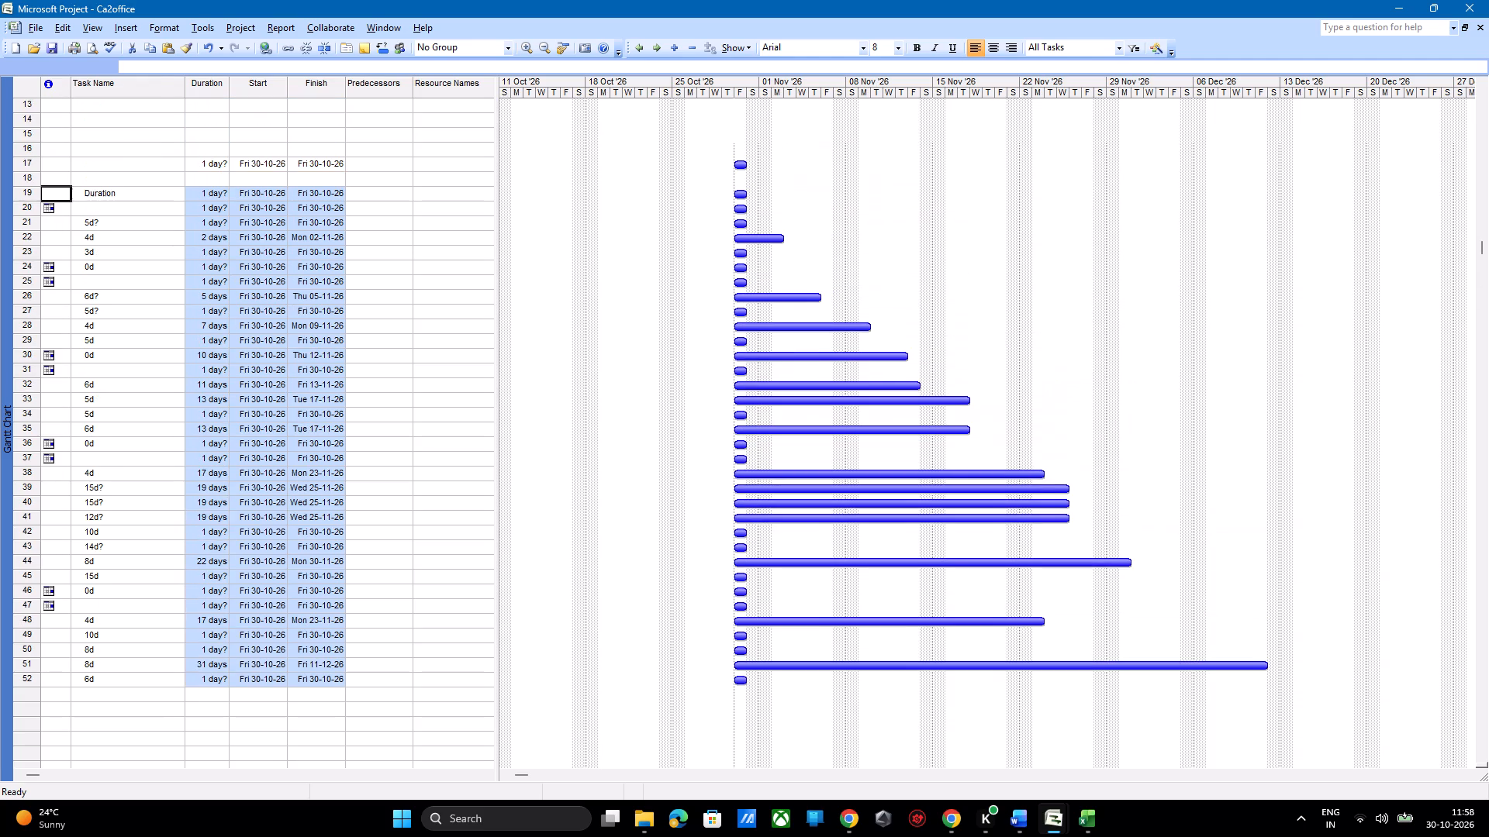
scroll(486, 466, "up", 1)
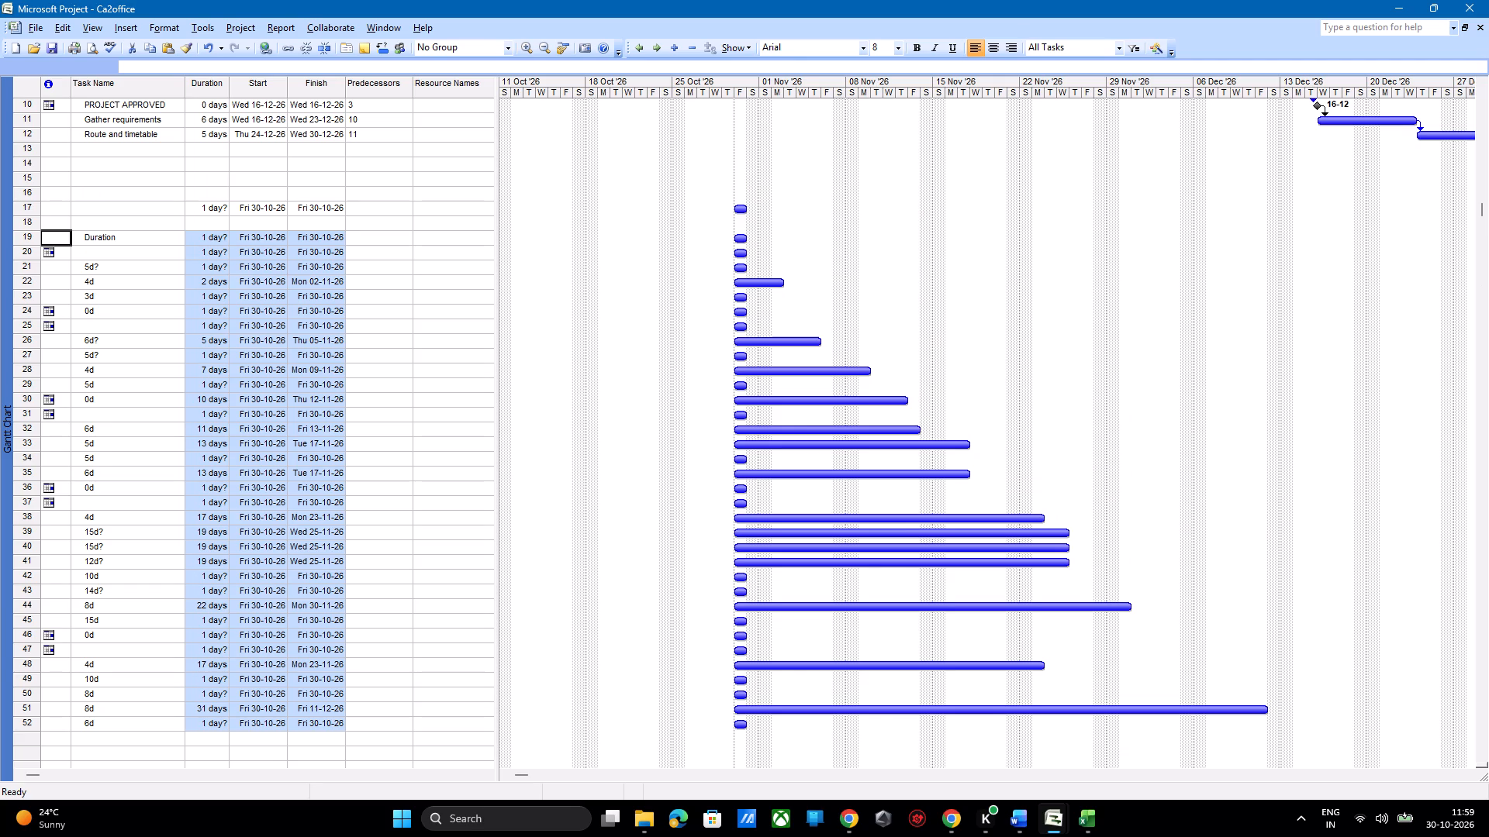
left_click_drag(193, 236, 215, 422)
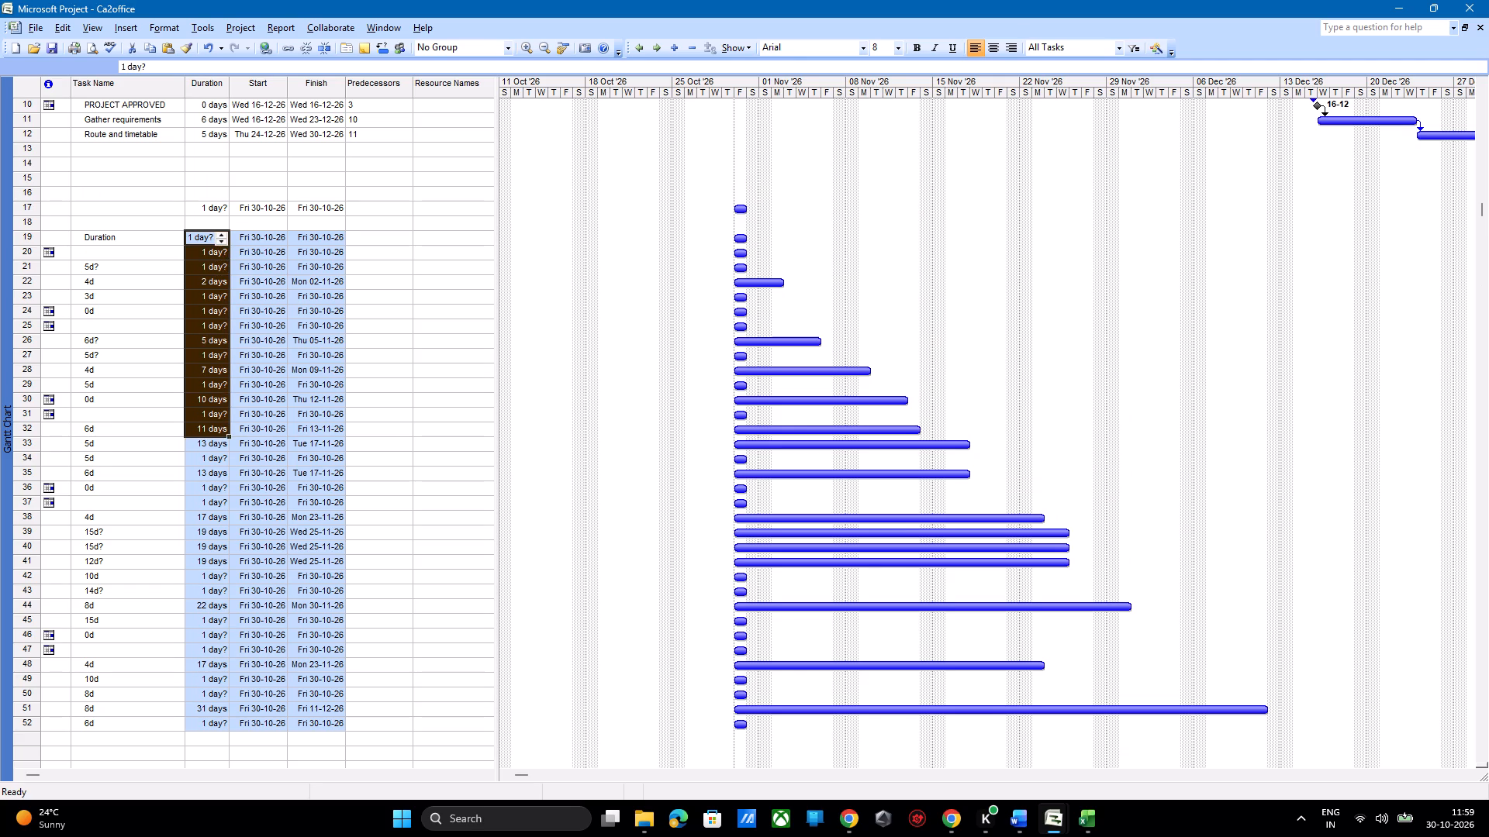
left_click_drag(215, 422, 214, 725)
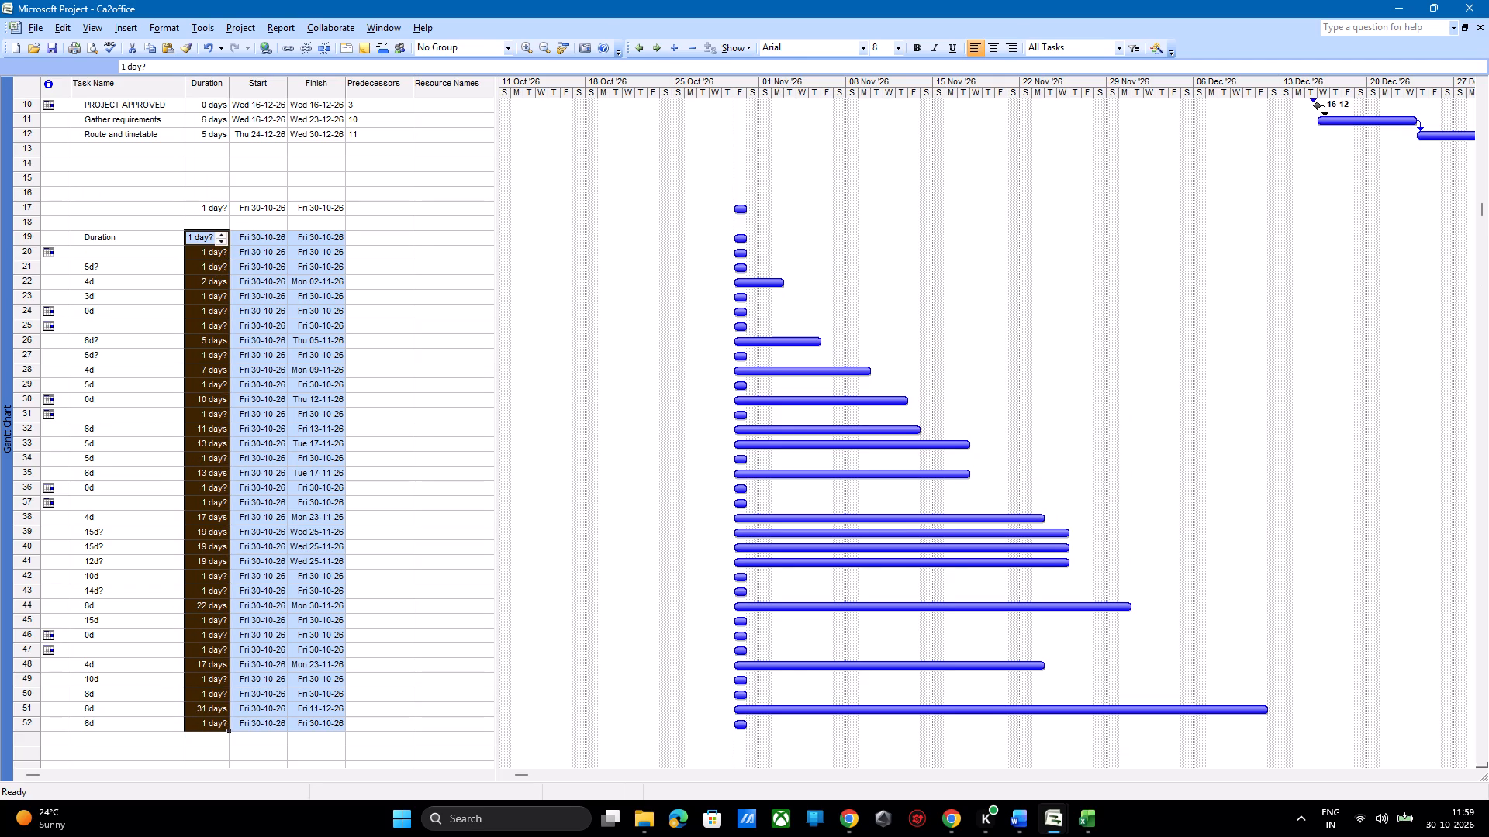
left_click_drag(214, 725, 214, 728)
key("ctrl+c")
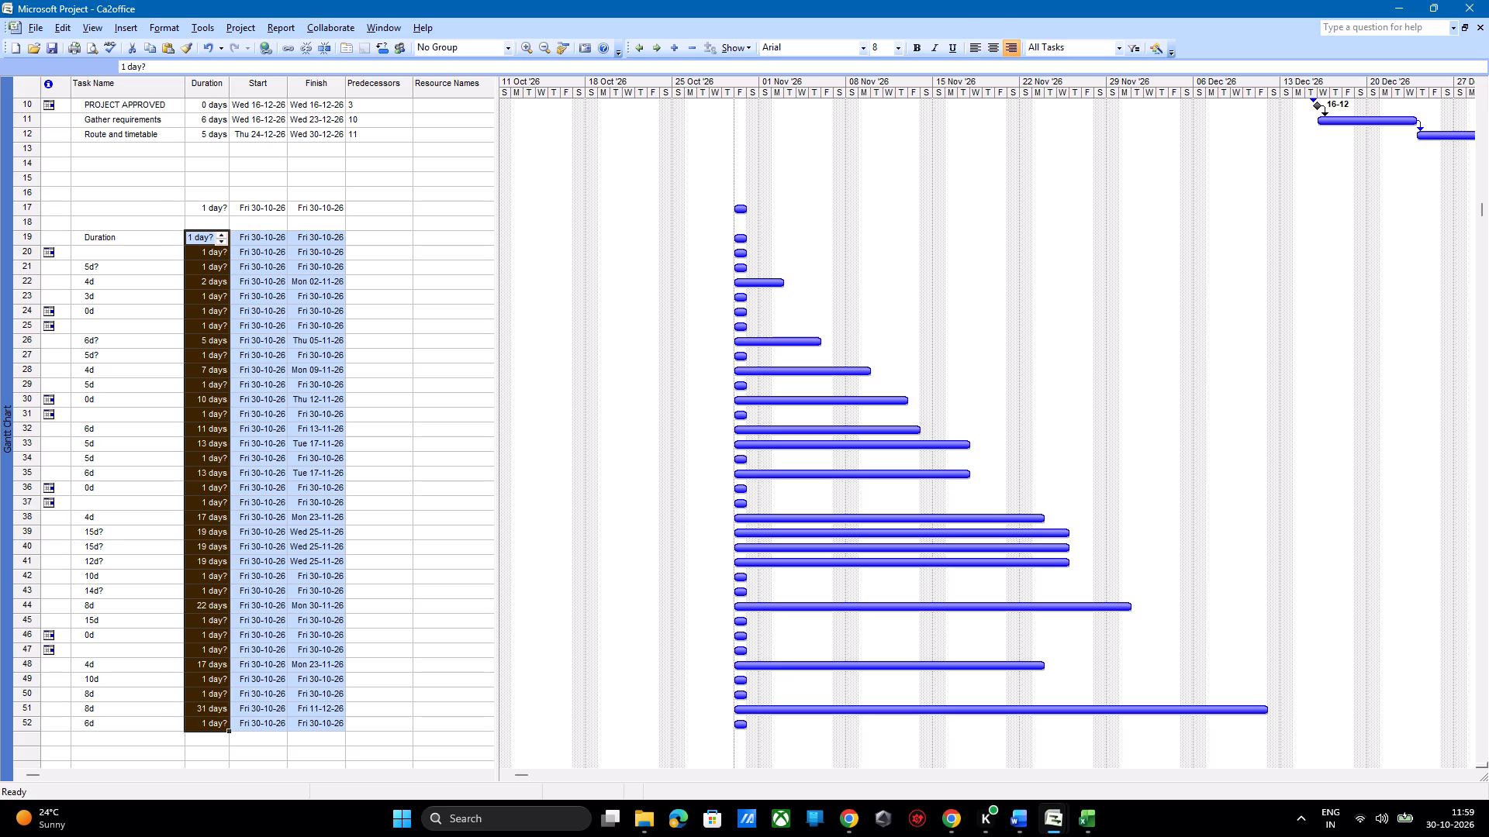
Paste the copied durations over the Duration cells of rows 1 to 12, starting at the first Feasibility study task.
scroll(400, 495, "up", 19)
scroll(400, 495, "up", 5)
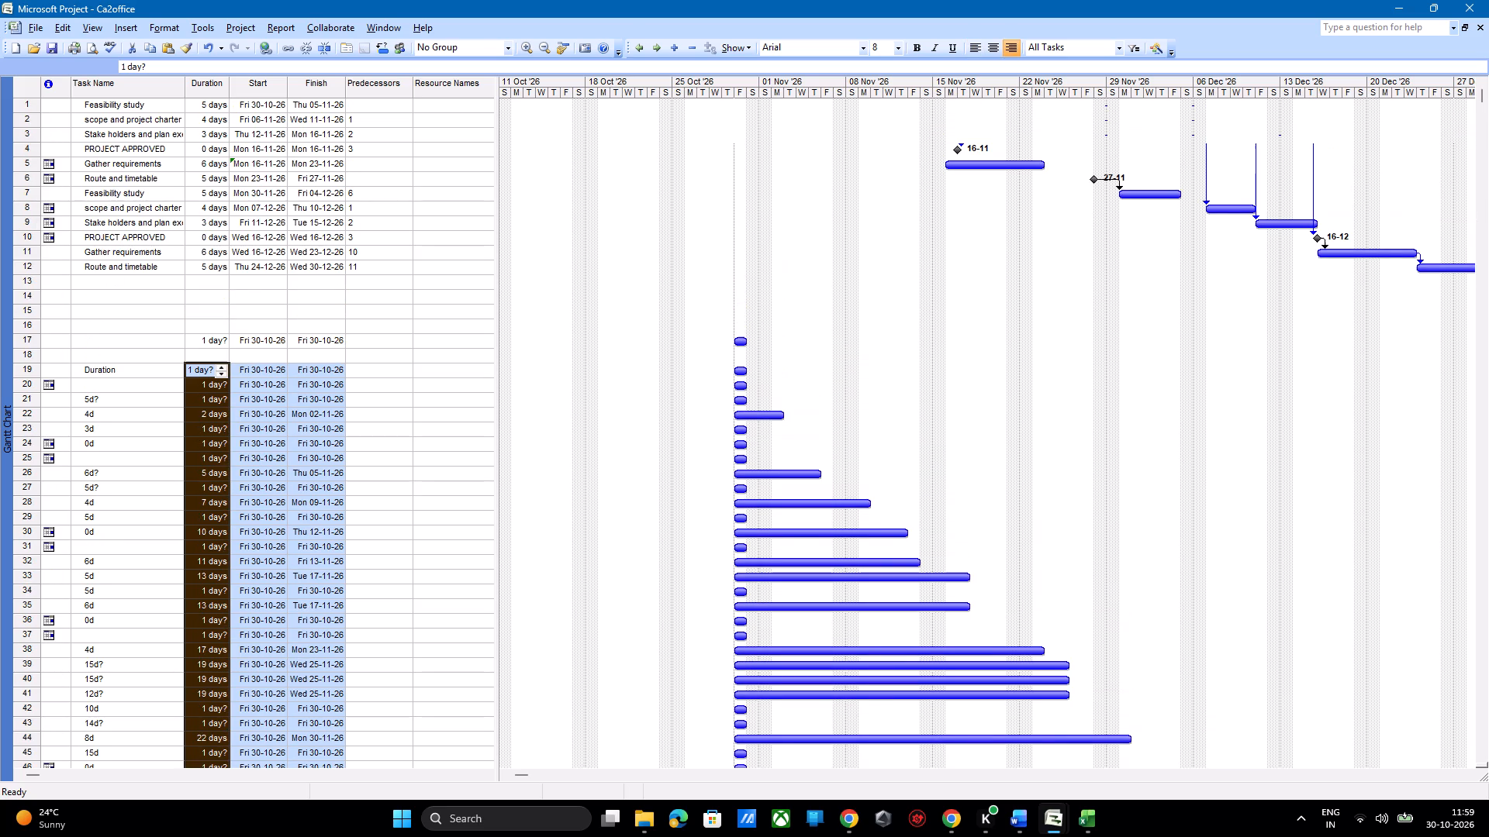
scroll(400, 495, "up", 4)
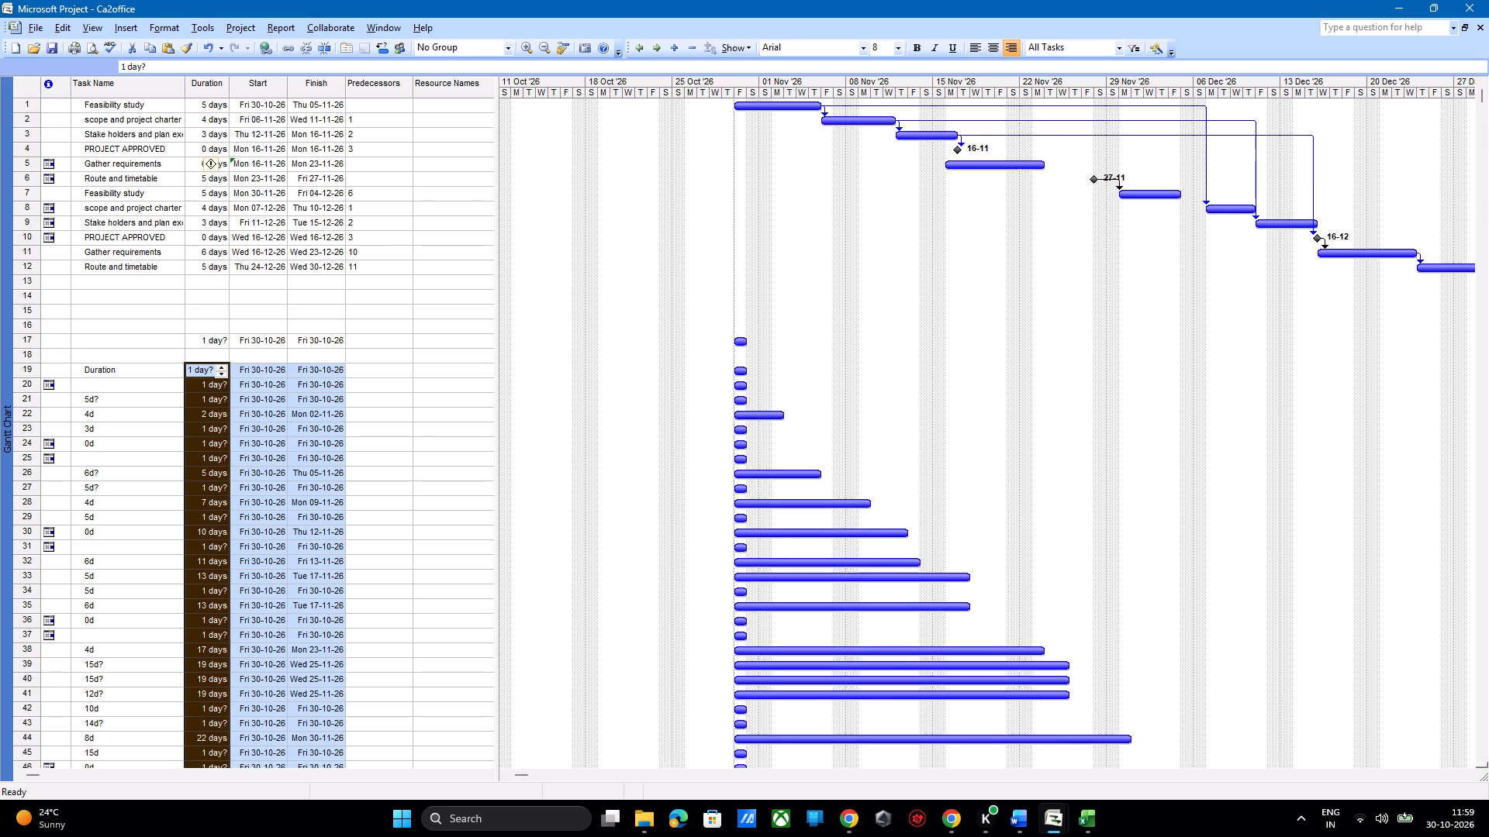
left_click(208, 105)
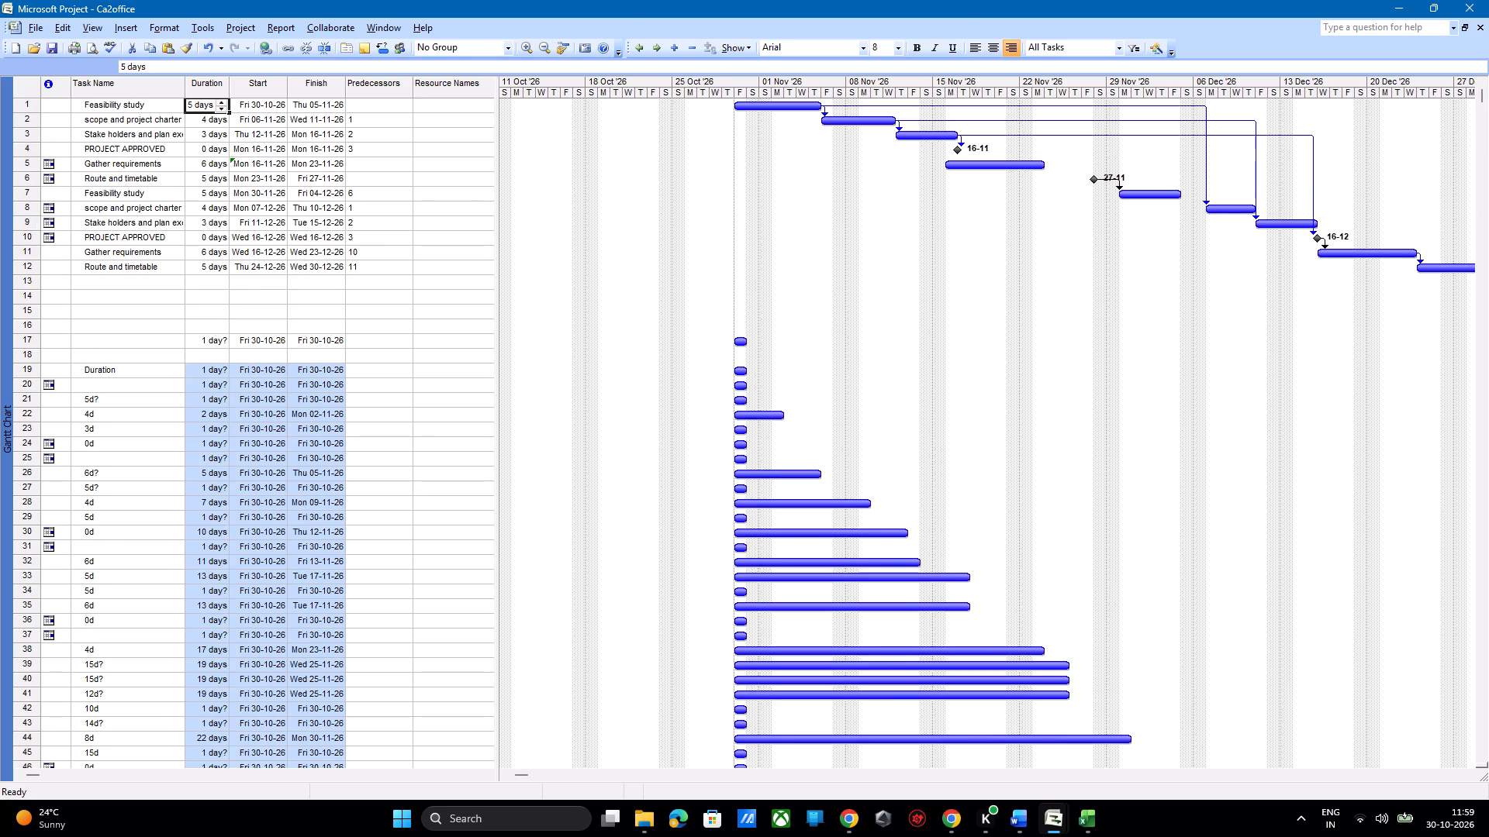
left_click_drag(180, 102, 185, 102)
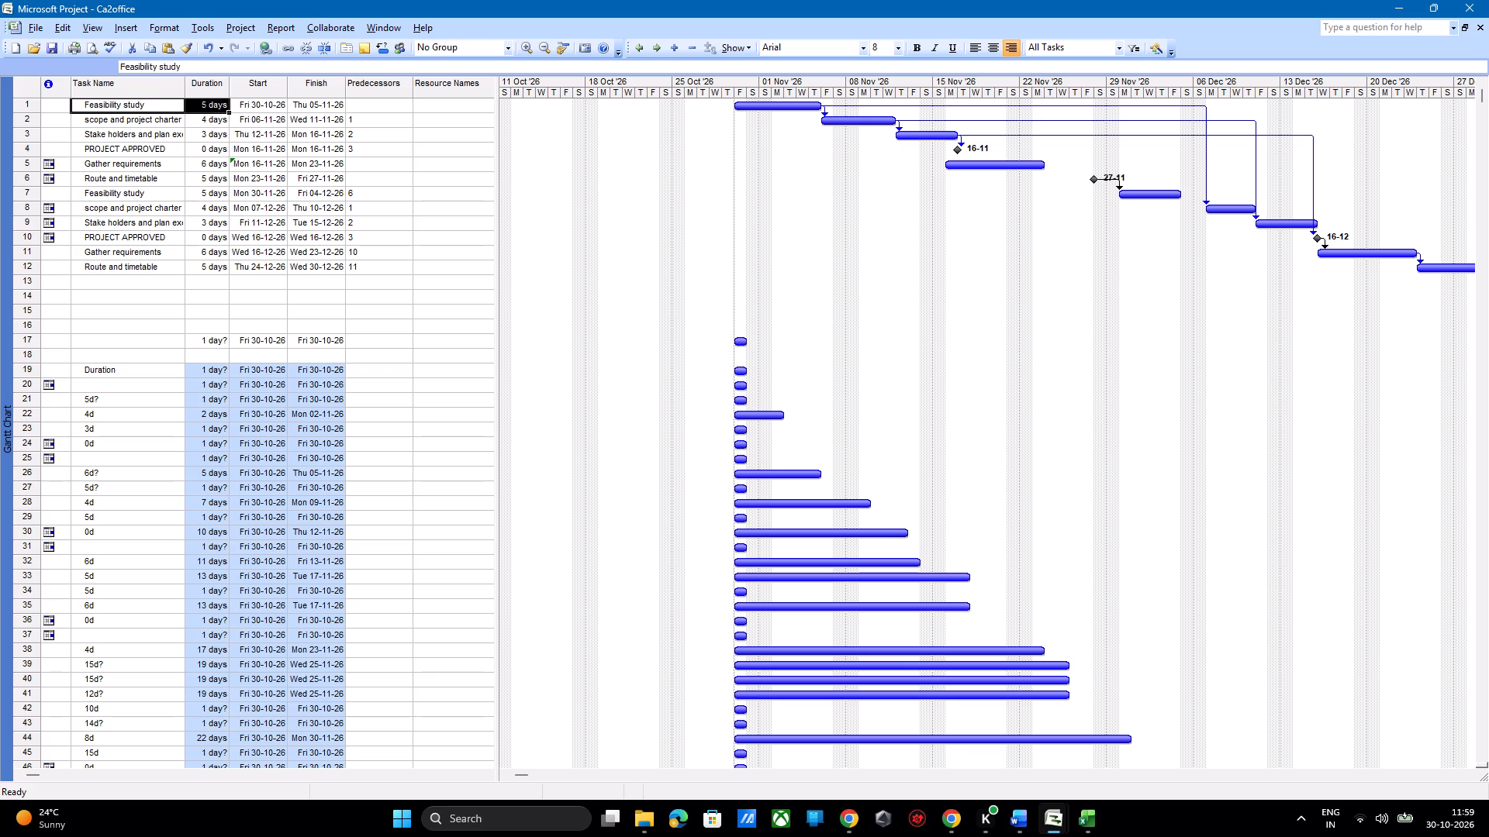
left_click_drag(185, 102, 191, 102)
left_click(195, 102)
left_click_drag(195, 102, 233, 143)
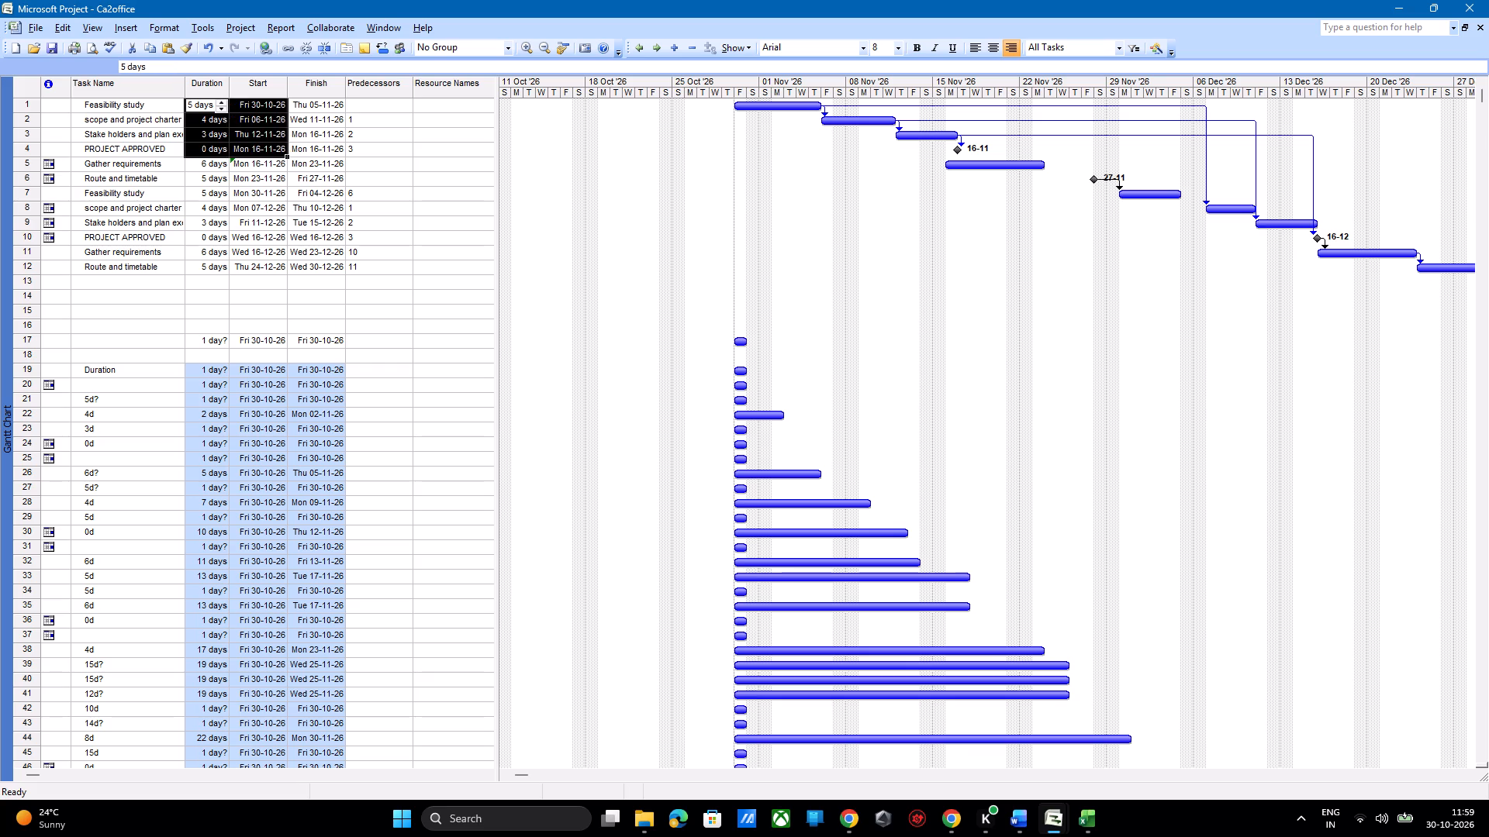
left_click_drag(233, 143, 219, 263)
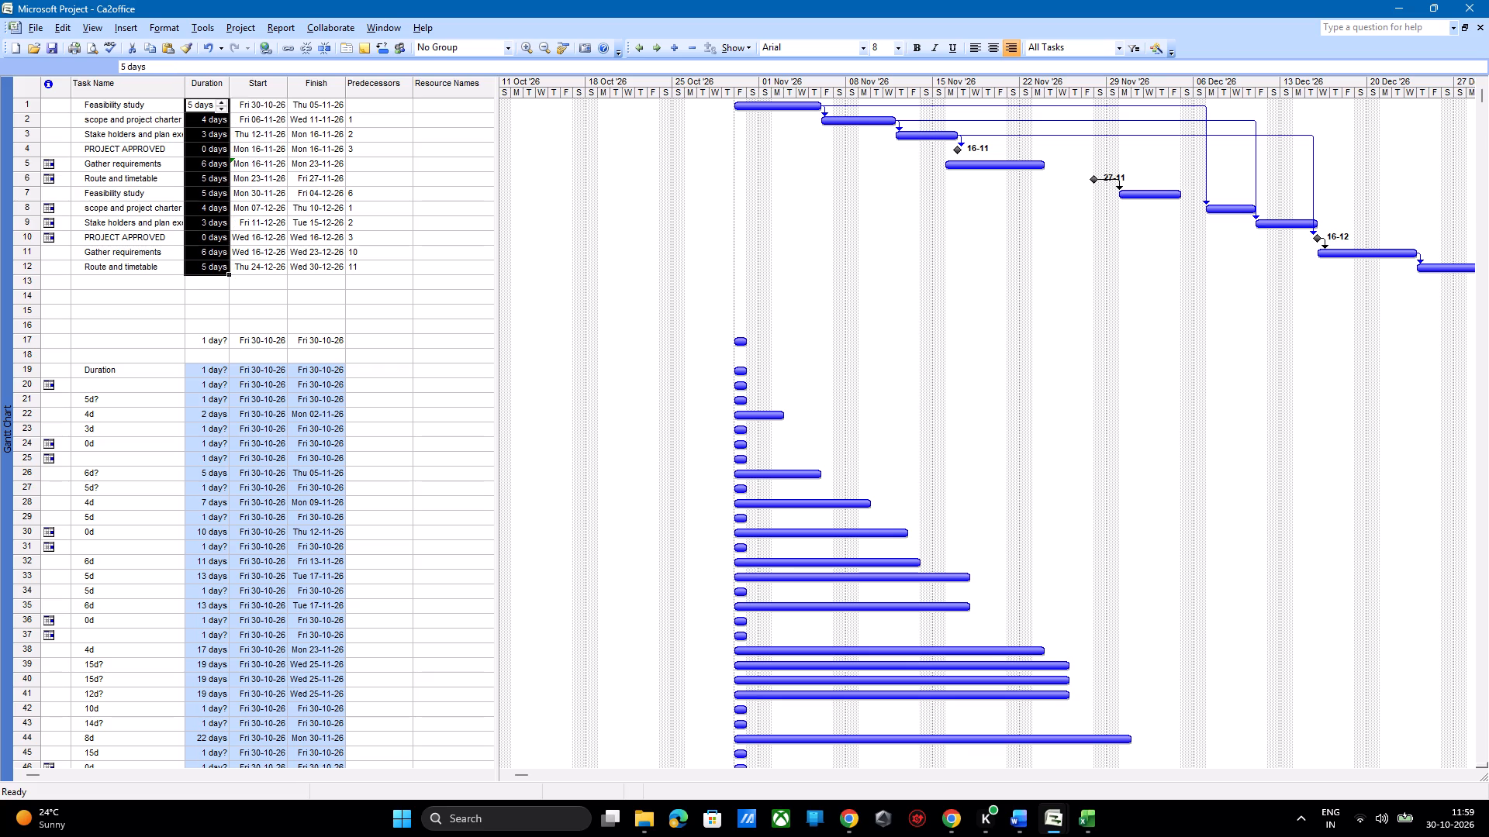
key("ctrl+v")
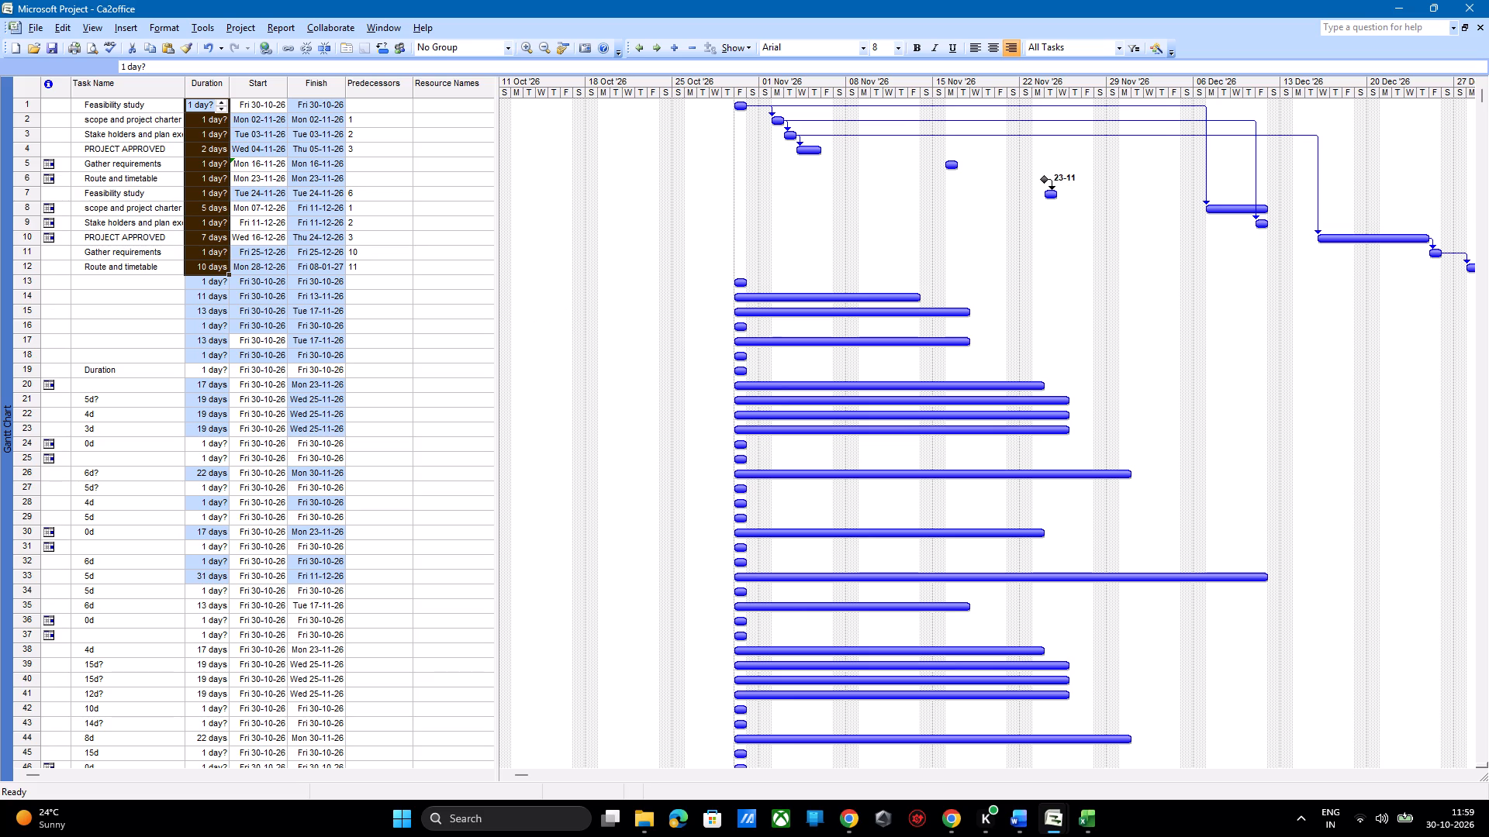
Undo the duration paste and the earlier paste of the spreadsheet's task table.
key("ctrl+z")
key("ctrl+z")
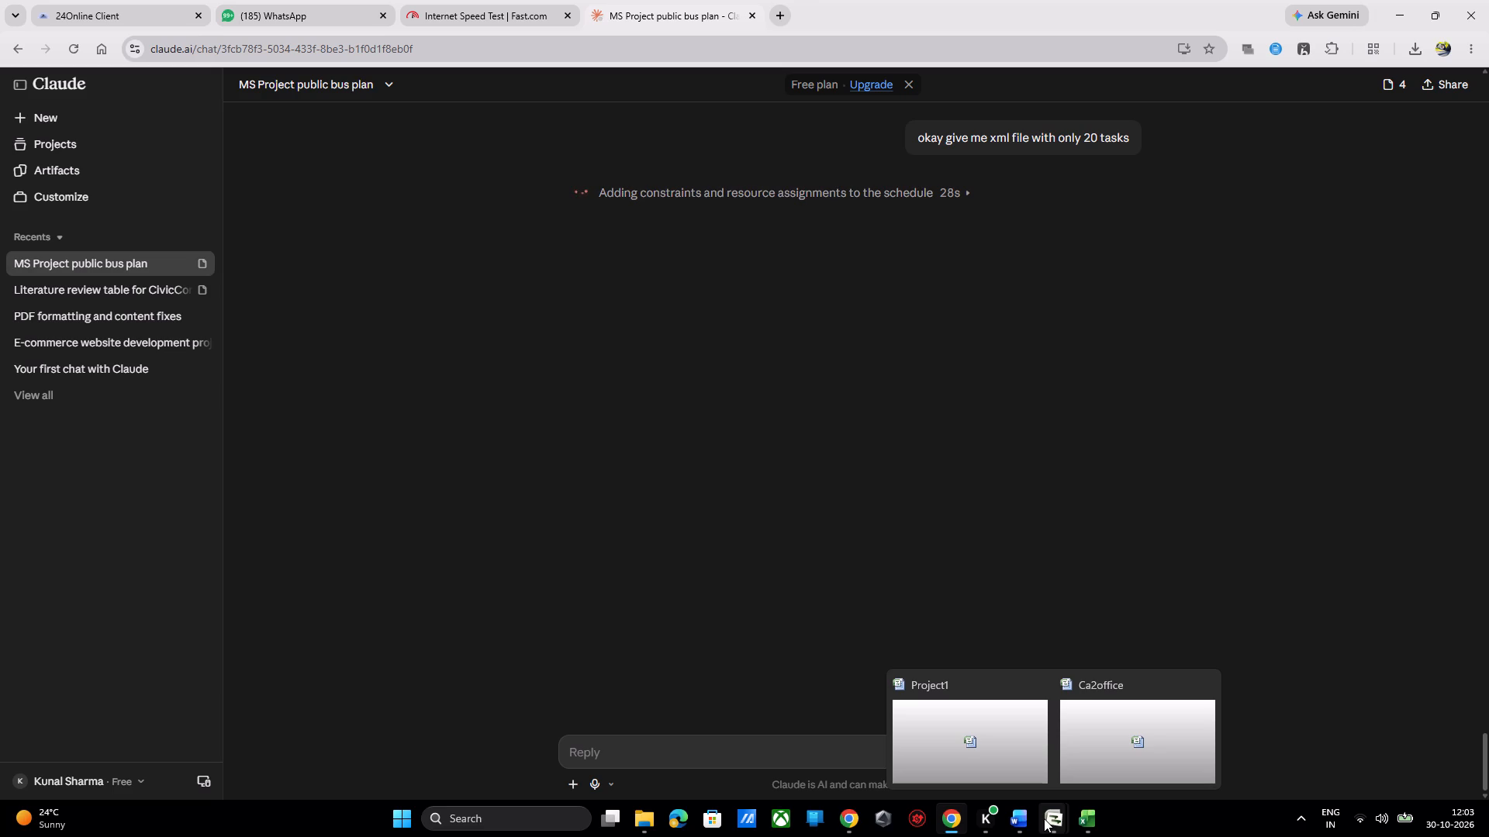
Switch to Microsoft Project and import the BusTMS_Project_Plan XML file from Downloads as a new project, listing All Files to find it.
left_click(1014, 727)
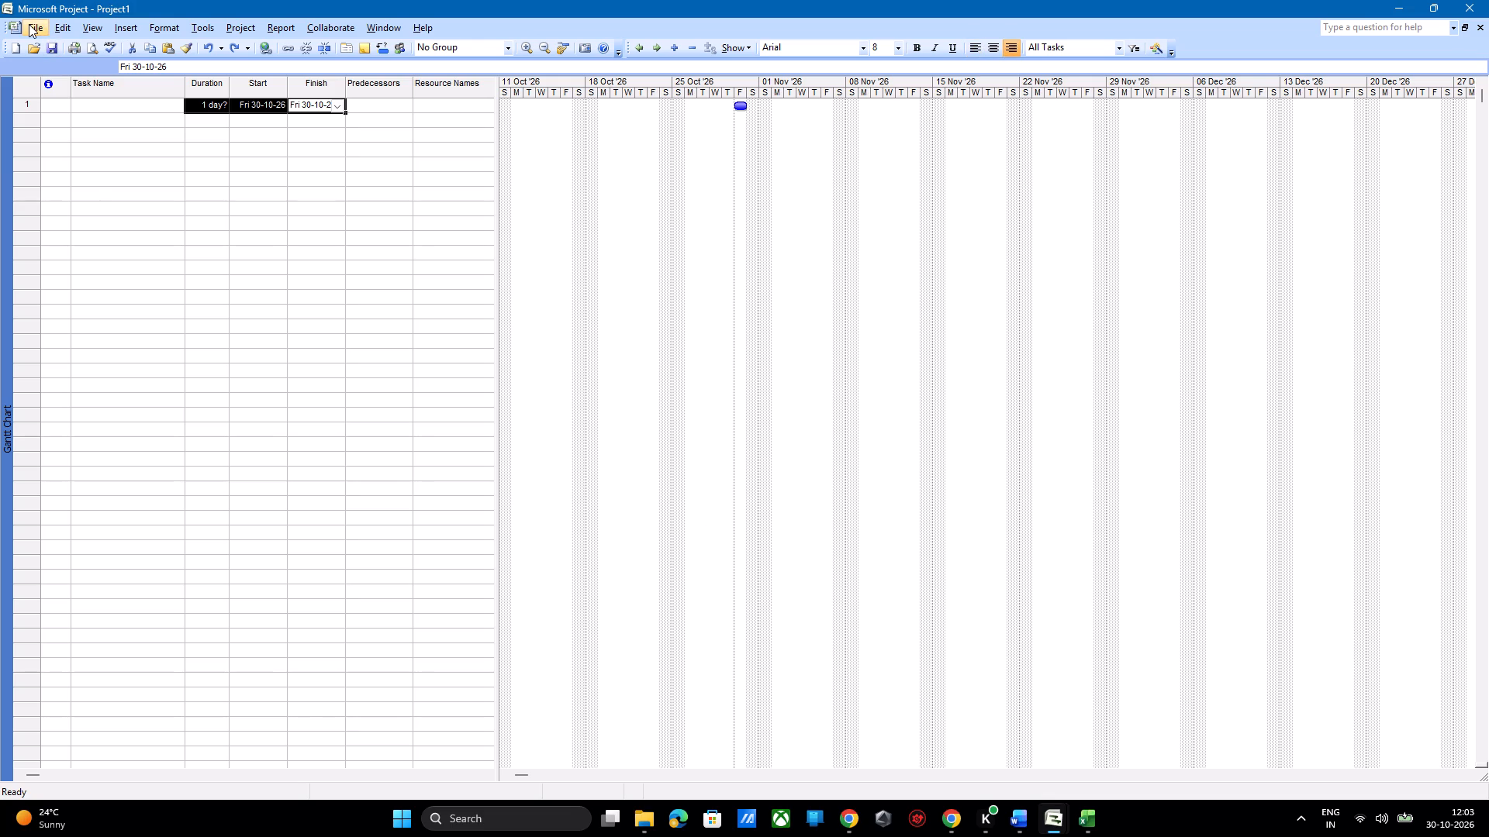
left_click(29, 24)
left_click(59, 69)
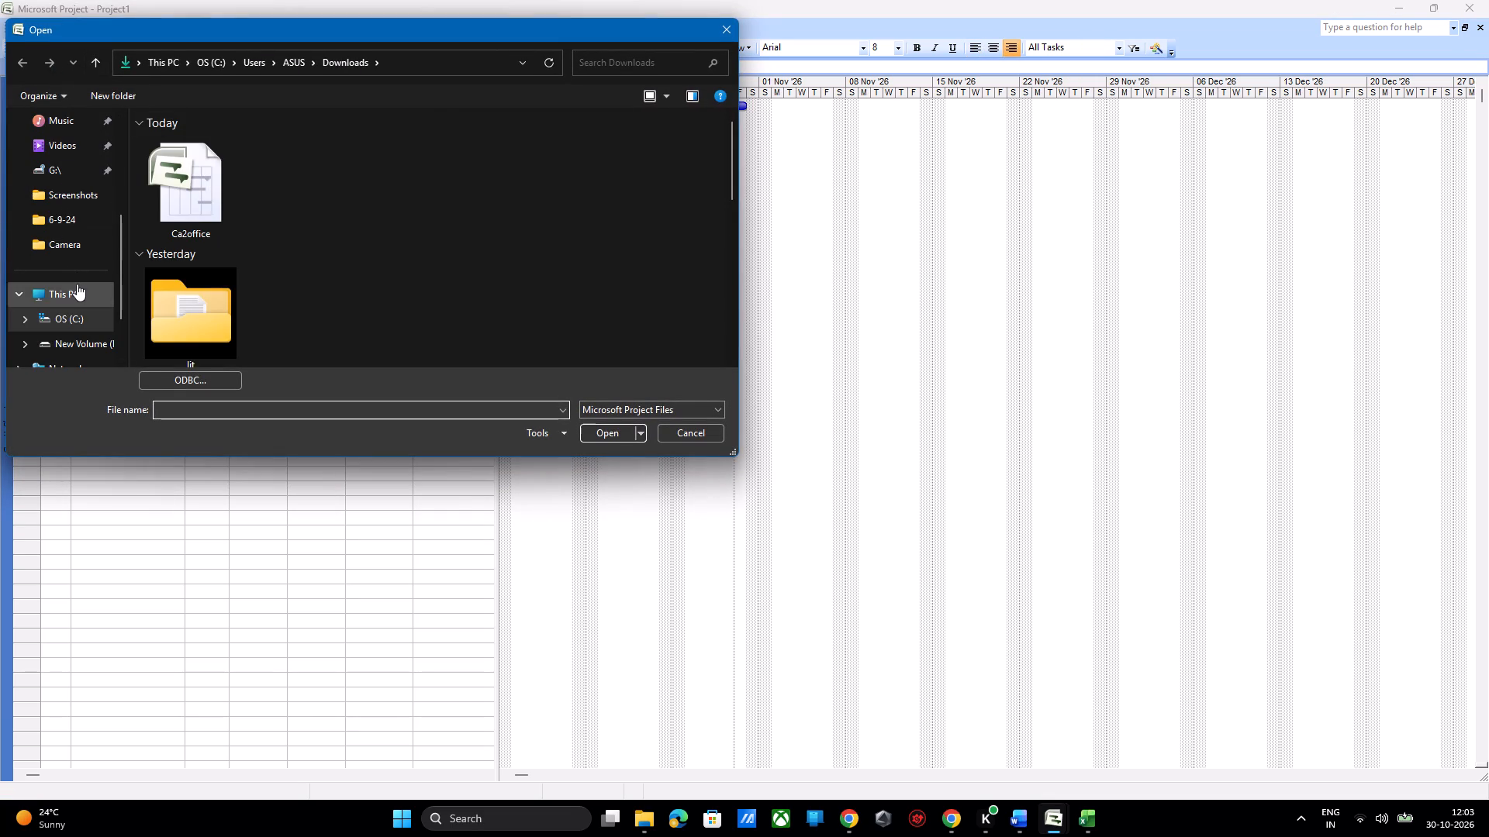
scroll(60, 201, "up", 3)
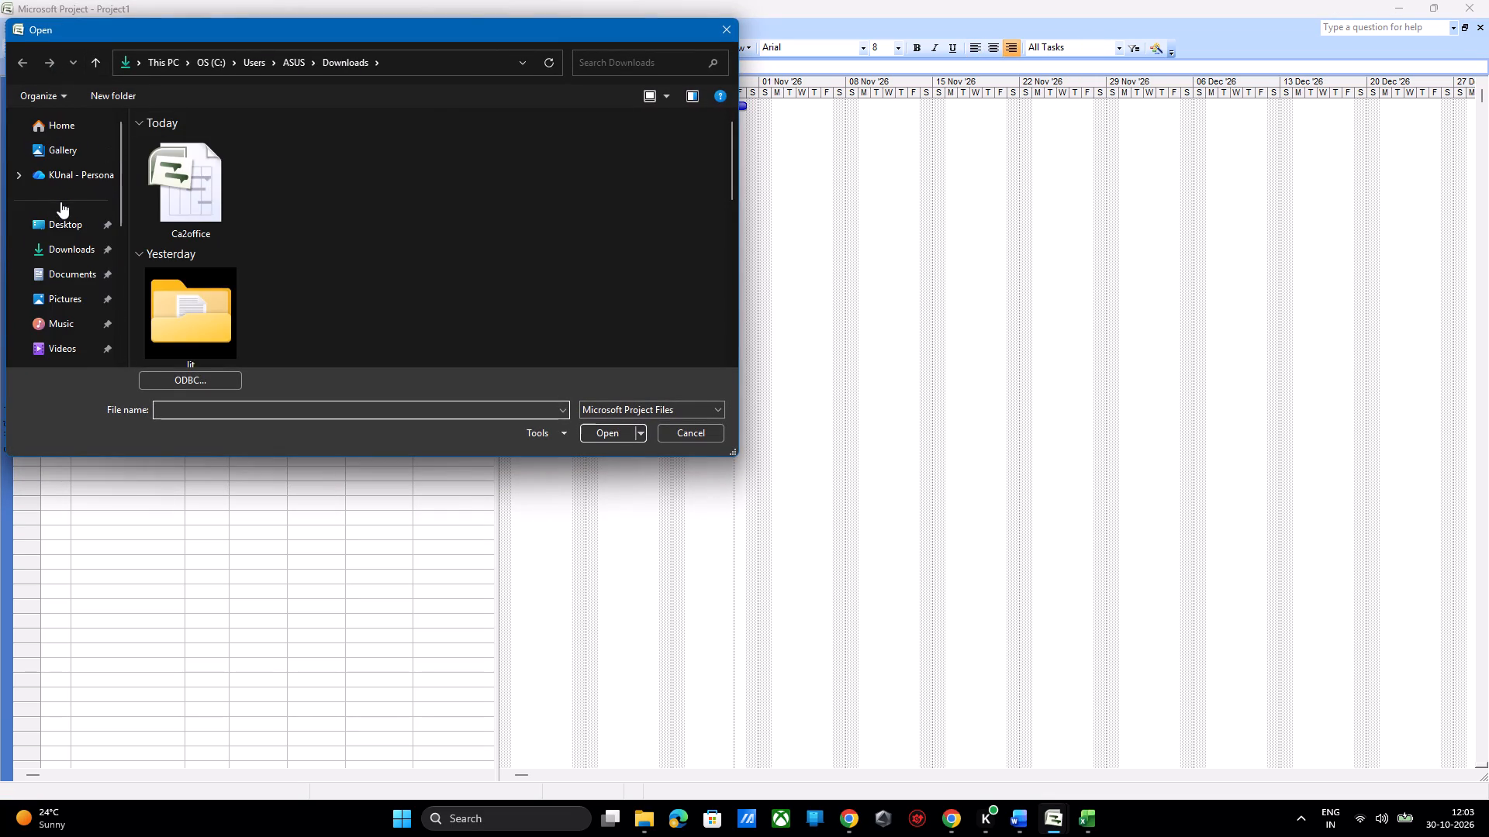
left_click(62, 251)
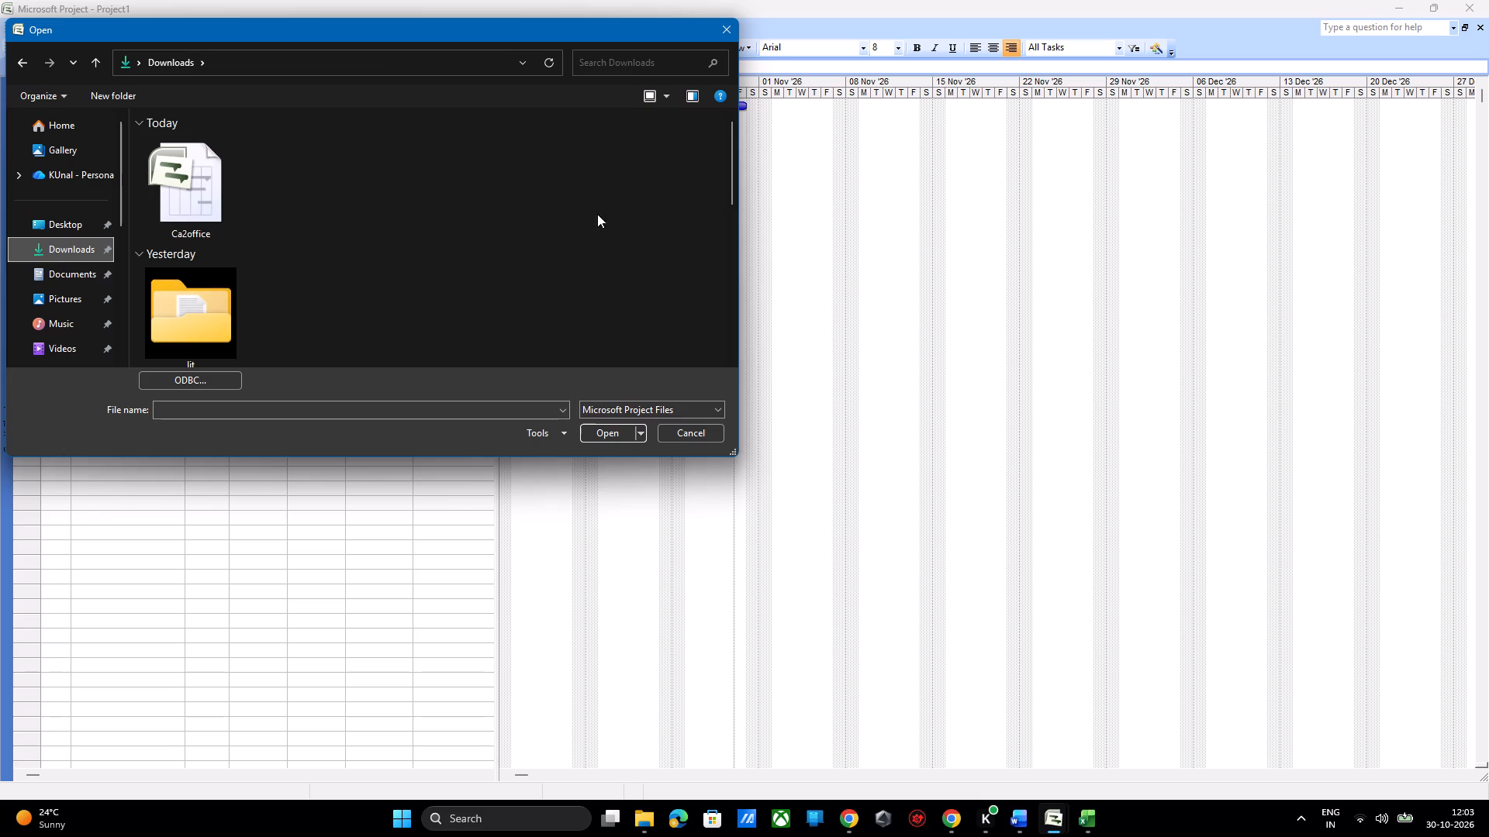
left_click(678, 407)
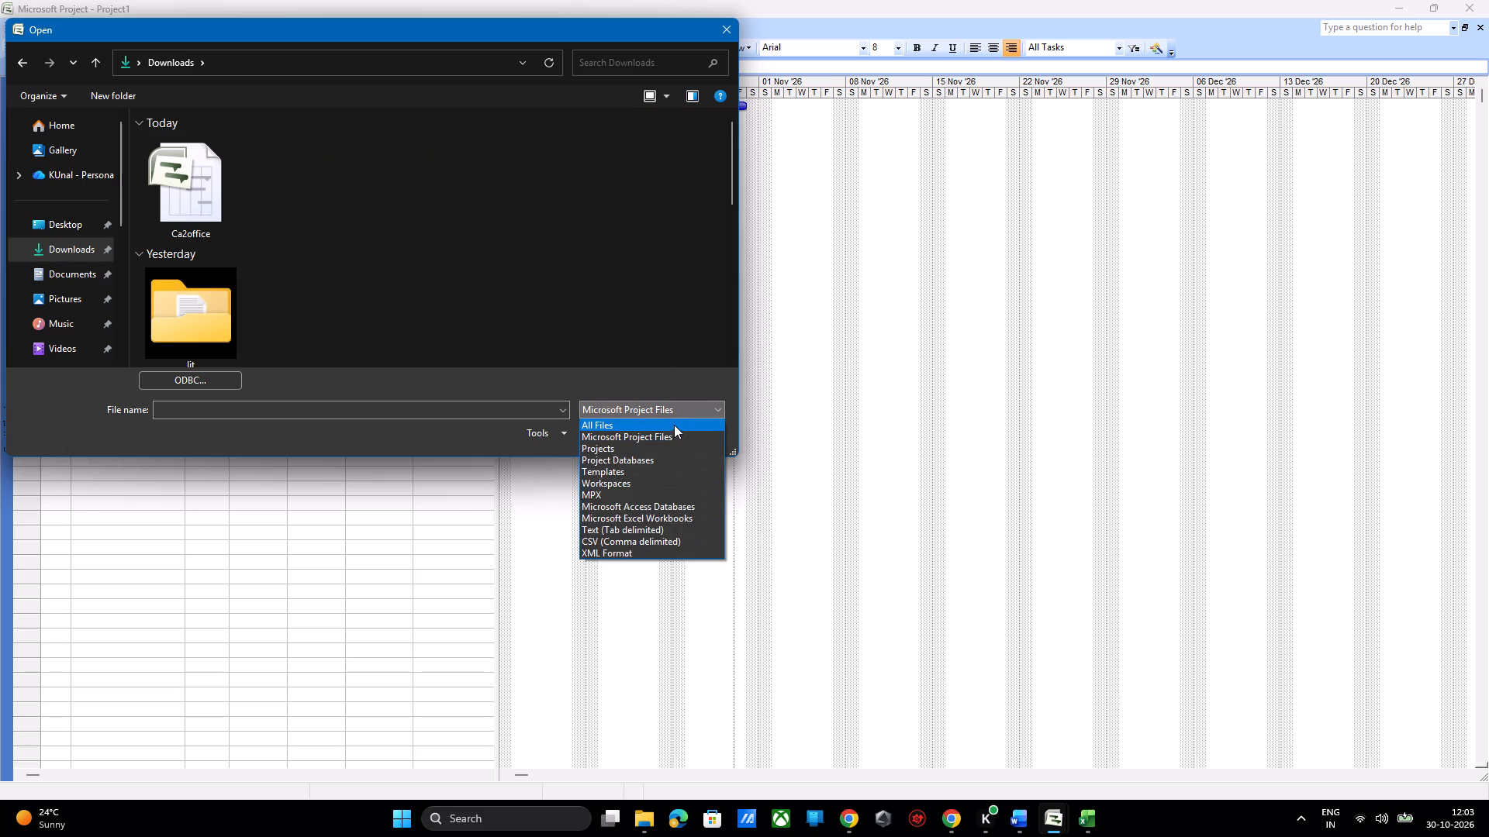
left_click(675, 427)
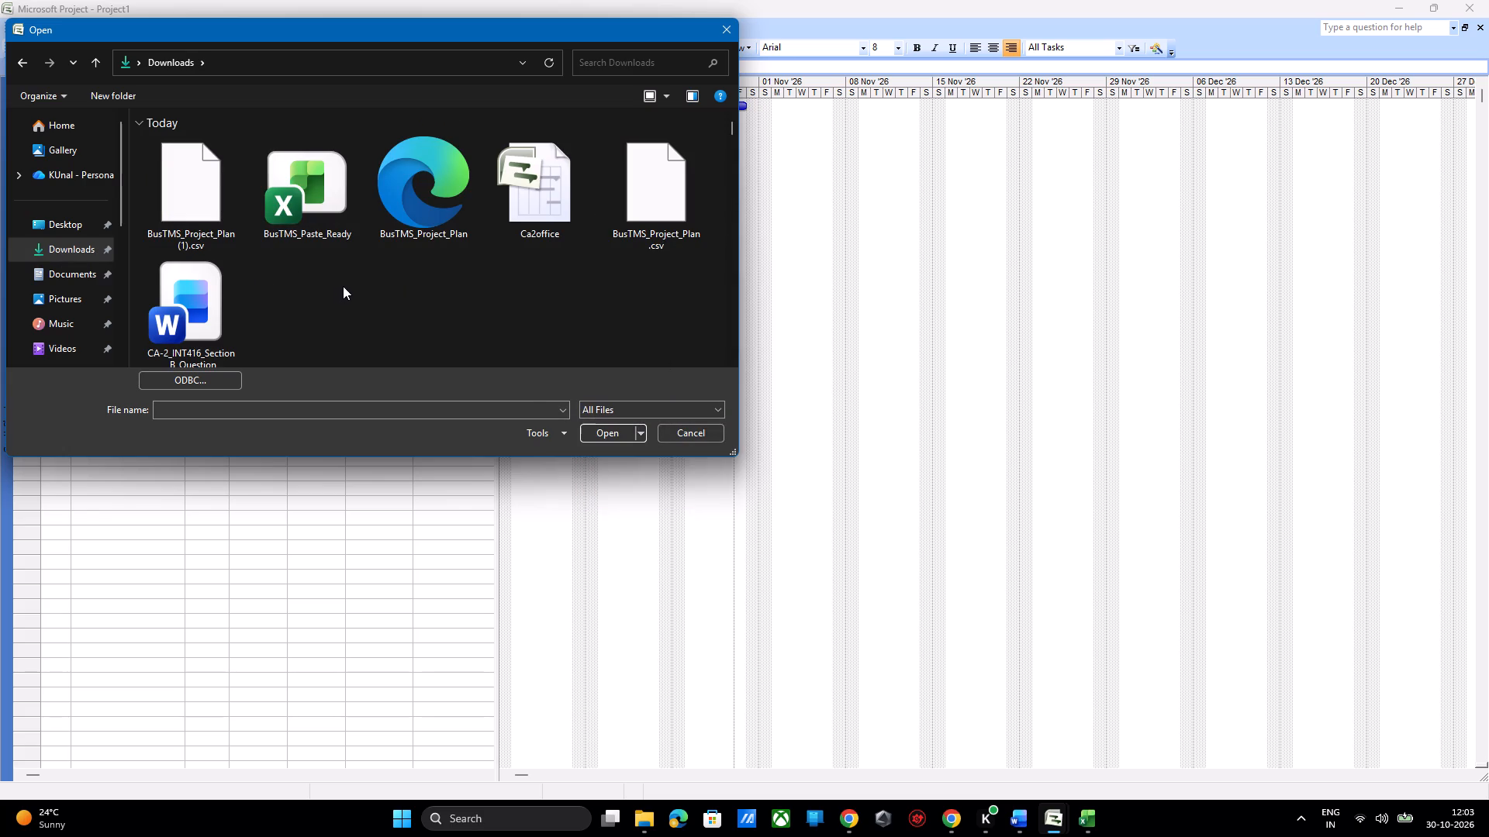
double_click(429, 212)
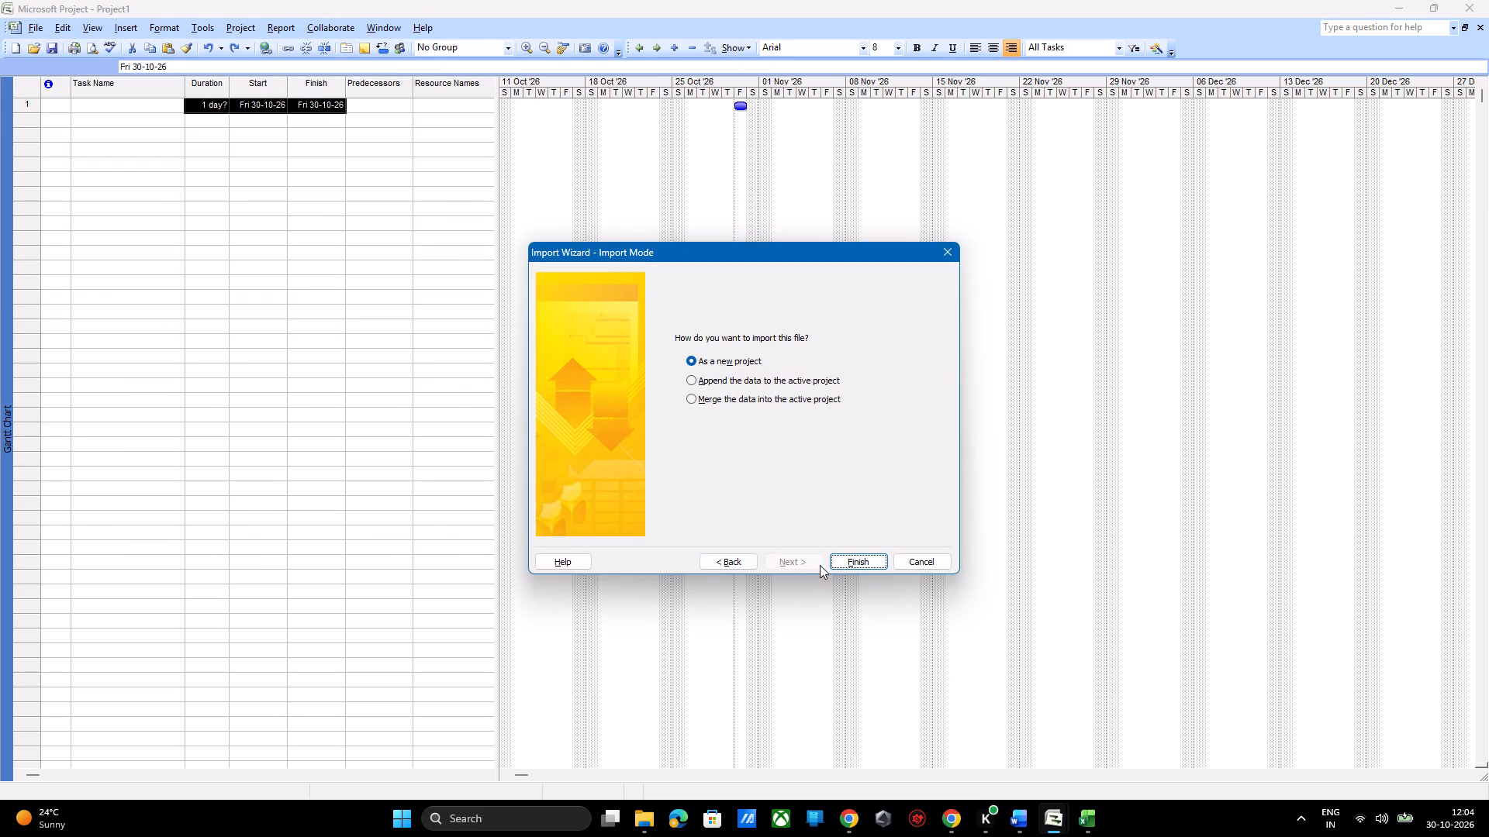
left_click(836, 561)
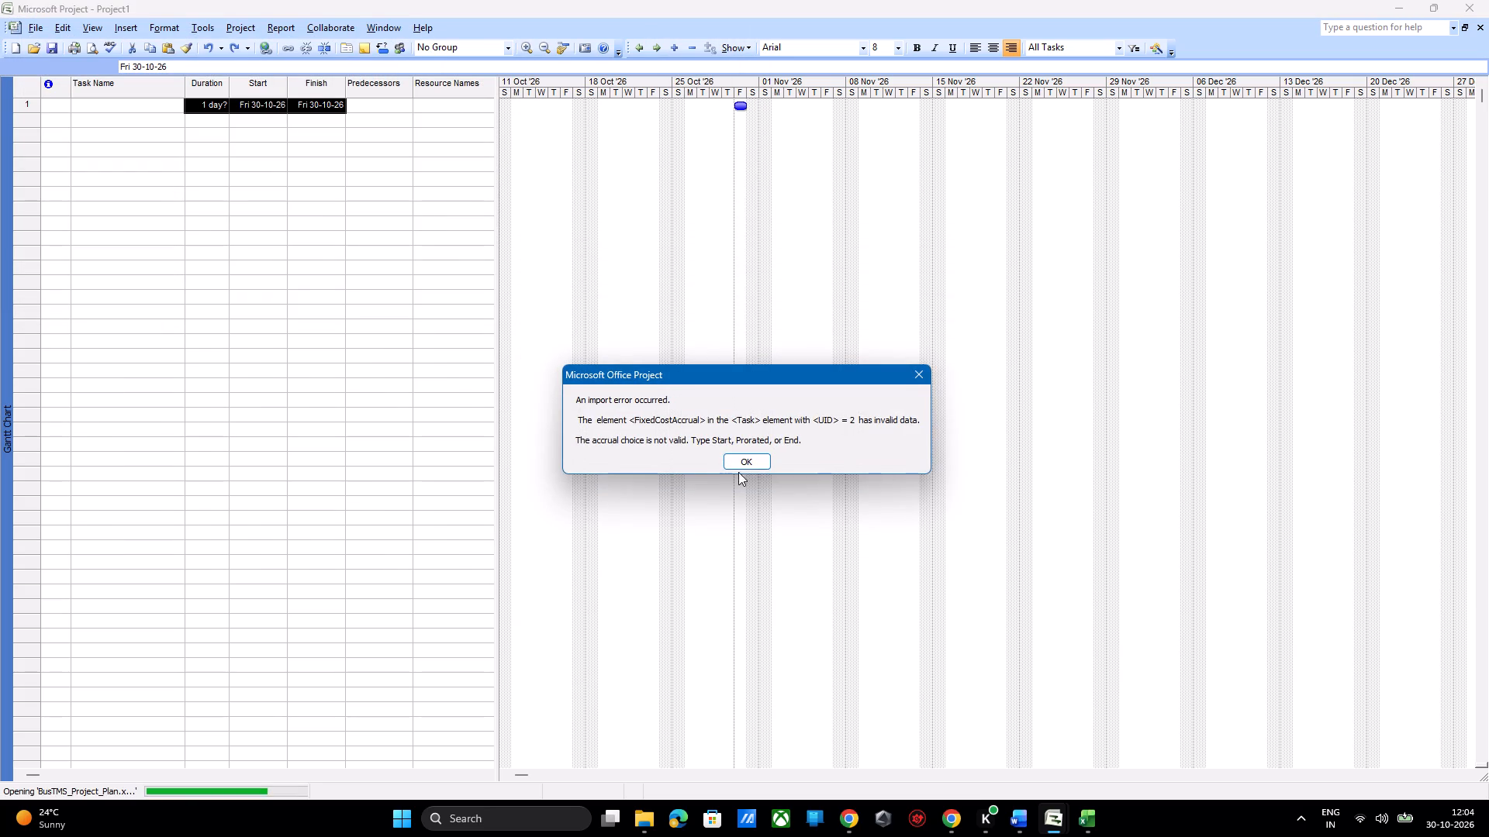
Dismiss every import error until the BusTMS_Project_Plan file loads, and close the Timescale dialog.
left_click(731, 465)
left_click(731, 465)
triple_click(731, 465)
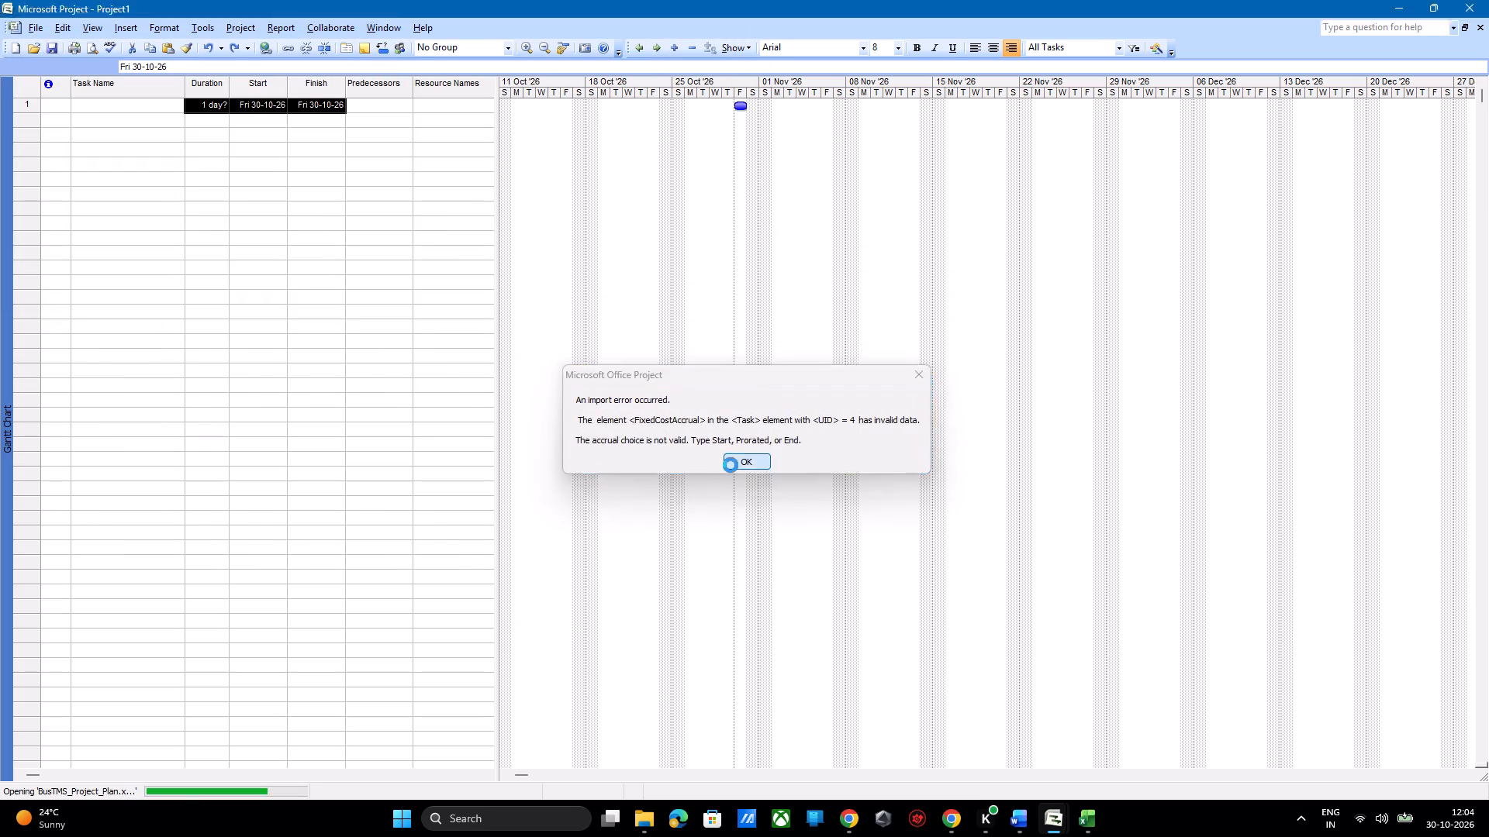
left_click(731, 465)
triple_click(731, 465)
triple_click(731, 465)
triple_click(731, 465)
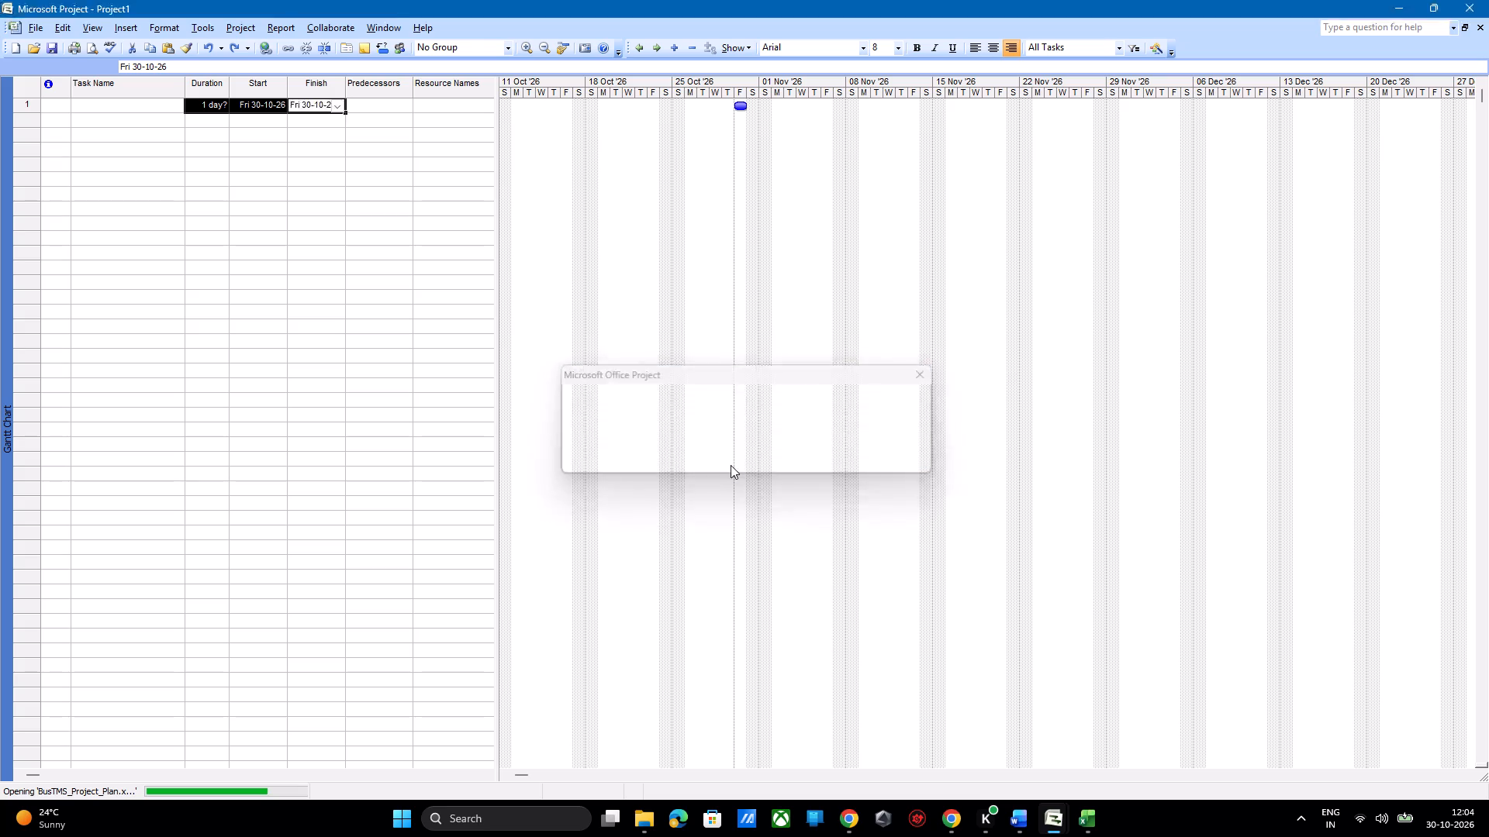
triple_click(731, 465)
triple_click(731, 465)
triple_click(731, 465)
triple_click(731, 465)
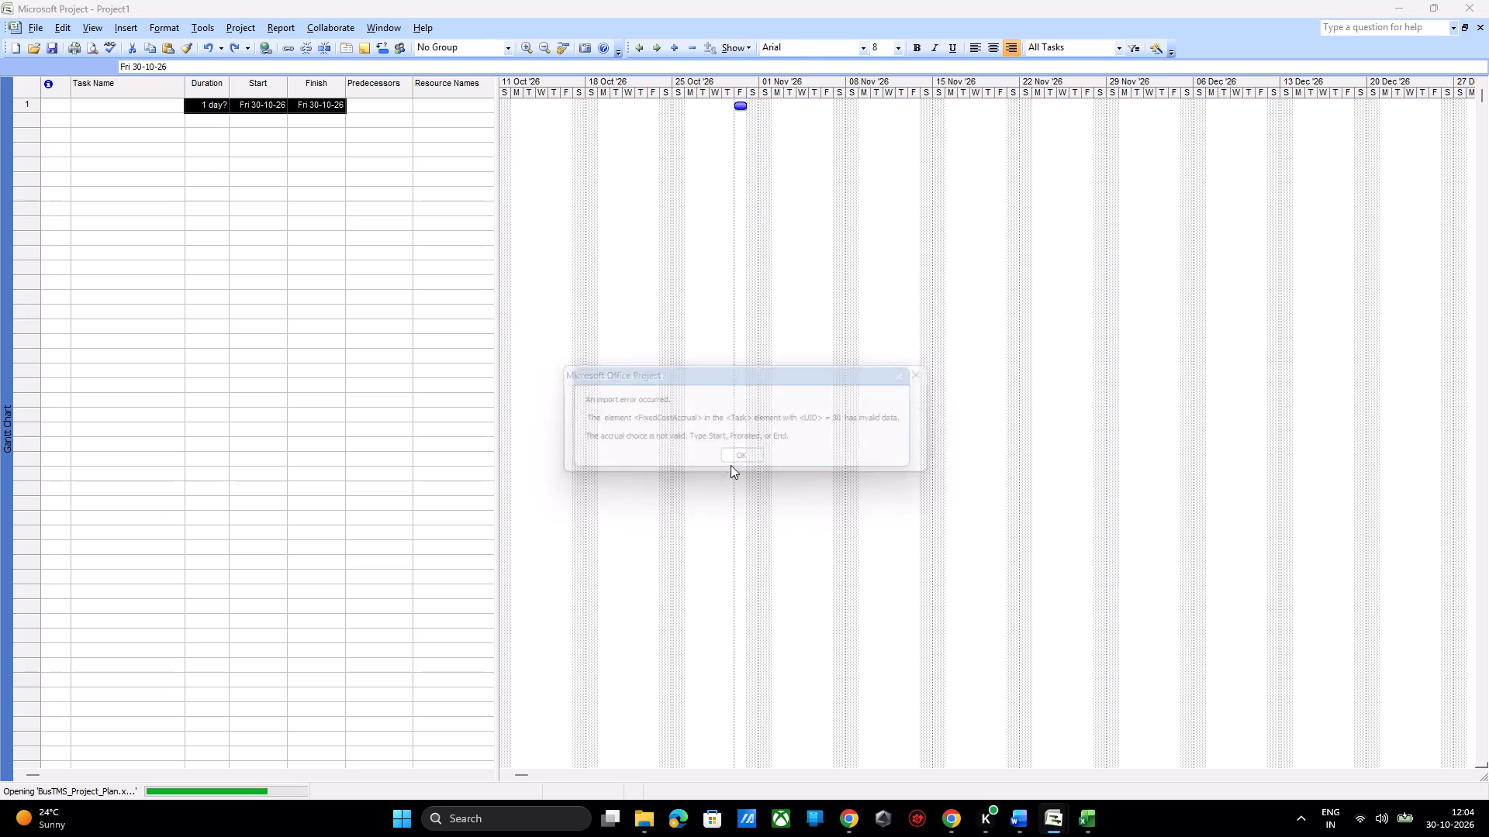
triple_click(731, 465)
triple_click(731, 465)
left_click(731, 465)
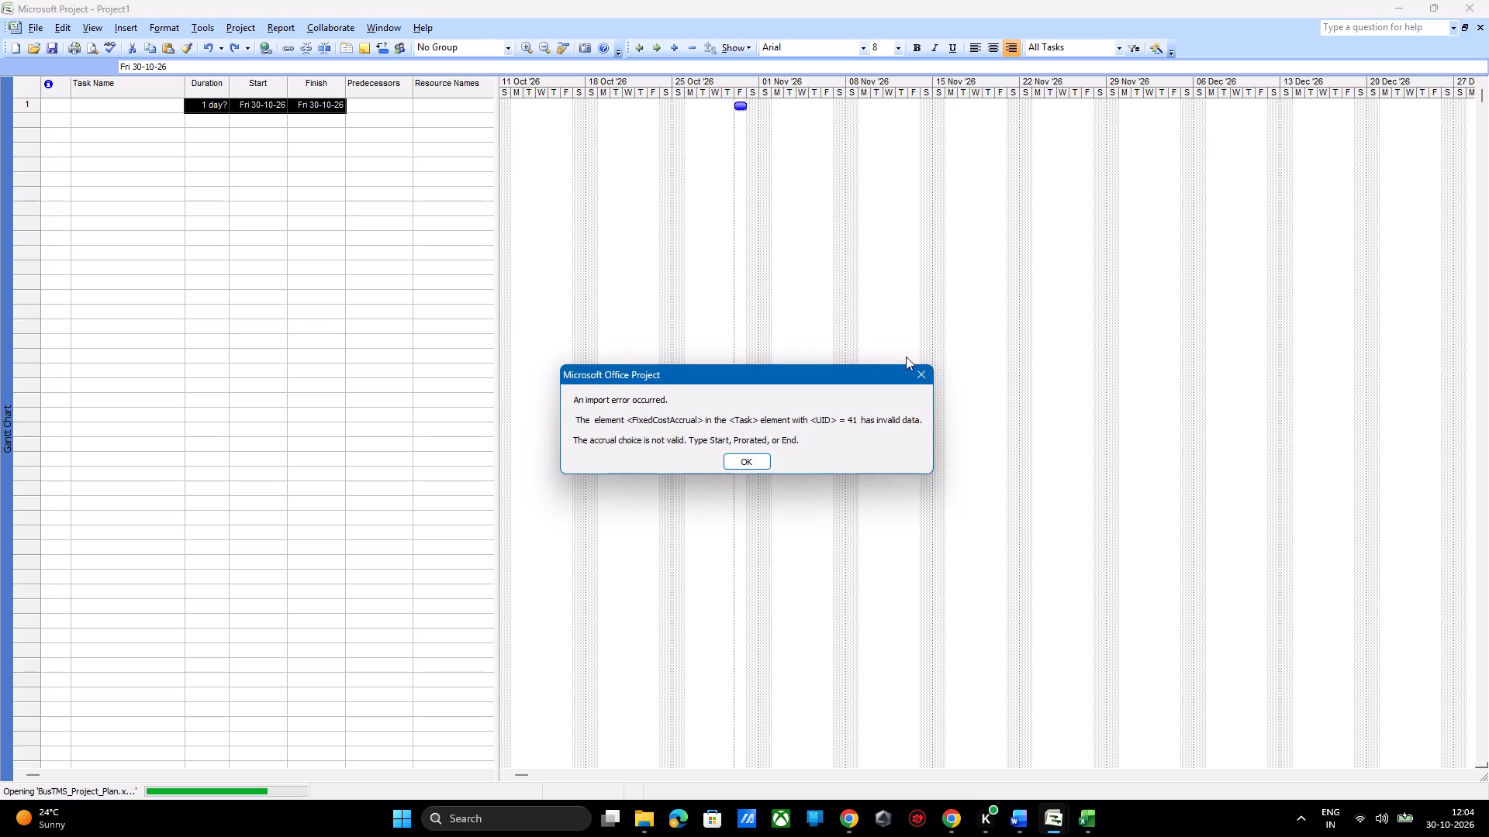
left_click(921, 373)
left_click(921, 373)
left_click(748, 469)
triple_click(748, 469)
triple_click(748, 469)
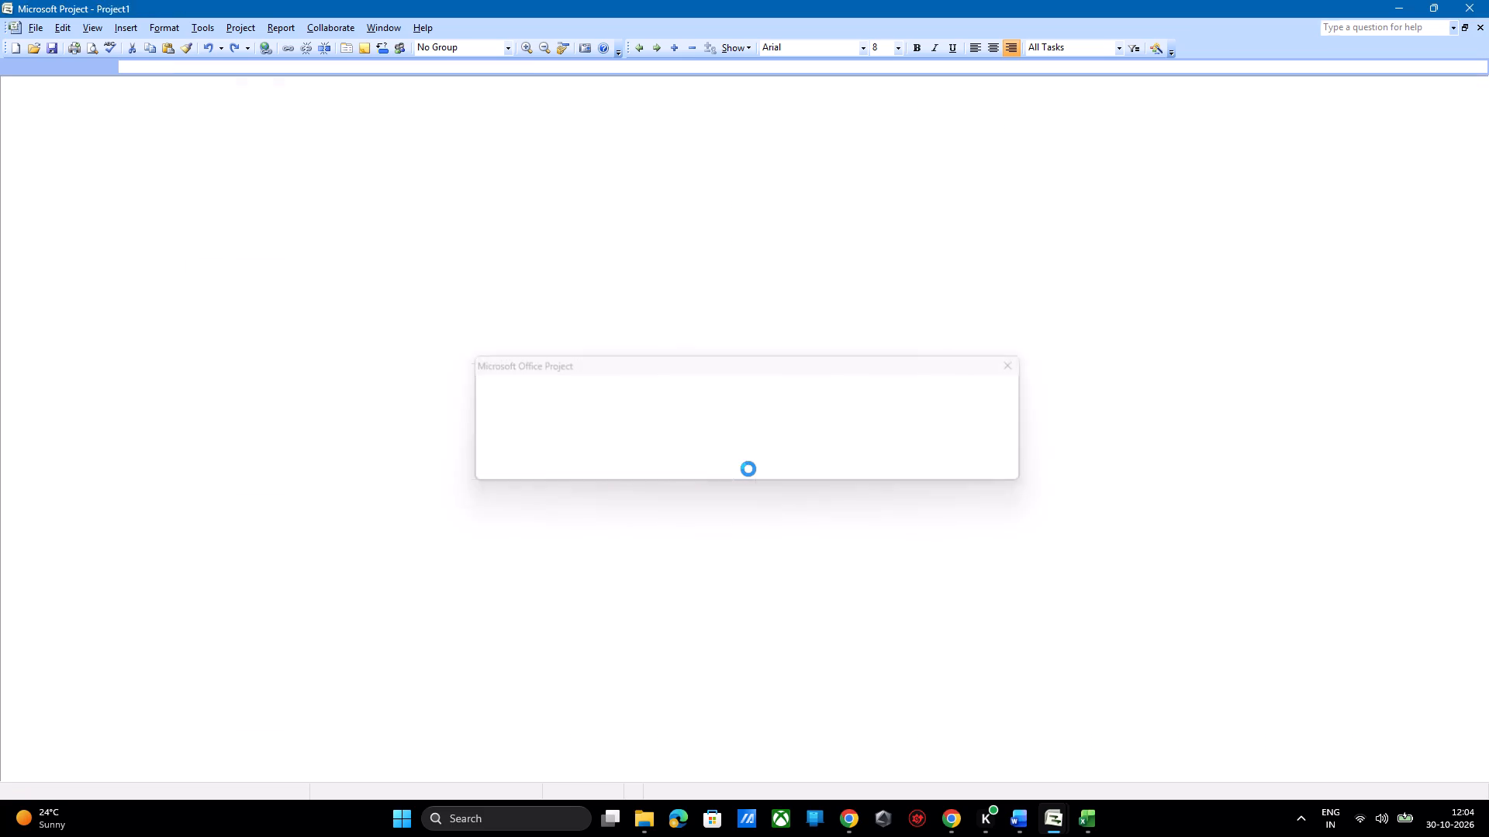
double_click(748, 469)
left_click(853, 516)
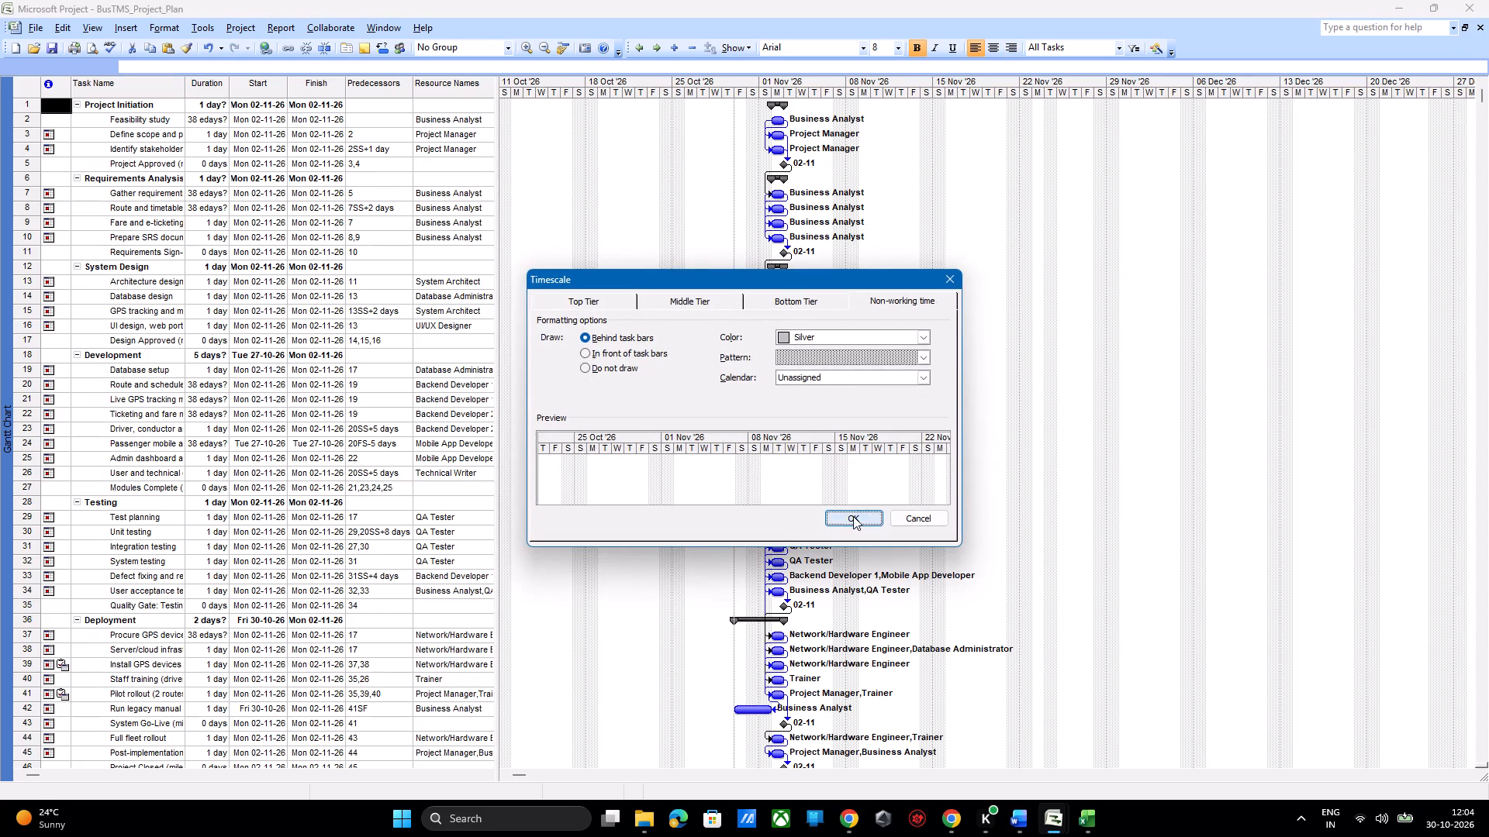
Examine the imported task list and Gantt chart from Project Initiation through Deployment.
scroll(415, 555, "down", 5)
scroll(415, 555, "up", 1)
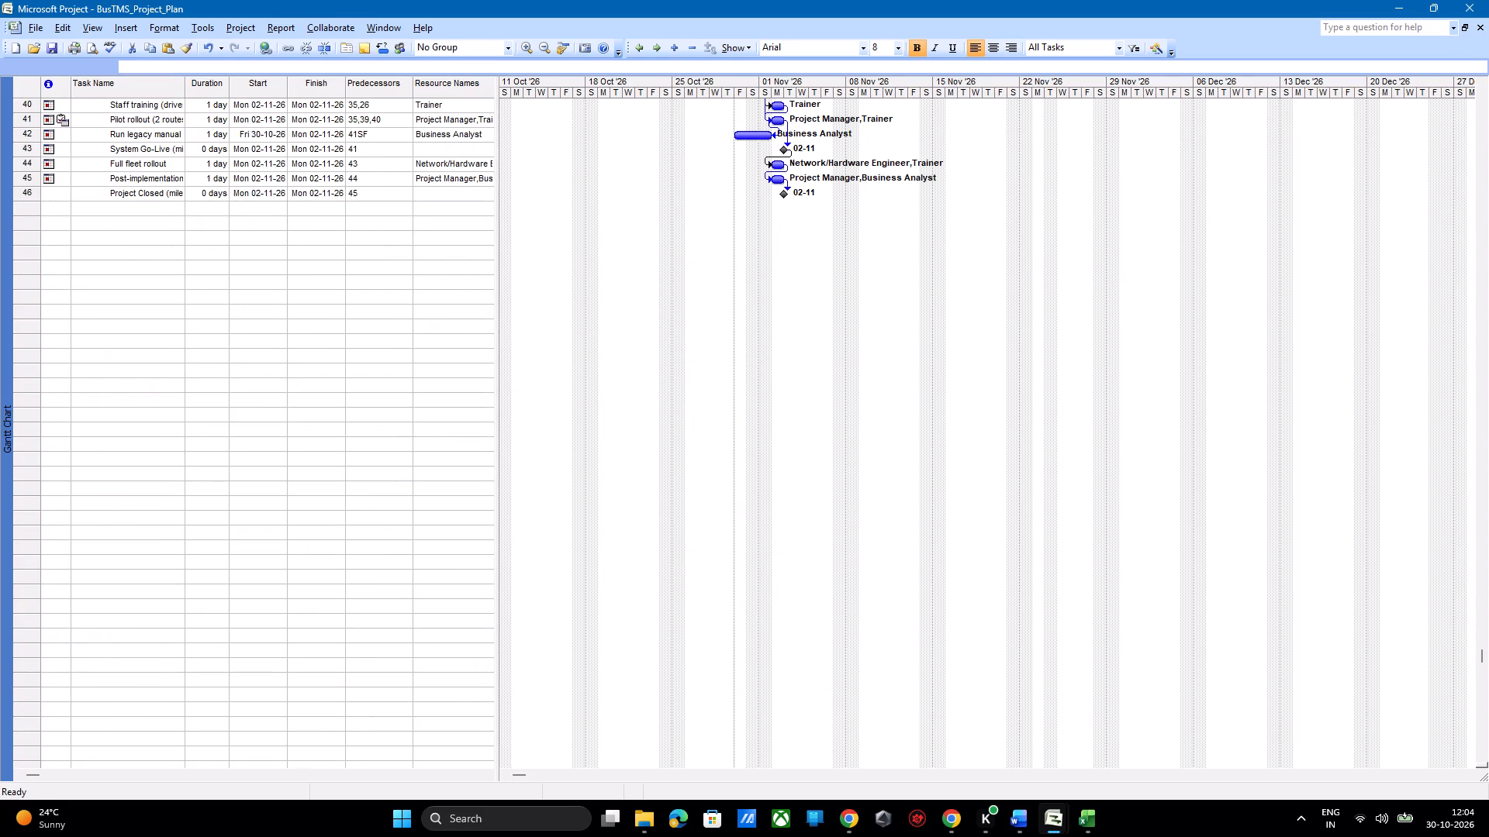
scroll(415, 555, "up", 4)
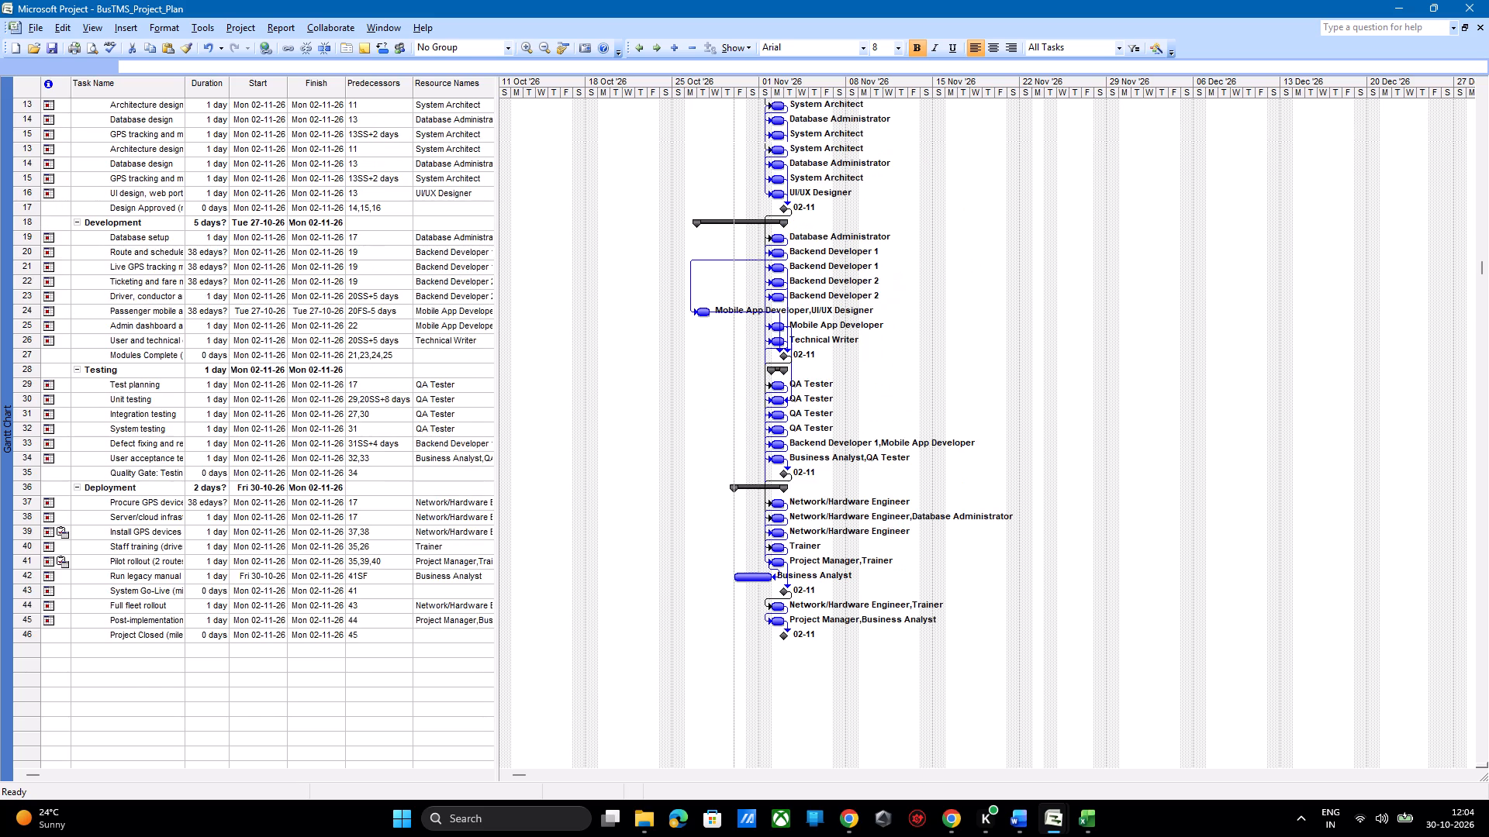
scroll(415, 555, "up", 3)
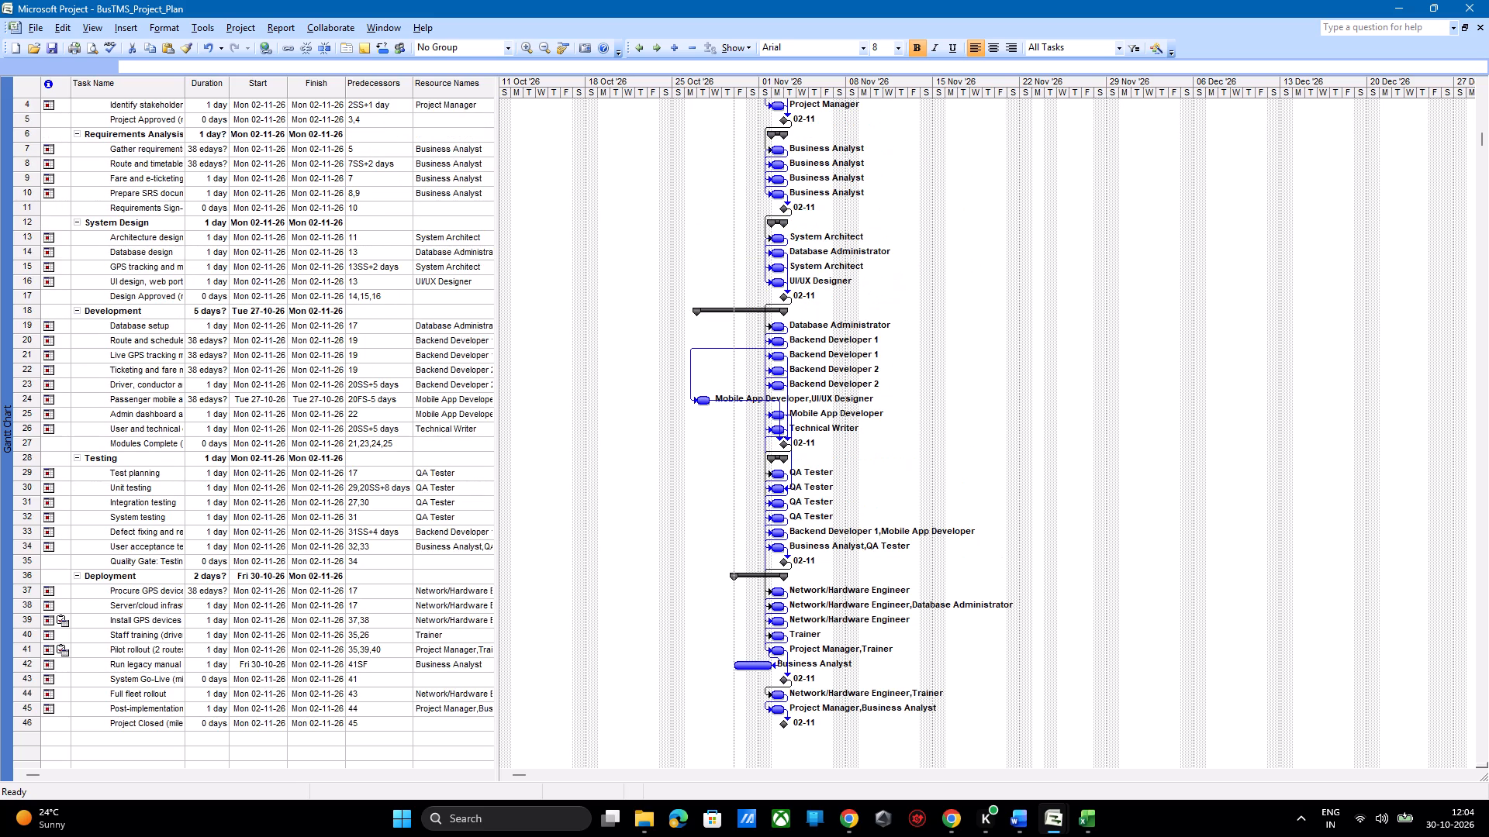
scroll(415, 555, "down", 3)
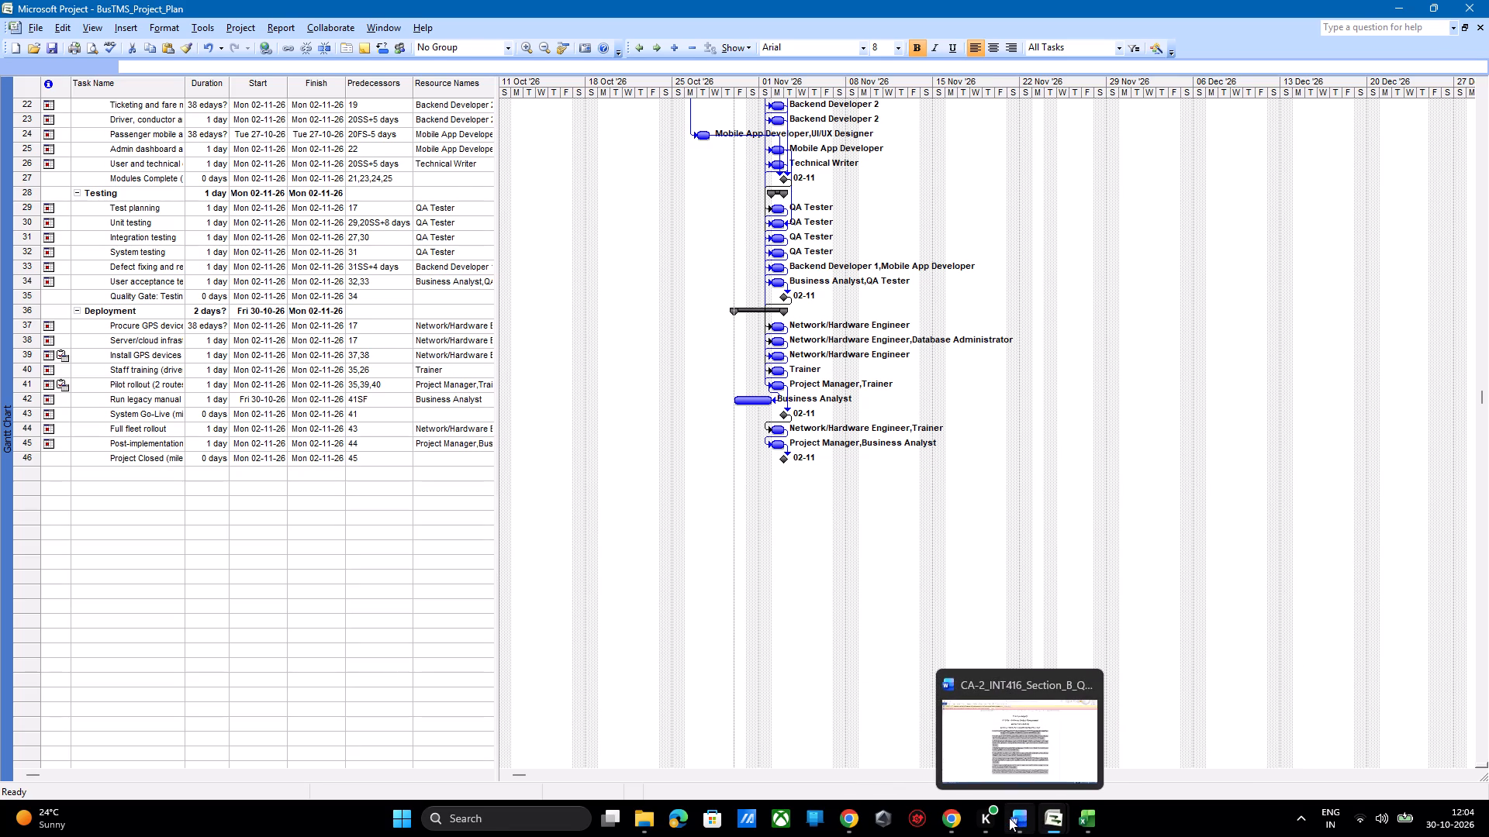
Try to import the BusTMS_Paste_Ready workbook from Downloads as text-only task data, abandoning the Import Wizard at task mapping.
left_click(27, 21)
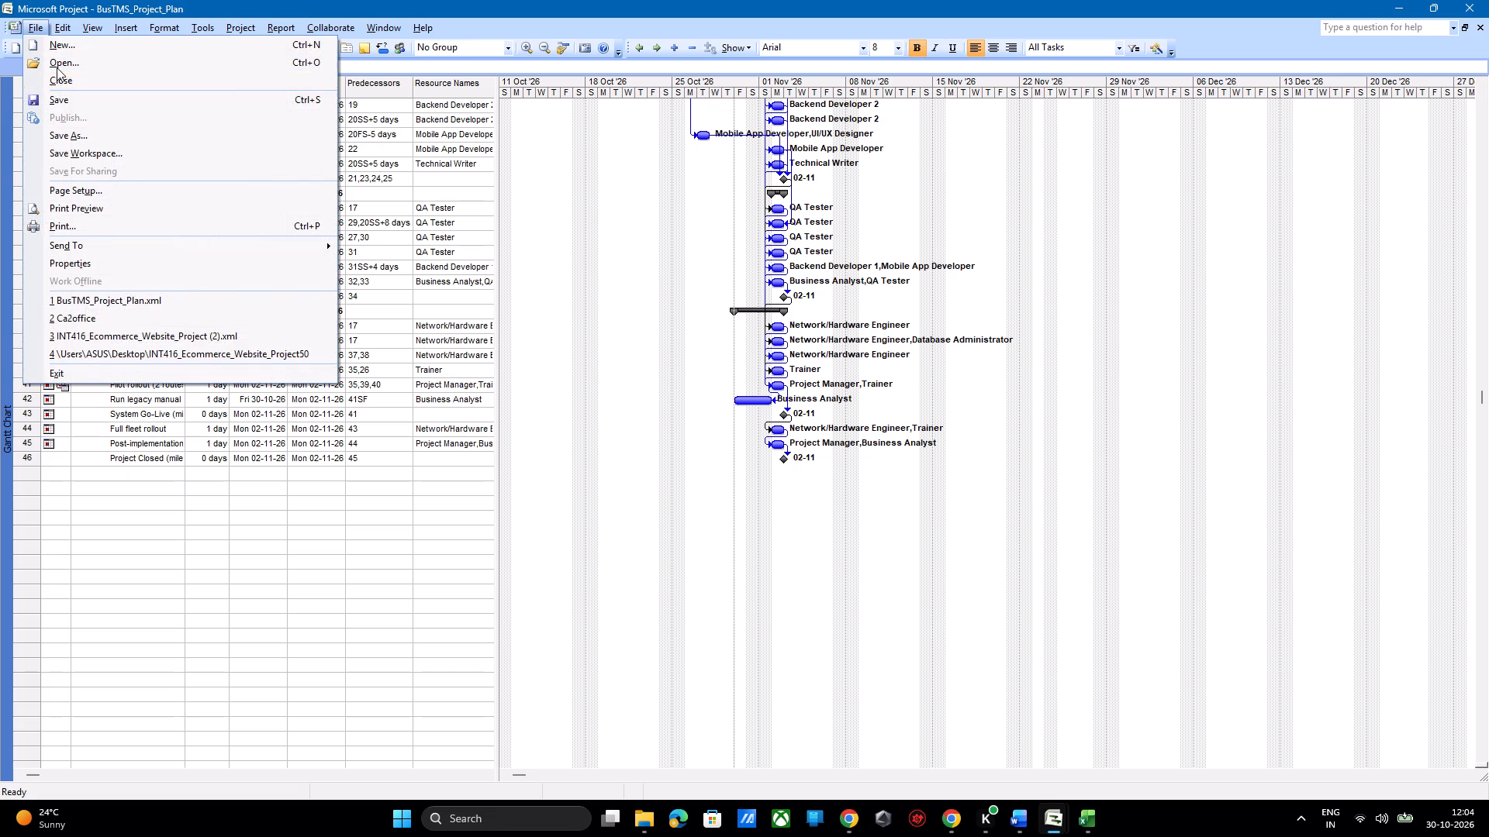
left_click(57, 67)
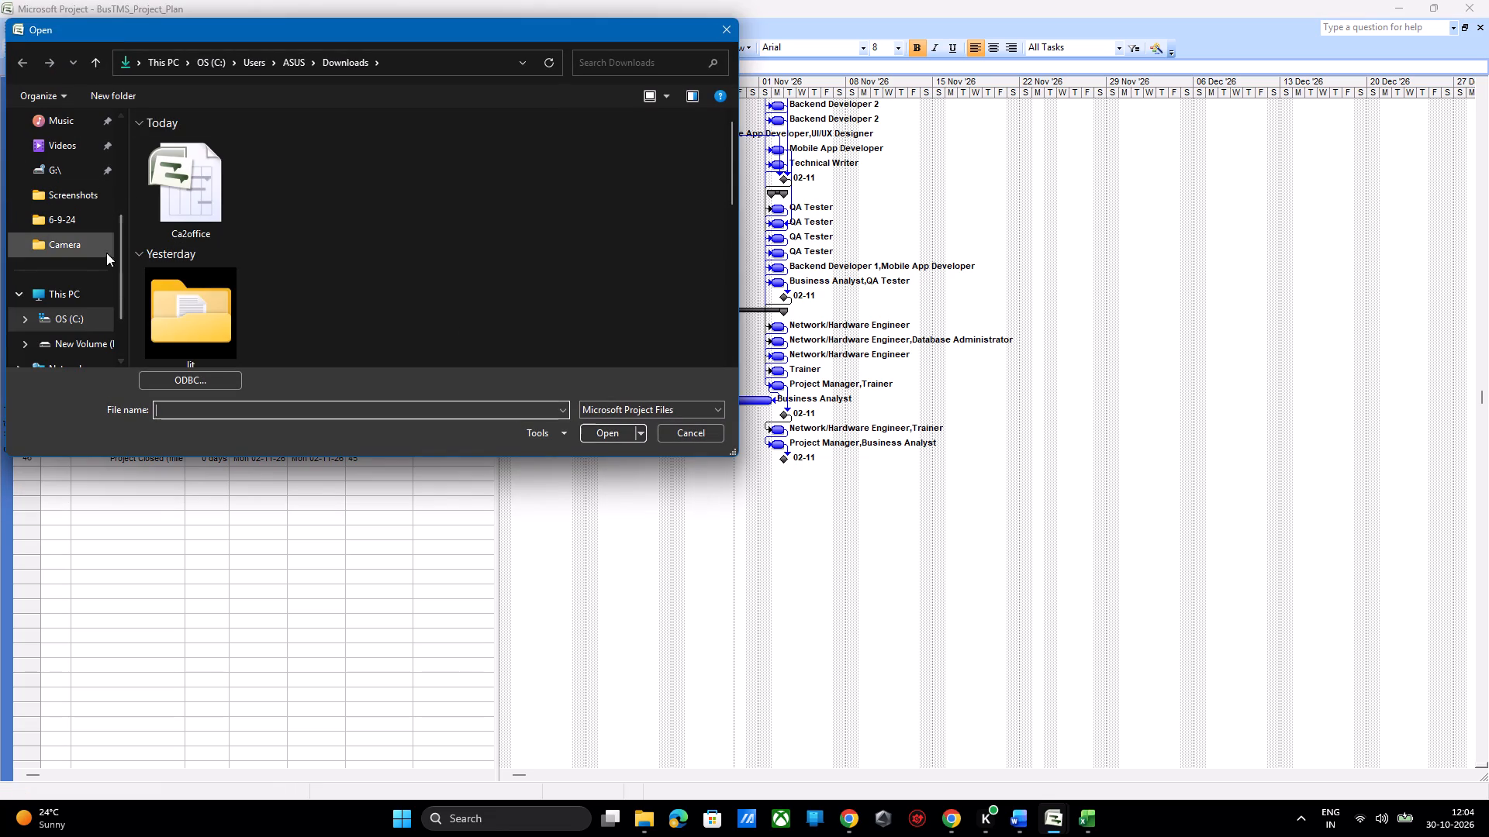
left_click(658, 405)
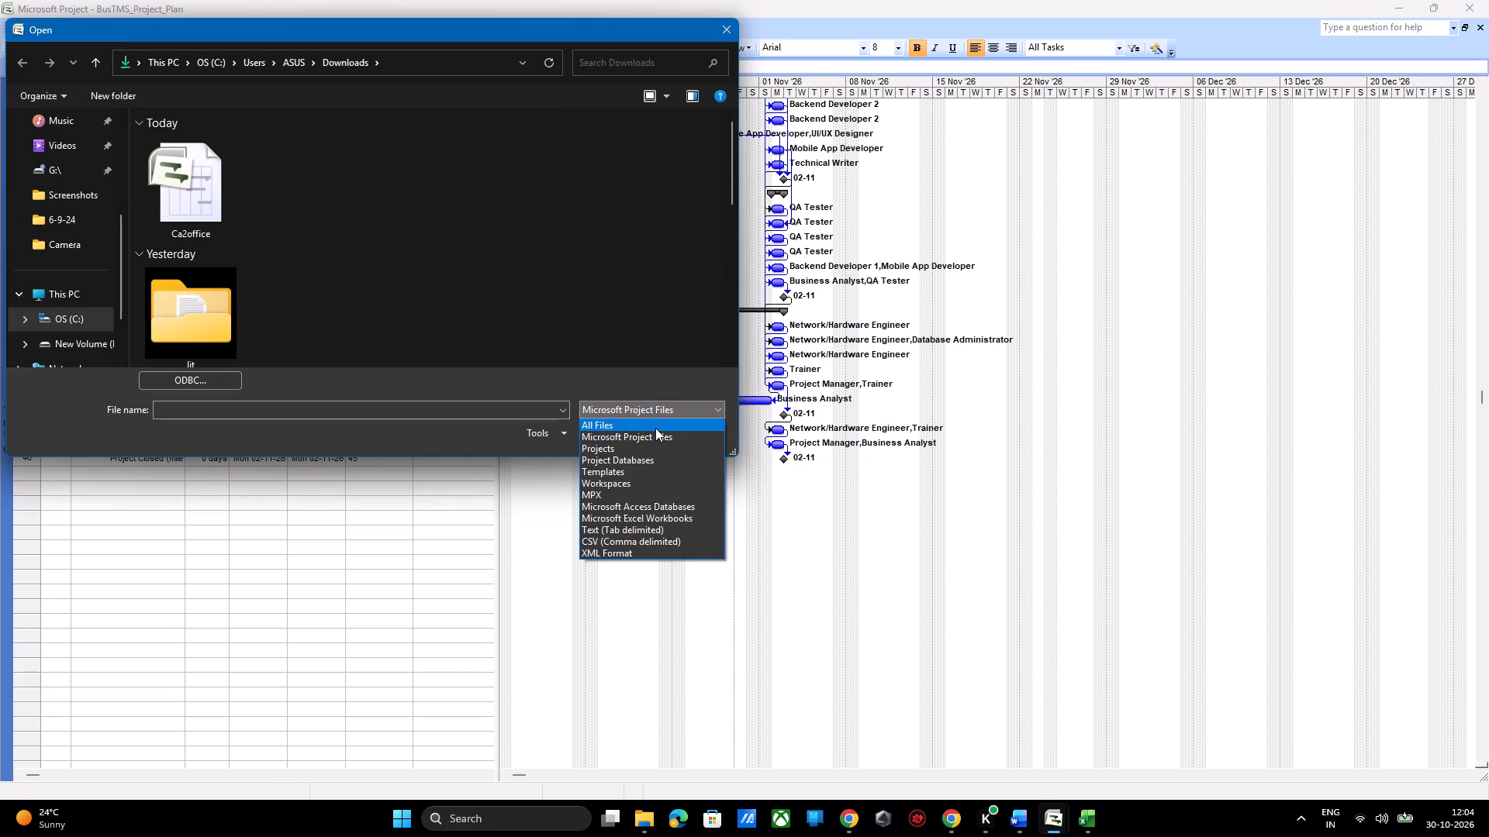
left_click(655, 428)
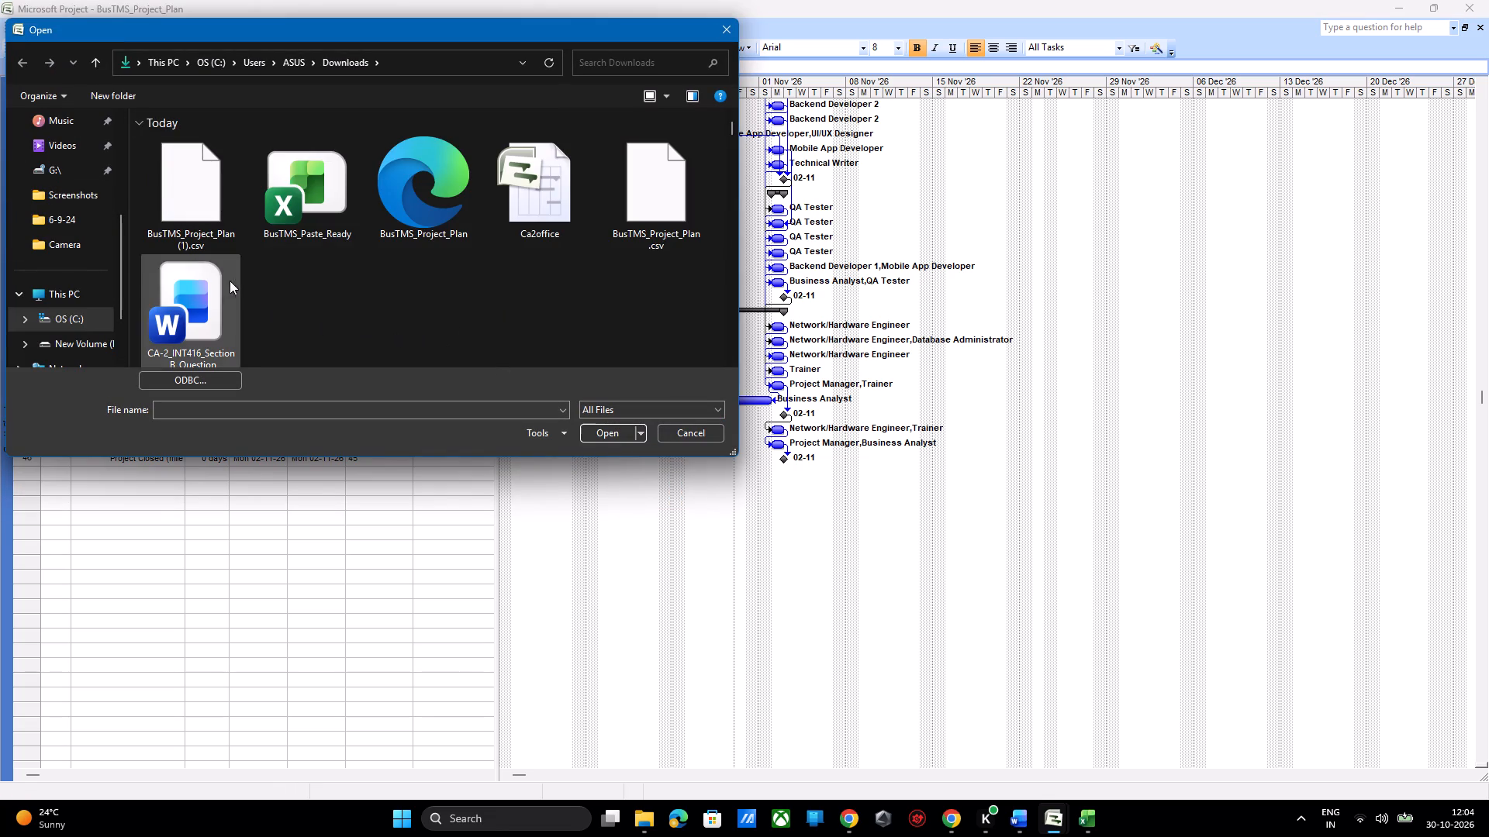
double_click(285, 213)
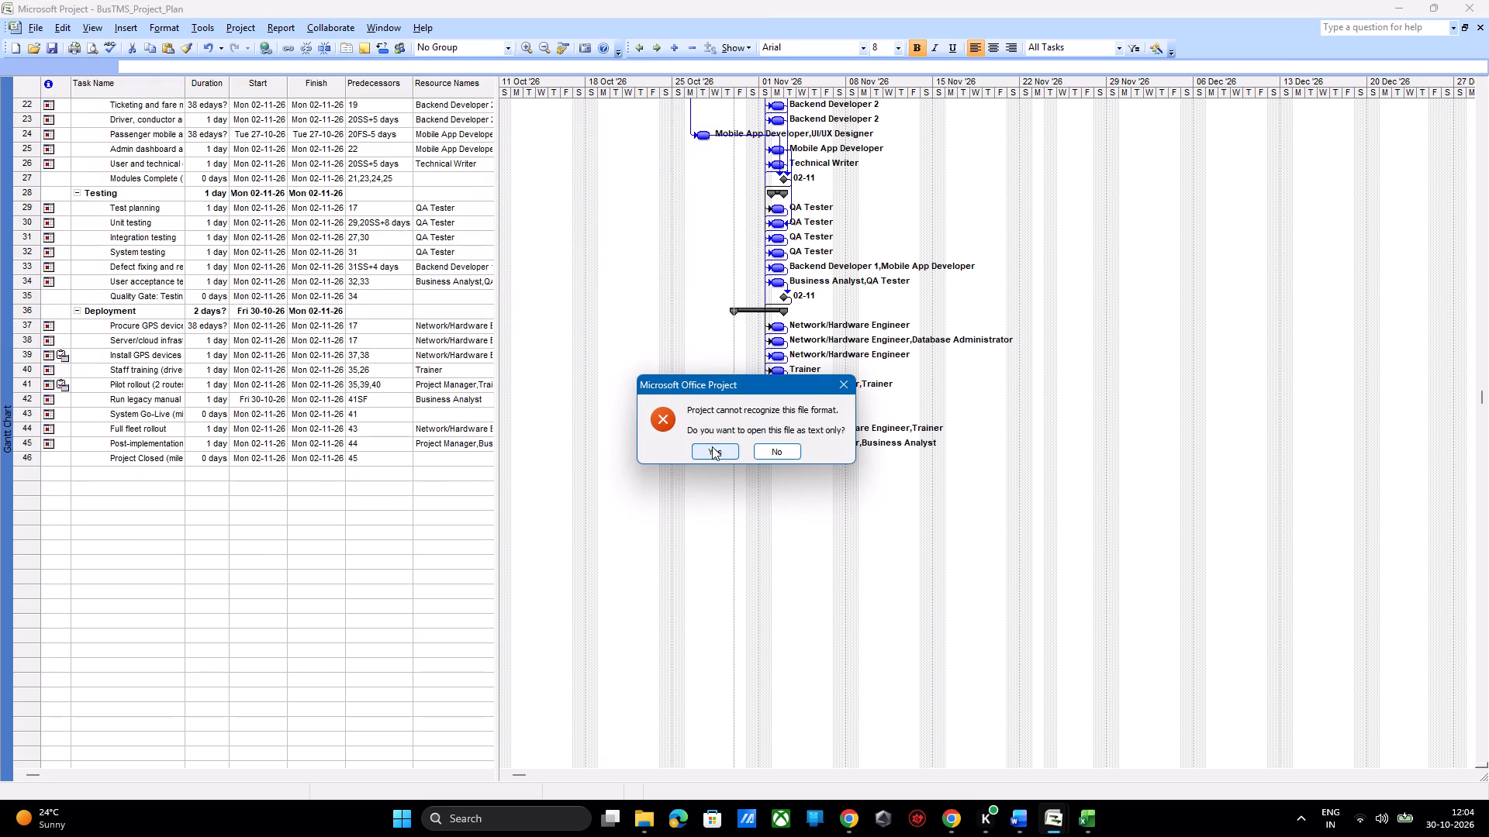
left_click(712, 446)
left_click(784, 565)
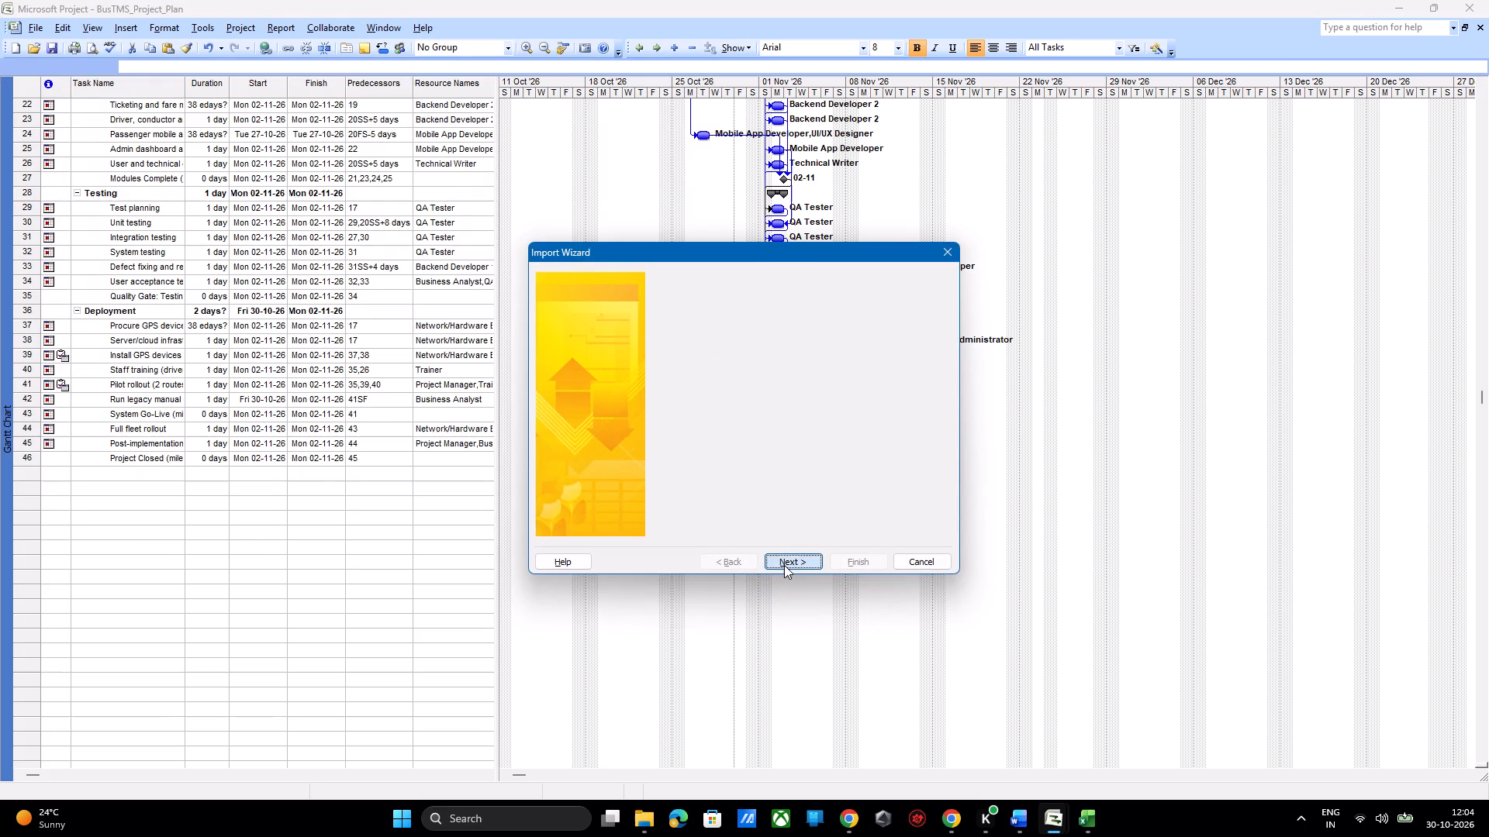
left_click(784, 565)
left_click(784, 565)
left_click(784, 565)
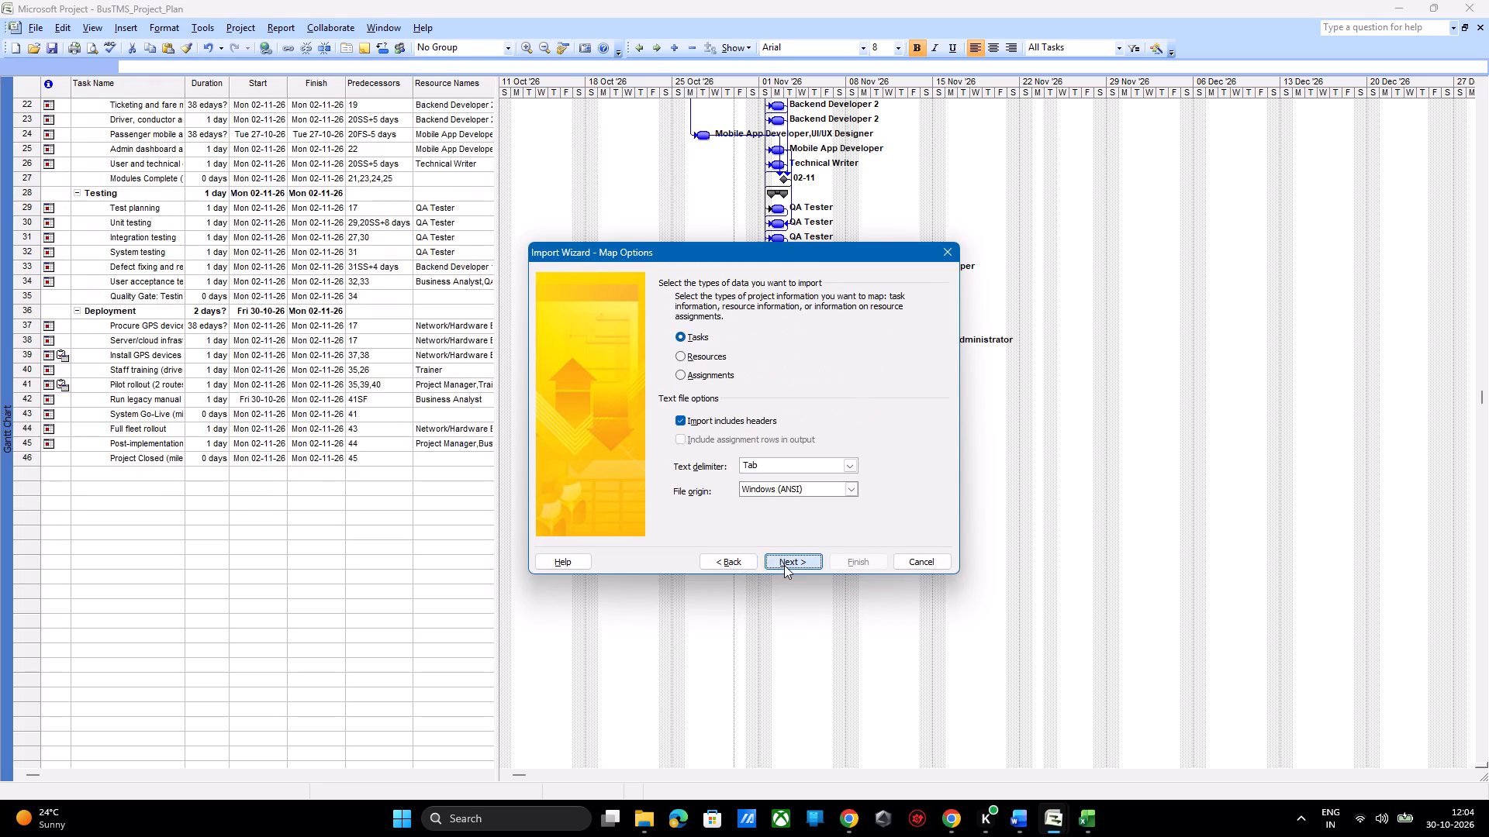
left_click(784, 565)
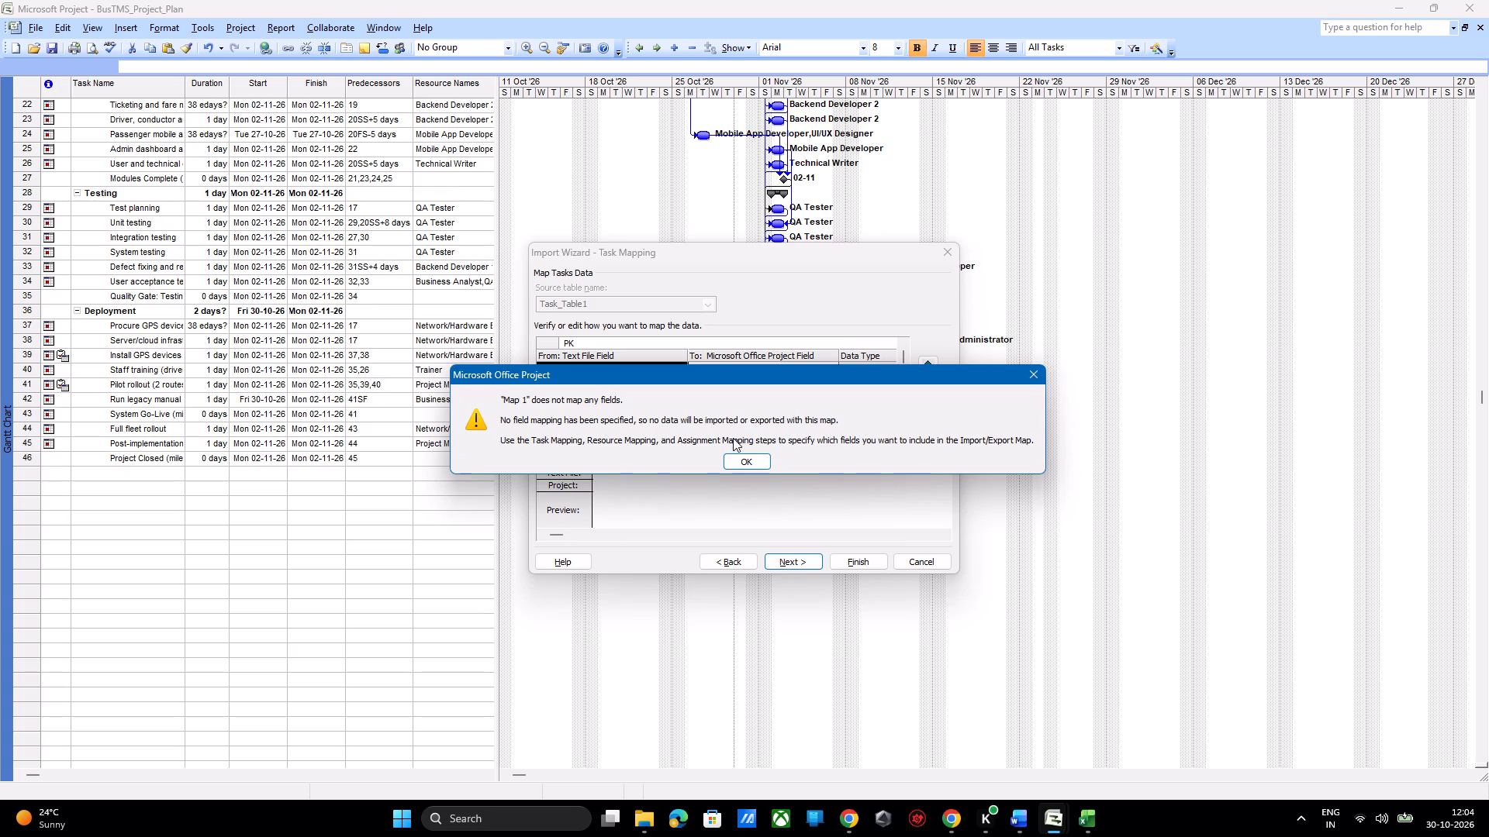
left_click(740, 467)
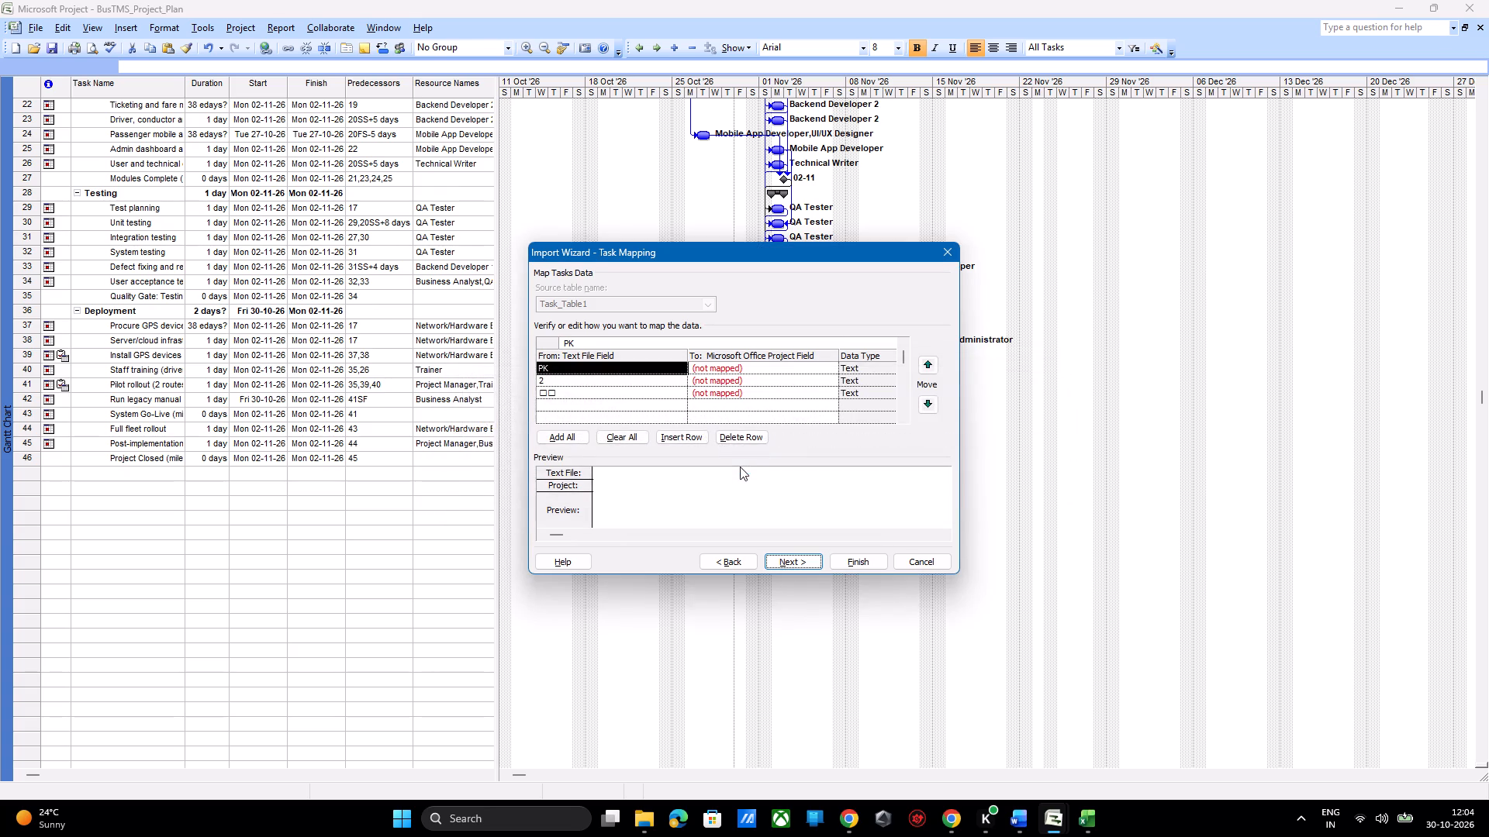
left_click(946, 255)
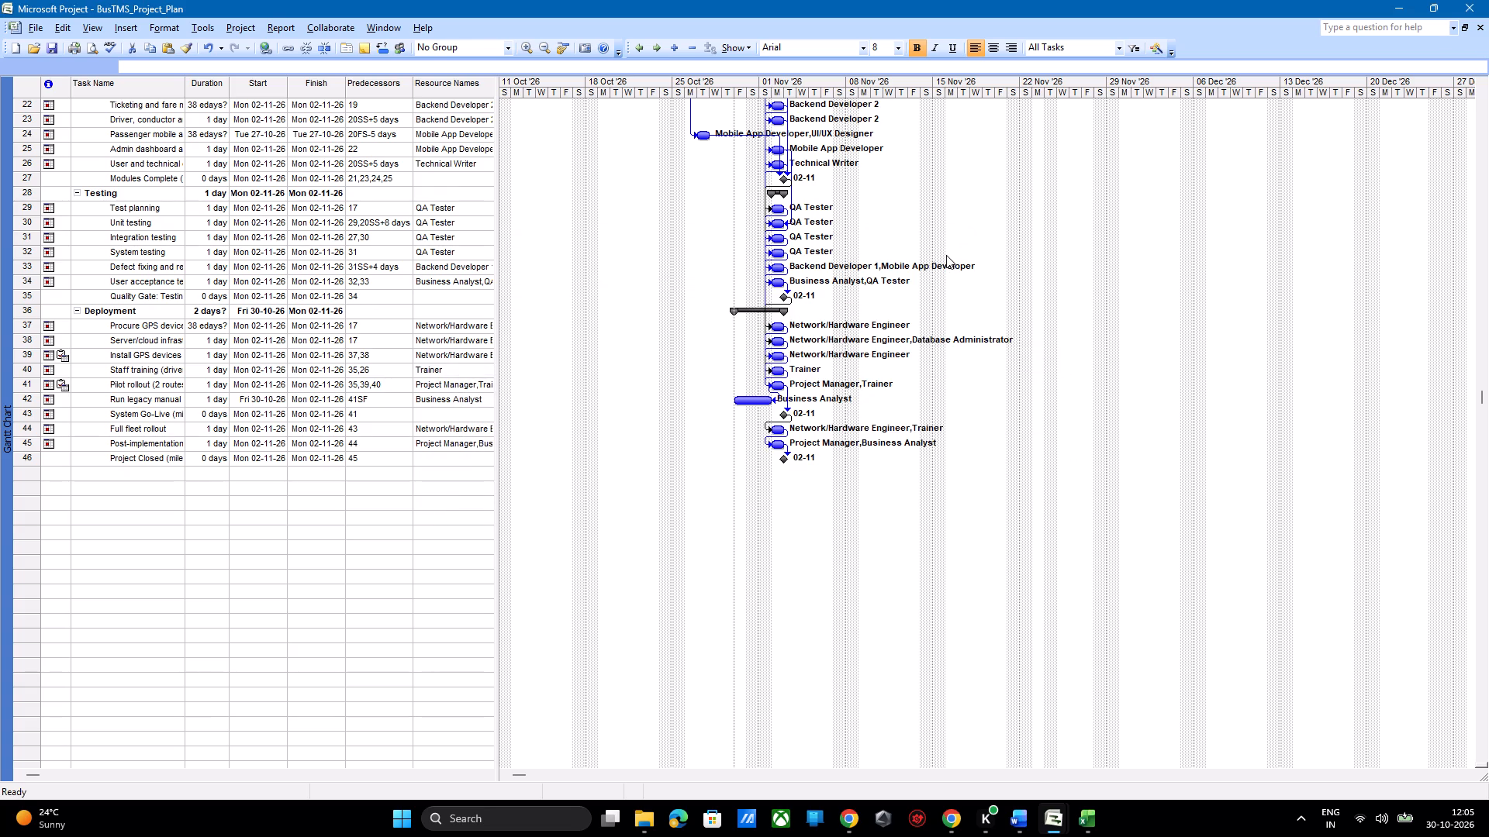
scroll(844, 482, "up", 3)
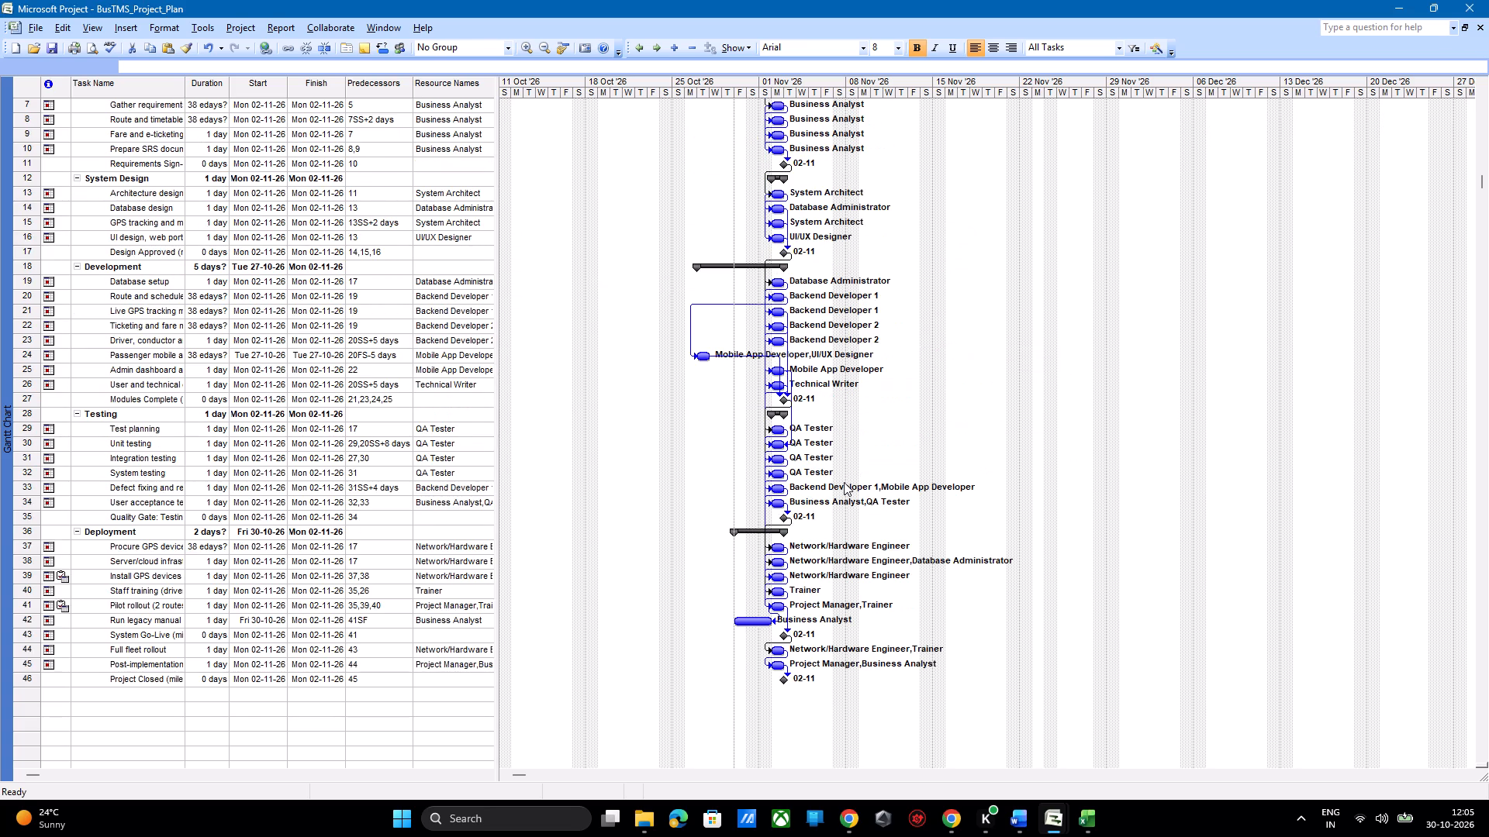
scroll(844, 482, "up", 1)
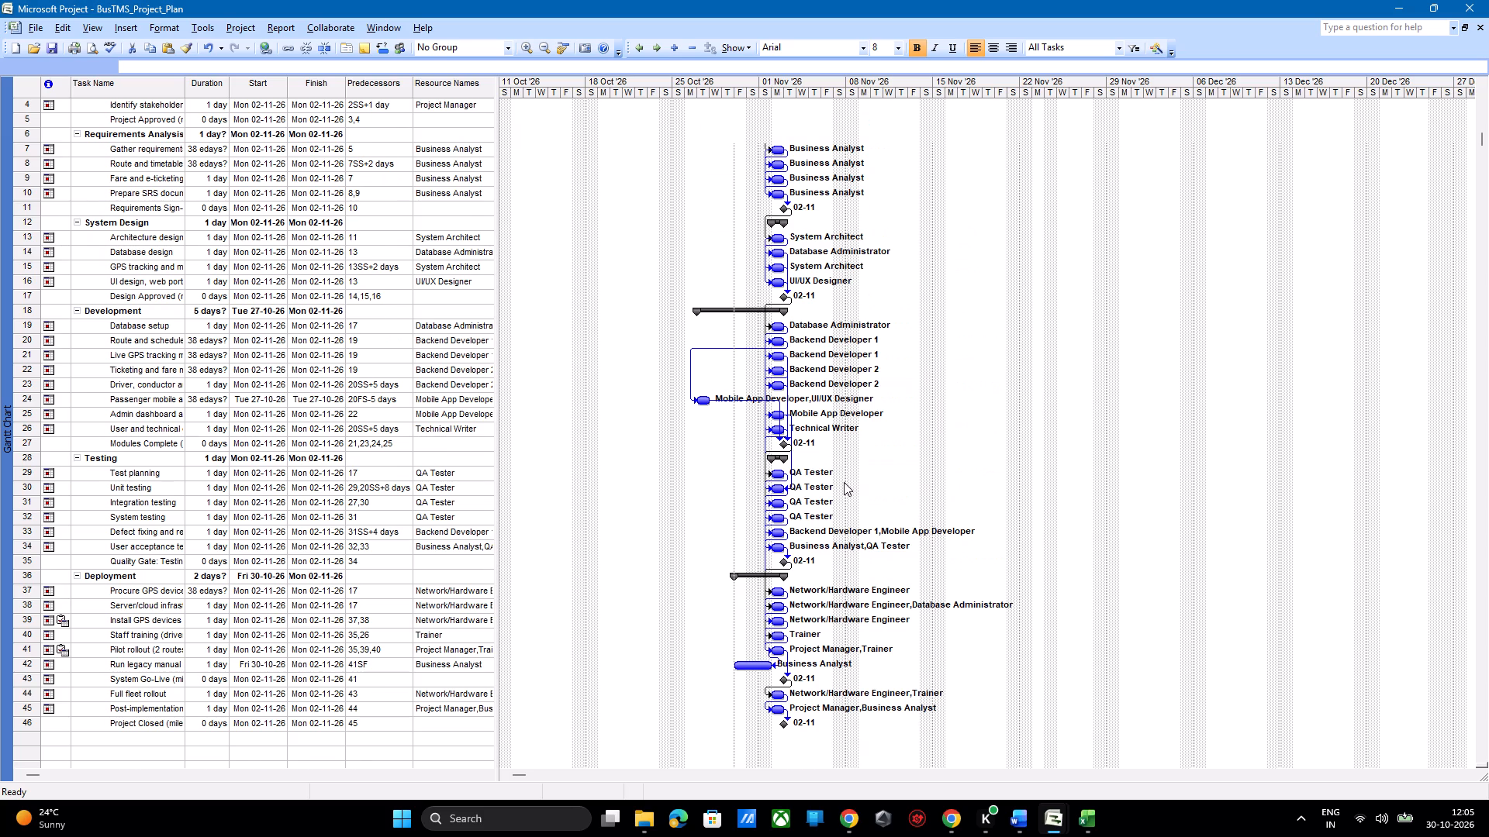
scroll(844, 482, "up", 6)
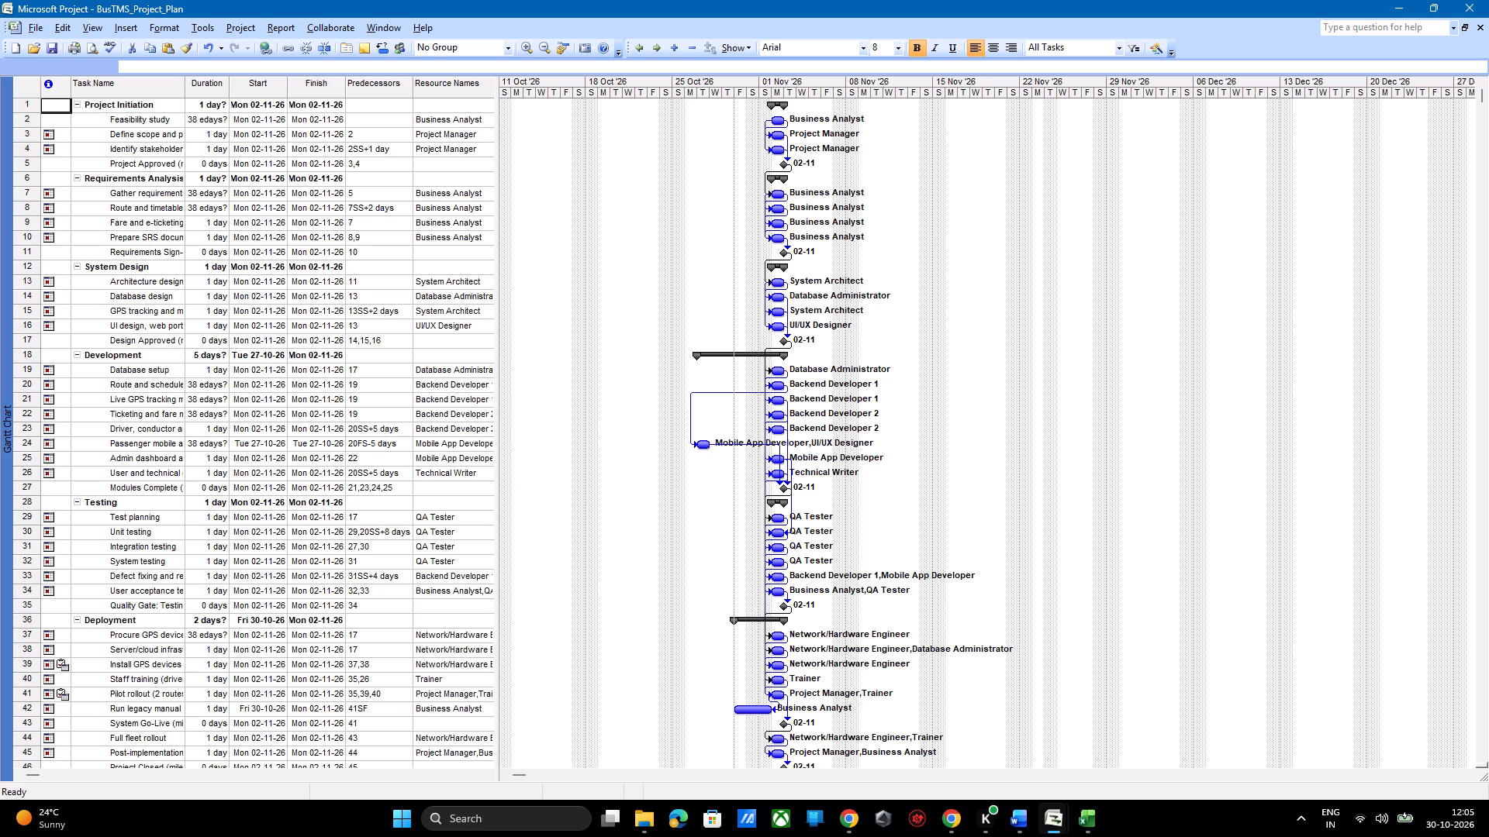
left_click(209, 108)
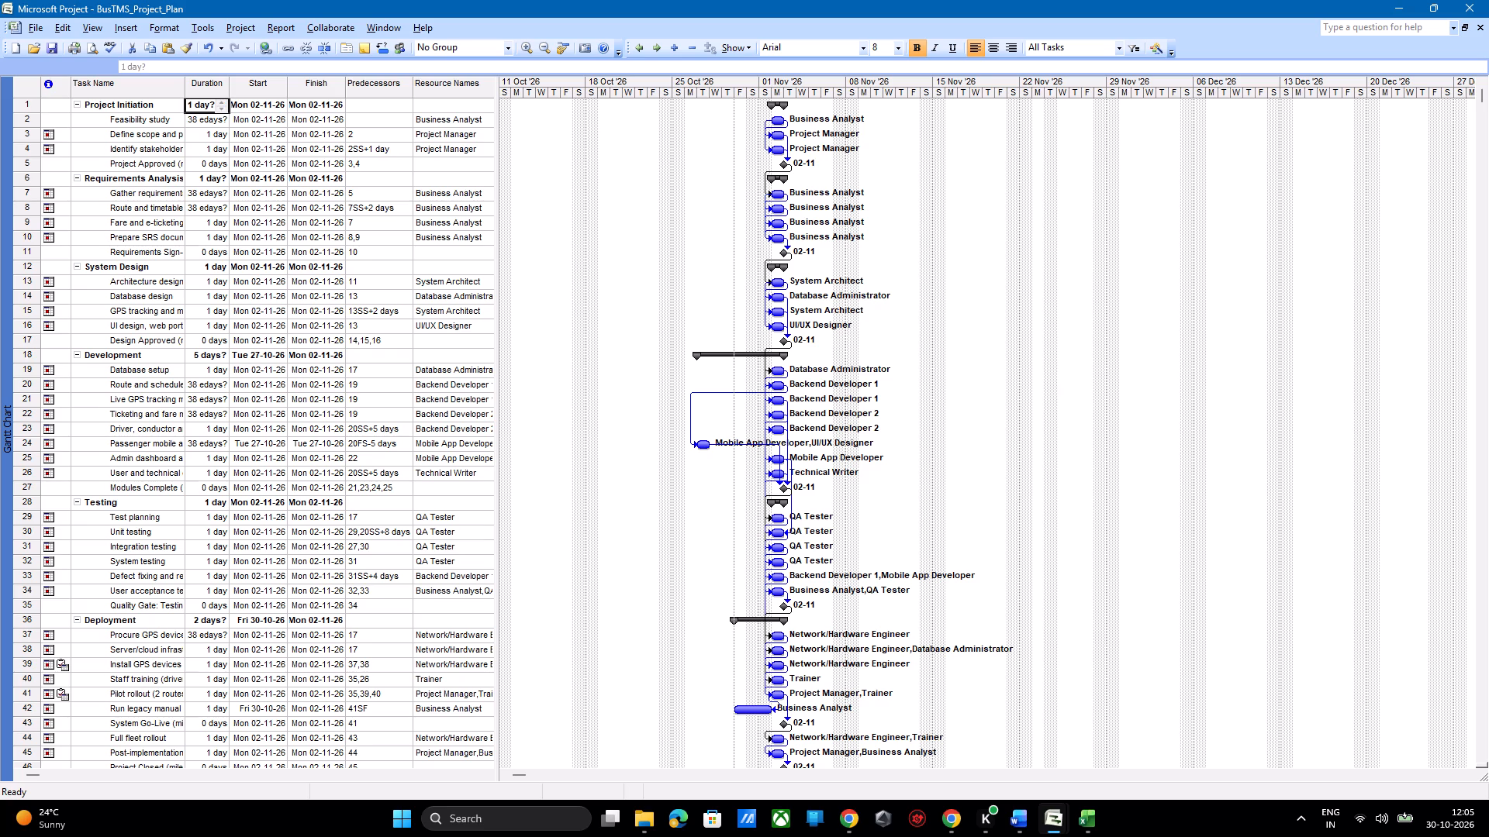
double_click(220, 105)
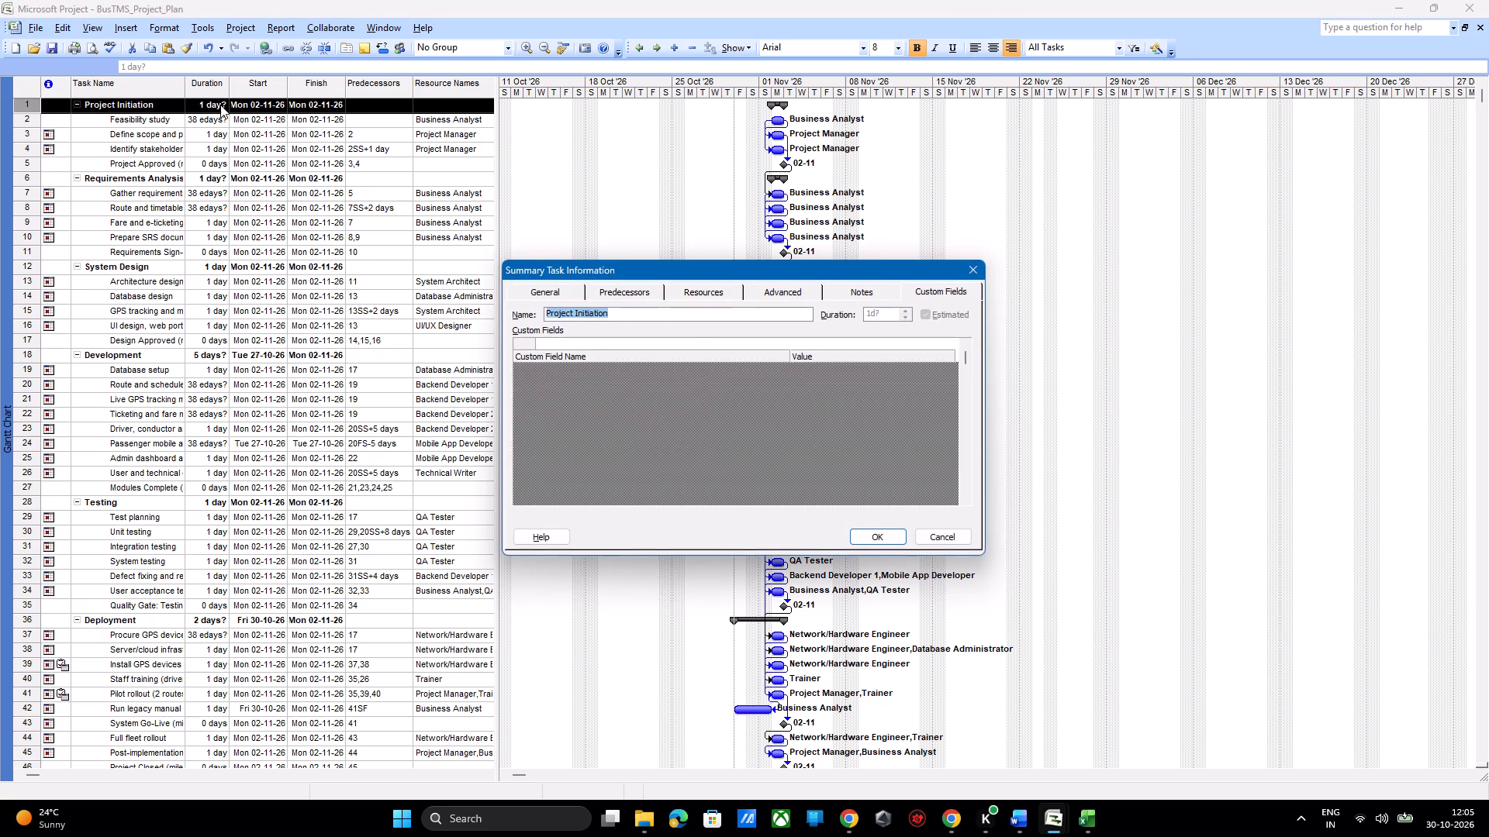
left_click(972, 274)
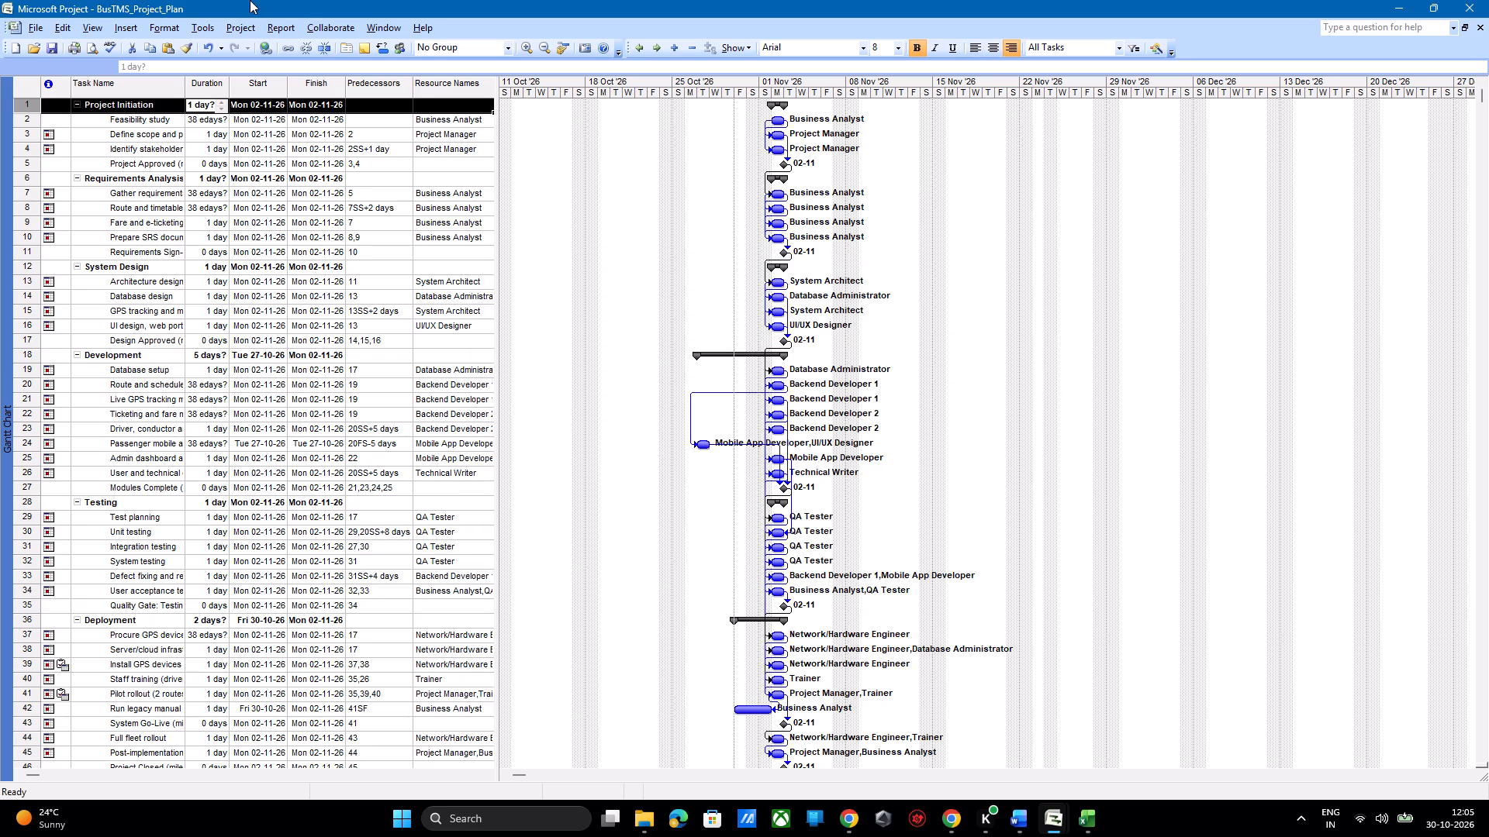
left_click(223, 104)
Increase the duration of the Feasibility study task under Project Initiation to 19 elapsed days.
left_click(217, 122)
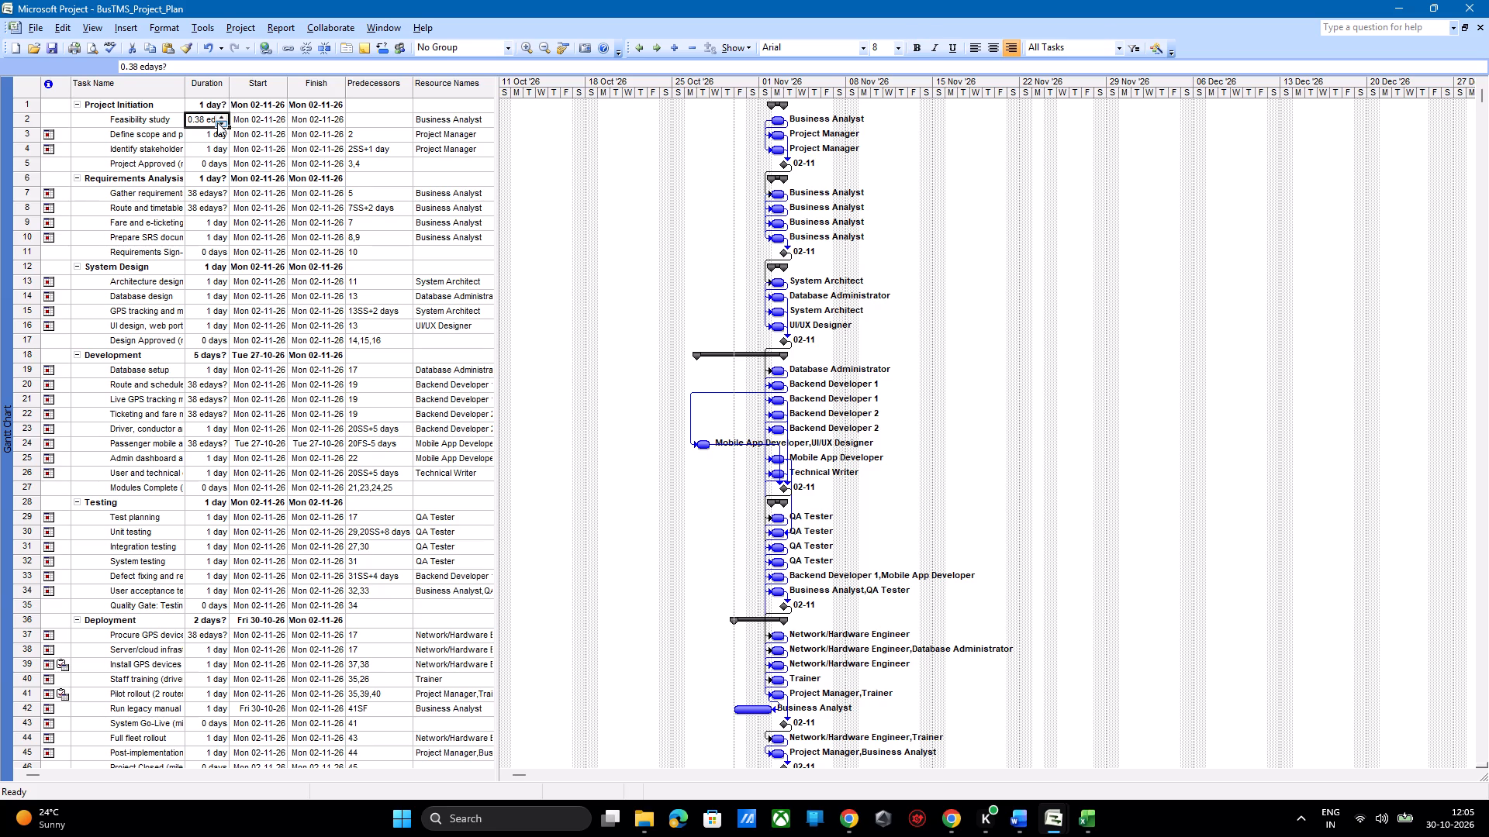
left_click(219, 119)
triple_click(219, 119)
triple_click(219, 119)
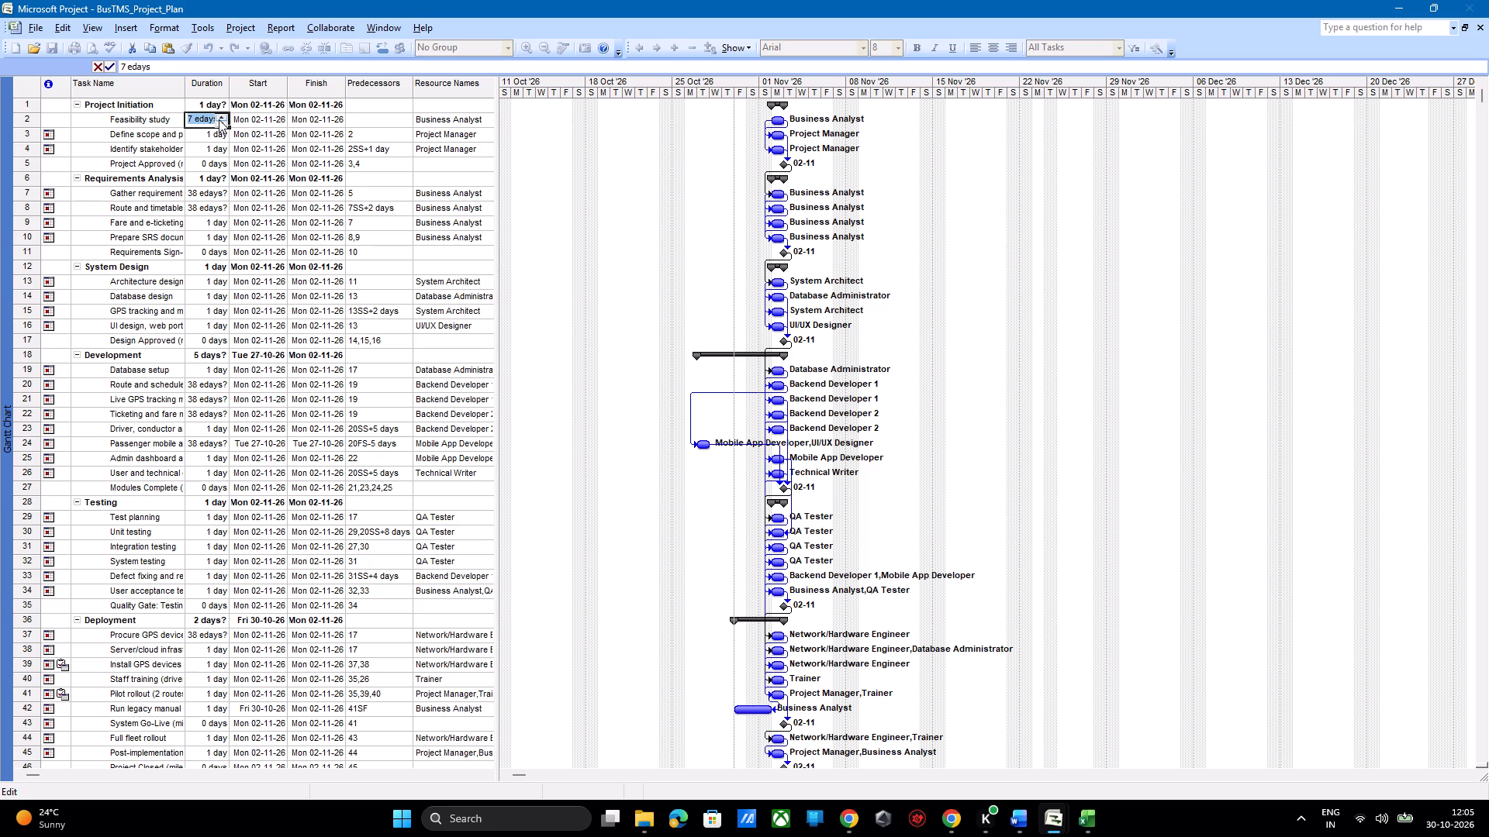
triple_click(219, 119)
double_click(219, 119)
right_click(219, 119)
double_click(219, 119)
right_click(219, 119)
left_click(204, 153)
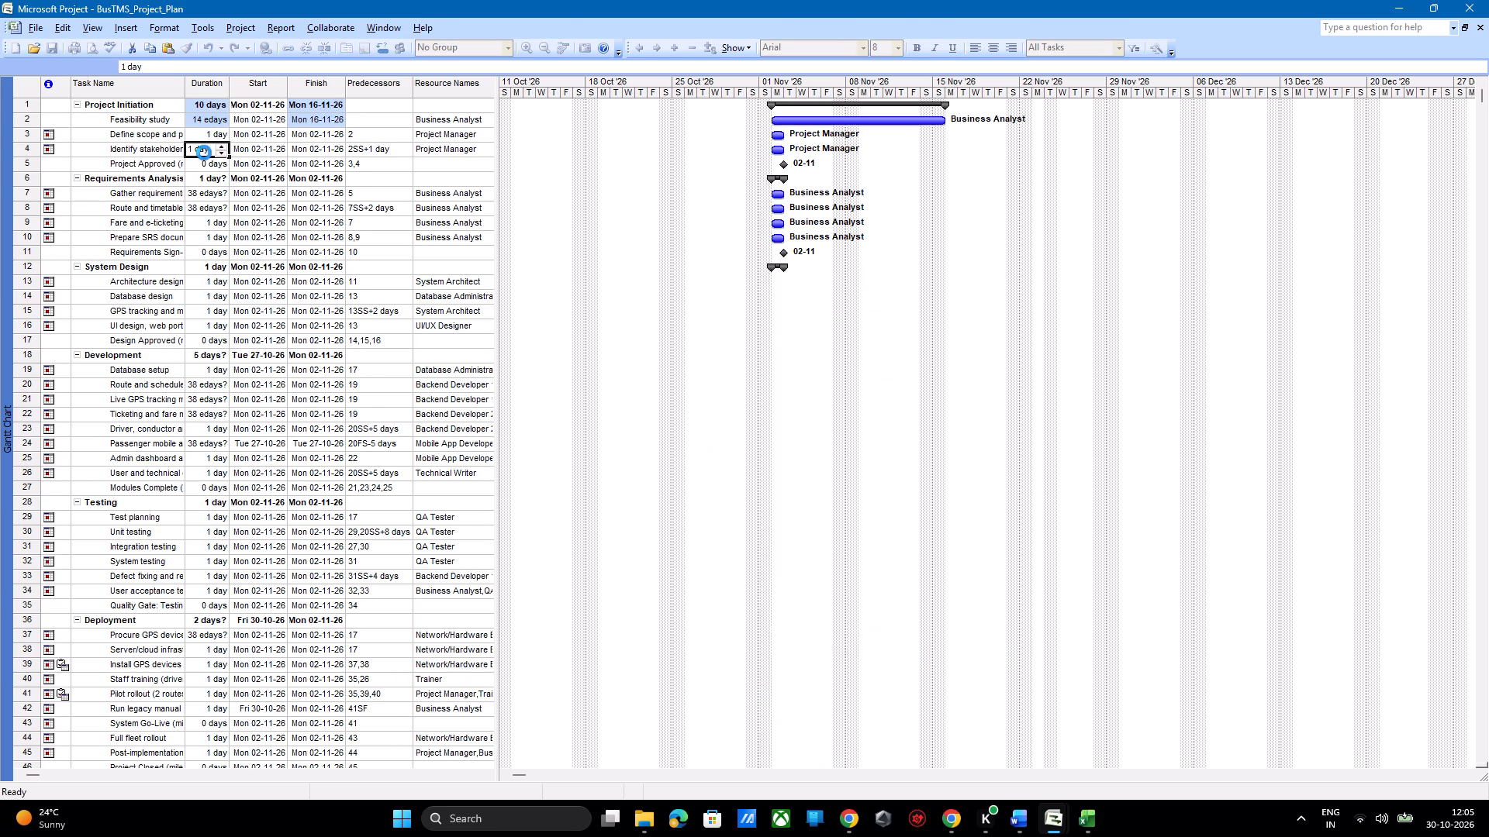
left_click(209, 122)
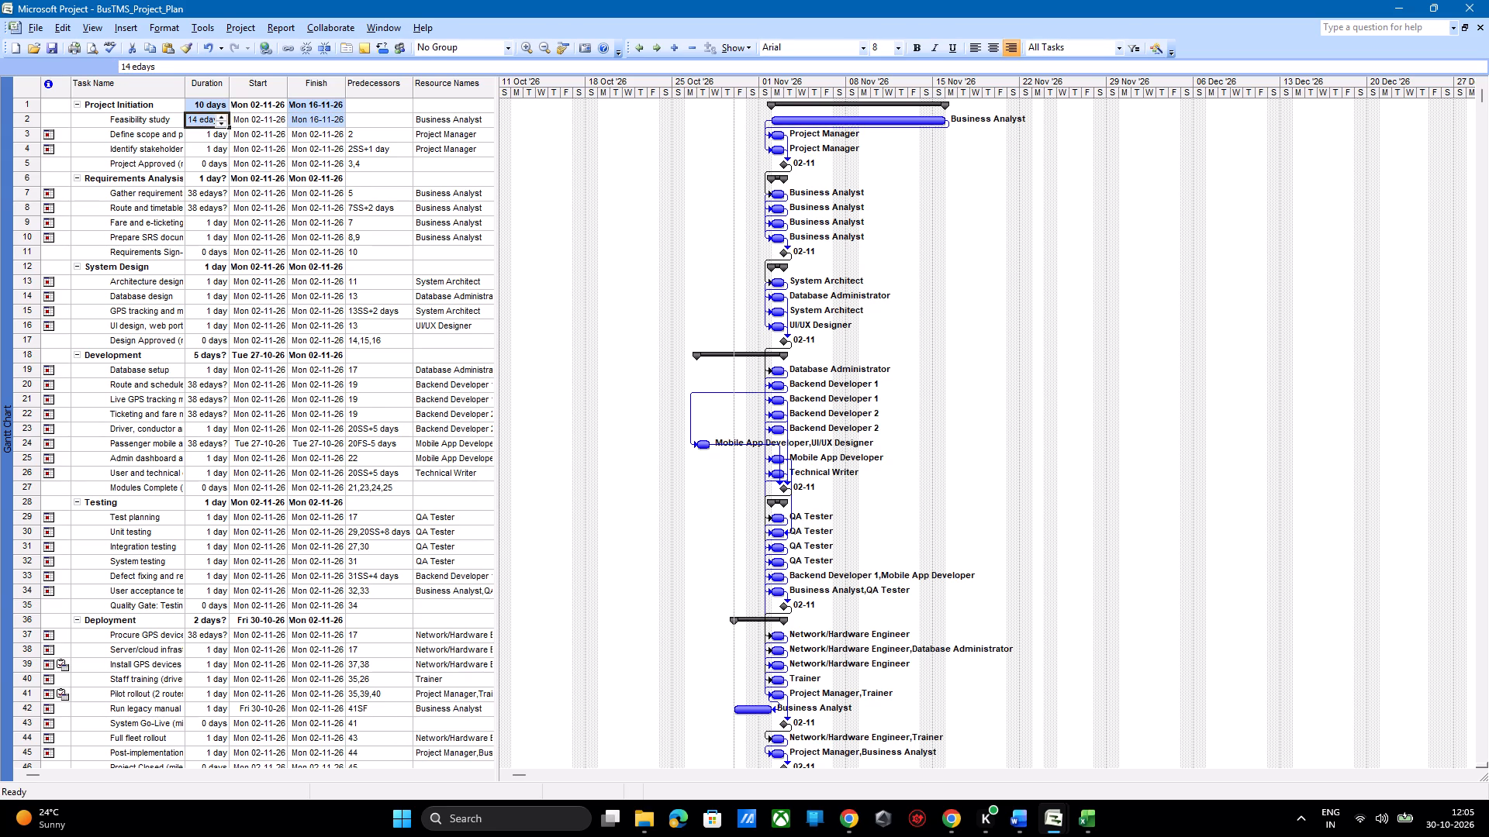
scroll(884, 319, "up", 1)
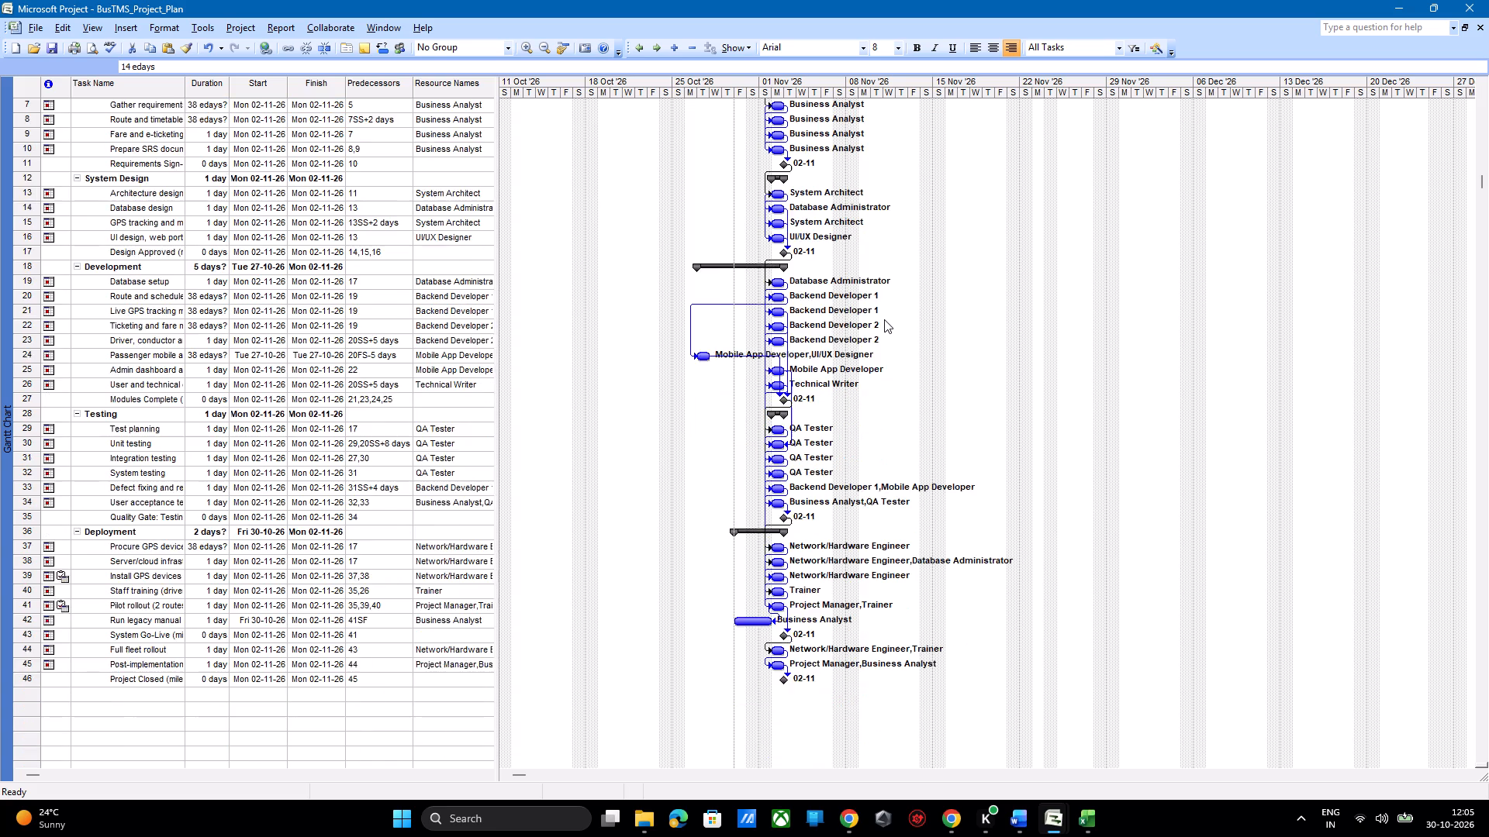
scroll(884, 319, "up", 6)
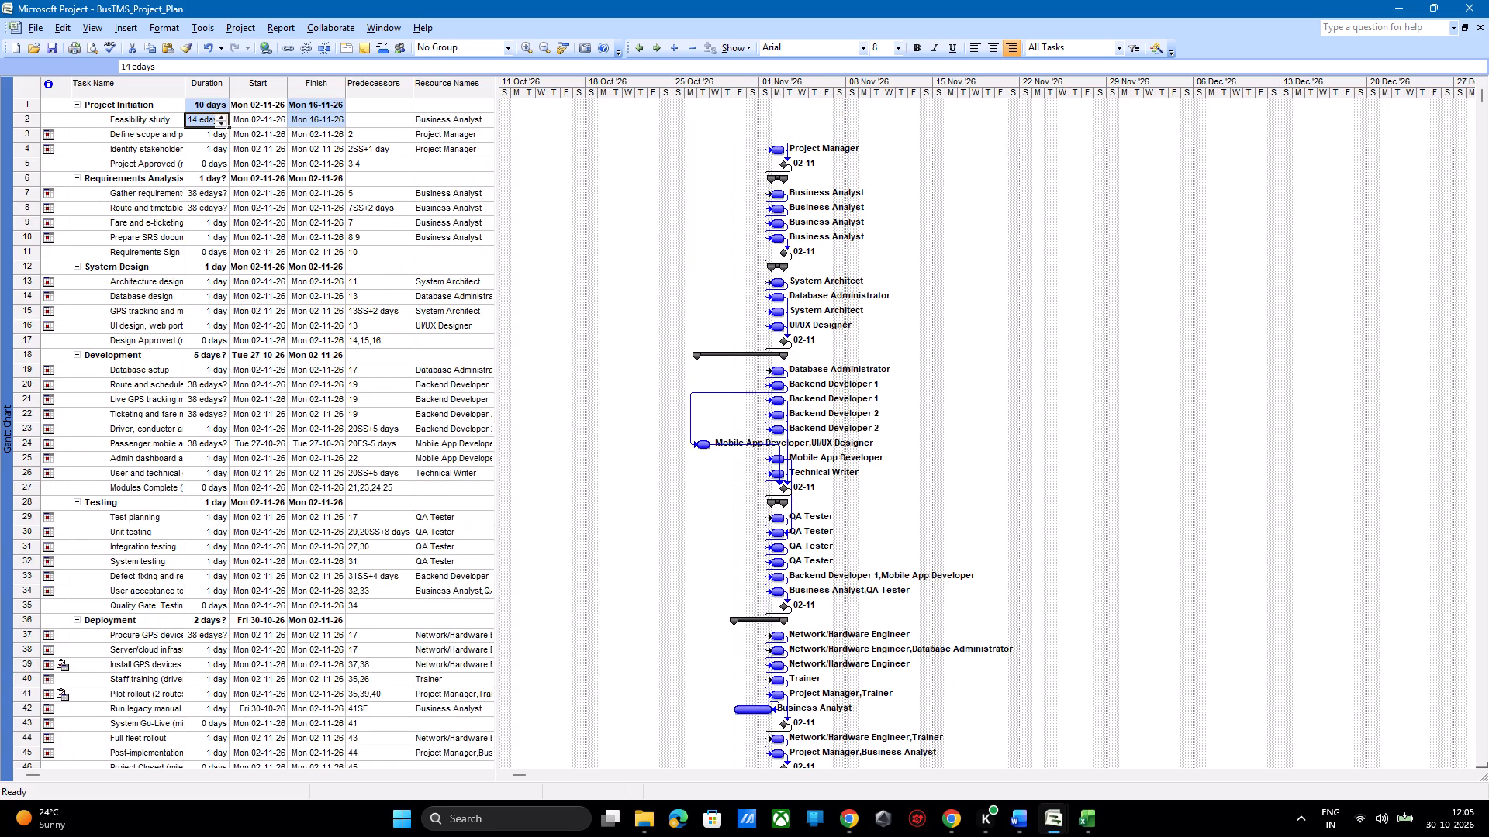
triple_click(220, 119)
double_click(220, 119)
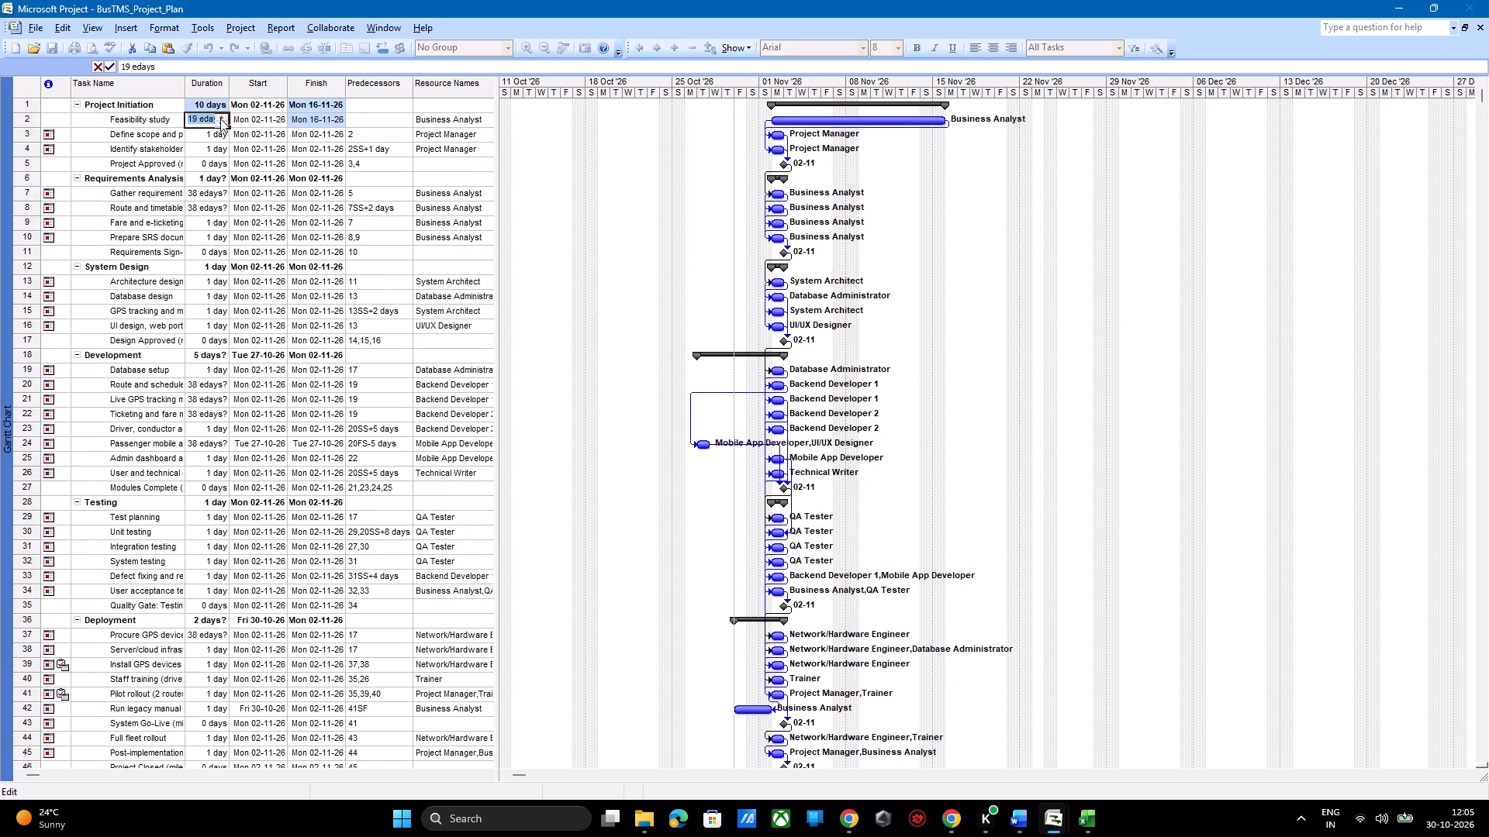
left_click(216, 190)
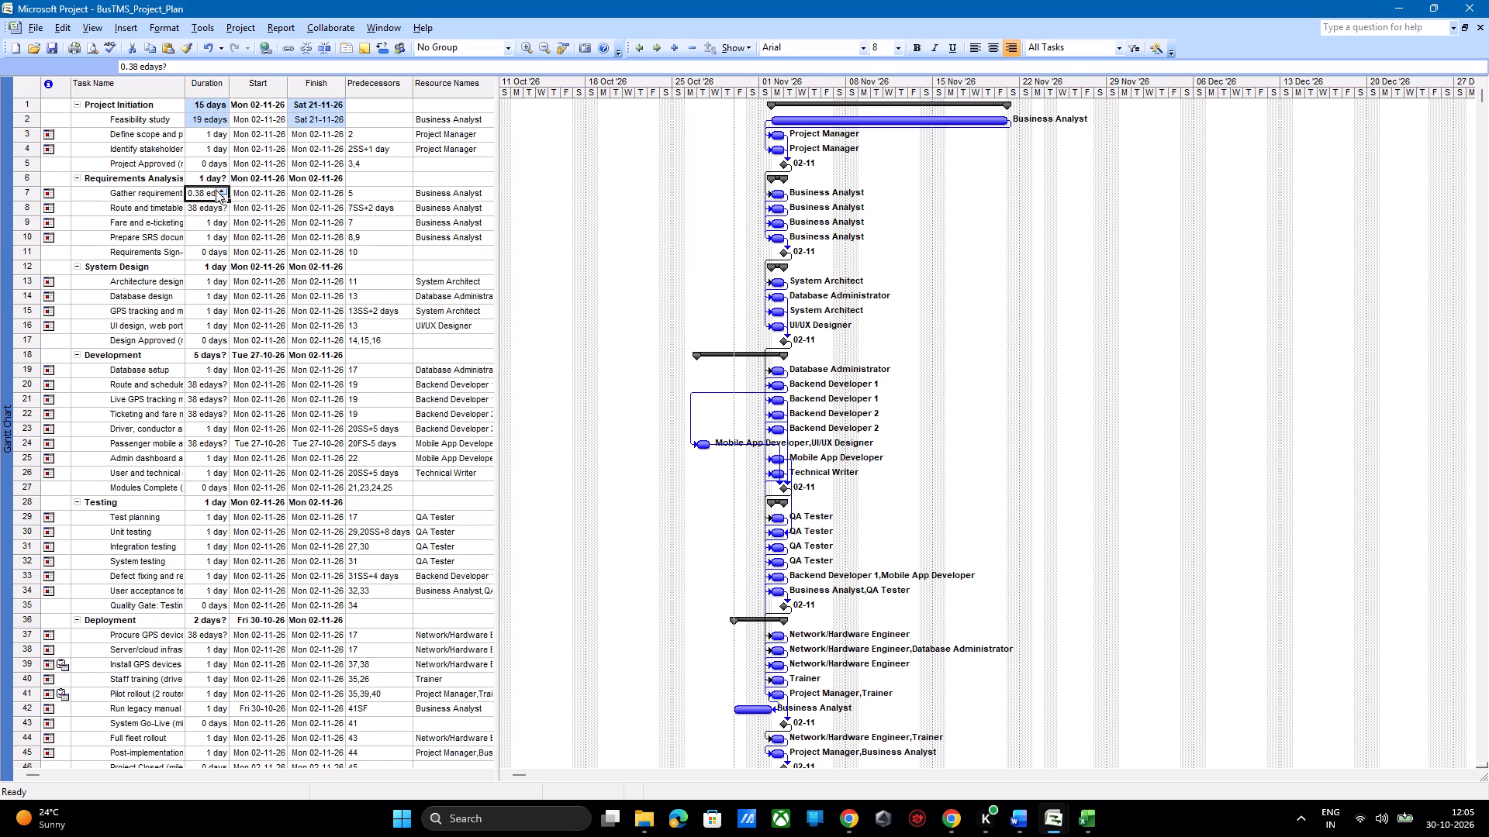
Set the server/cloud infrastructure task under Deployment to 9 days, allowing it to start before the project start date.
scroll(957, 446, "down", 1)
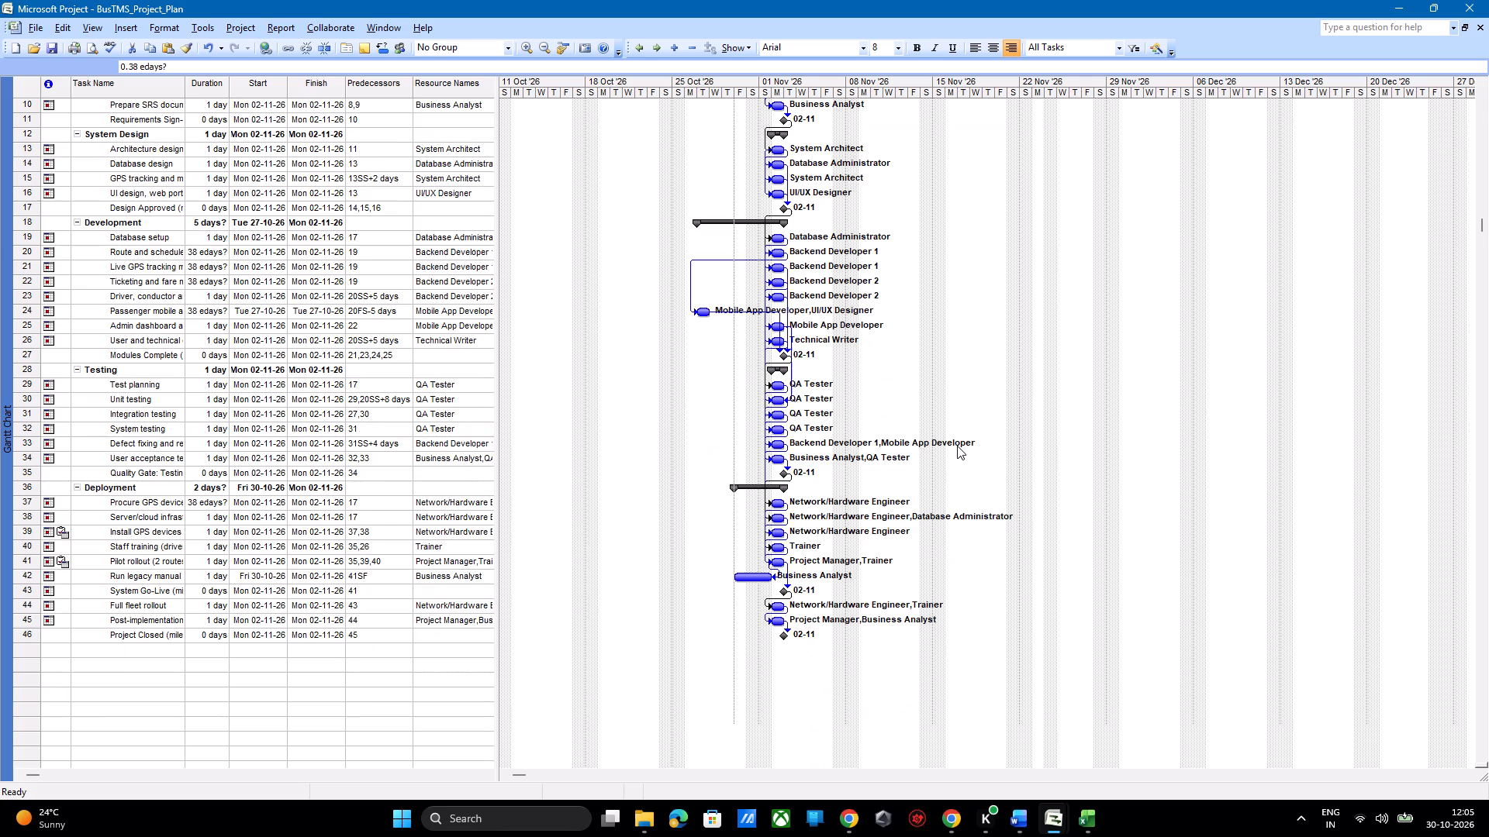
scroll(957, 446, "down", 2)
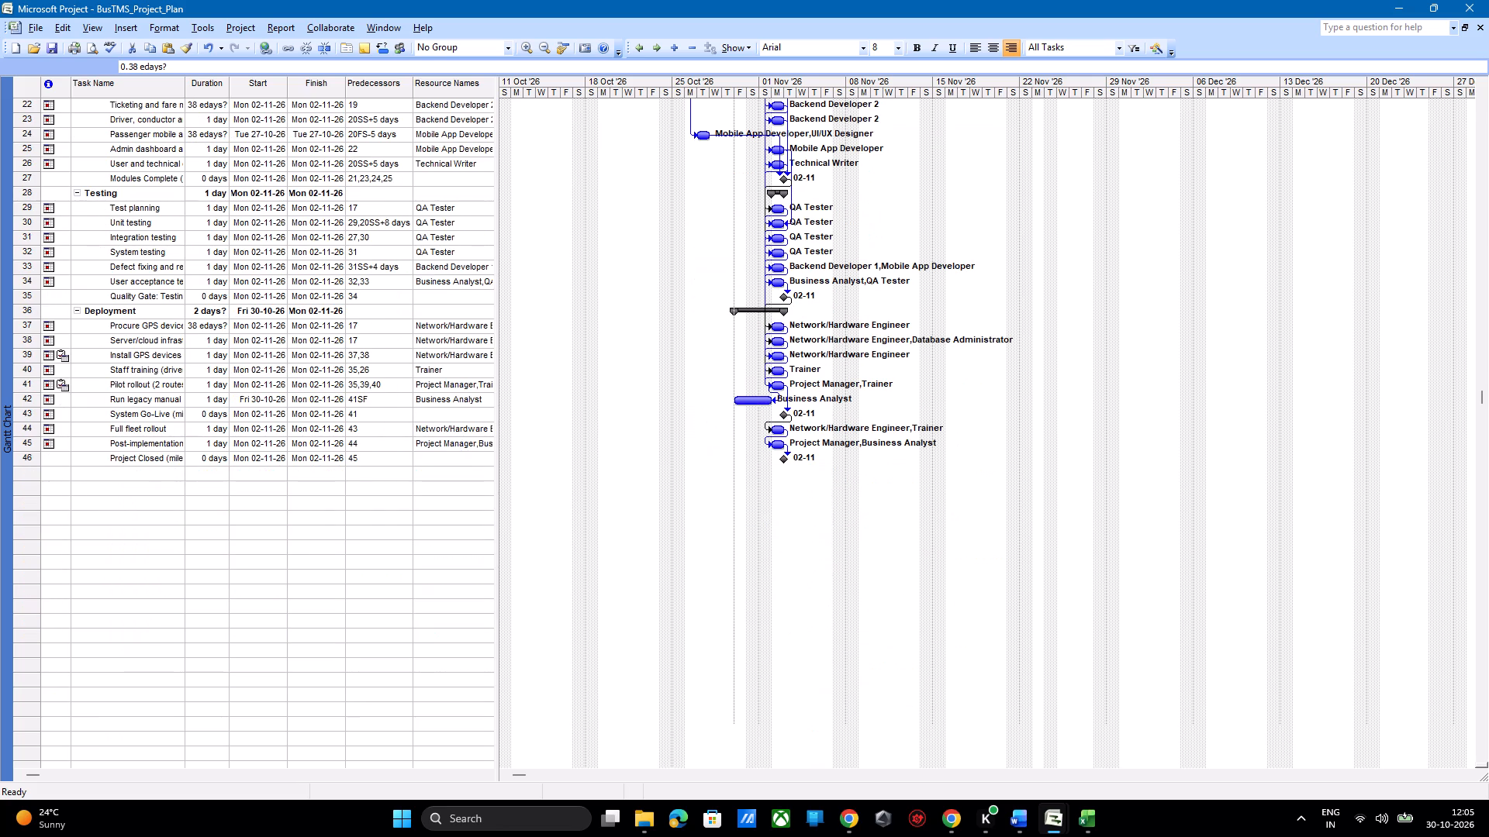
left_click(214, 308)
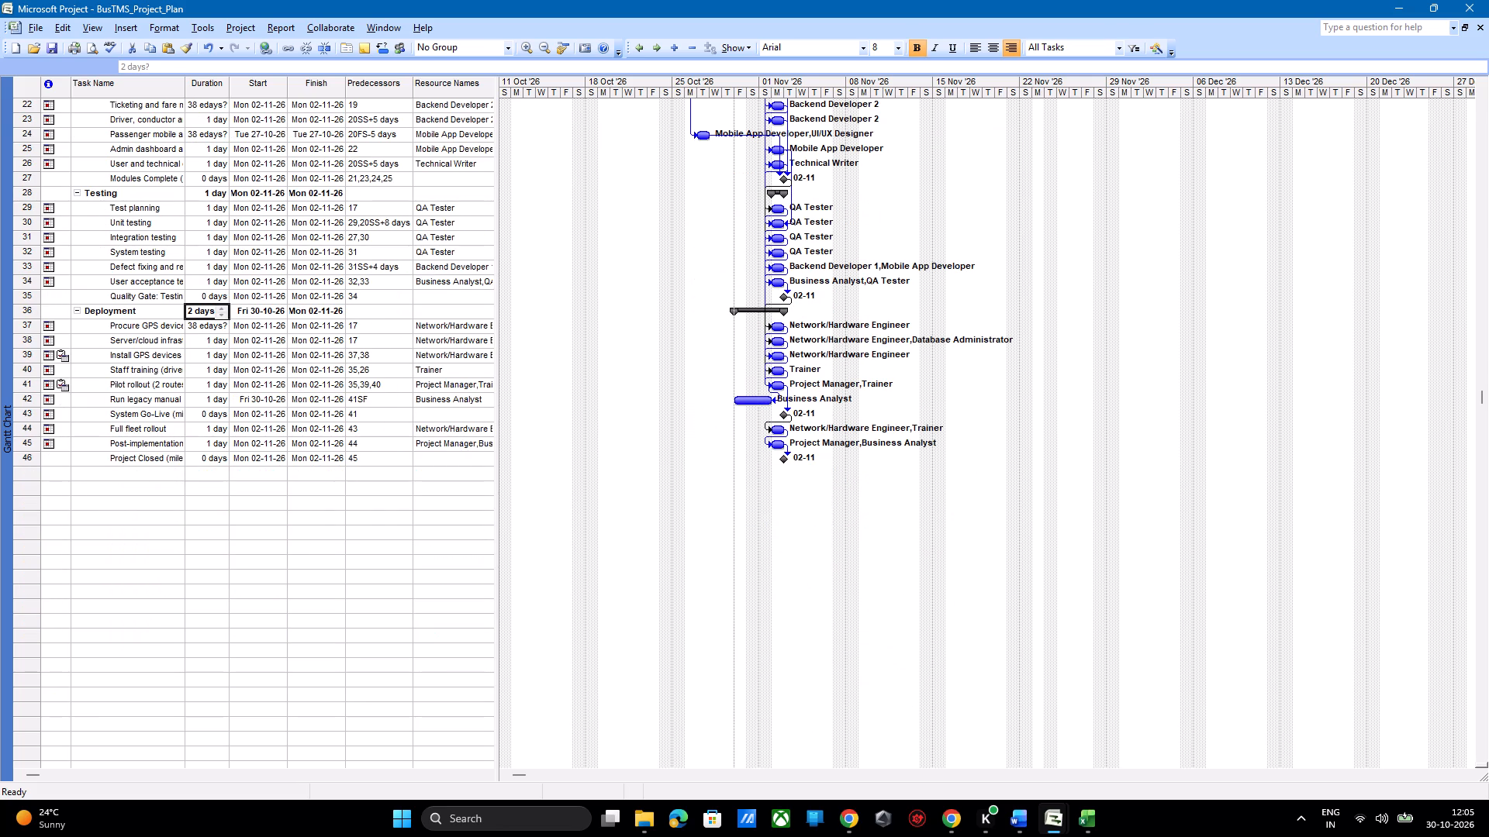
left_click(220, 308)
left_click(214, 334)
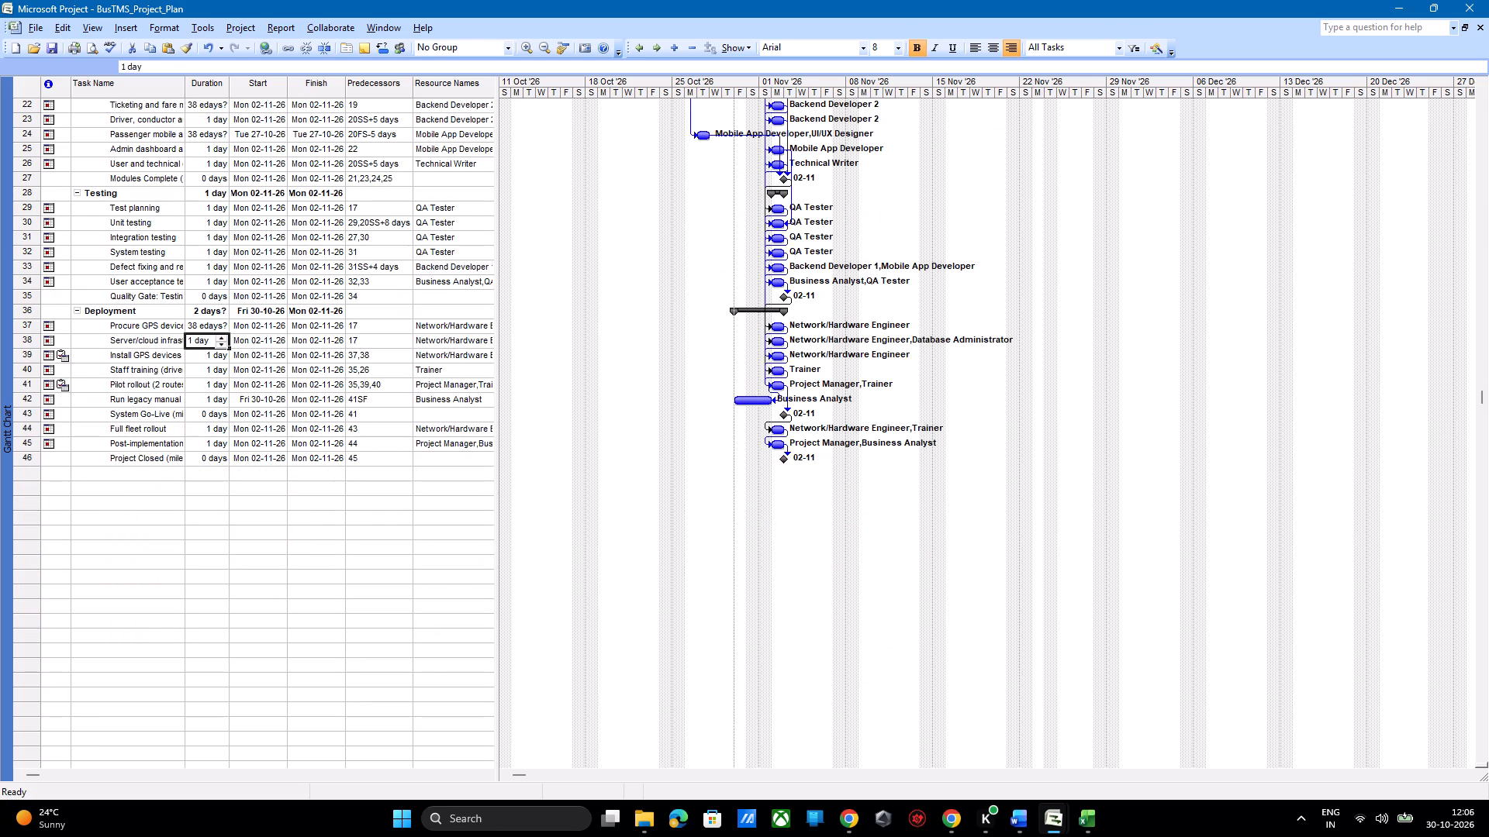
triple_click(220, 339)
triple_click(220, 339)
double_click(220, 339)
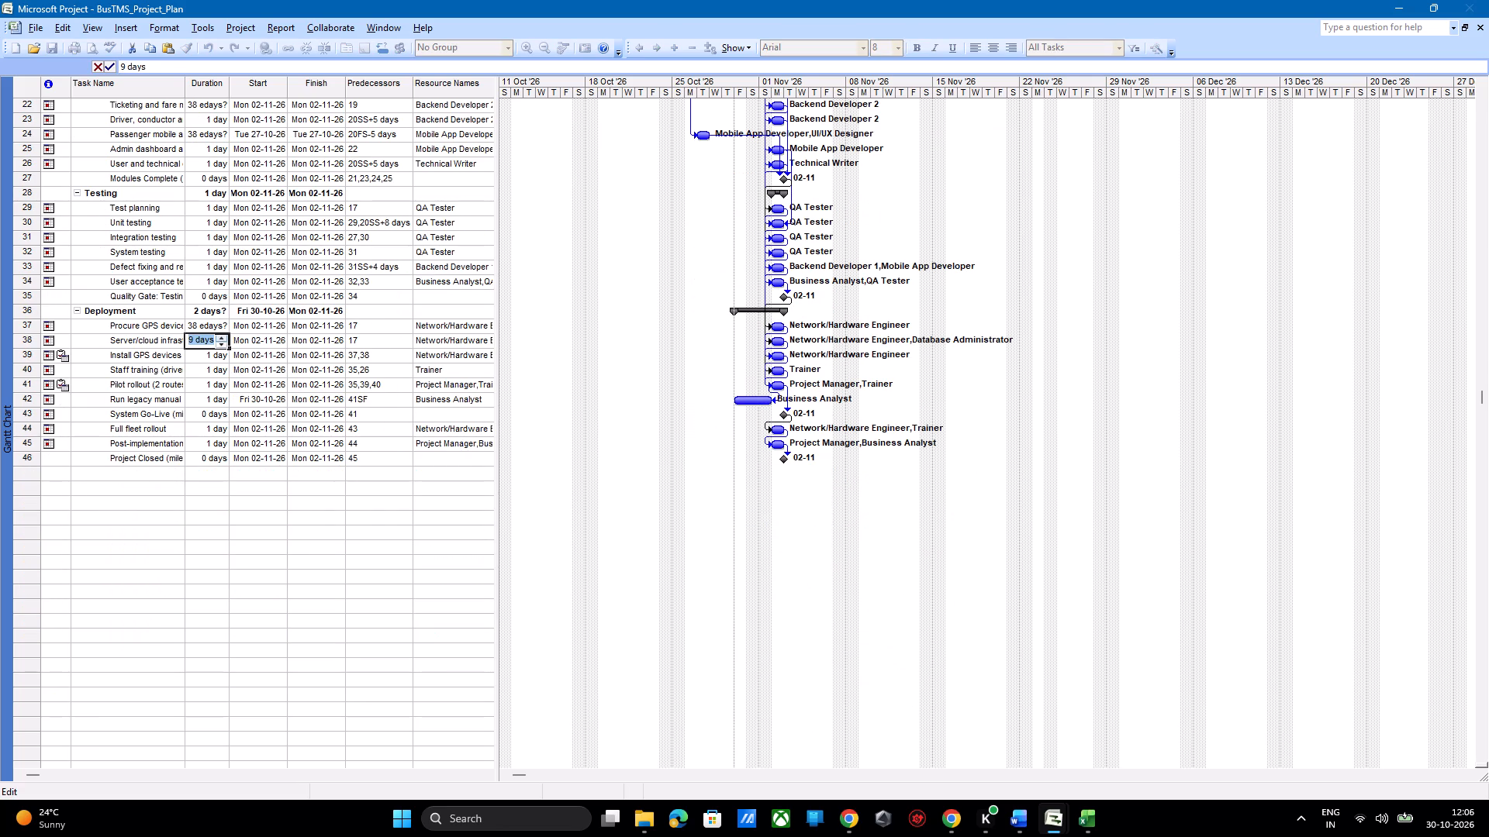
left_click(541, 572)
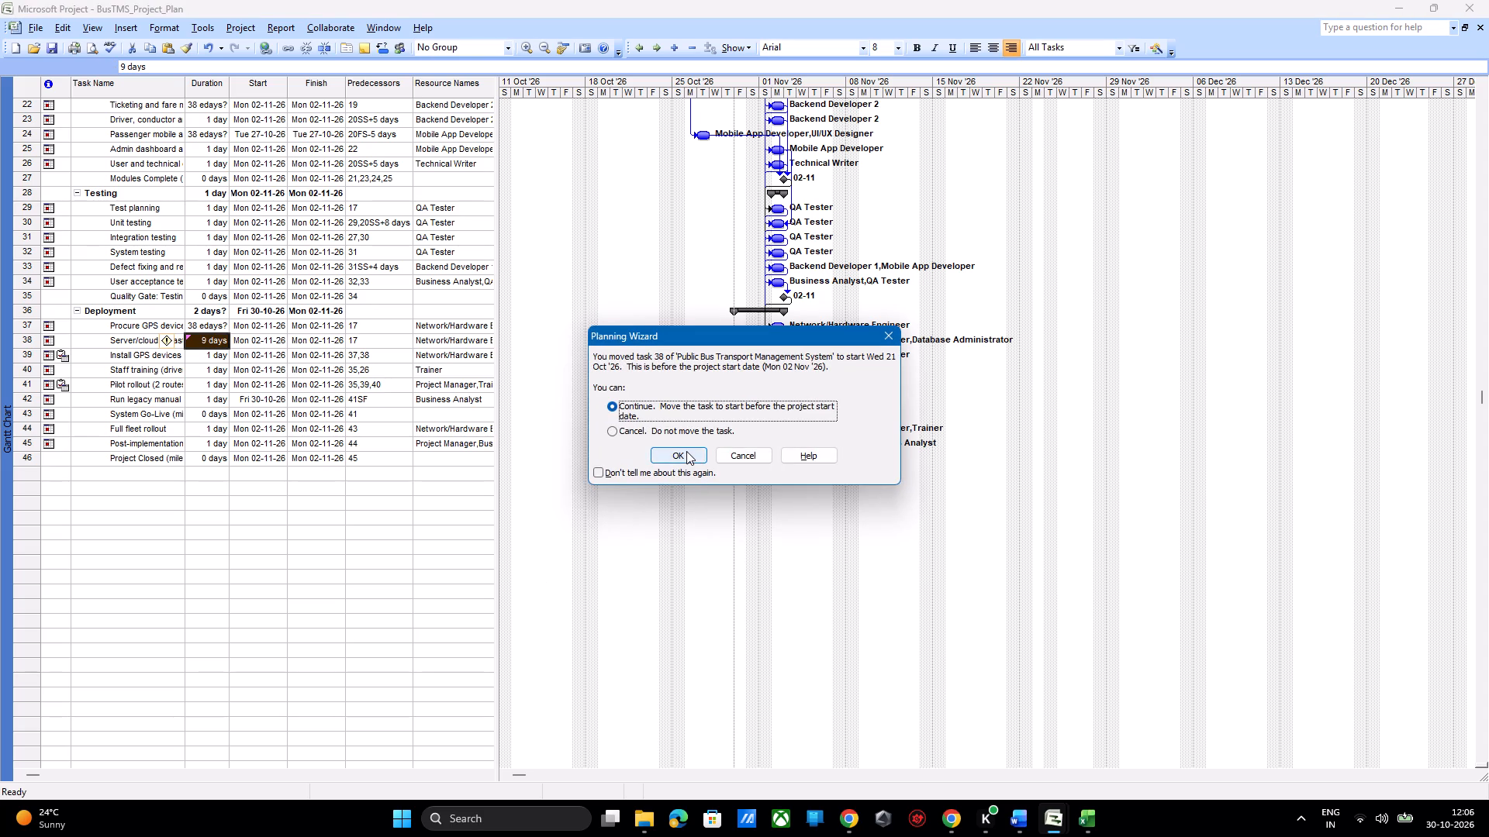
left_click(686, 451)
scroll(686, 451, "down", 1)
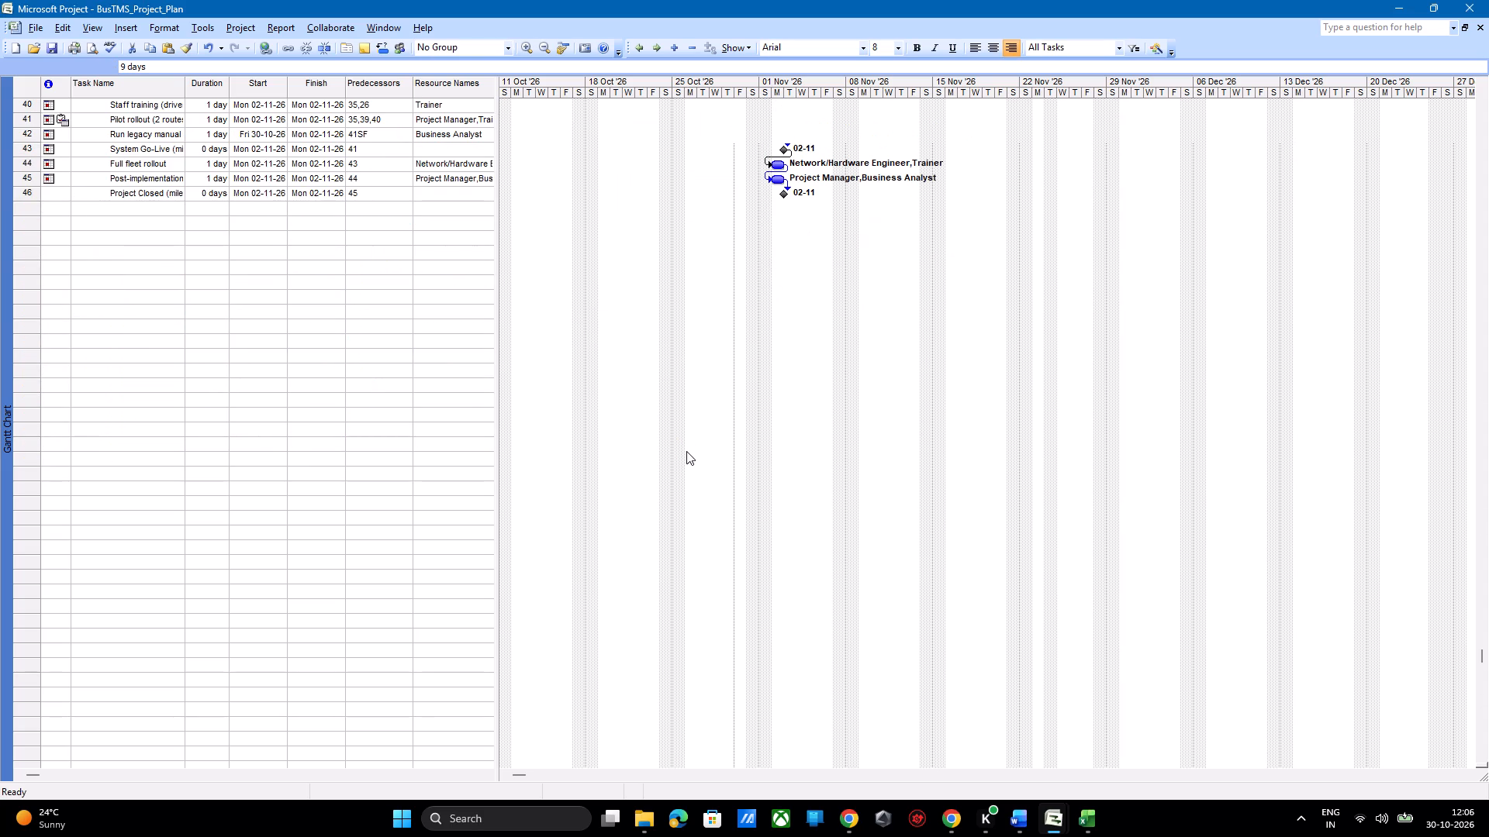
scroll(686, 451, "down", 1)
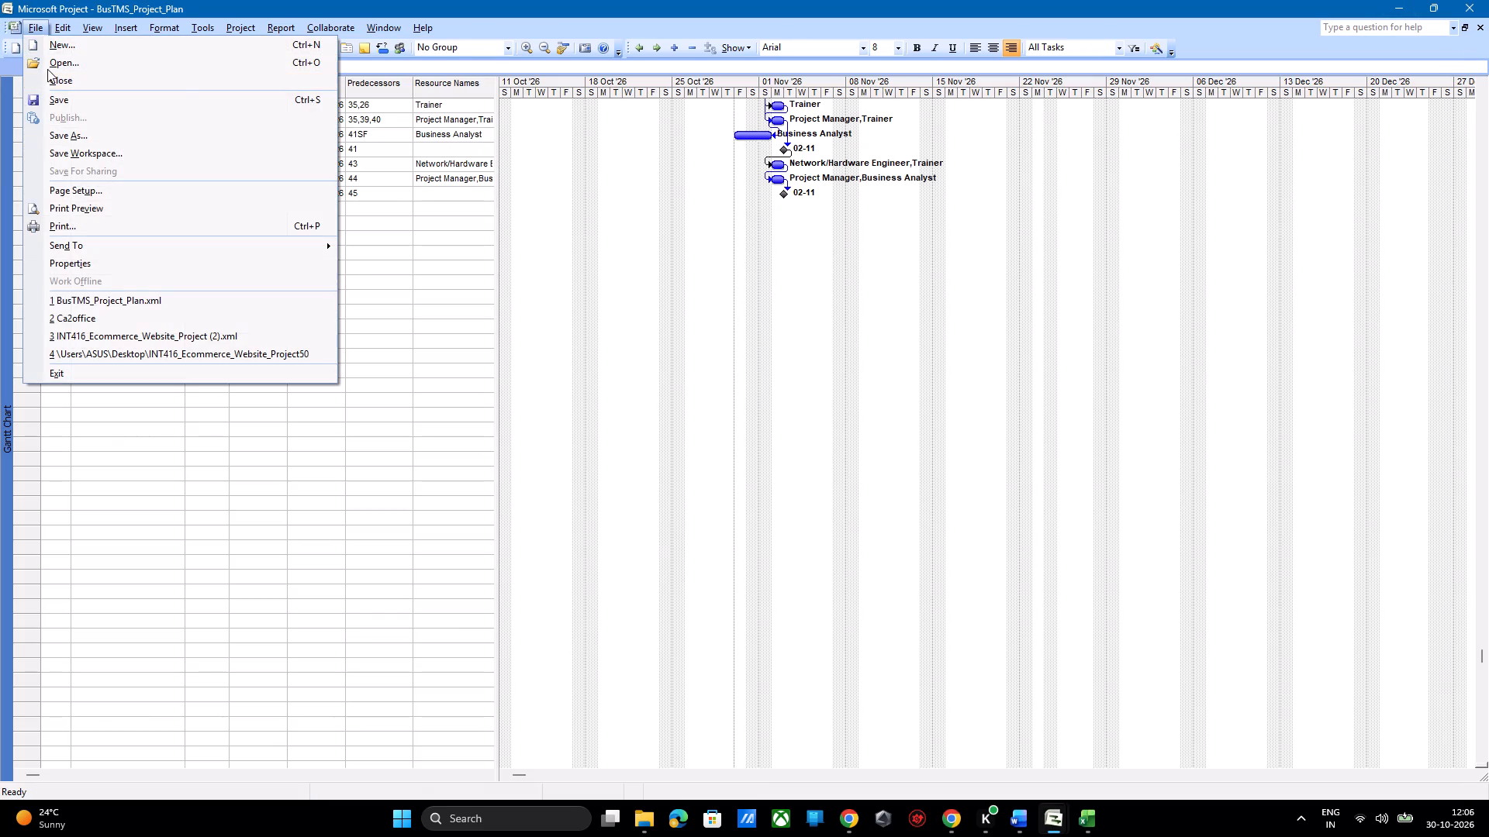
left_click(47, 64)
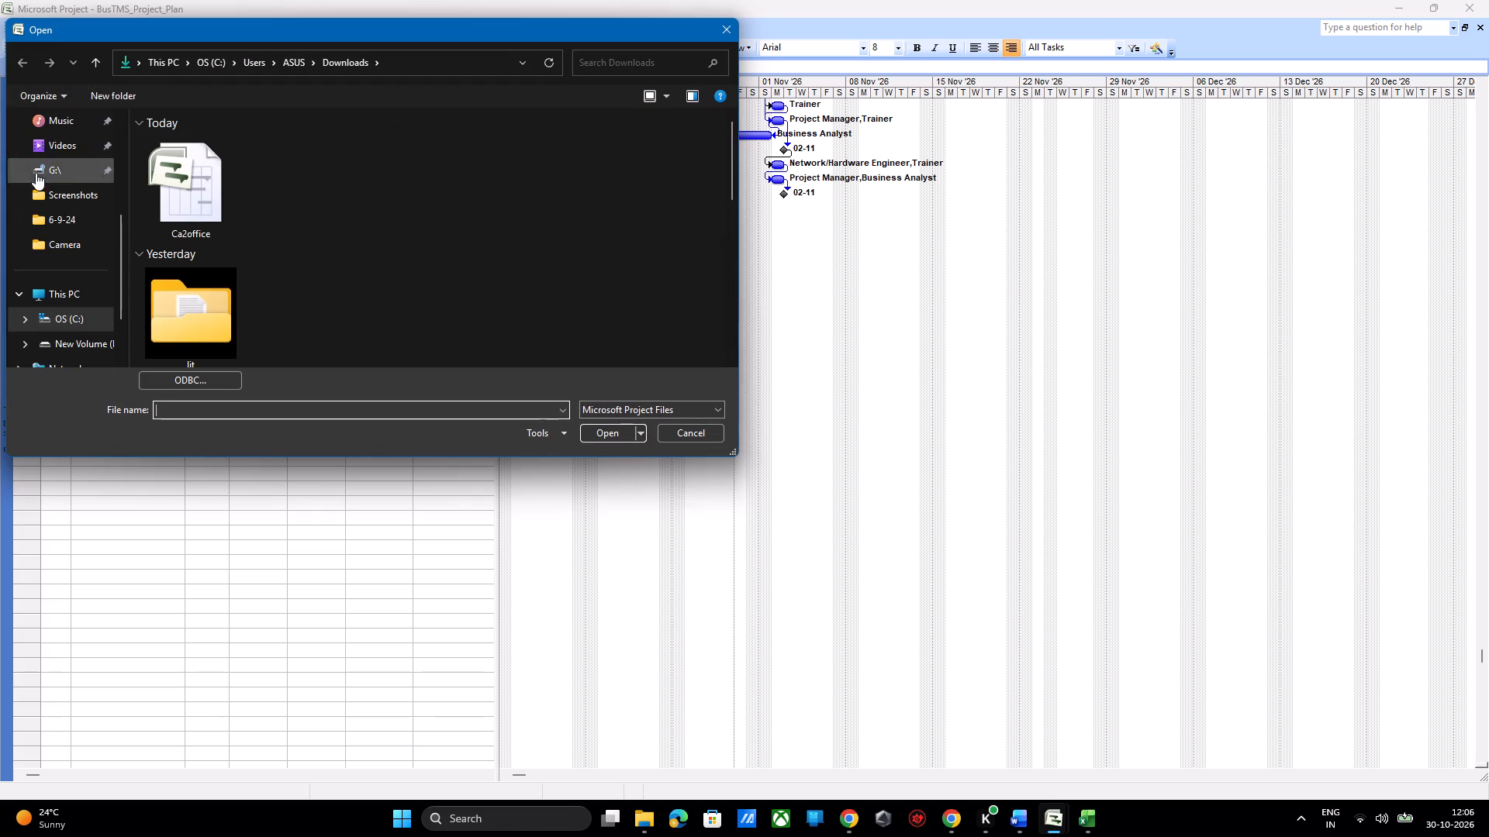
scroll(102, 143, "up", 3)
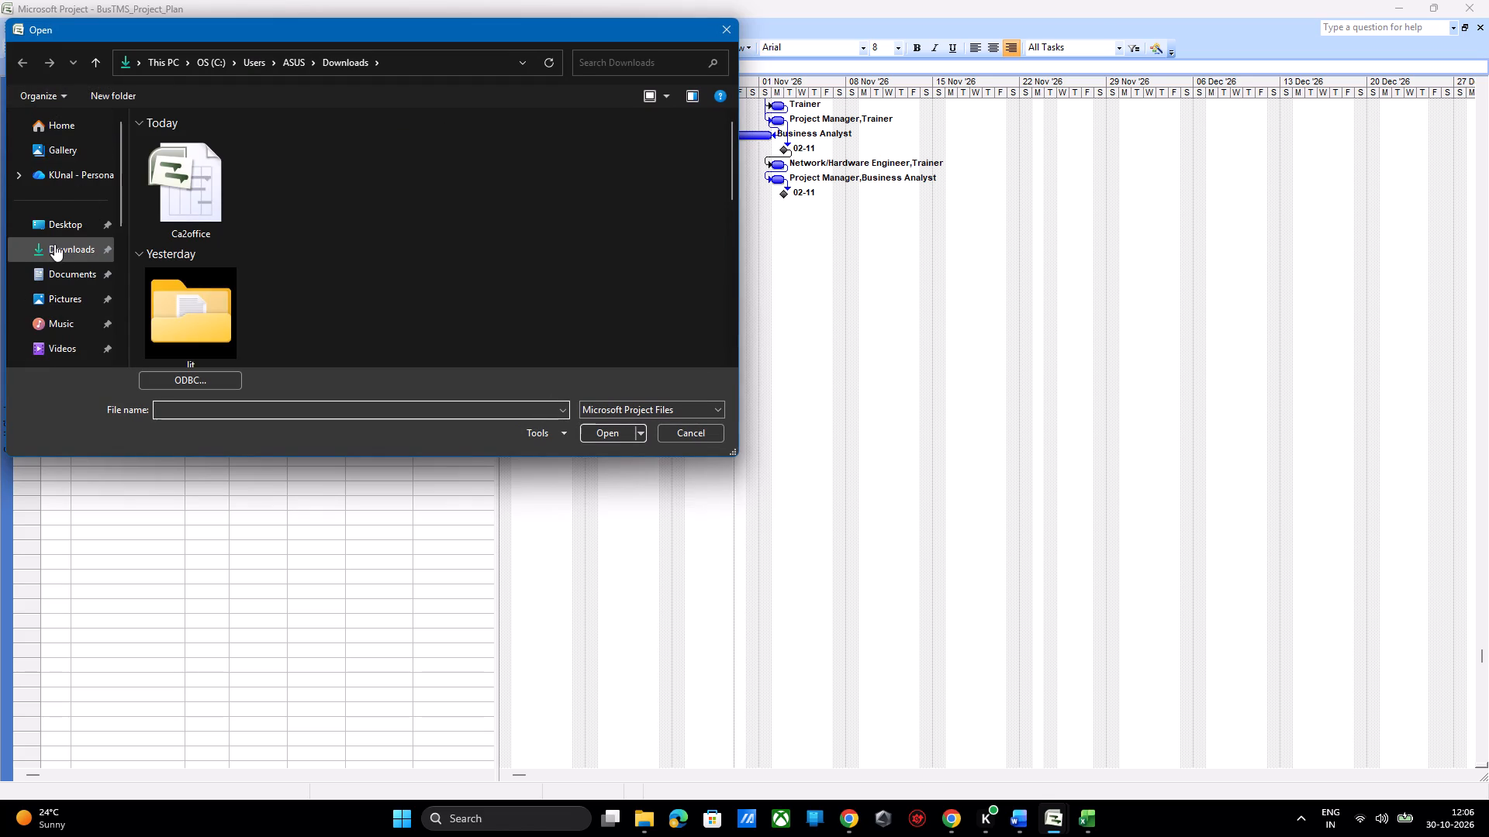
left_click(54, 244)
left_click(693, 409)
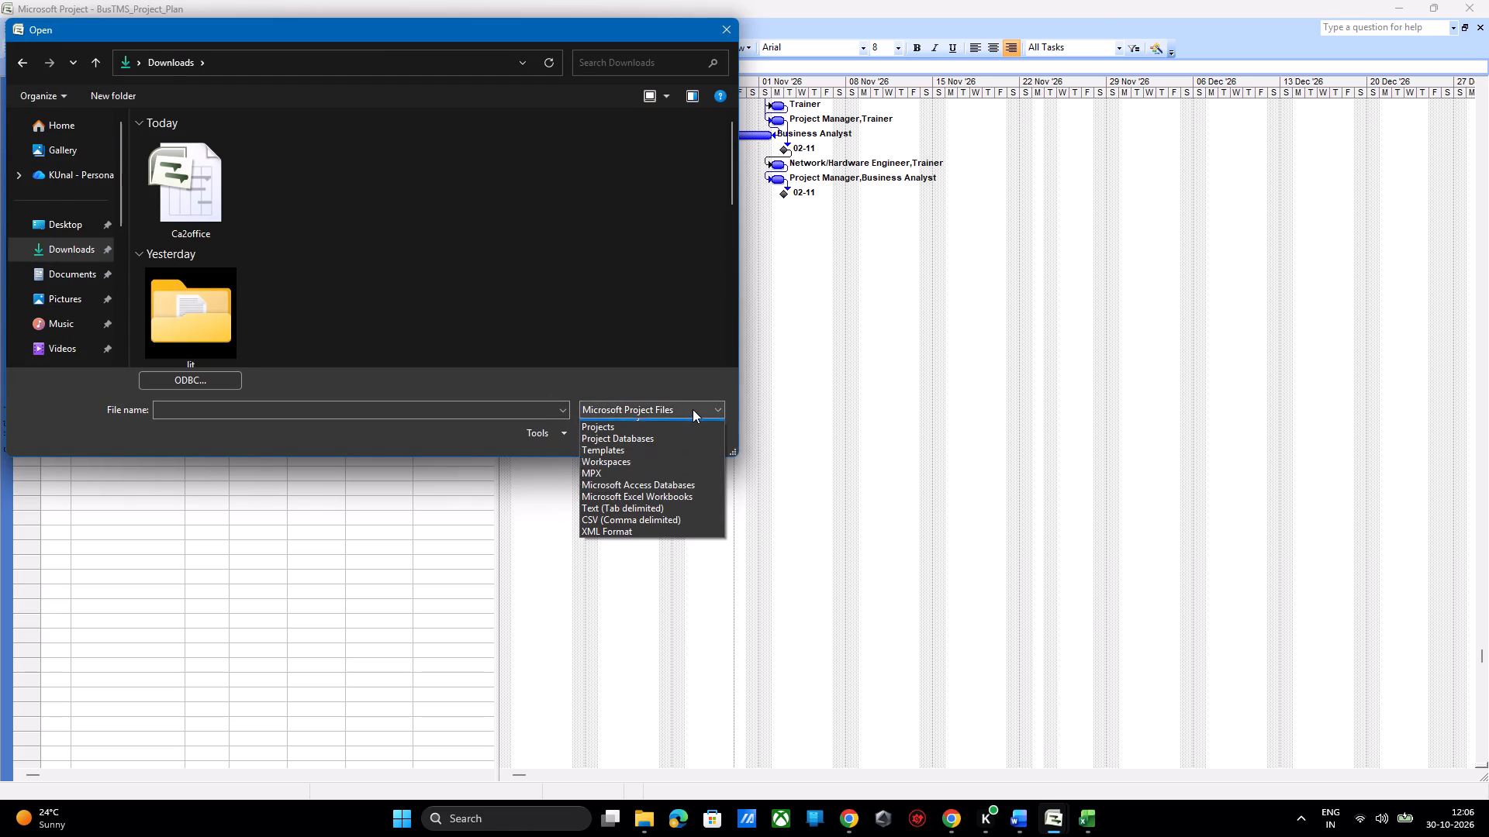
left_click(684, 427)
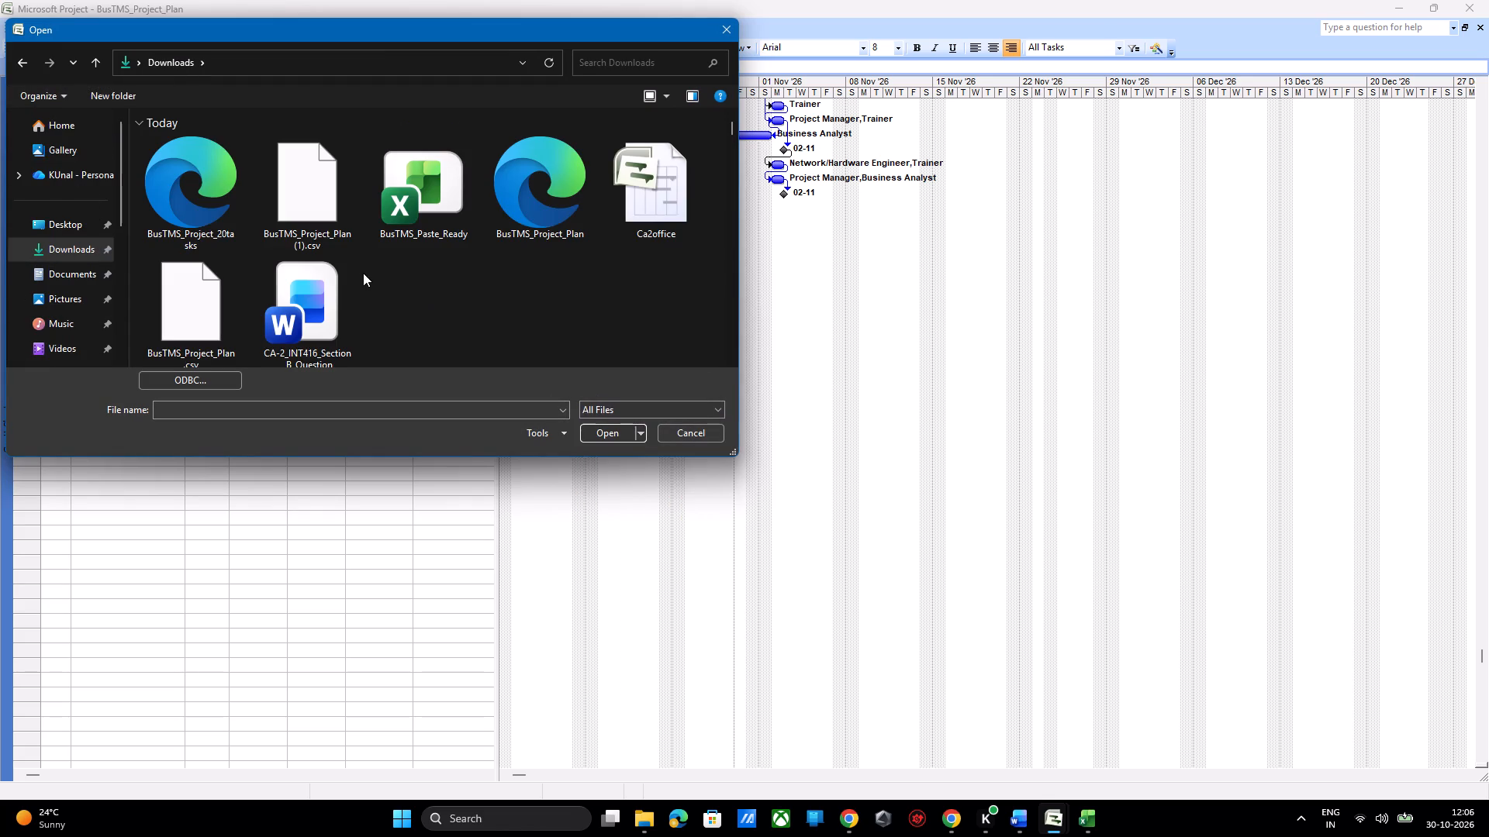
double_click(202, 200)
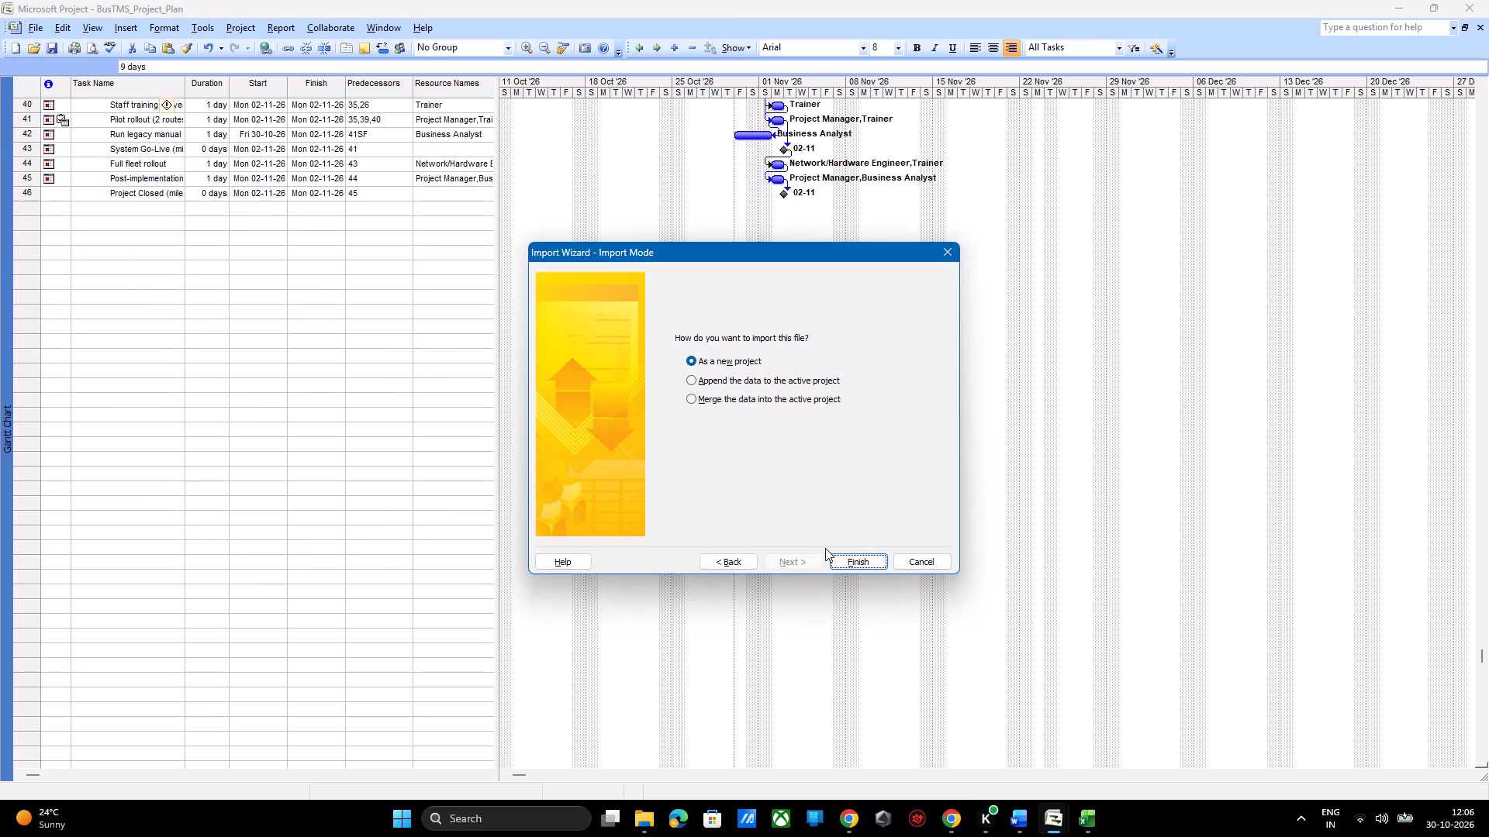
left_click(844, 563)
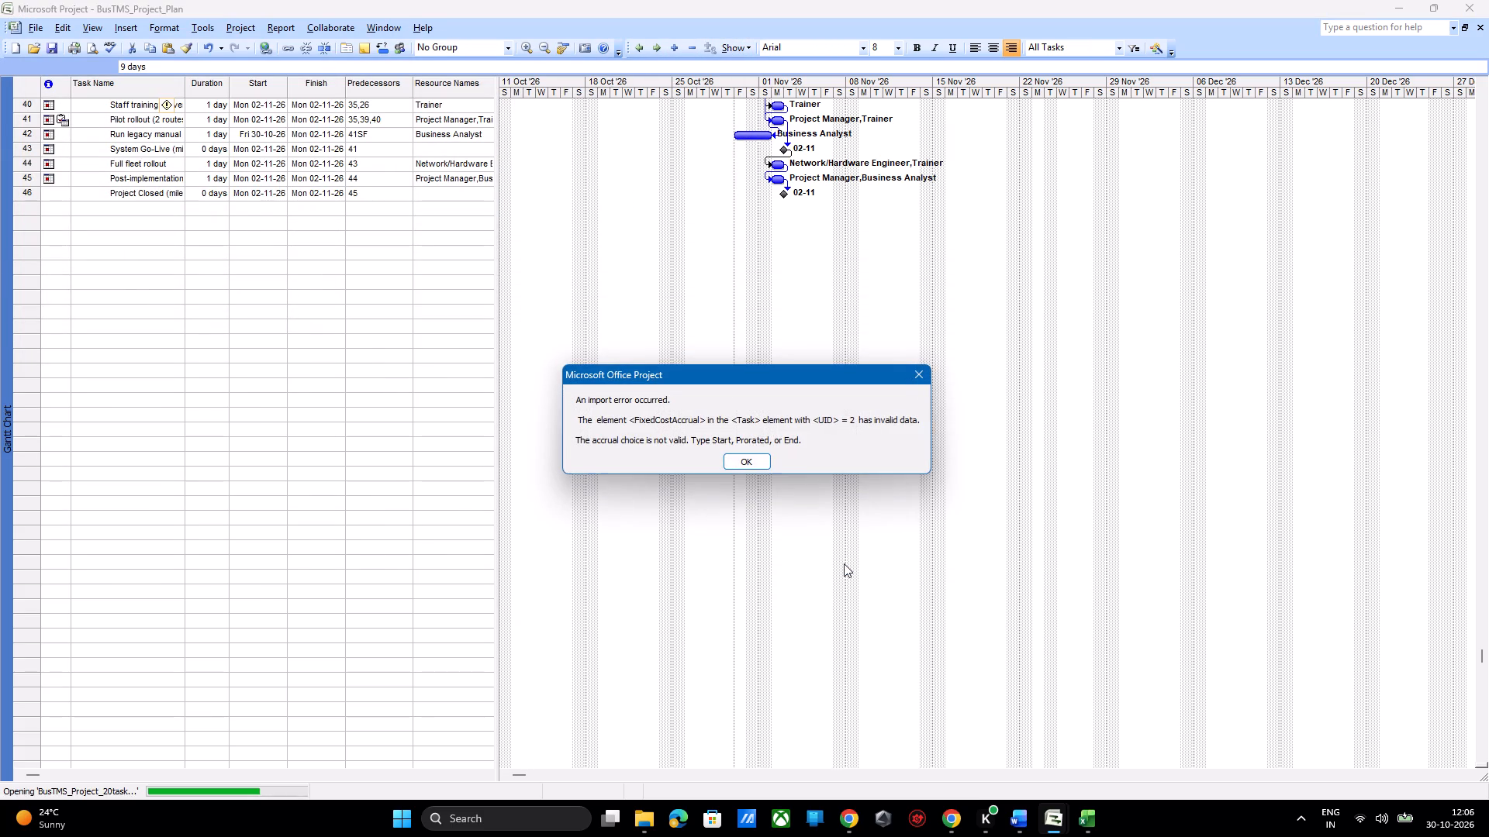
Finish importing BusTMS_Project_20tasks by dismissing the import errors and continuing with the scheduling conflict allowed.
left_click(755, 456)
triple_click(755, 456)
triple_click(755, 456)
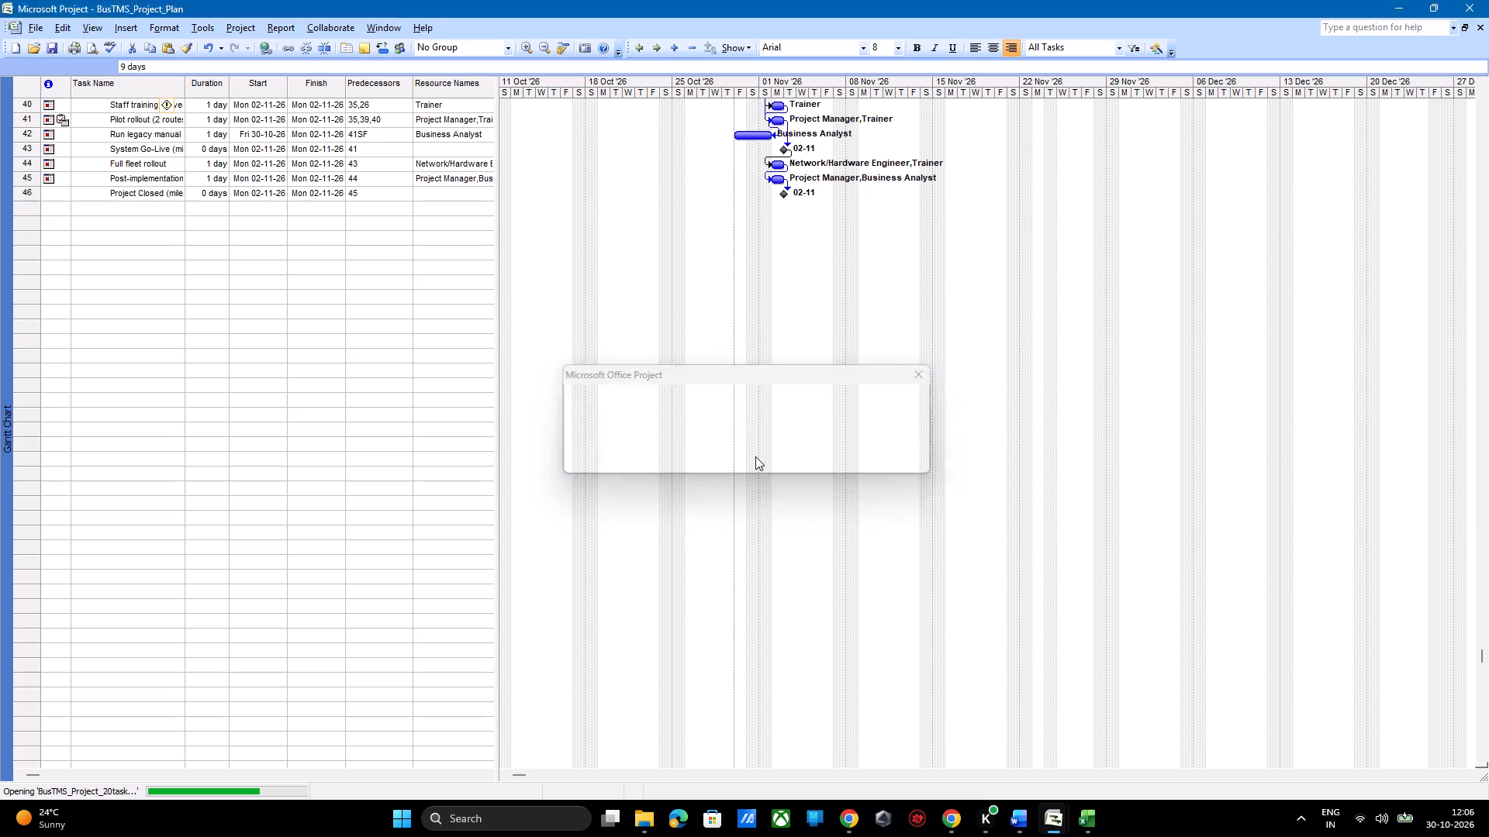
triple_click(755, 456)
triple_click(755, 456)
triple_click(755, 456)
triple_click(755, 456)
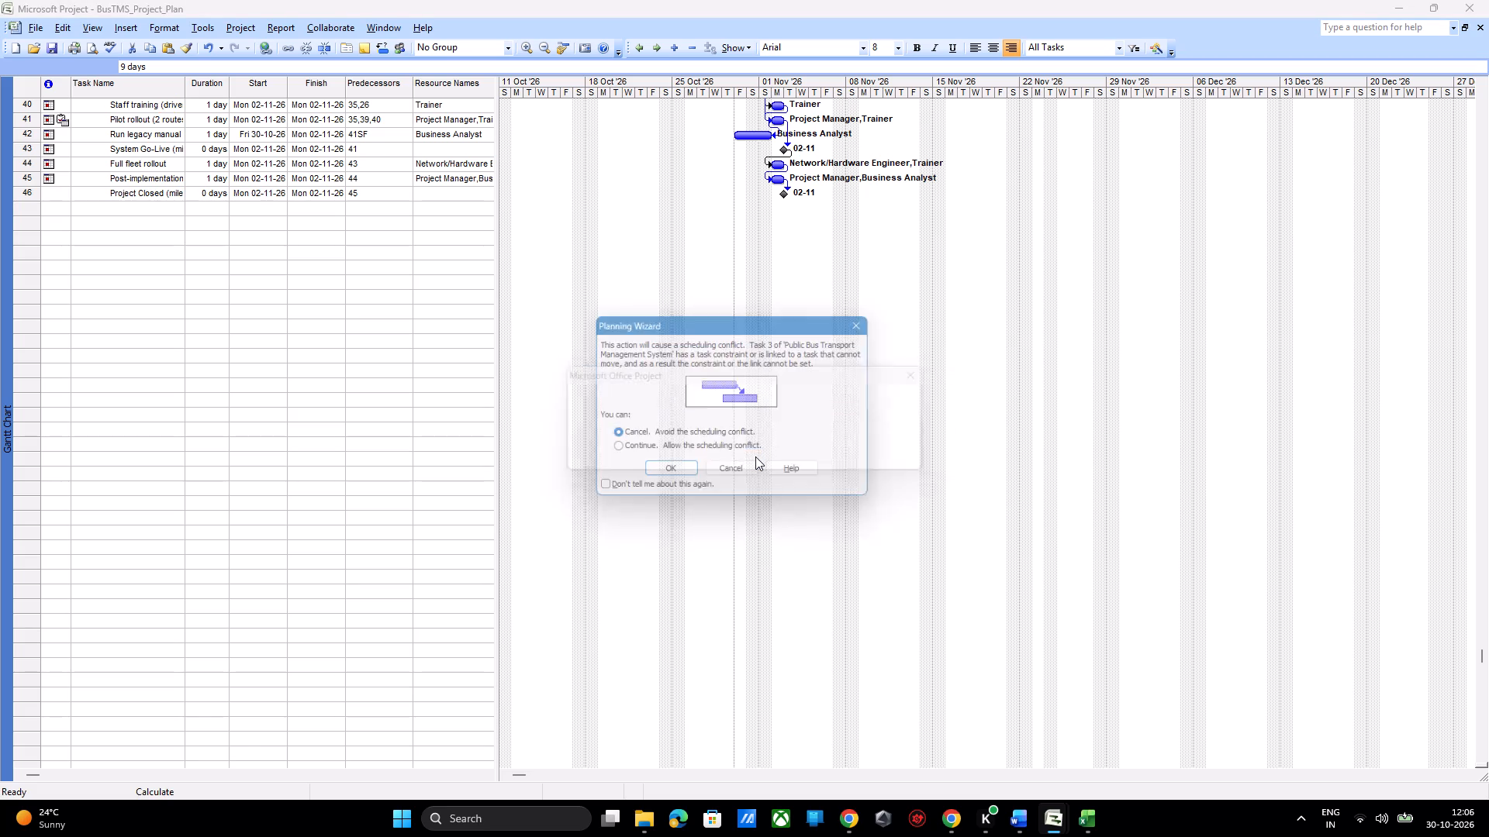
triple_click(755, 456)
double_click(755, 456)
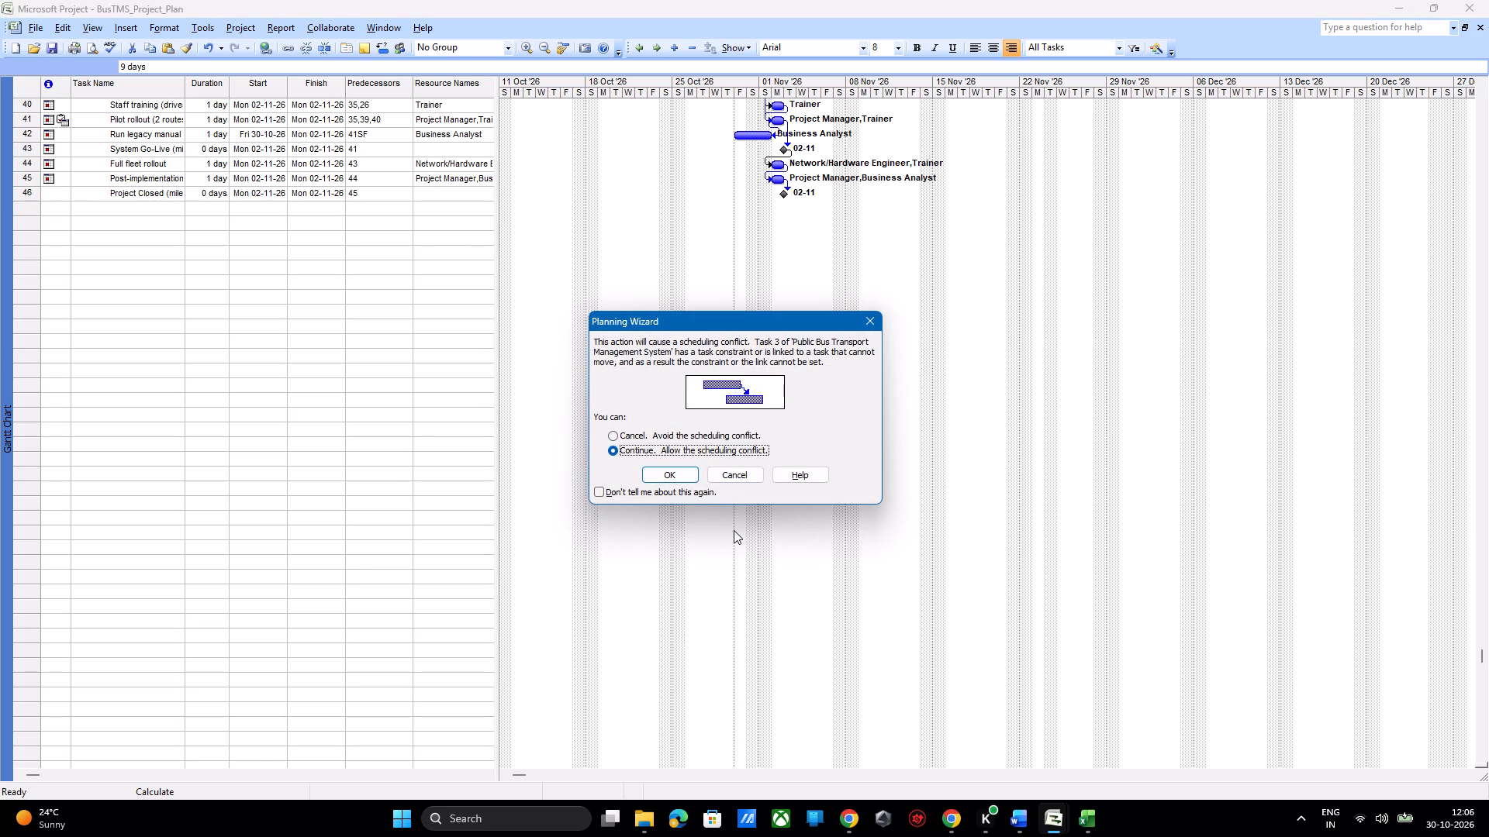
left_click(685, 470)
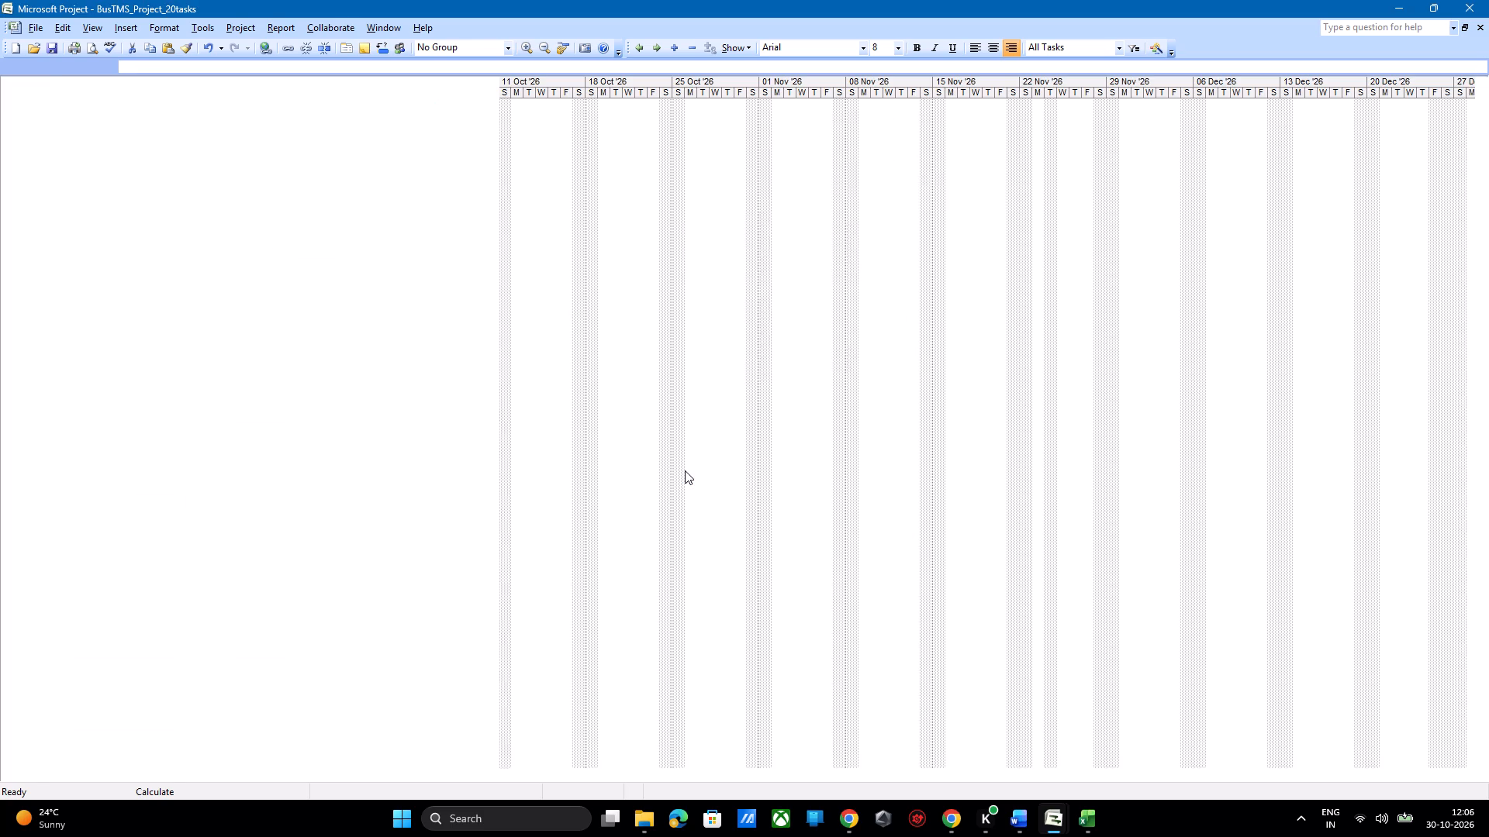
scroll(455, 467, "up", 5)
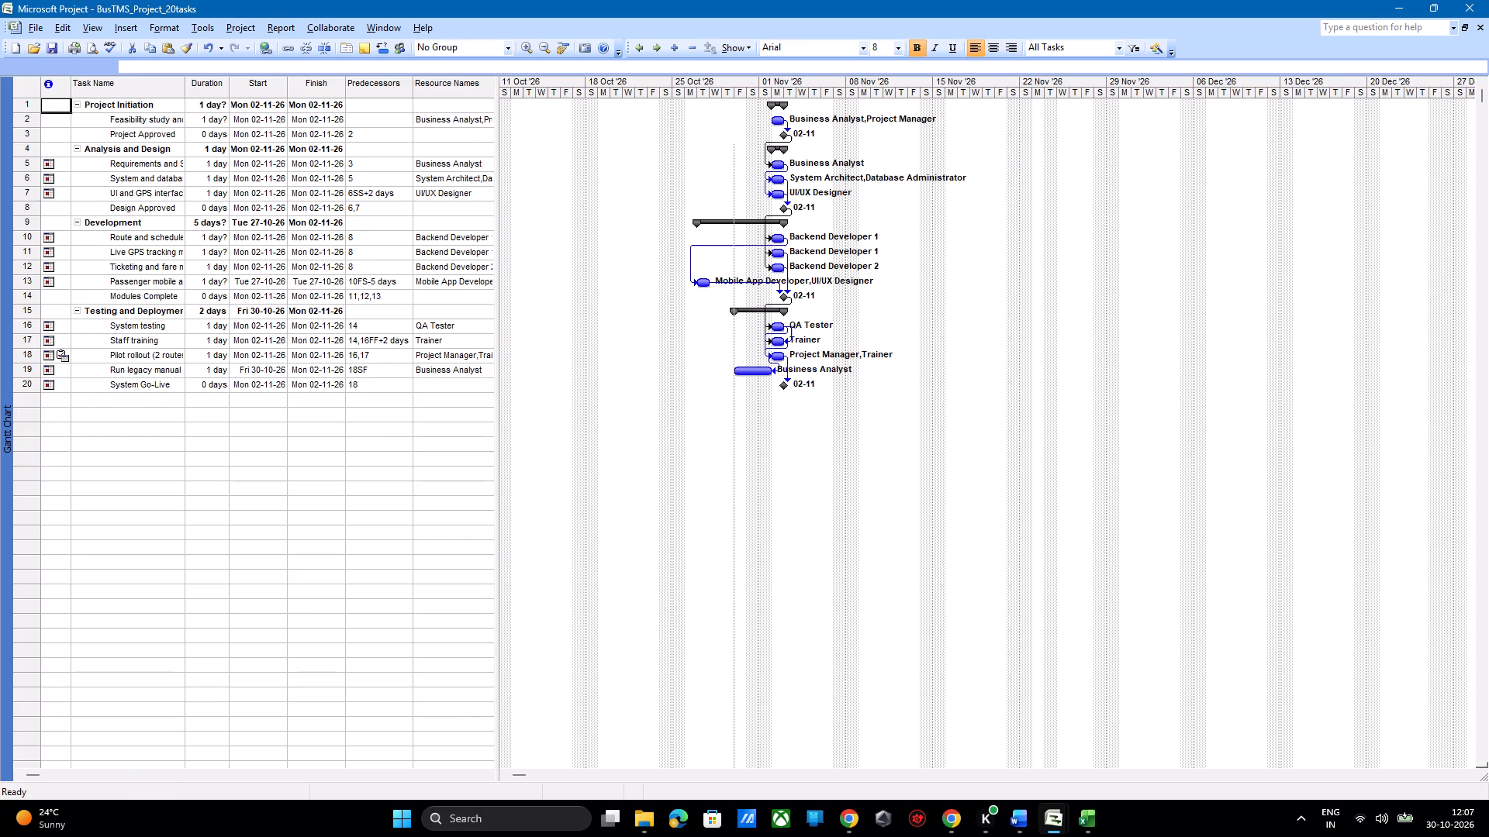
scroll(455, 467, "up", 1)
Under Project Initiation, set the Feasibility study task's duration to 6 days and Project Approved to 2 days.
left_click(210, 105)
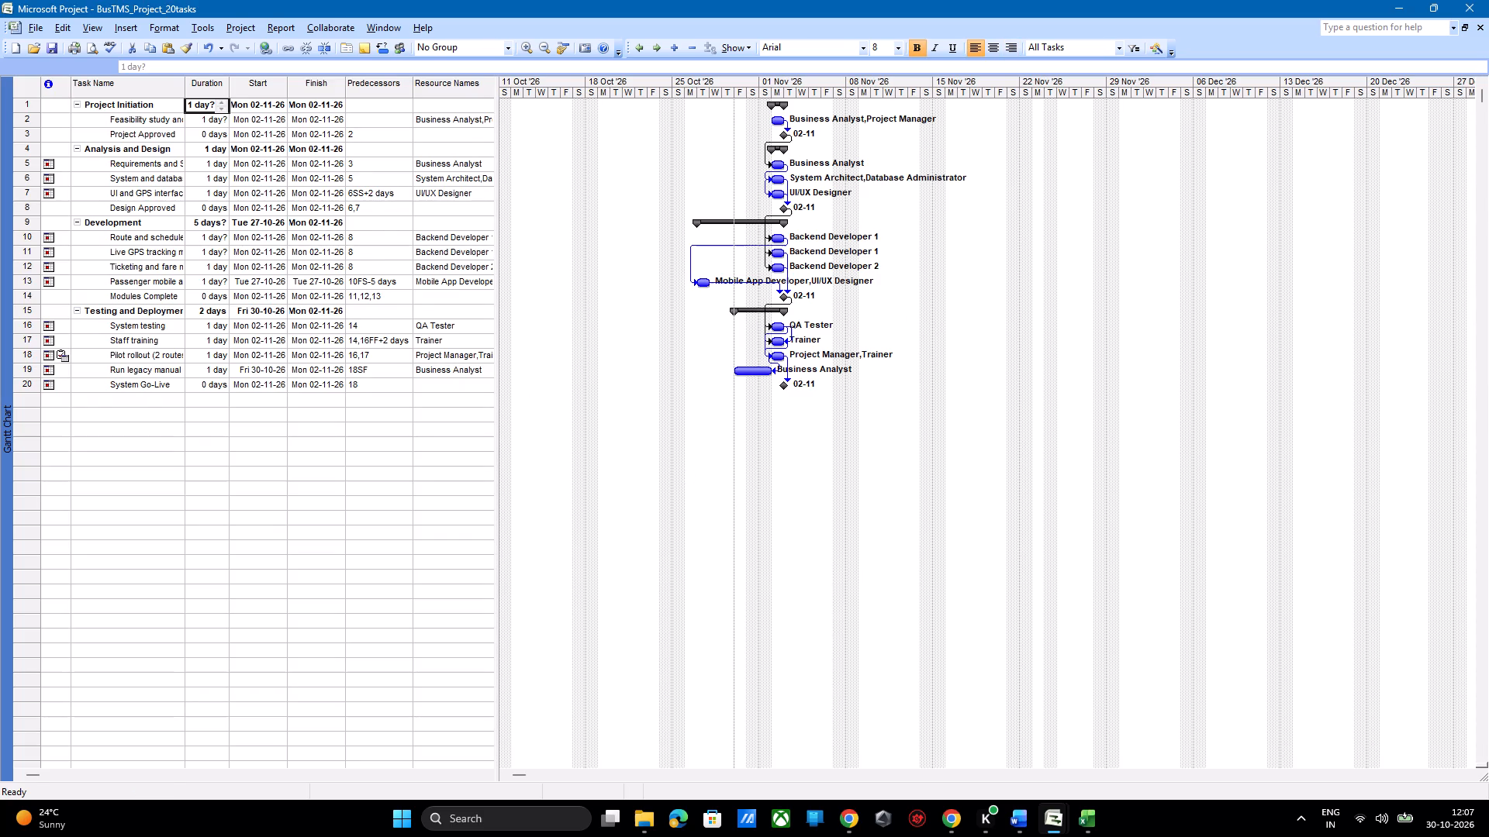
left_click(209, 127)
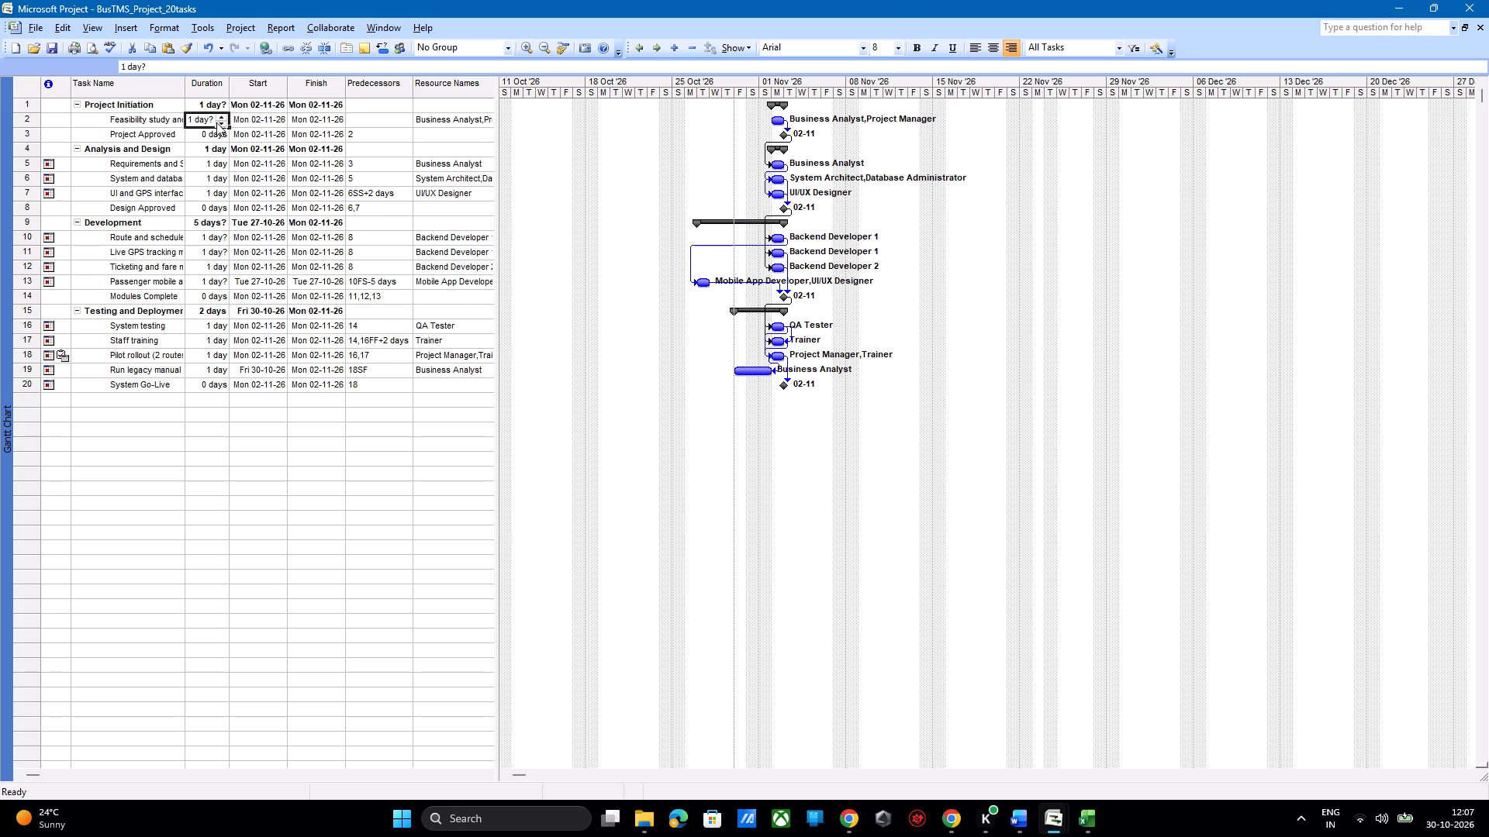
triple_click(222, 117)
double_click(222, 117)
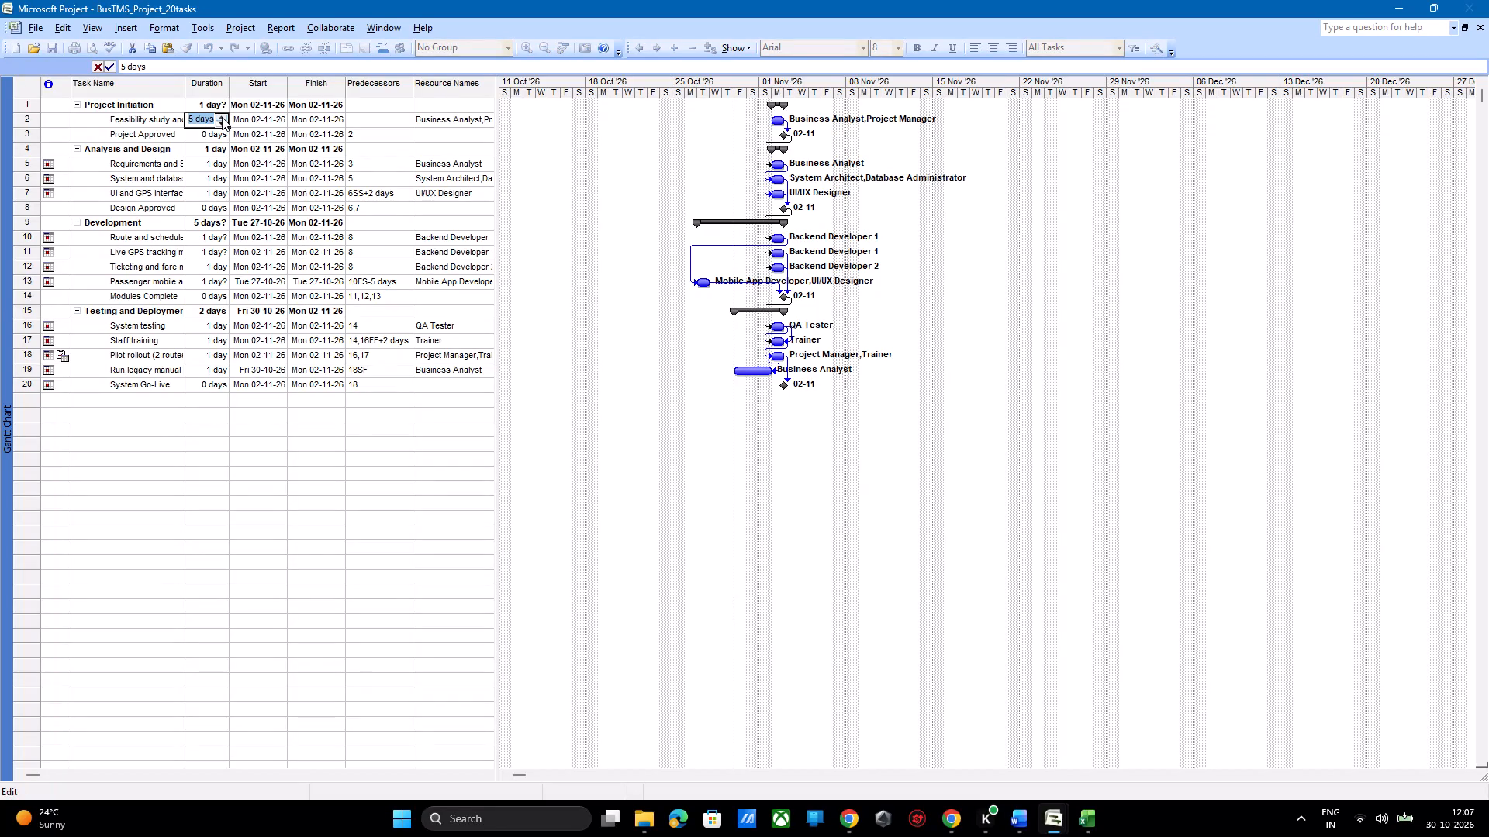
left_click(216, 136)
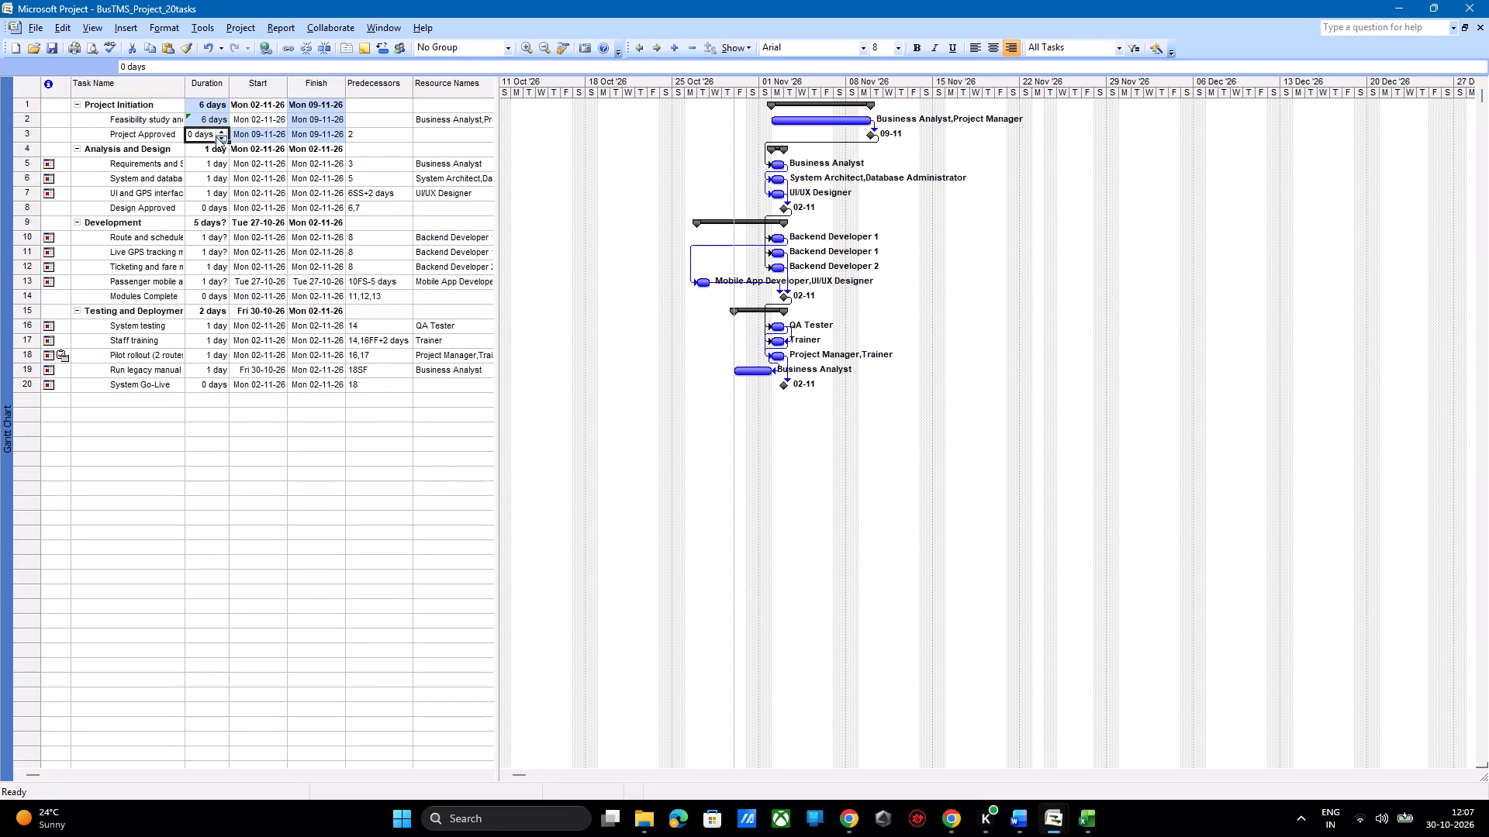
left_click(221, 132)
left_click(221, 132)
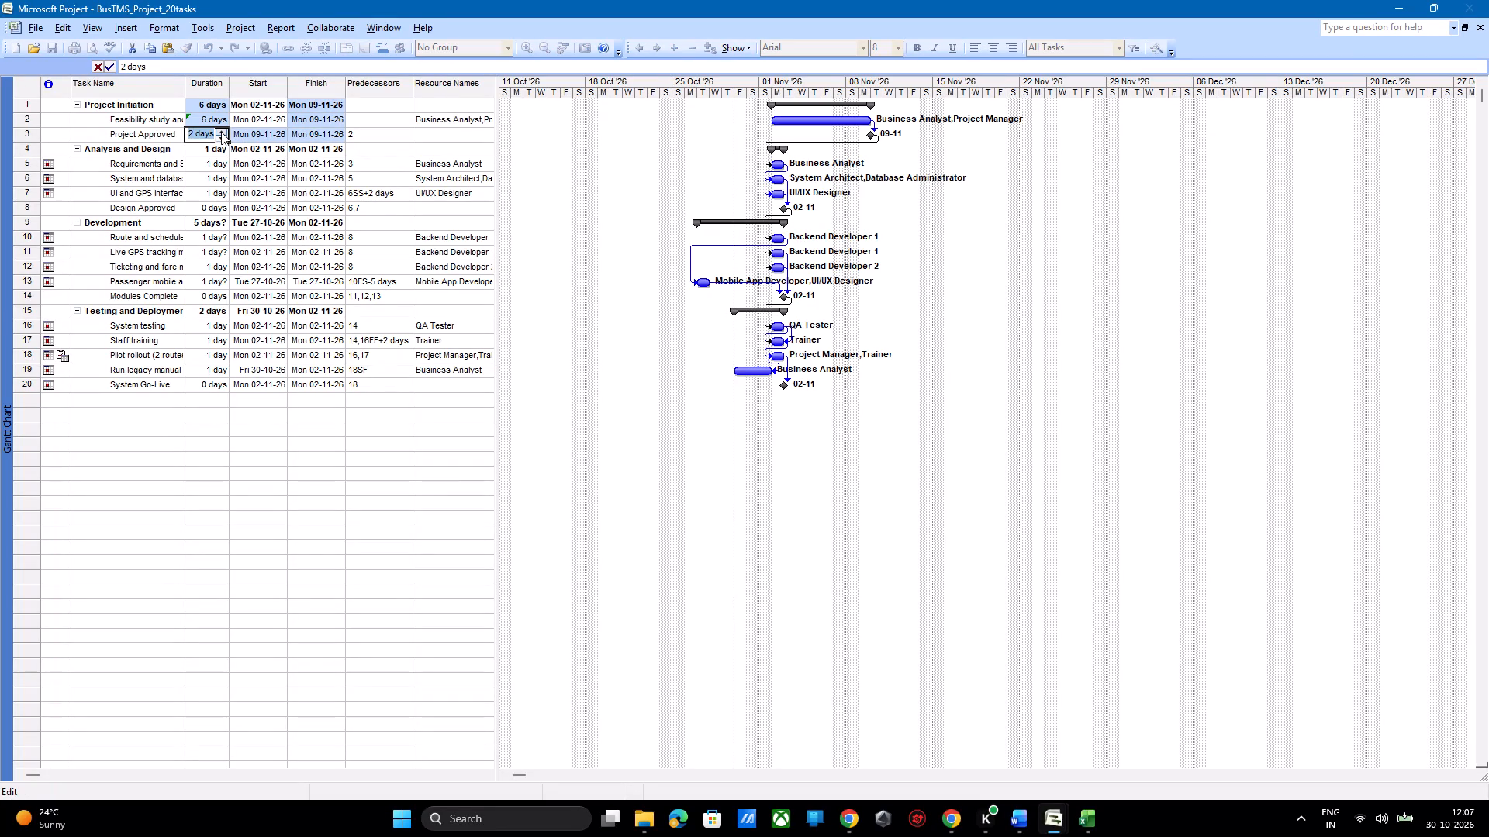
left_click(216, 153)
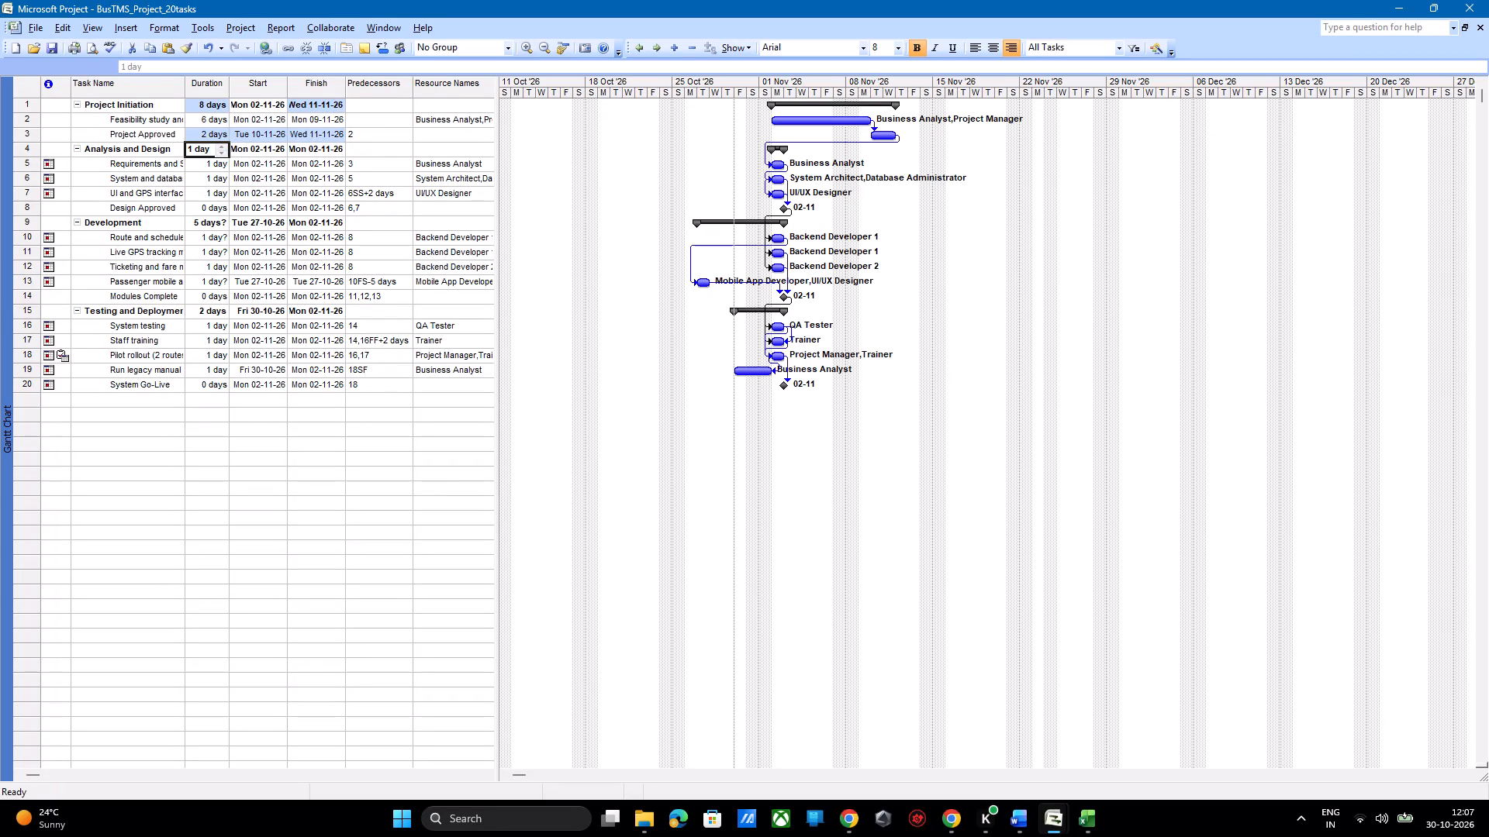
Set the Requirements and the System and database tasks under Analysis and Design to 4 days each, allowing starts before the project start date.
left_click(213, 164)
triple_click(219, 160)
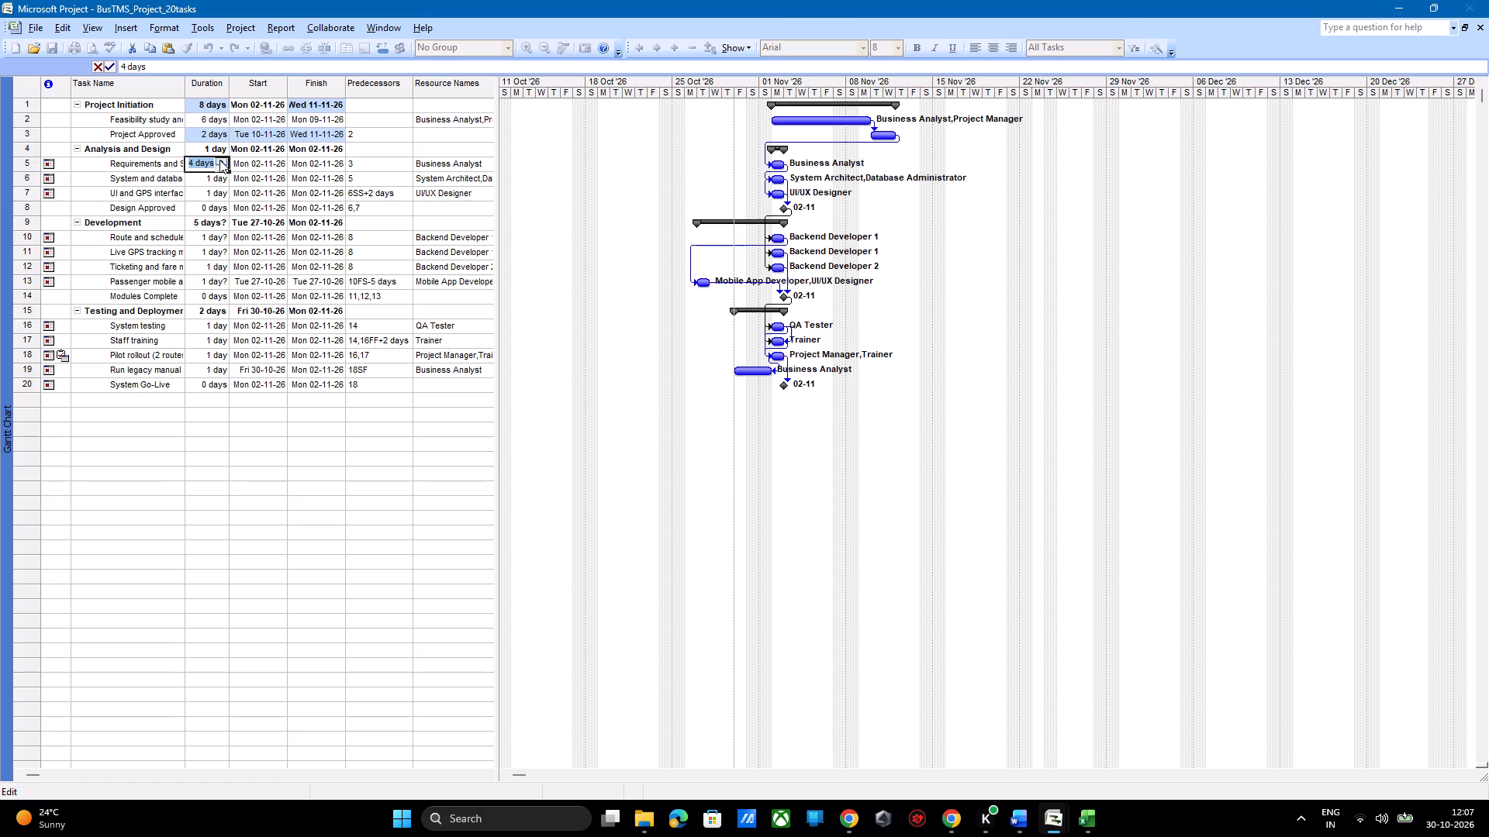
left_click(211, 181)
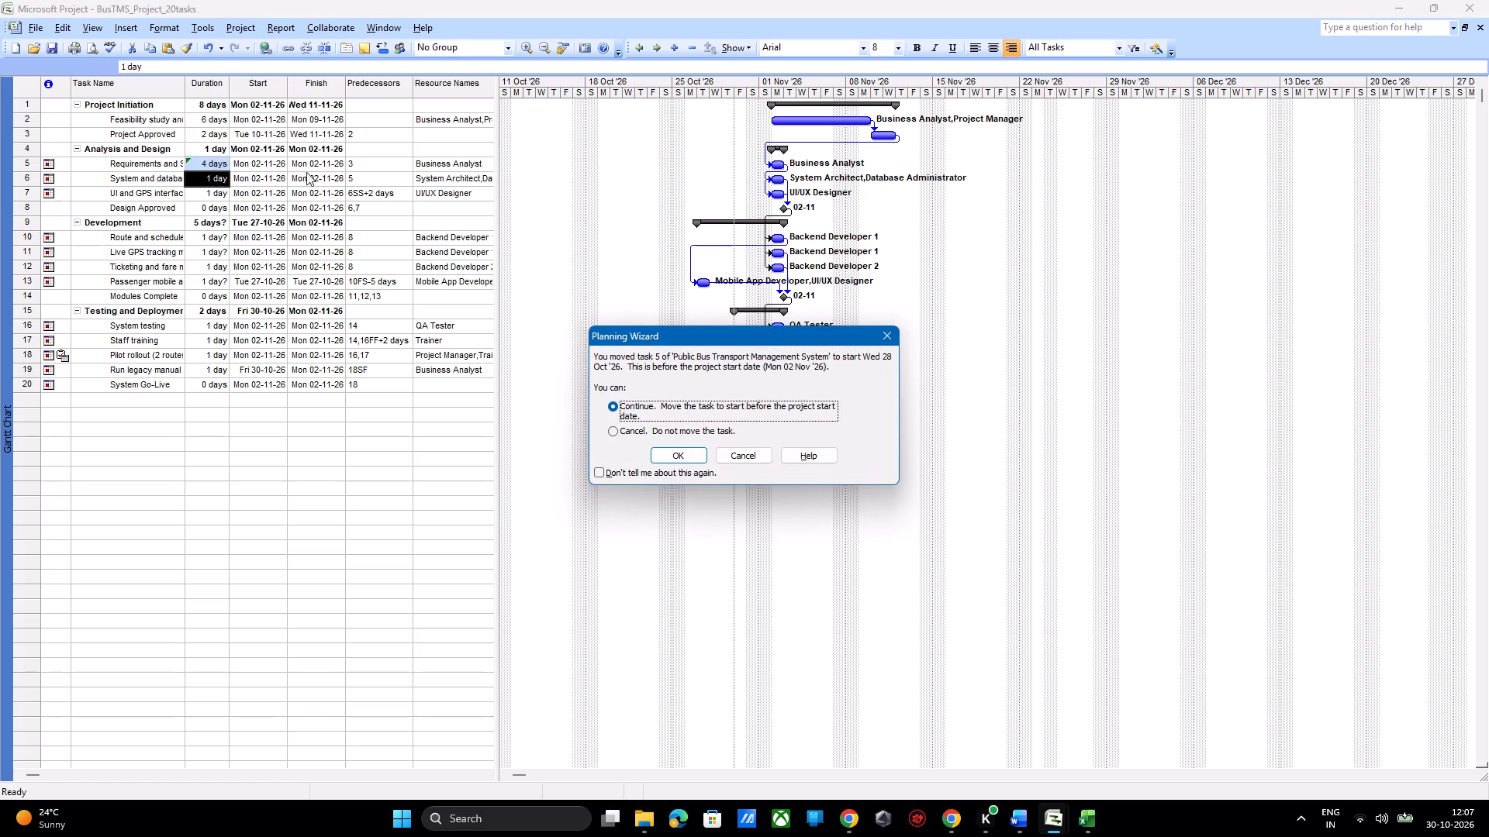
left_click(665, 455)
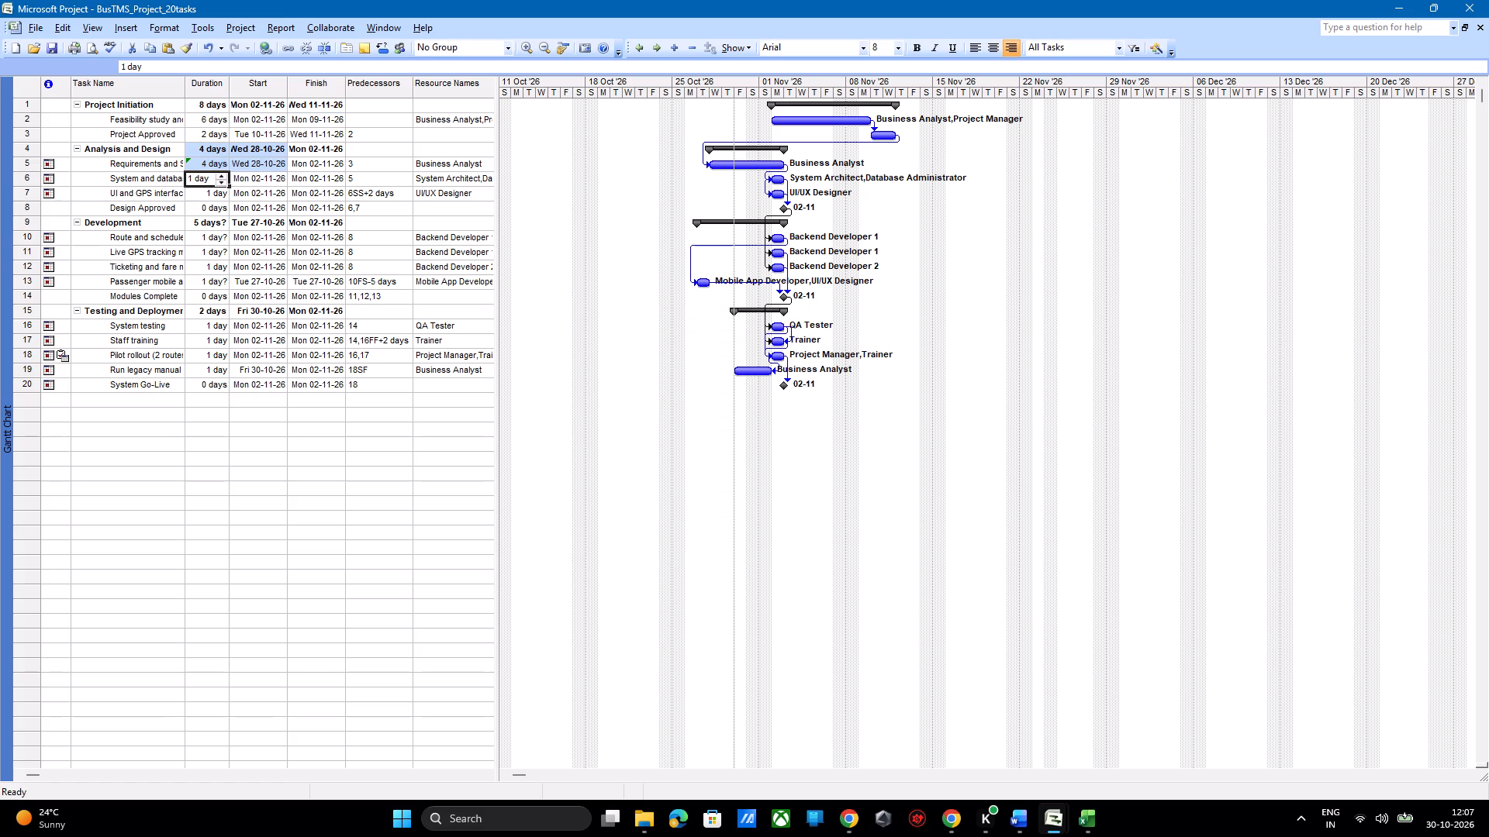
triple_click(221, 175)
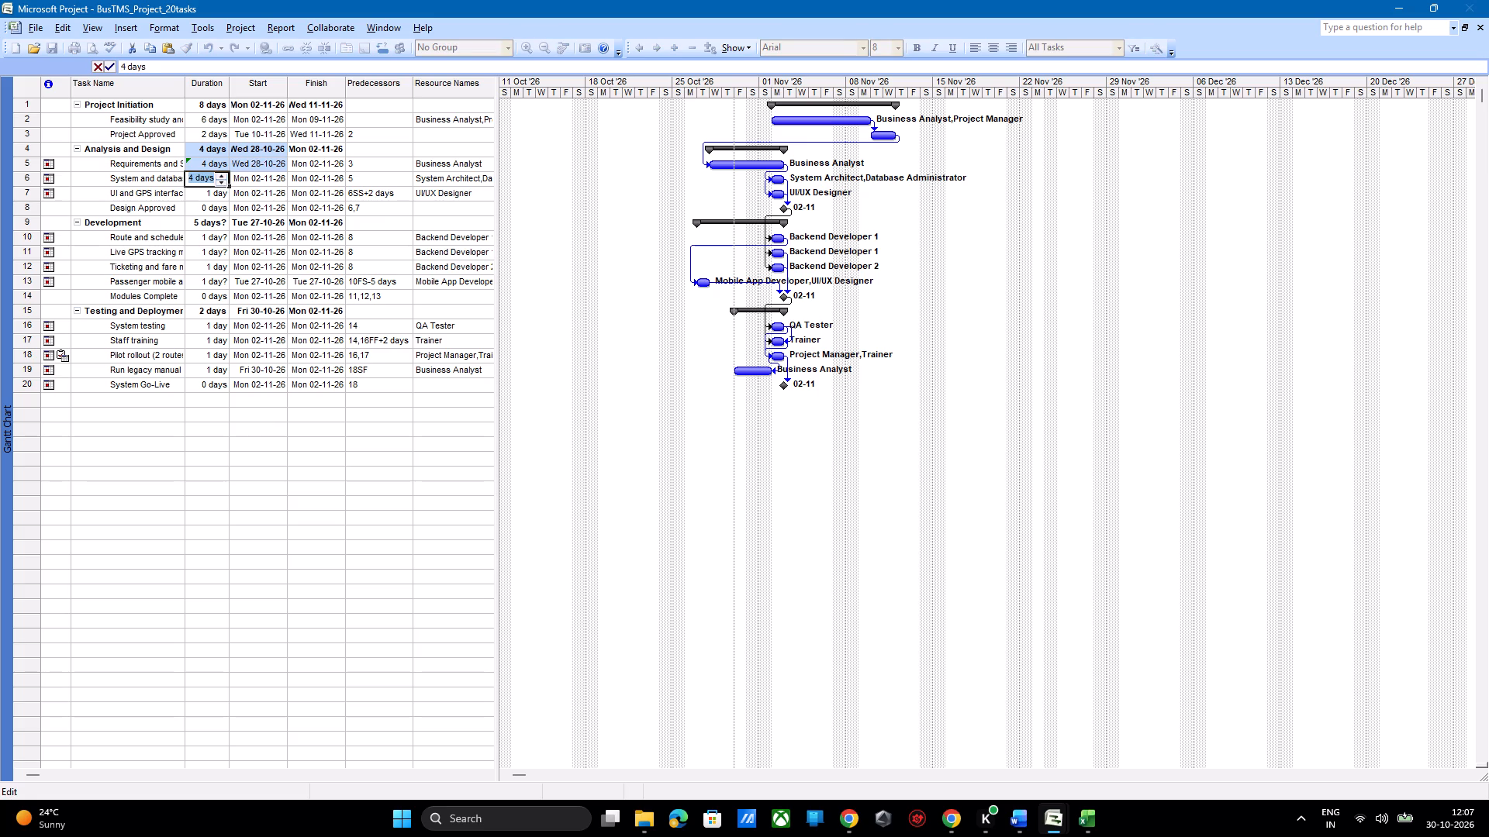
left_click(213, 196)
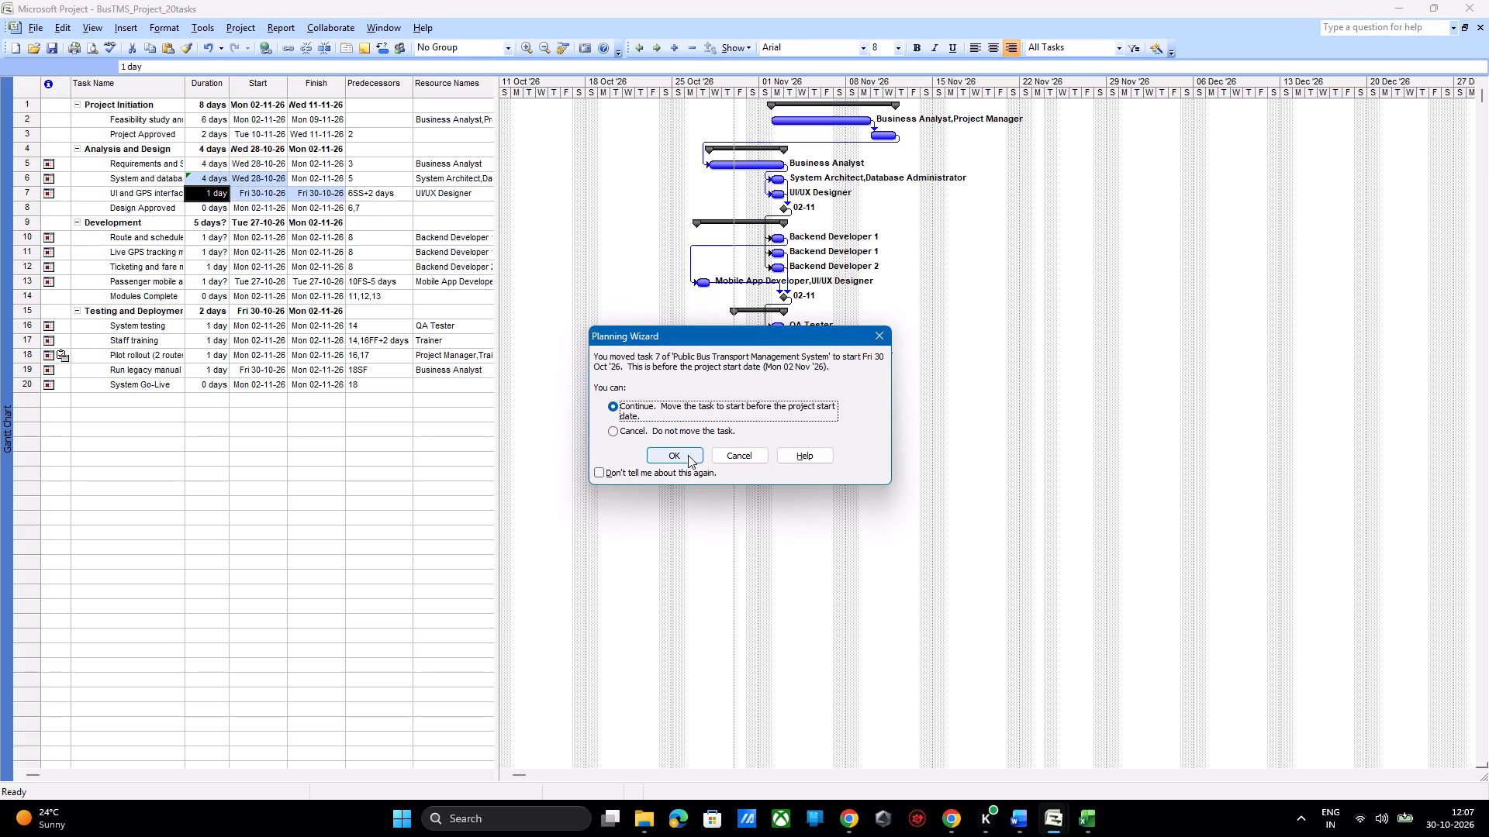
left_click(688, 455)
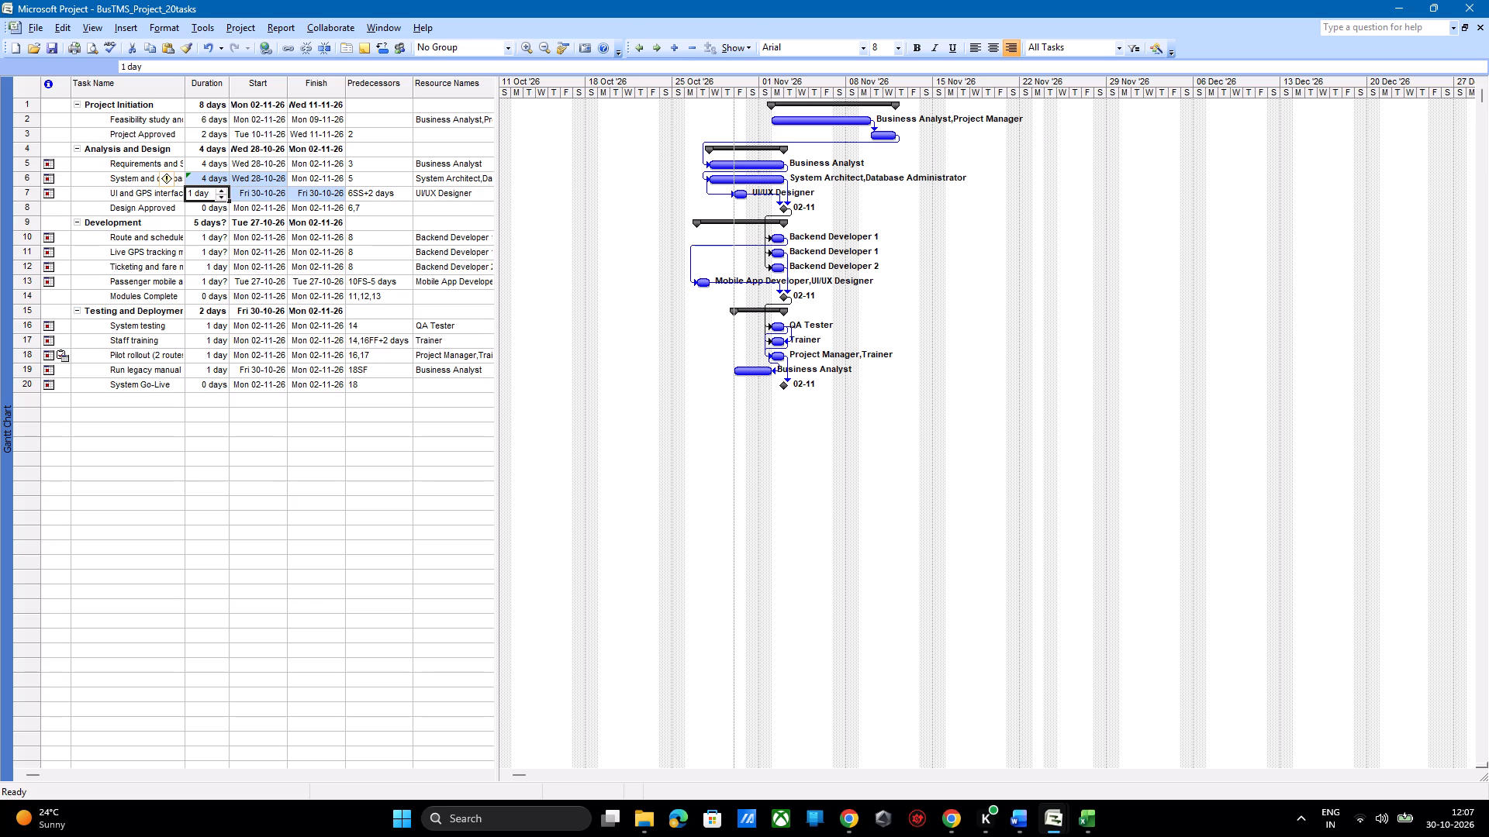
Under Development, set the Route and schedule task to 5 days and Live GPS tracking to 7 days, allowing starts before the project start date.
left_click(211, 235)
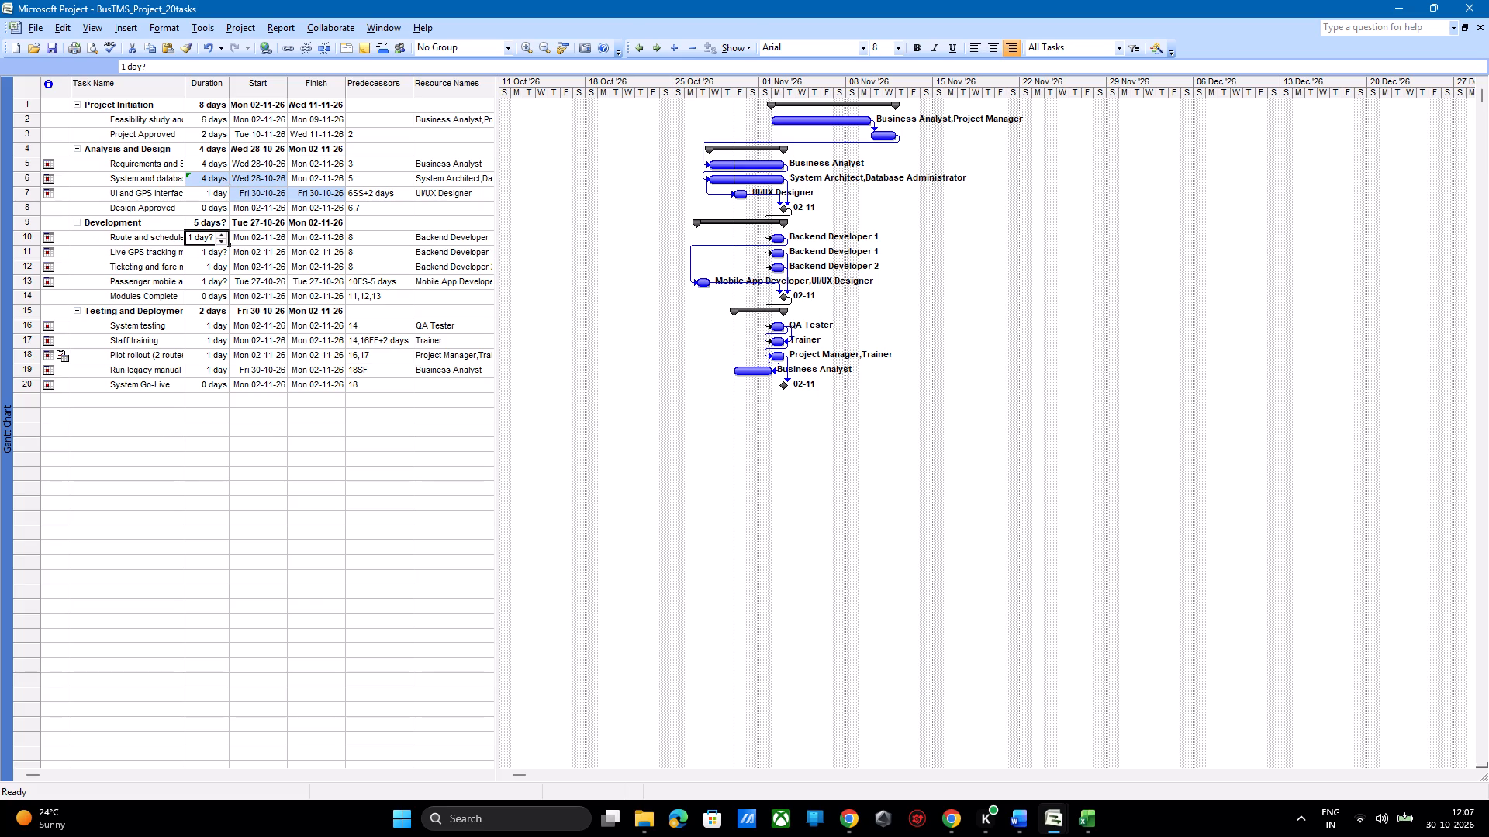
triple_click(218, 235)
left_click(218, 235)
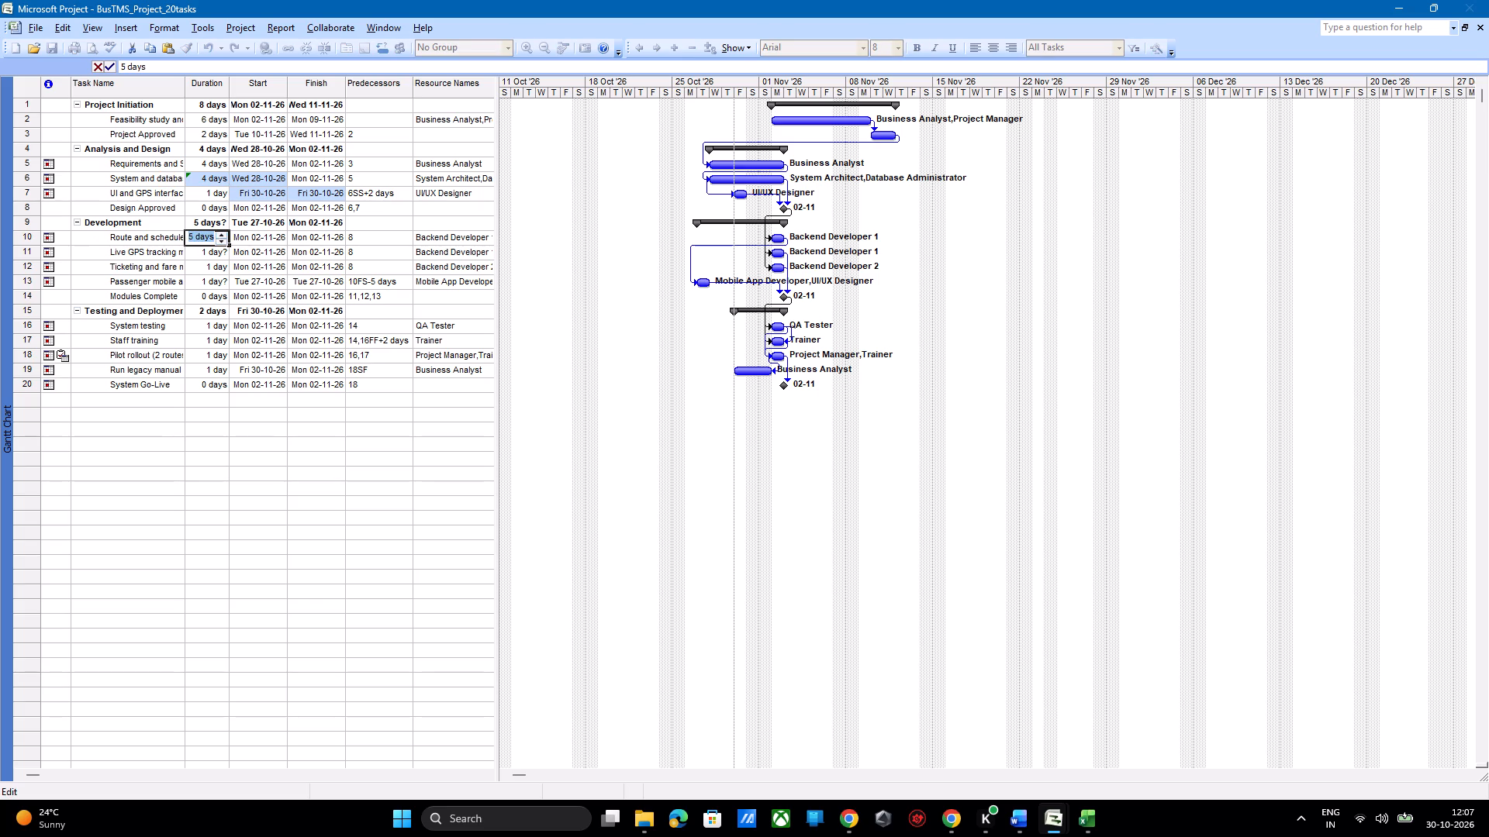
left_click(218, 257)
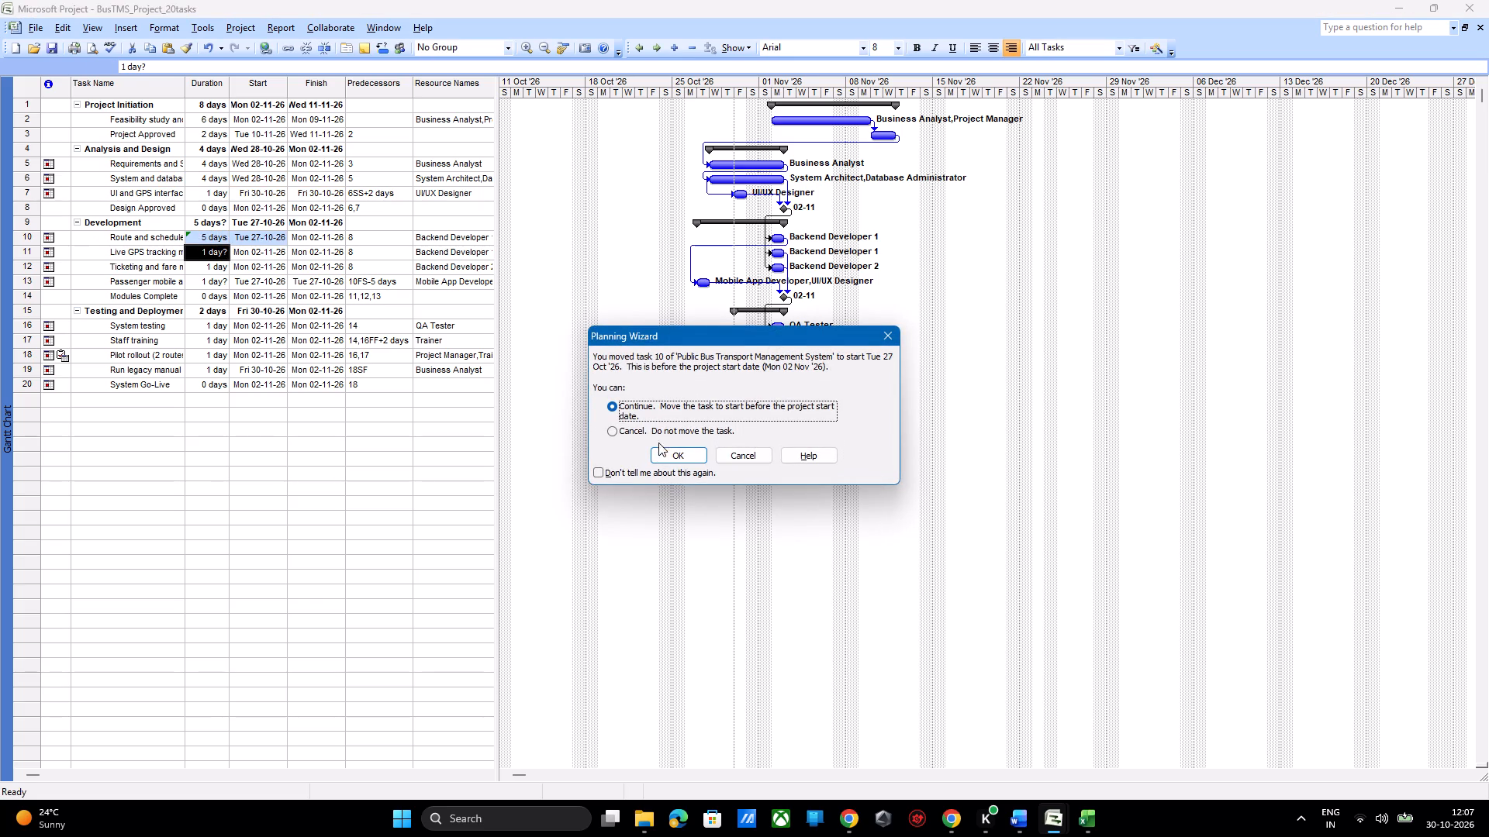
left_click(667, 455)
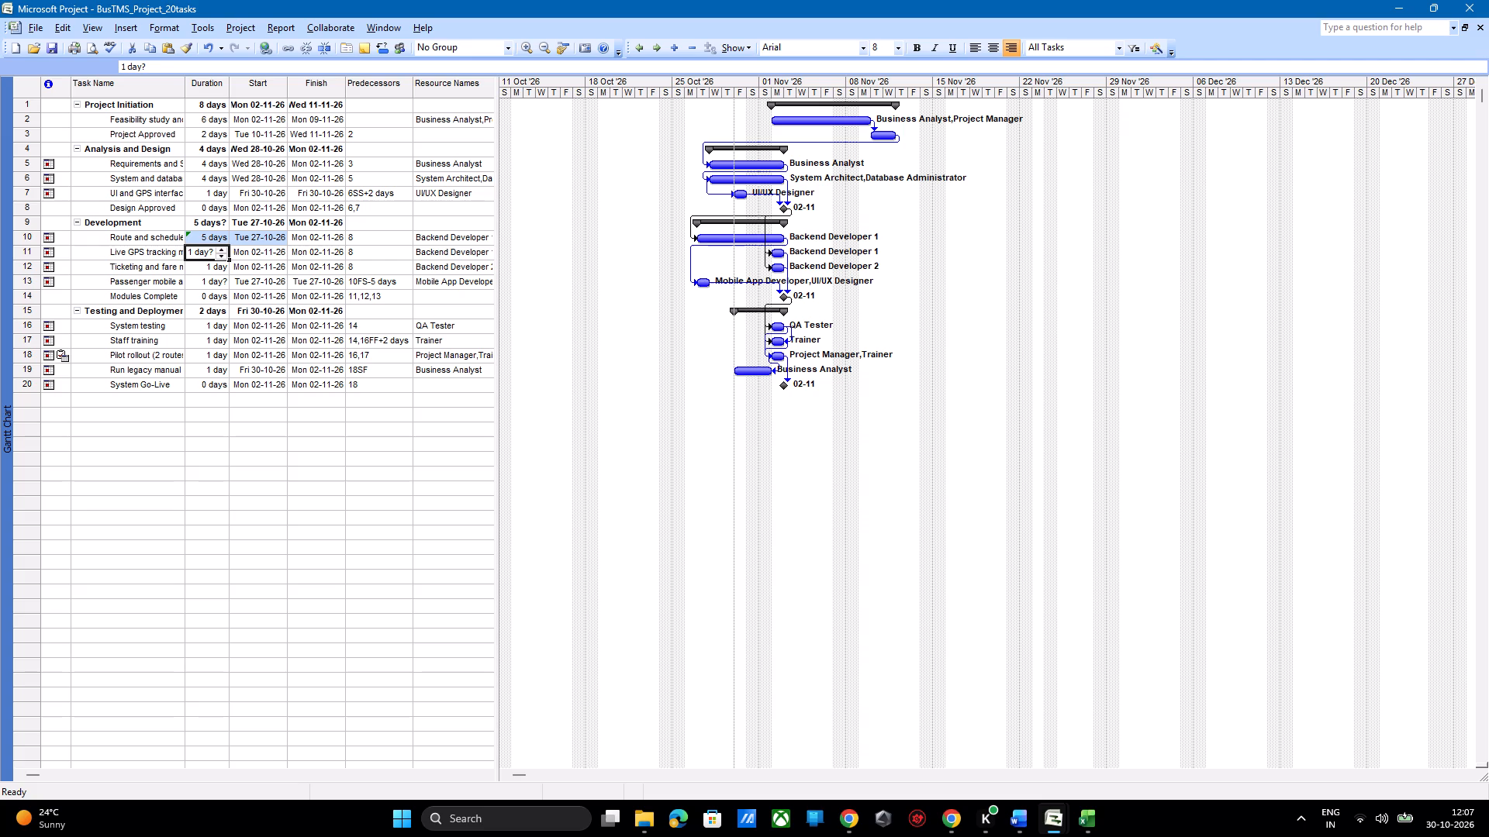
triple_click(223, 250)
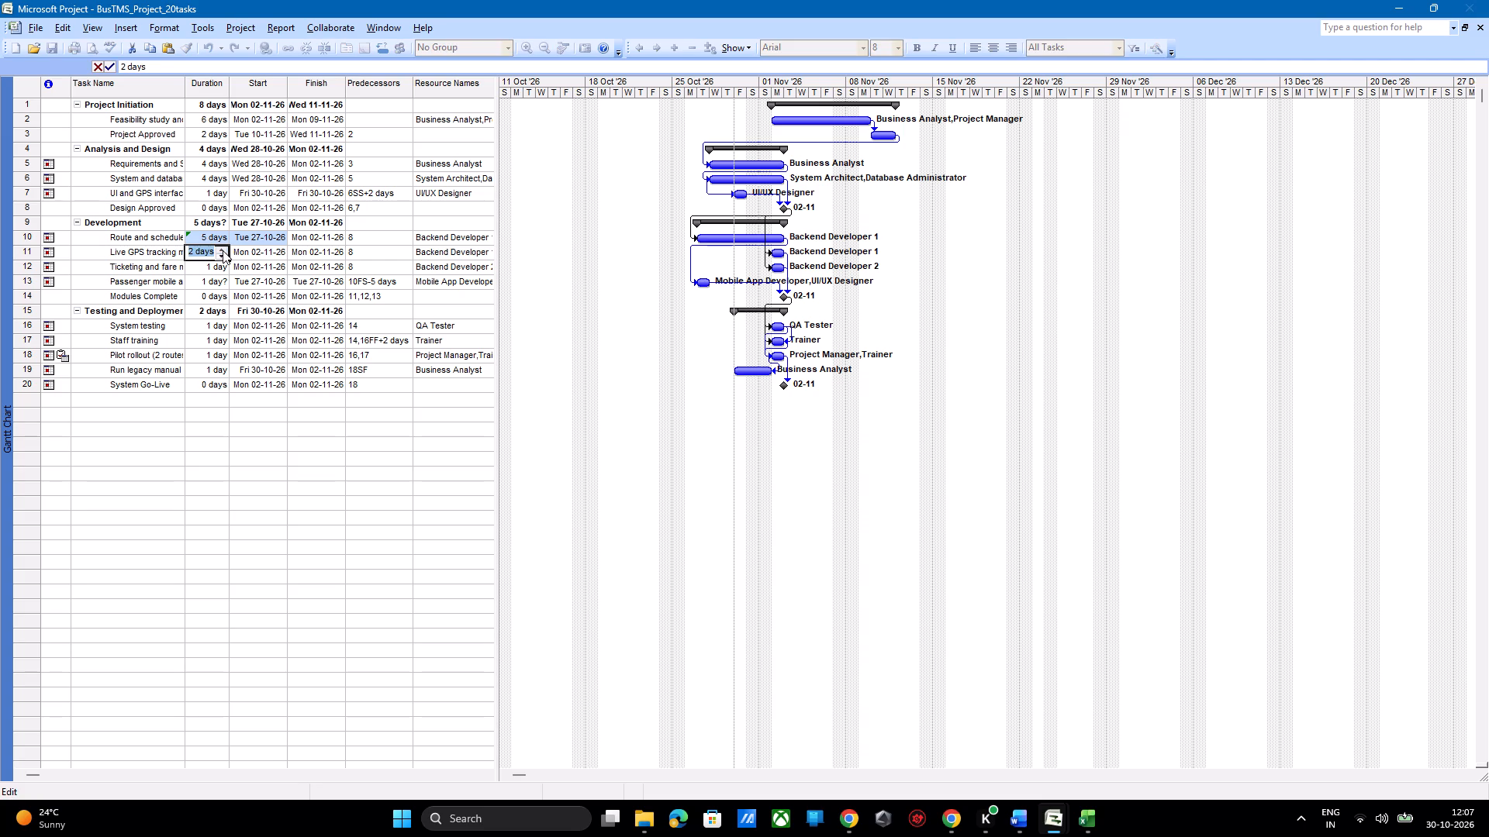
triple_click(223, 250)
left_click(212, 272)
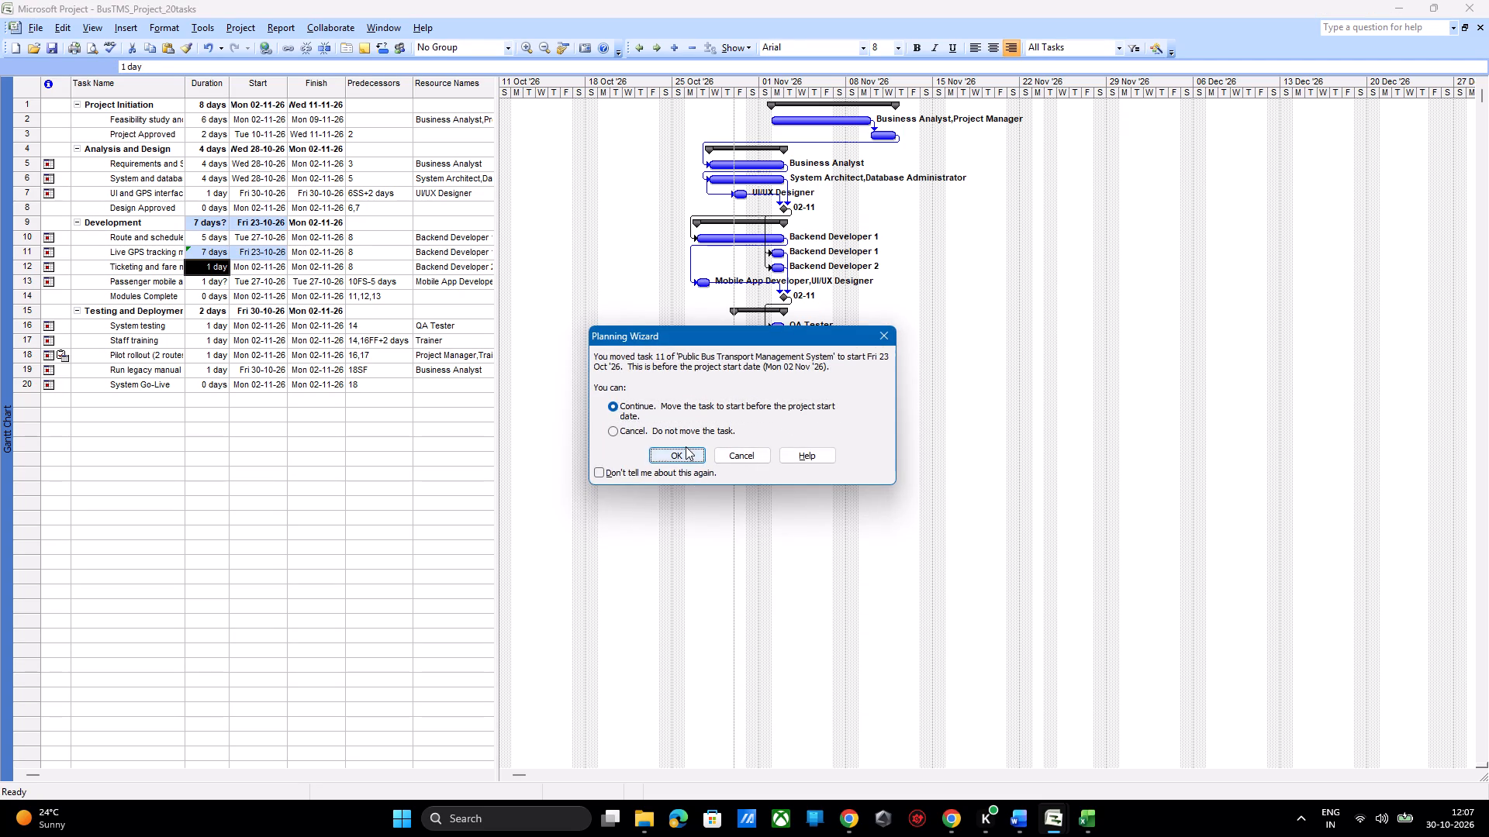
left_click(686, 446)
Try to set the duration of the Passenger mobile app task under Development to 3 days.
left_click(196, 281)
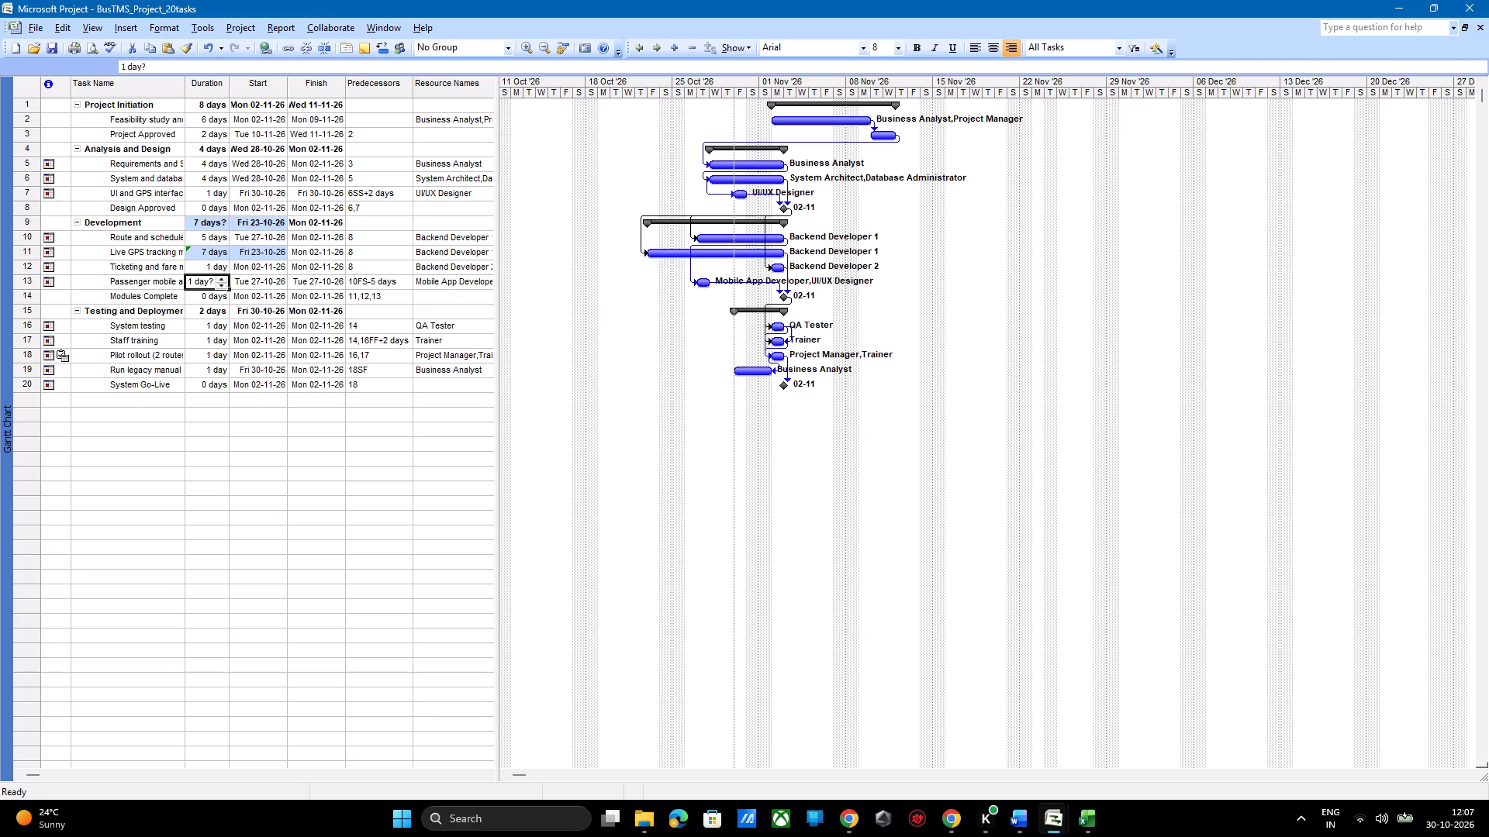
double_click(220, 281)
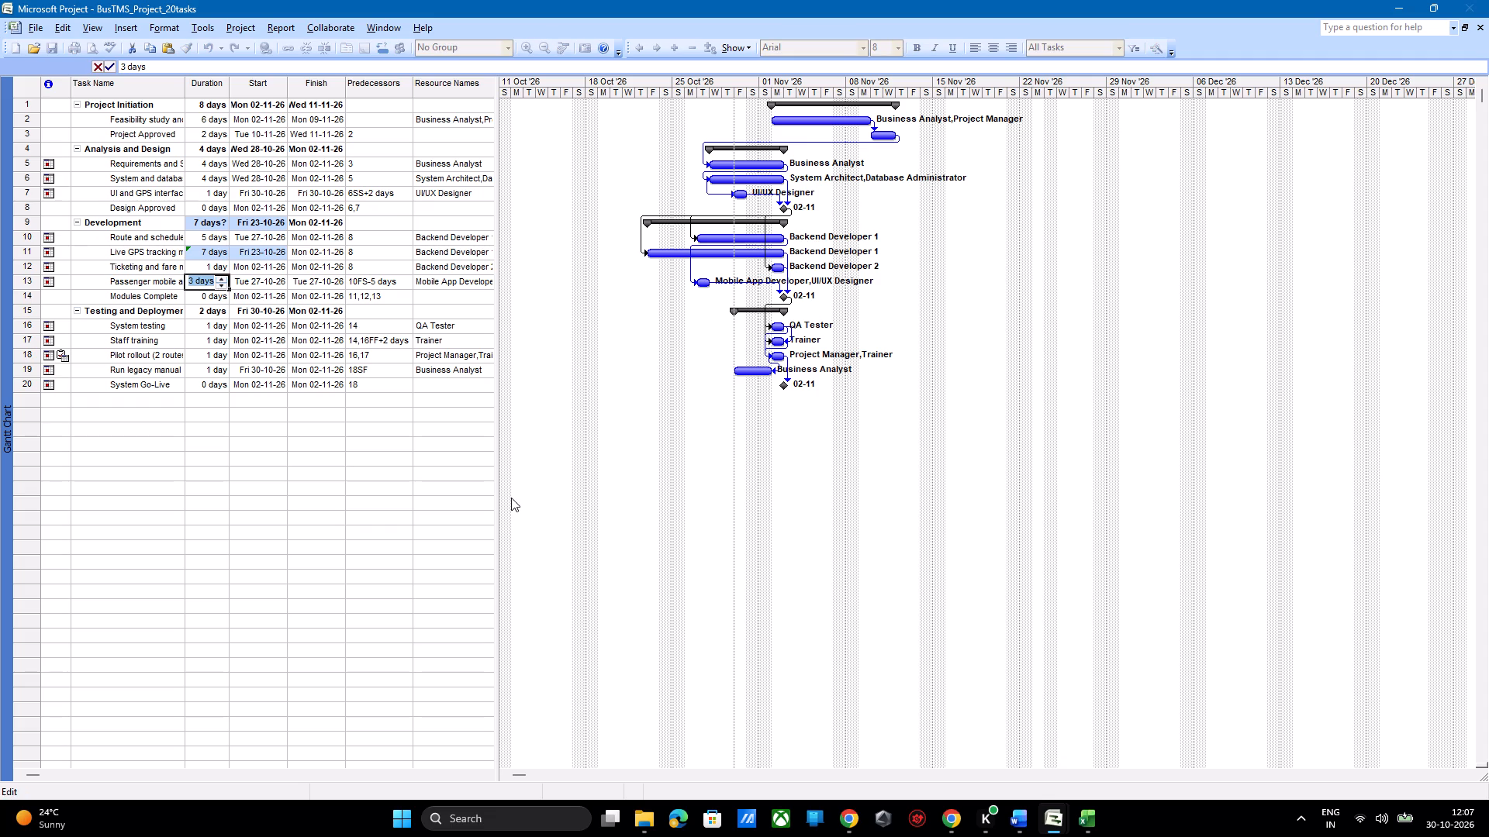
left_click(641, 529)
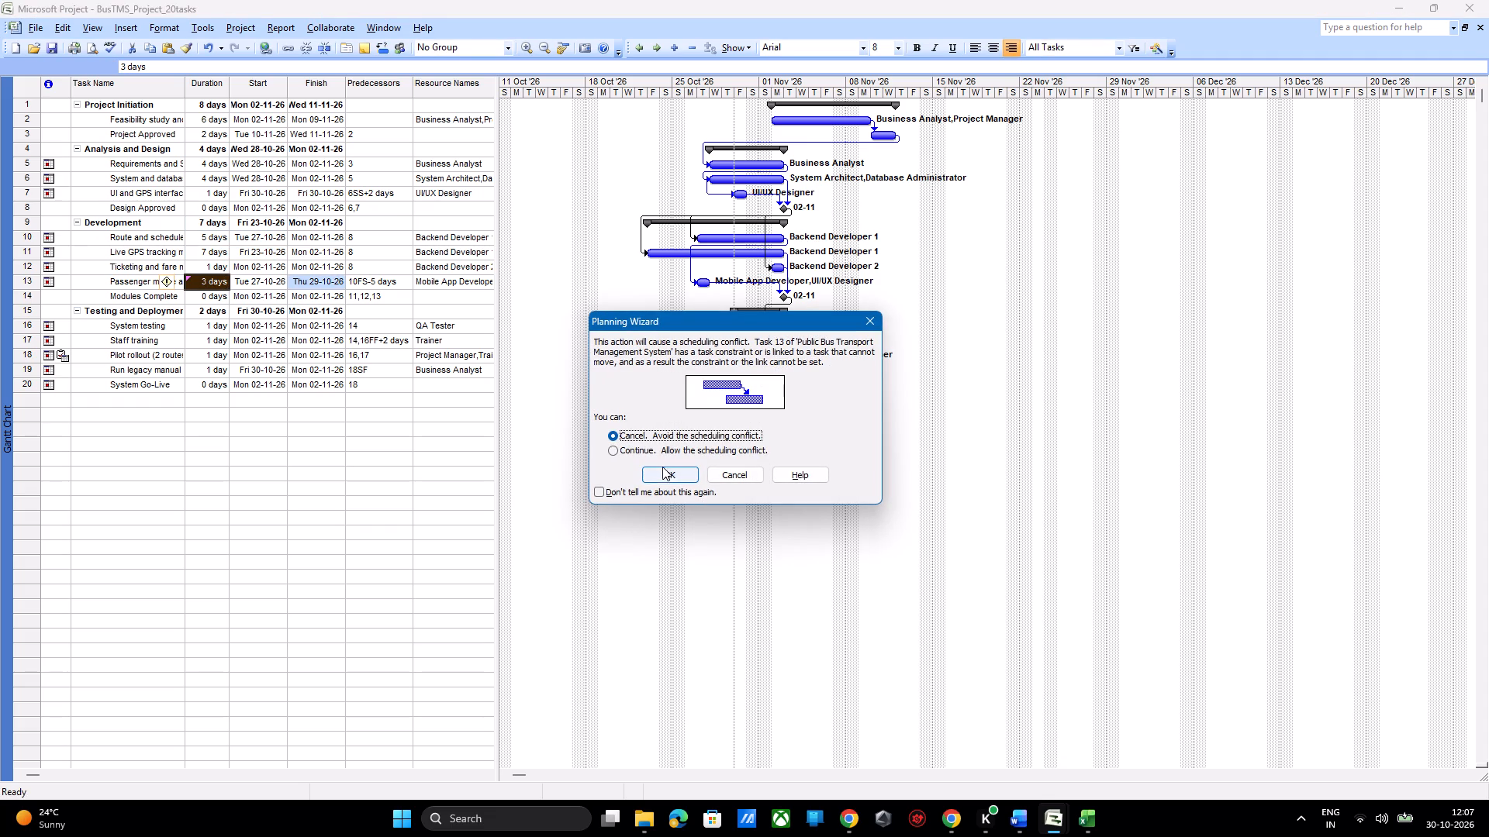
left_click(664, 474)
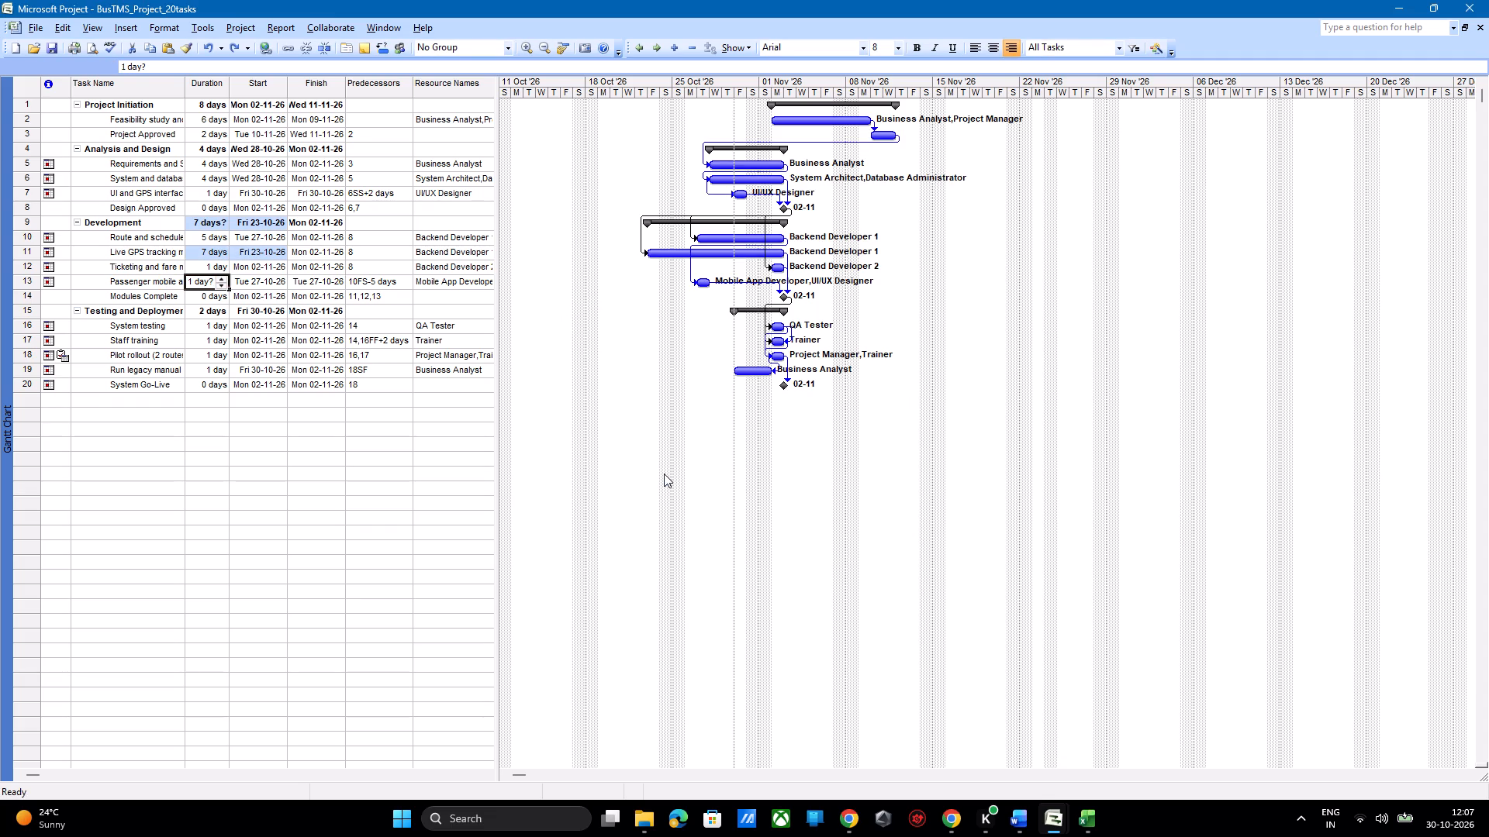
Set the duration of the Modules Complete task under Development to 3 days.
left_click(219, 304)
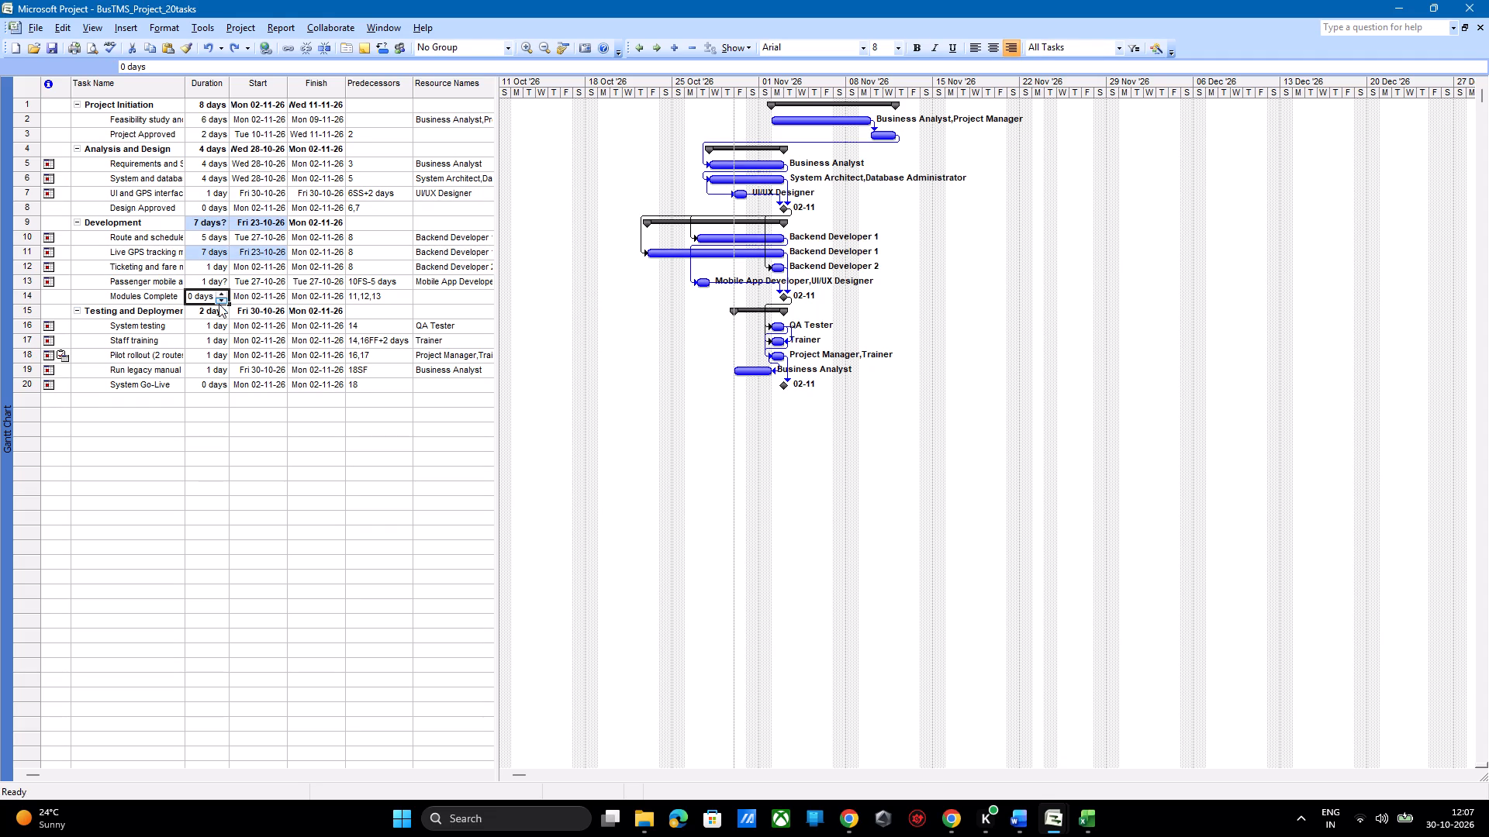
triple_click(220, 291)
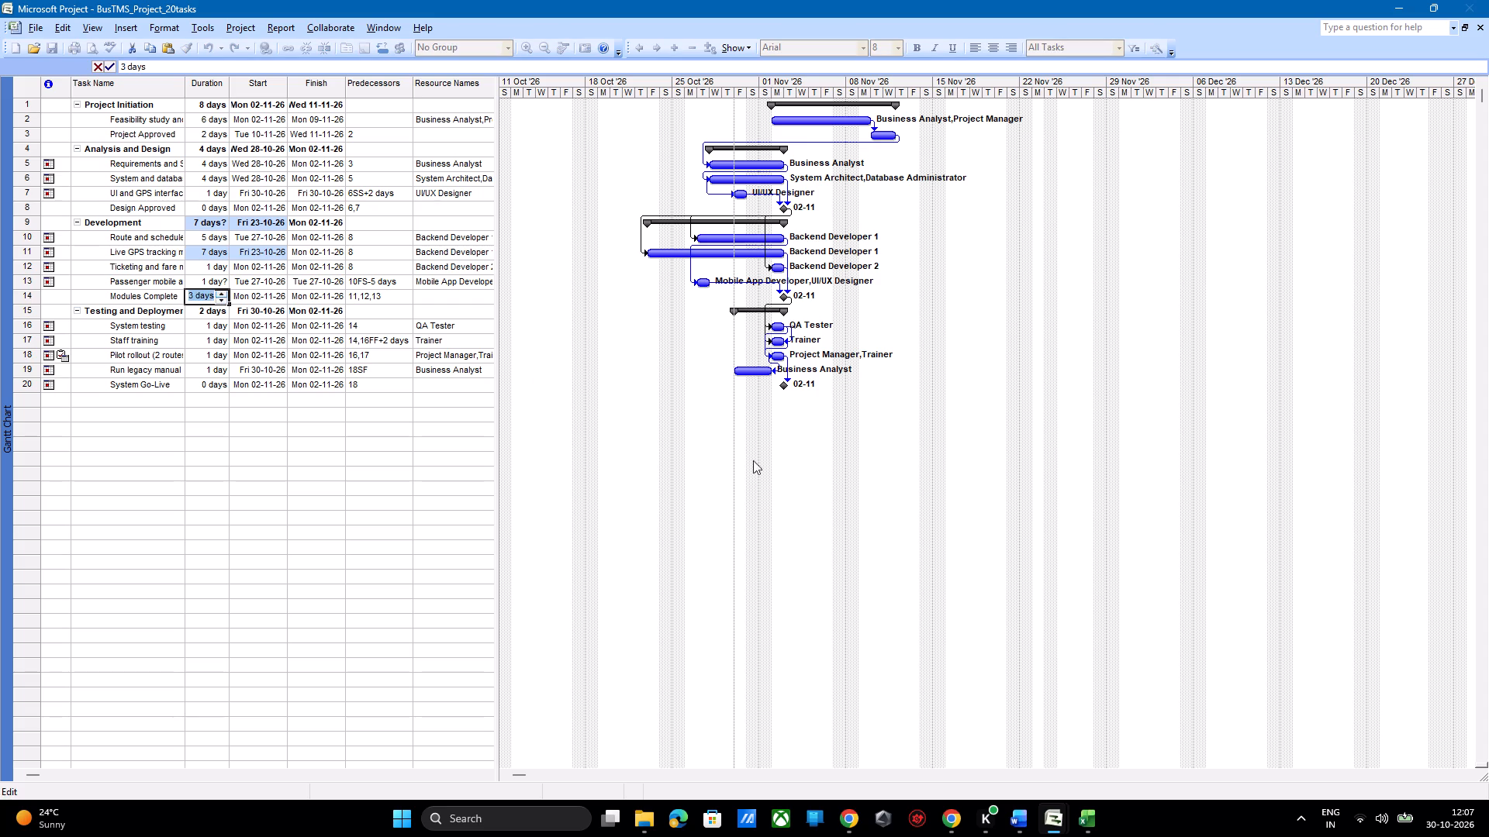
left_click(825, 505)
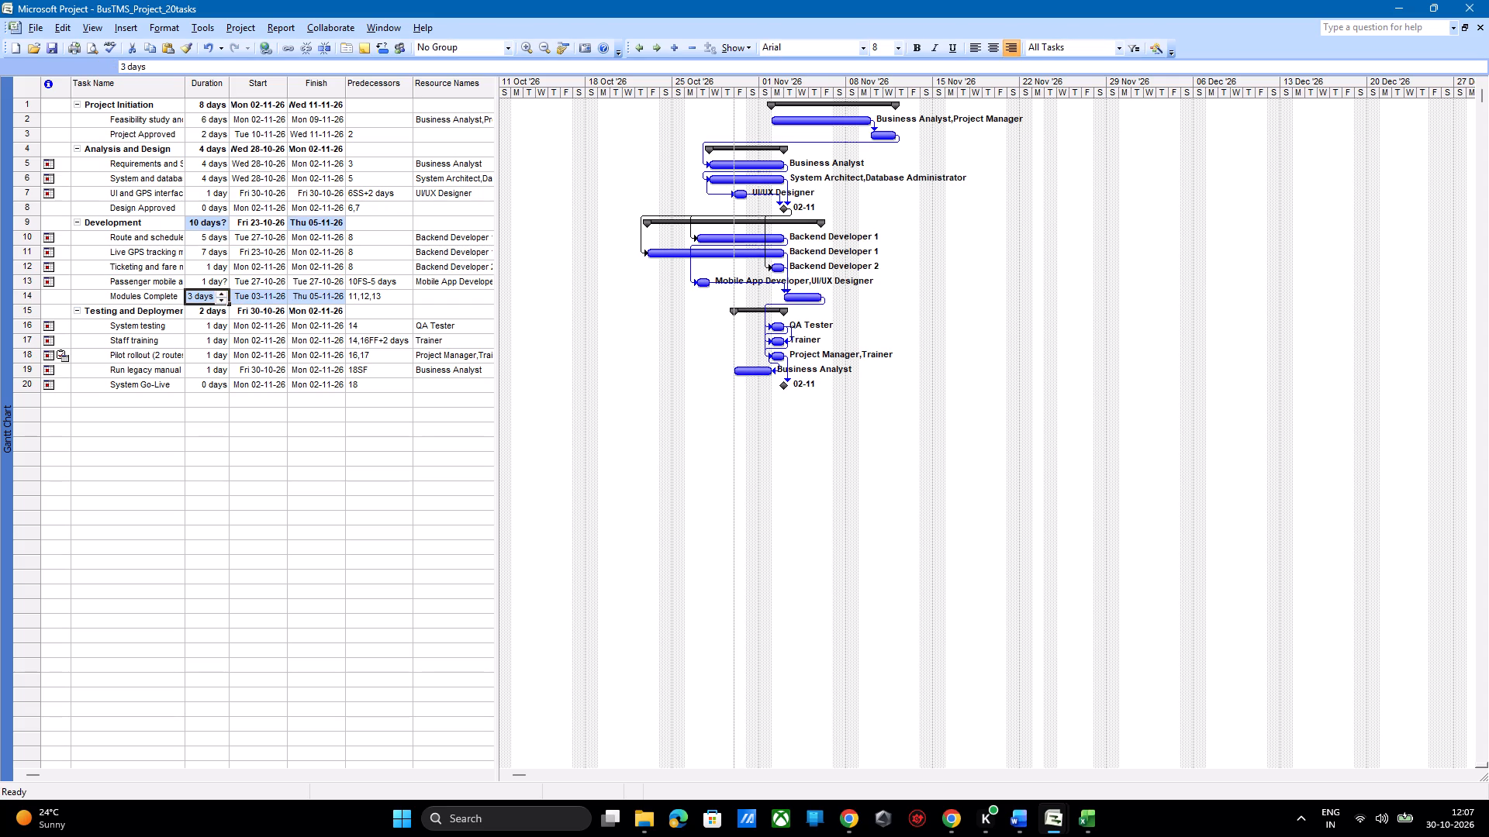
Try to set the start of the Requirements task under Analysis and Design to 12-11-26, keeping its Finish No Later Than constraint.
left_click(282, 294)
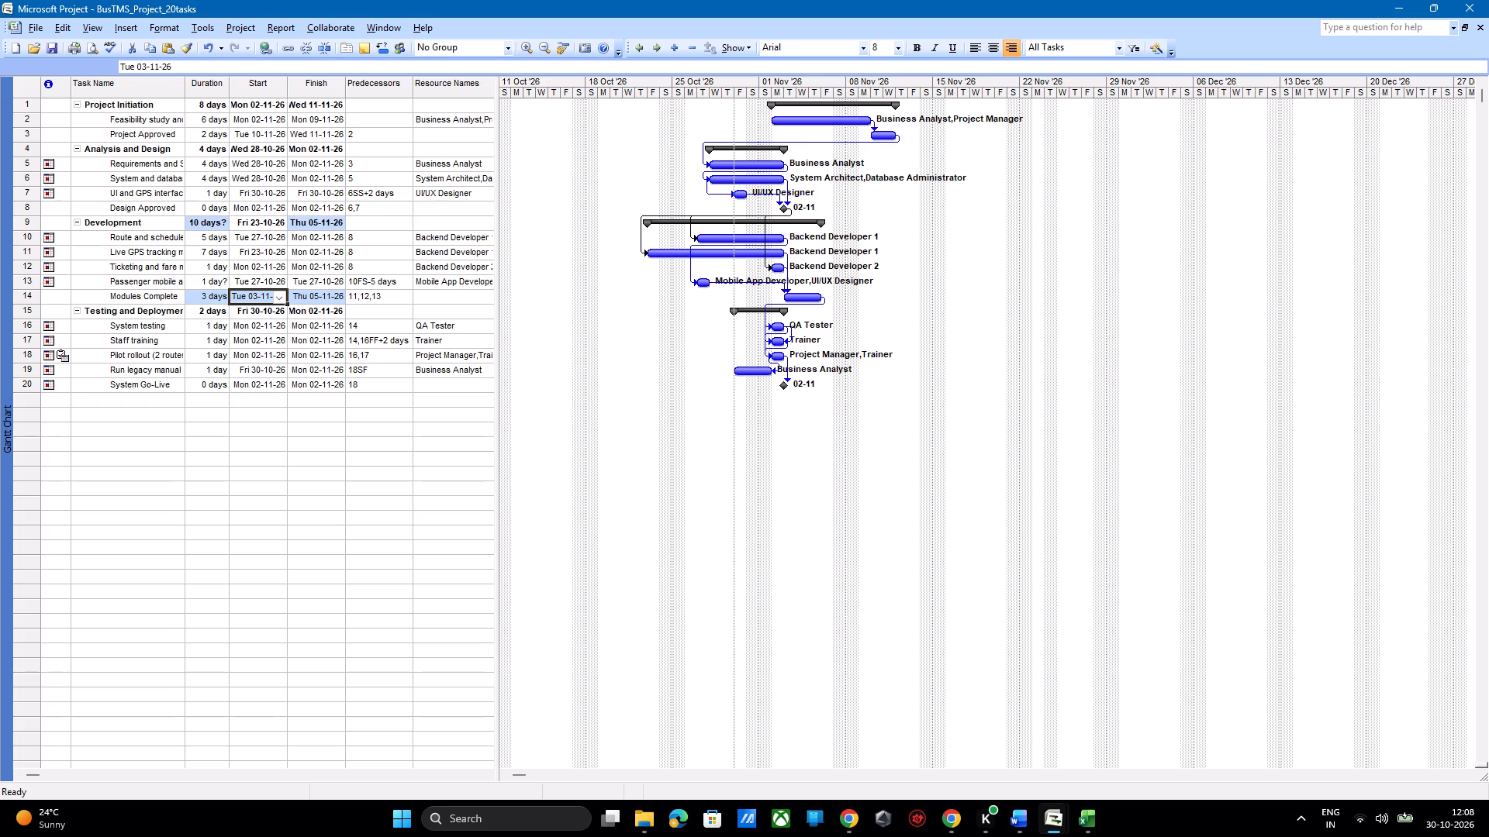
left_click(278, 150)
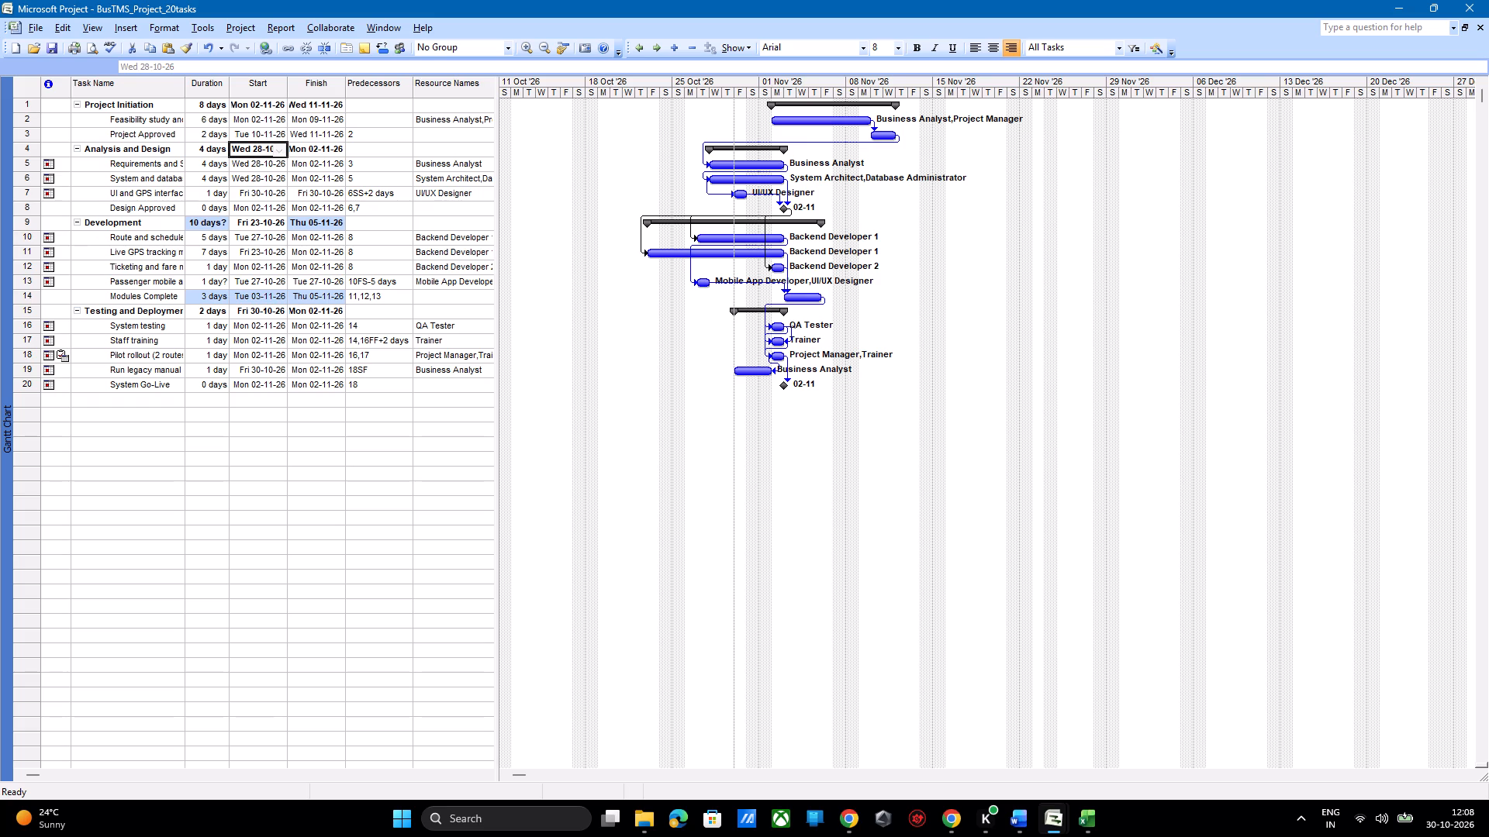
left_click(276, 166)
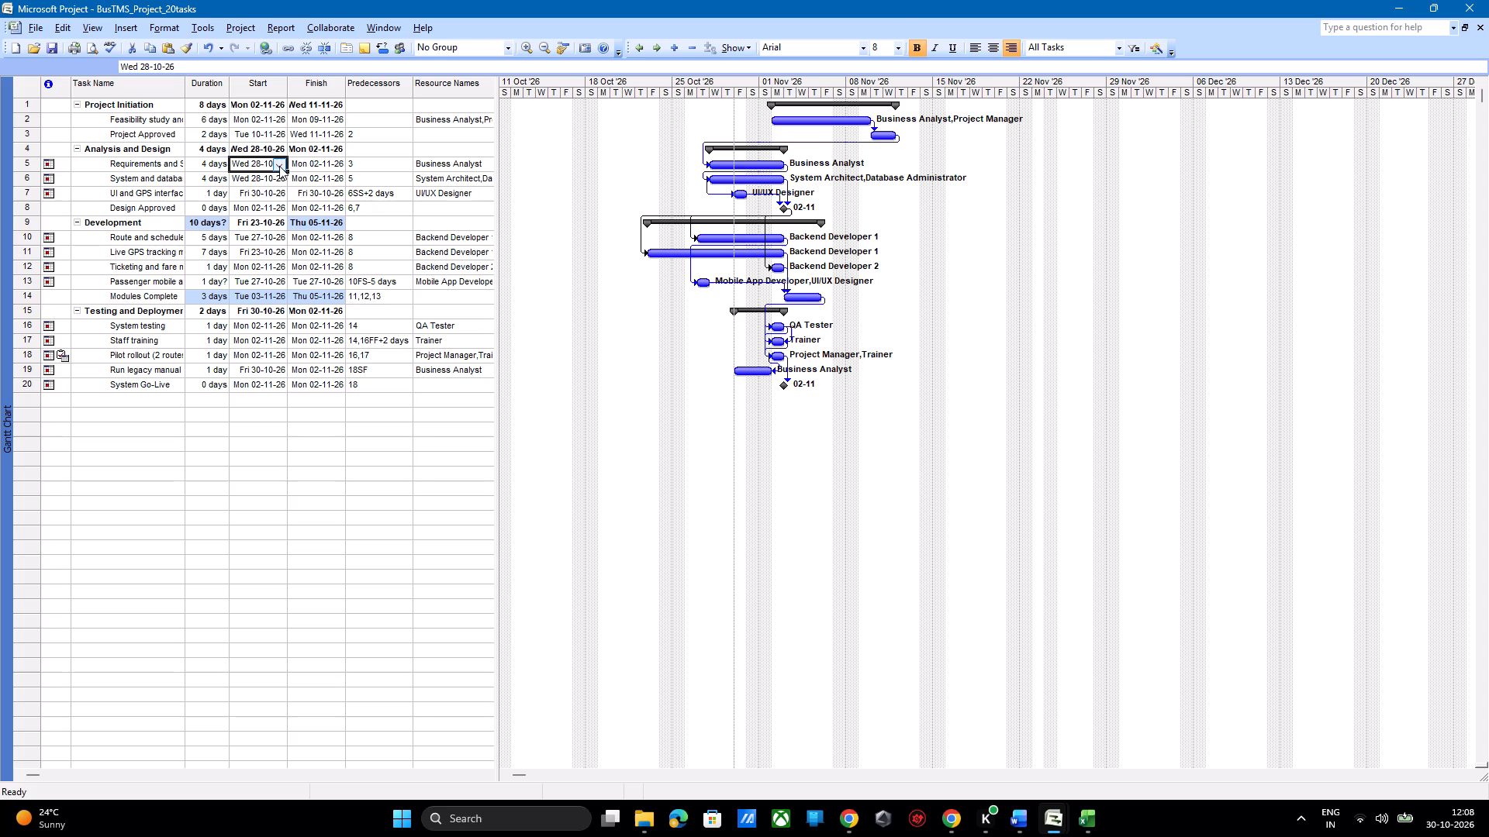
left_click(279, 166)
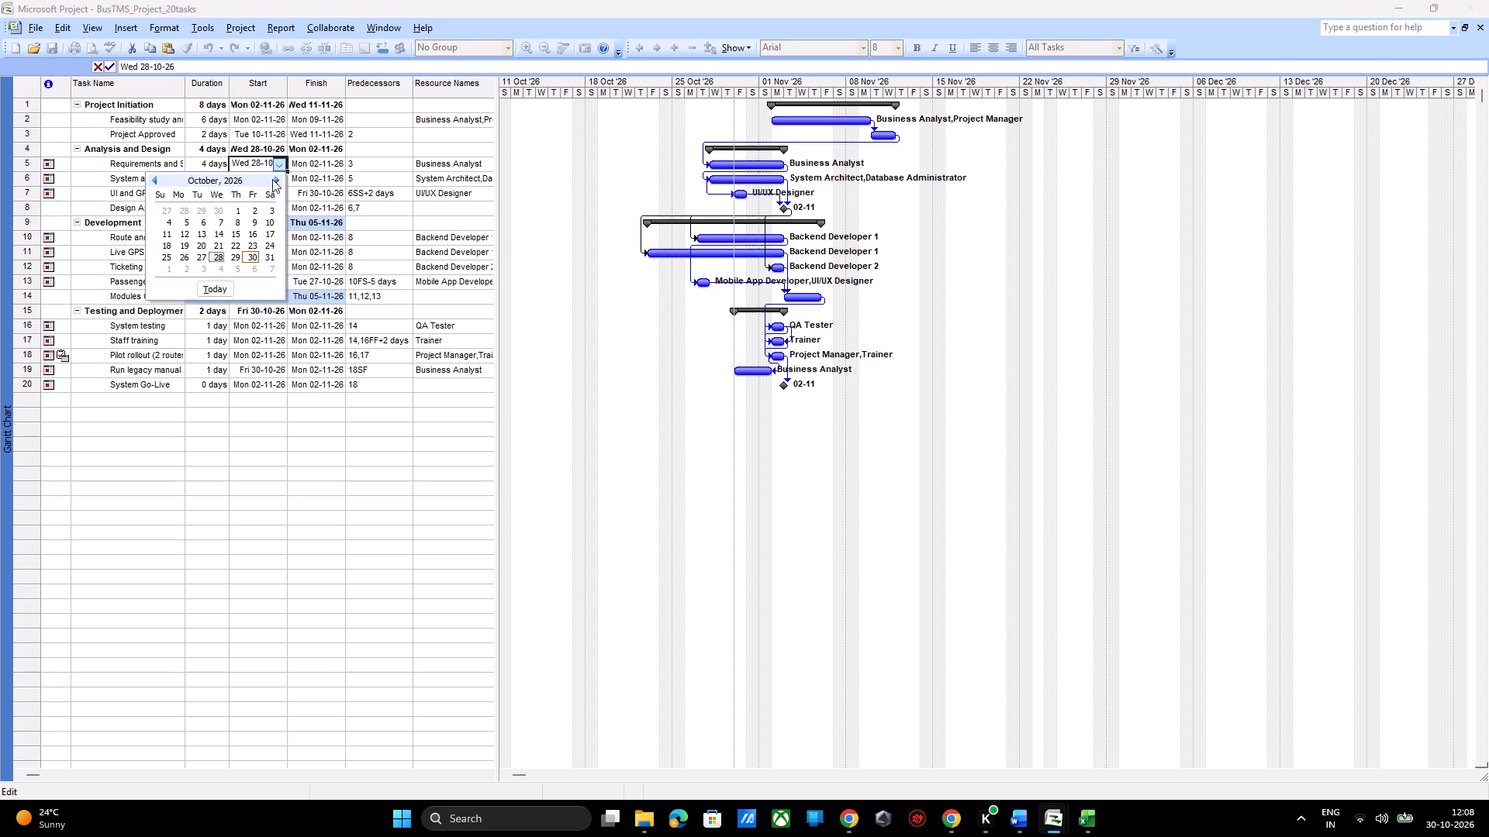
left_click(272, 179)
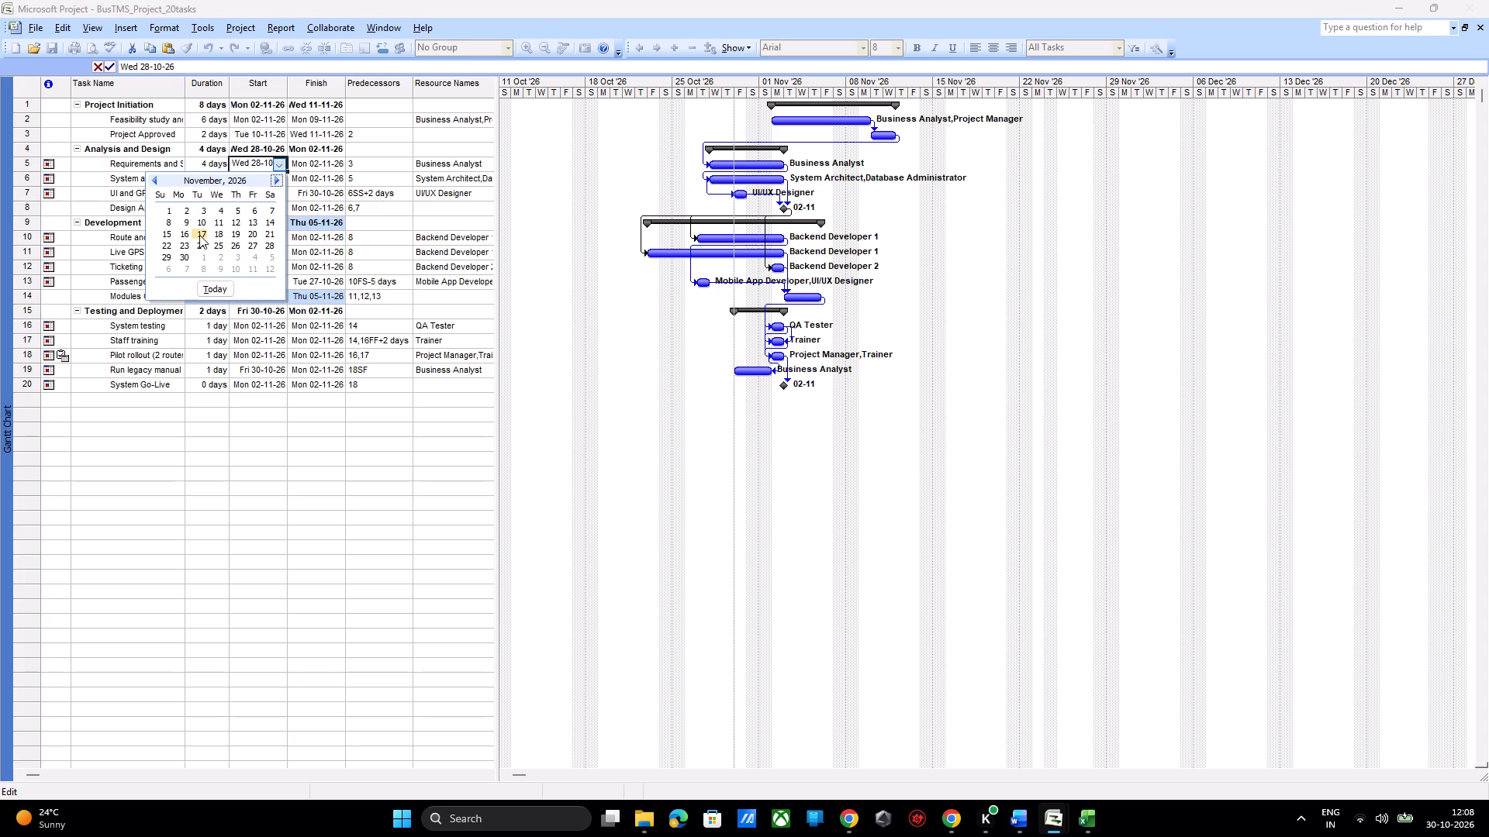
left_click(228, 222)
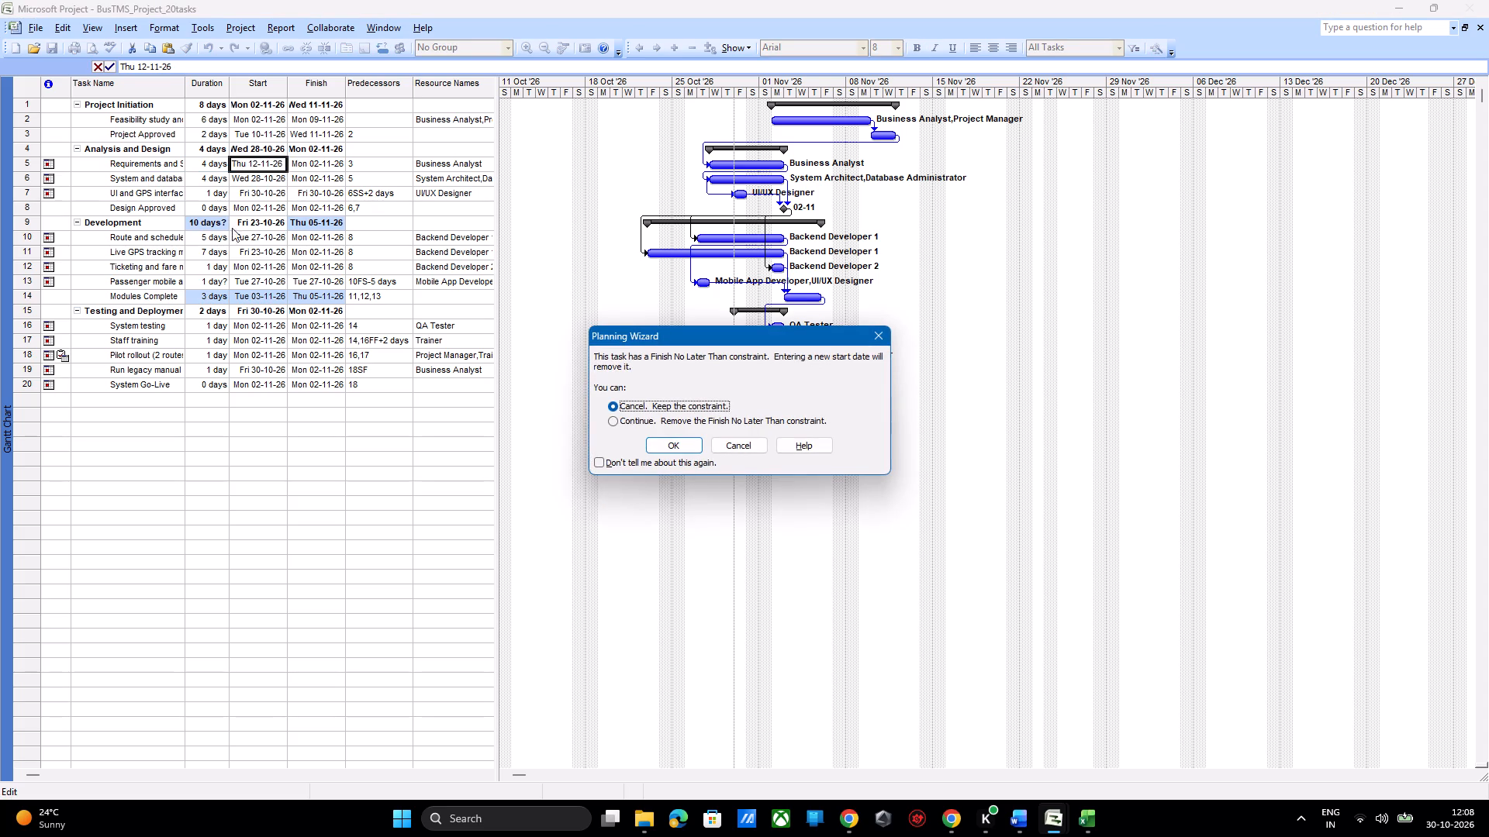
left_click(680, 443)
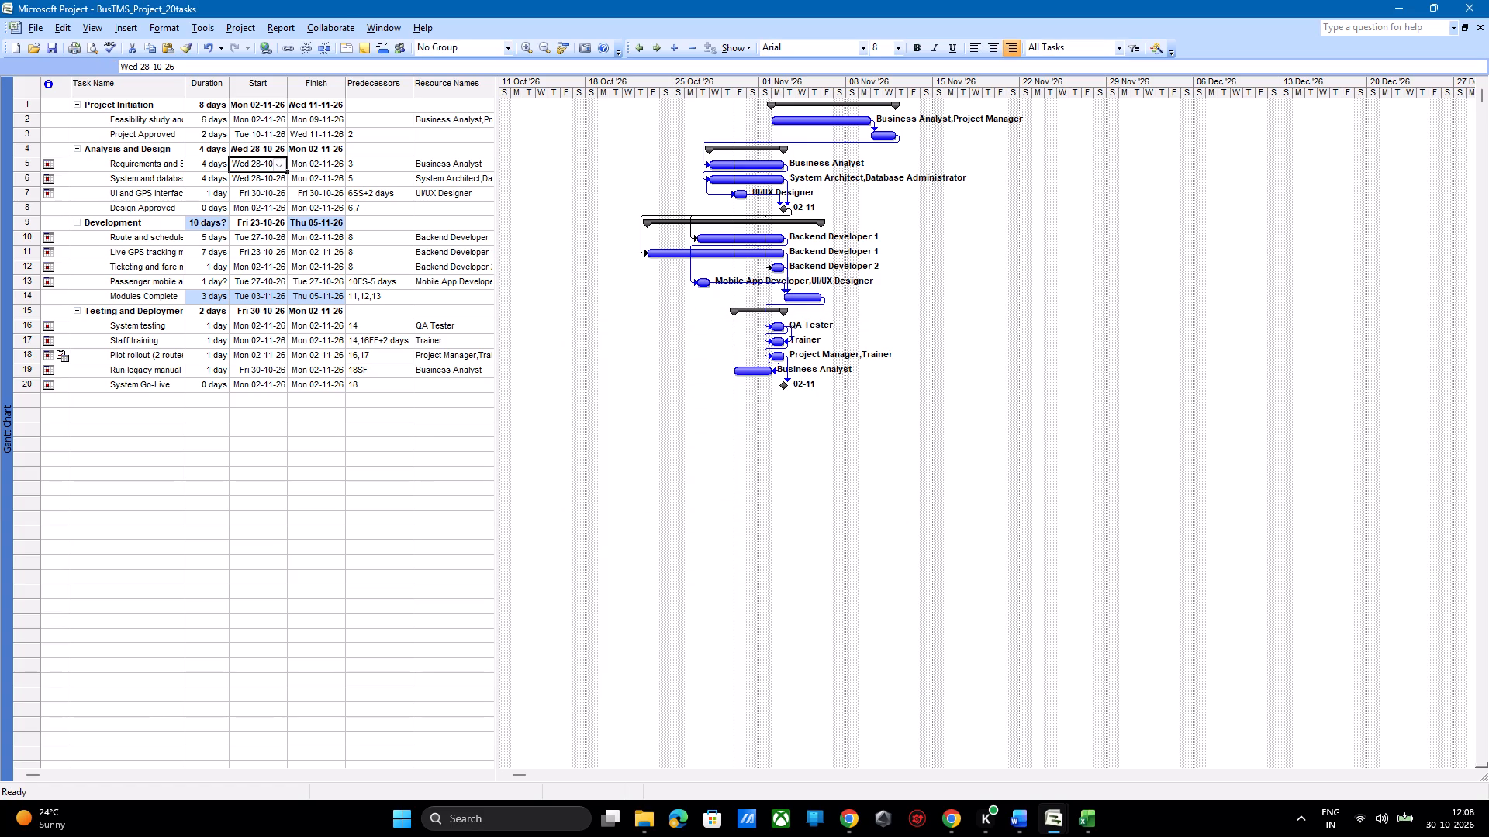
Set the Requirements task's start to 12-11-26 and remove its Finish No Later Than constraint.
left_click(282, 166)
left_click(273, 181)
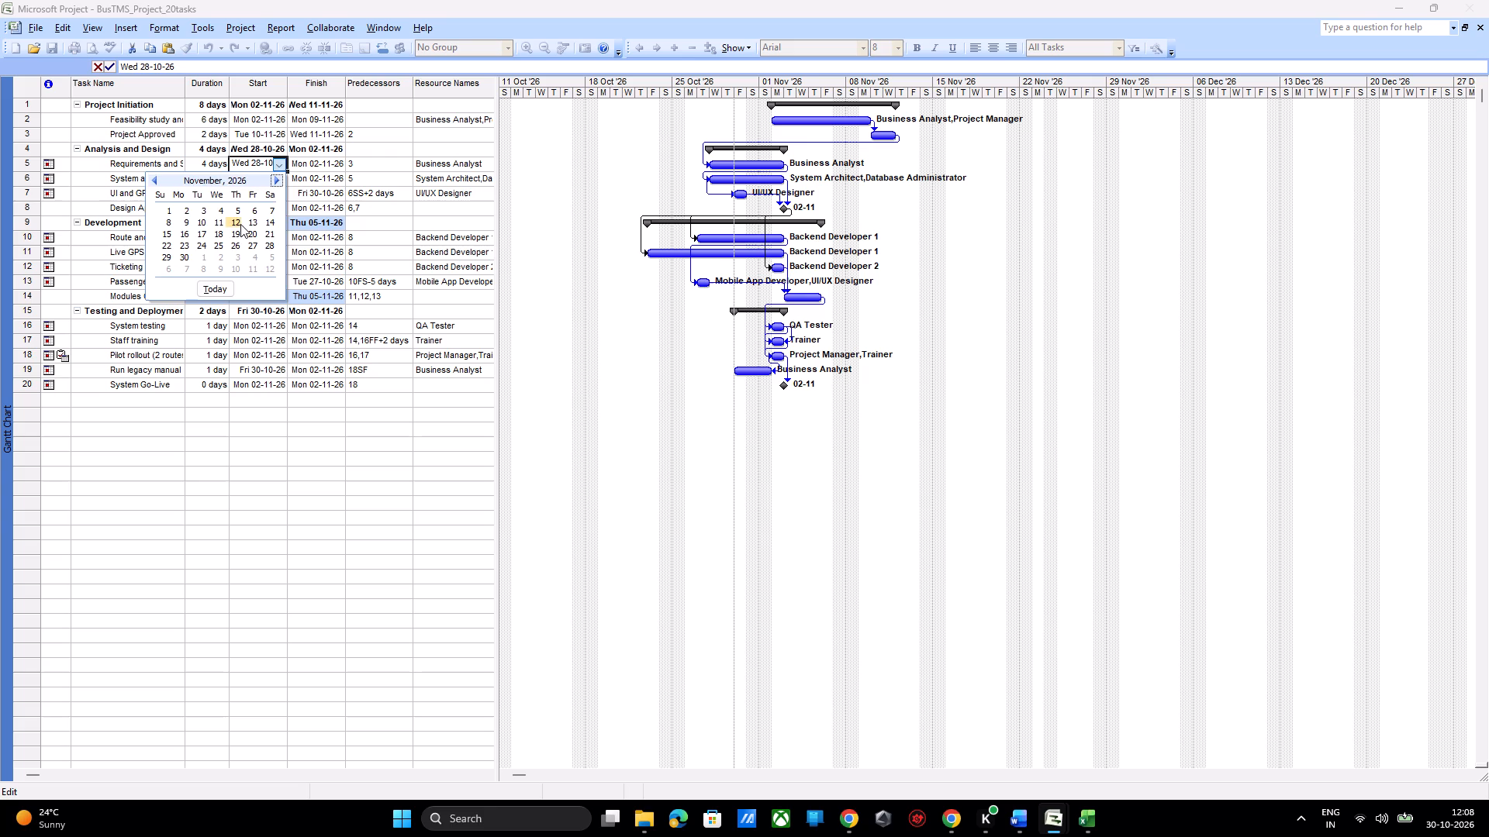
left_click(240, 224)
left_click(668, 423)
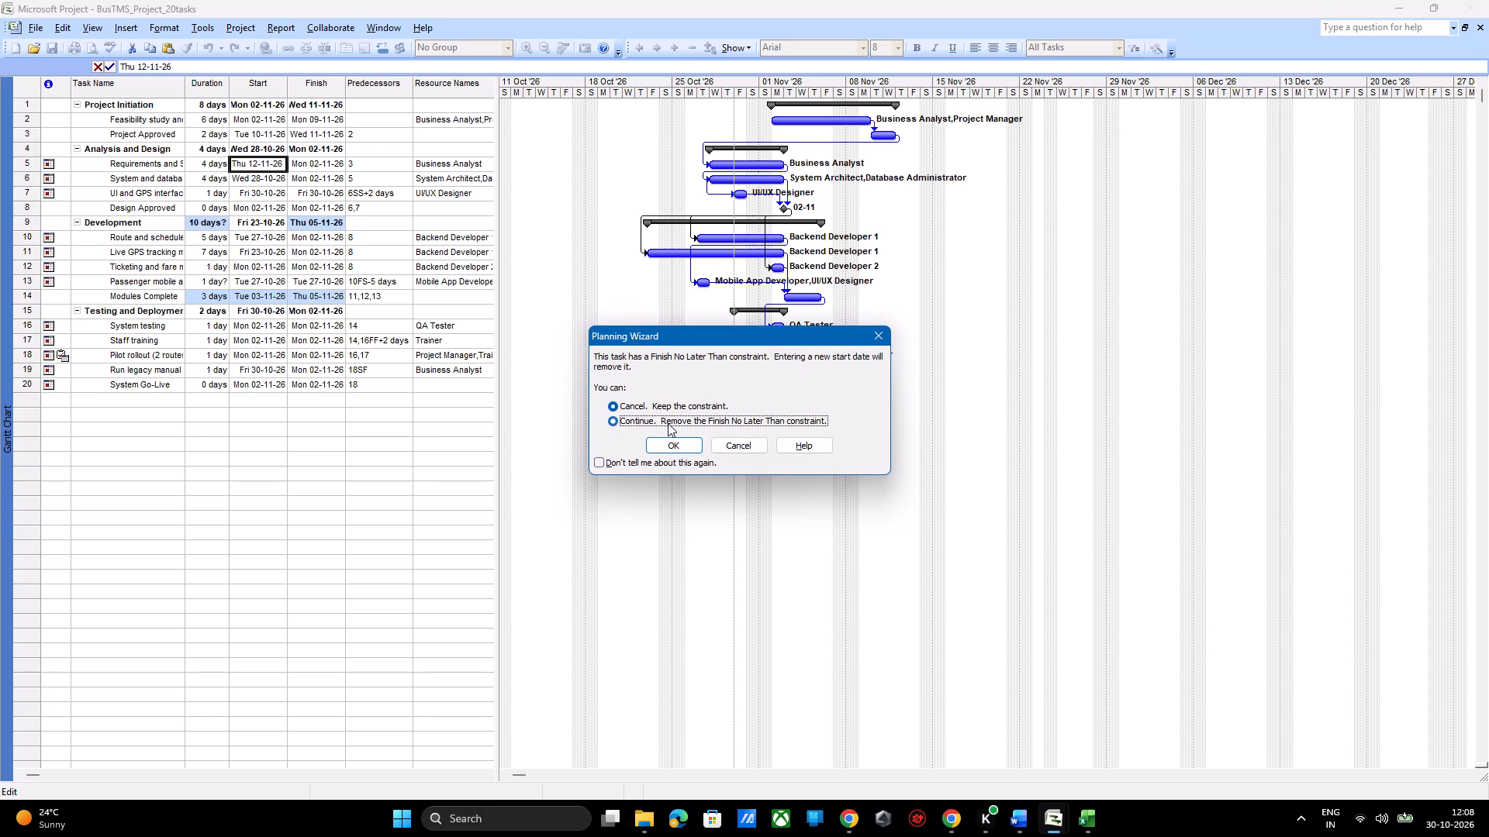
left_click(672, 444)
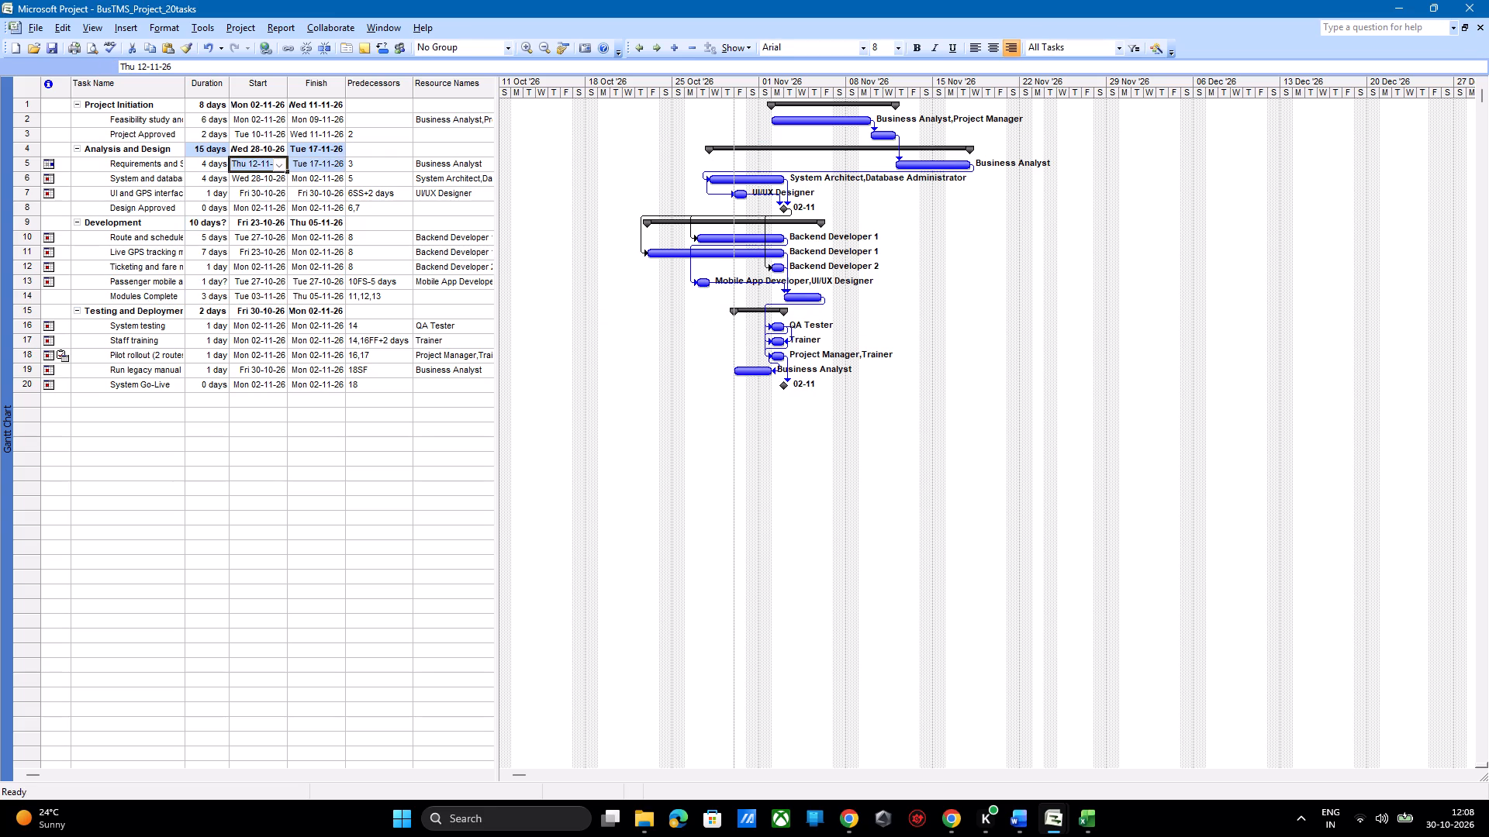
Set the System and database task's start to 17-11-26 and remove its Finish No Later Than constraint.
left_click(268, 184)
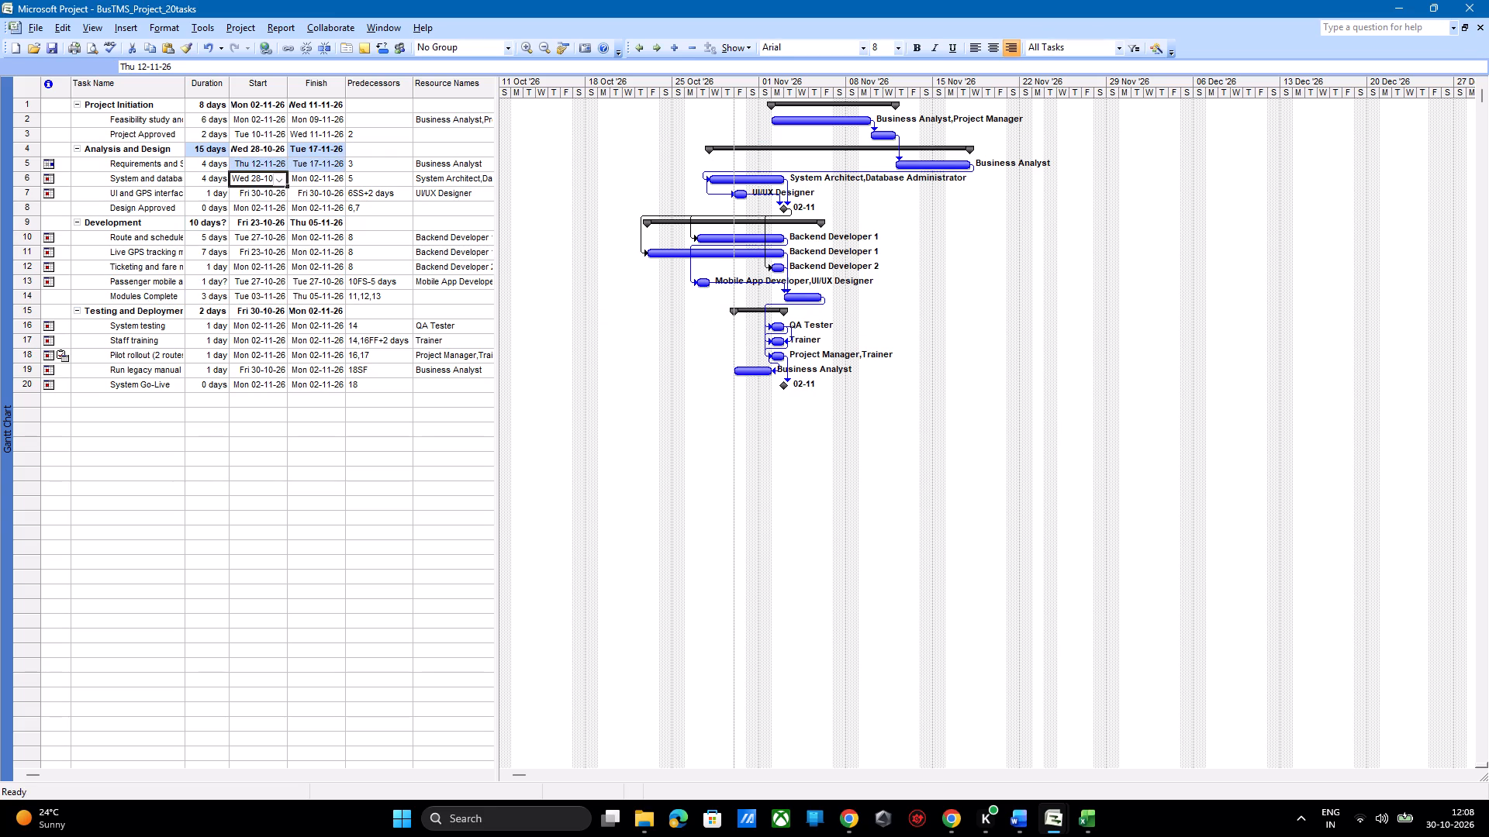
left_click(278, 181)
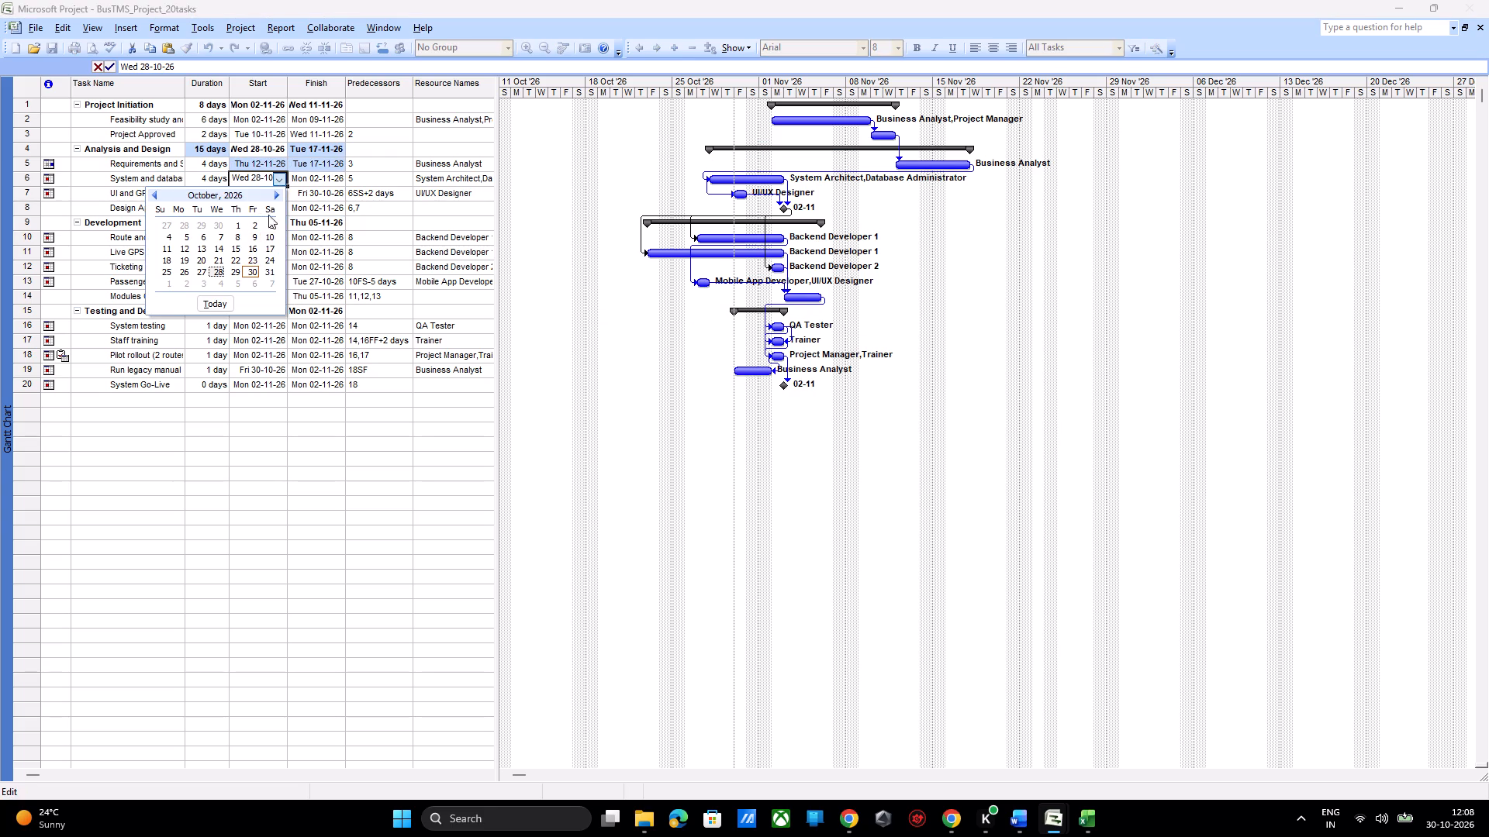
left_click(274, 197)
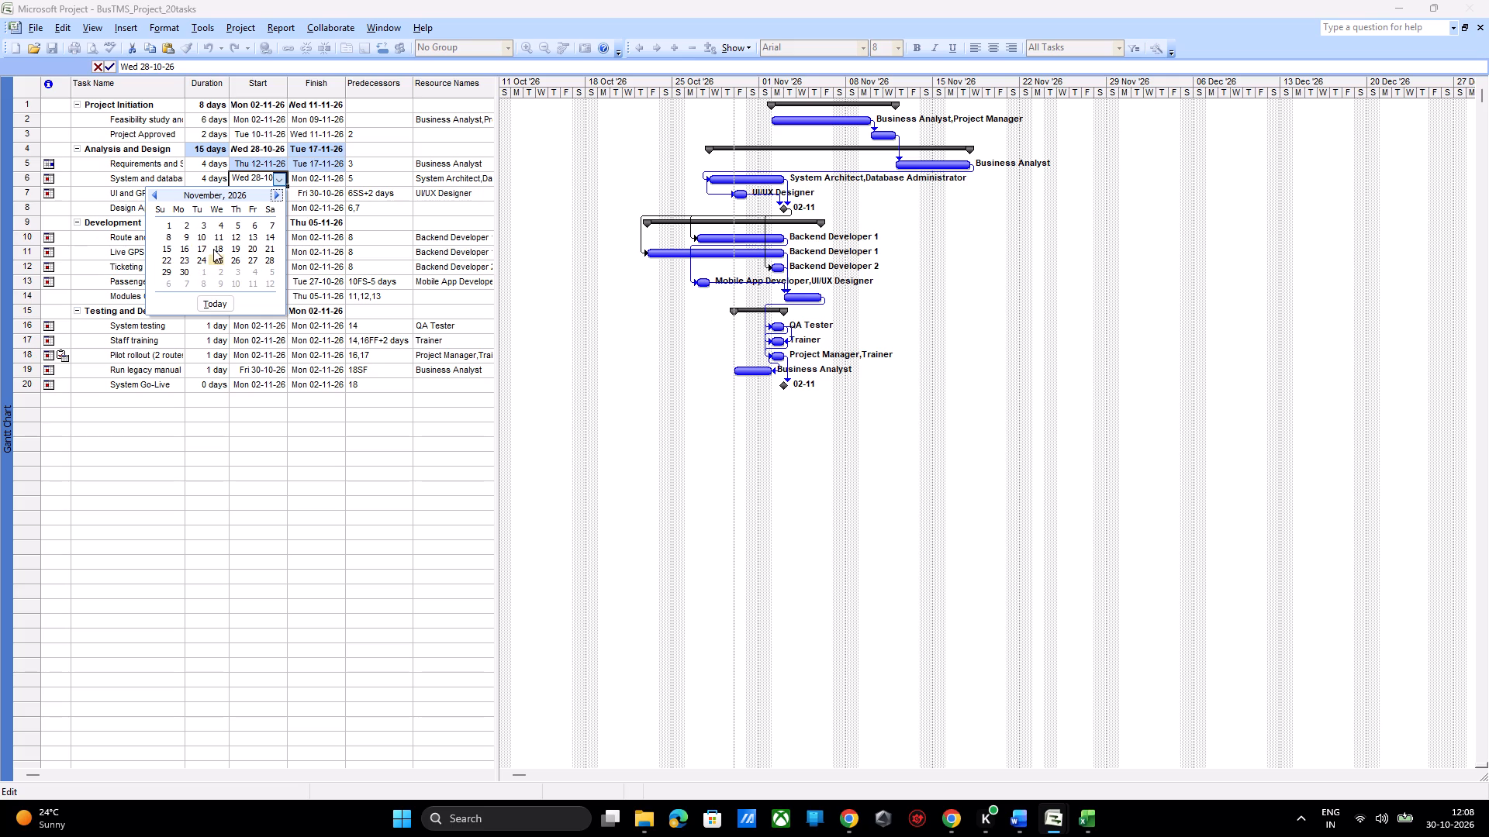
left_click(200, 253)
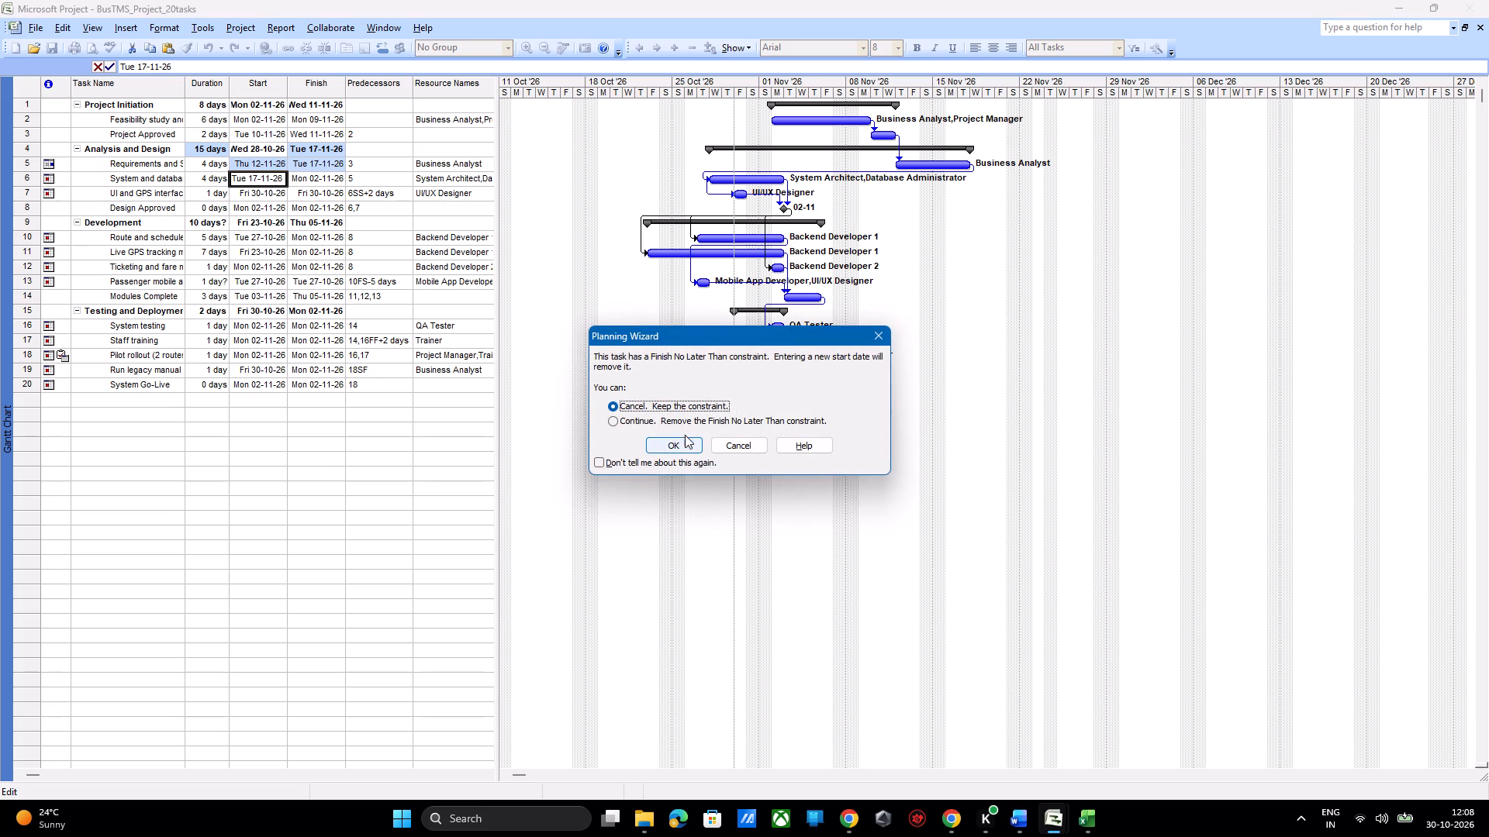
left_click(680, 425)
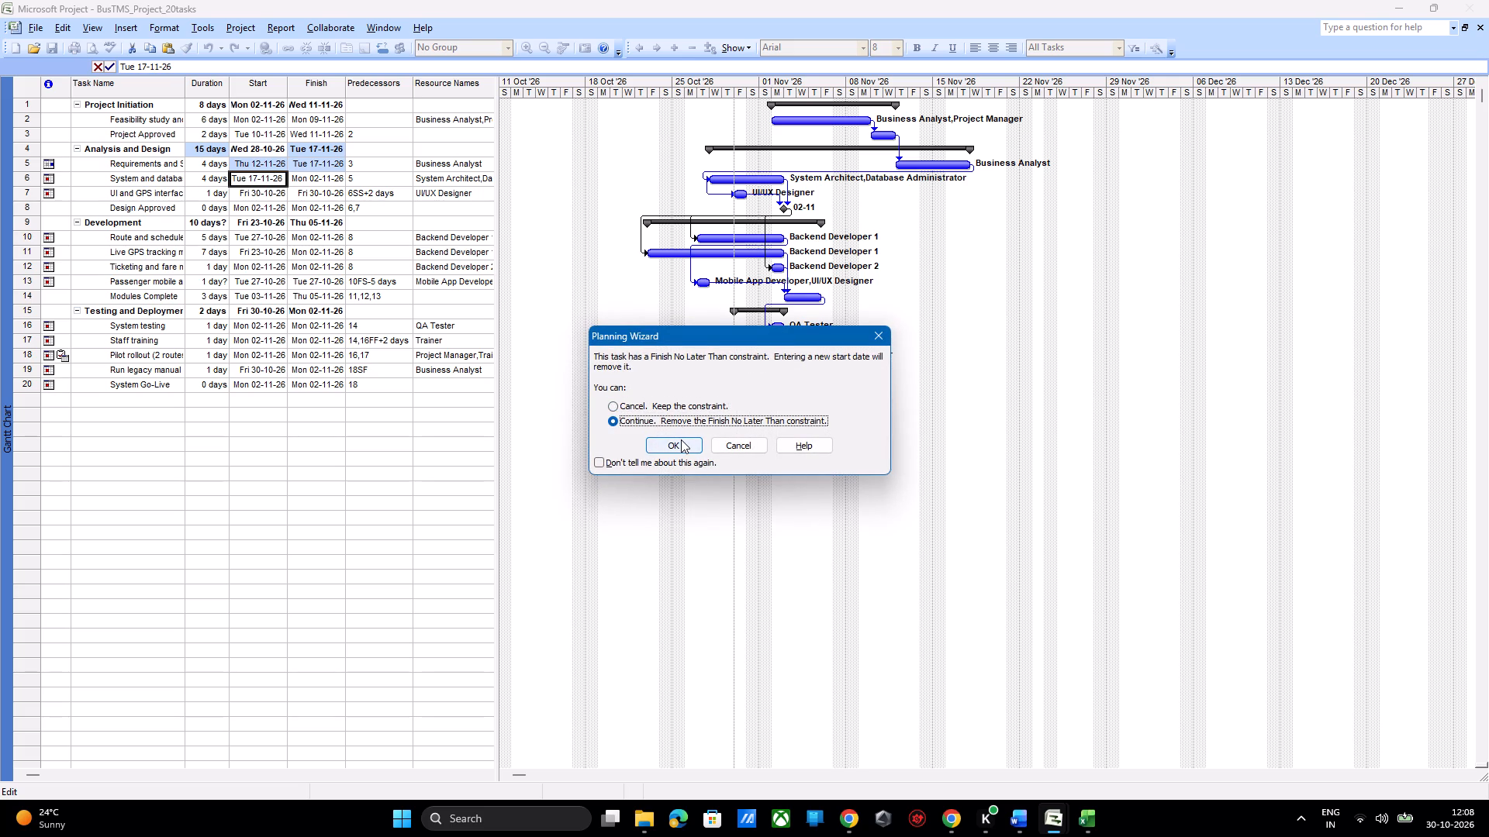
left_click(681, 439)
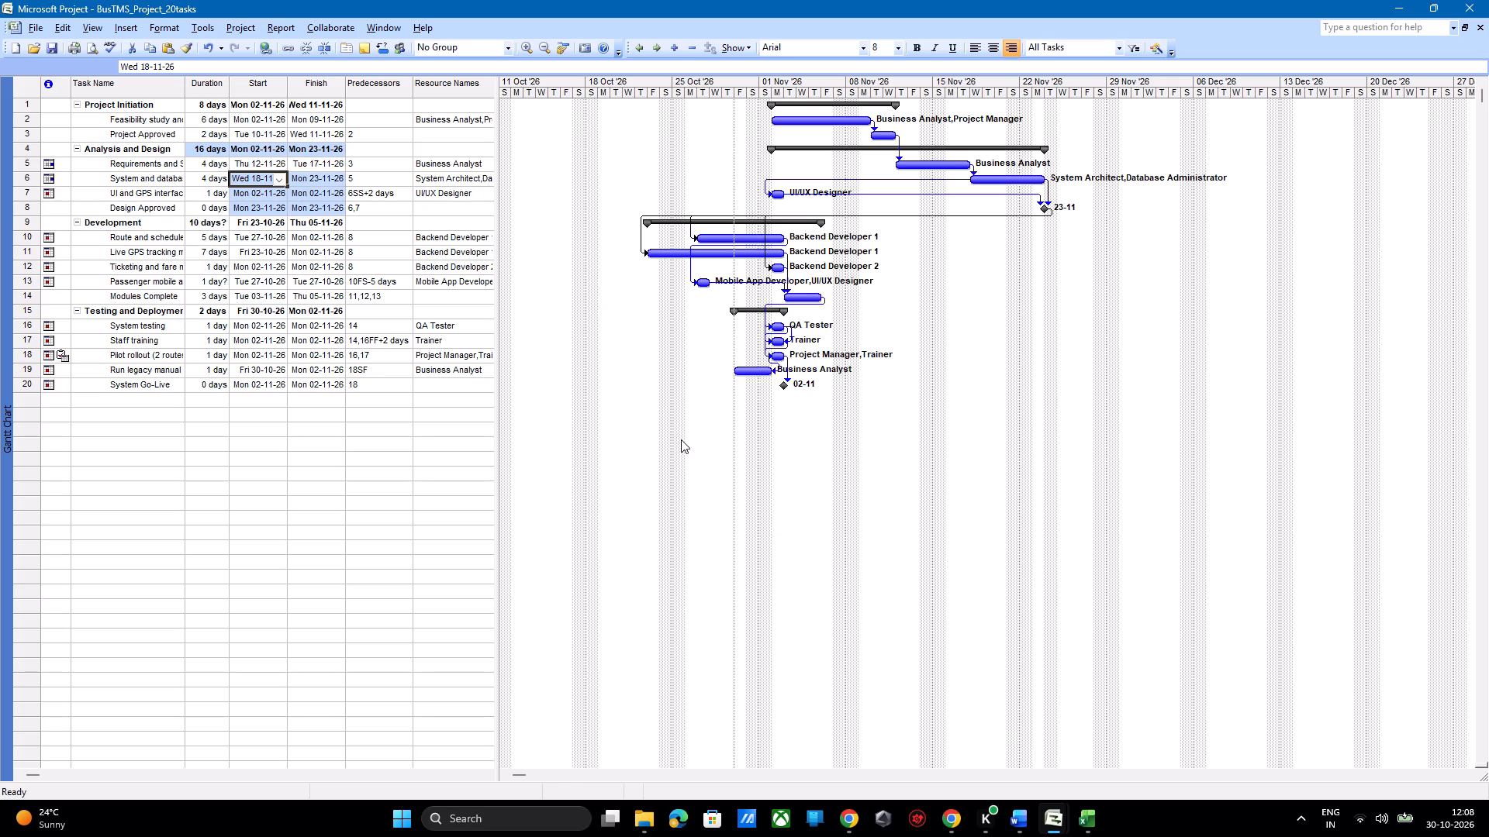
Set the UI and GPS interface task's start to 19-11-26 and remove its Finish No Later Than constraint.
left_click(278, 196)
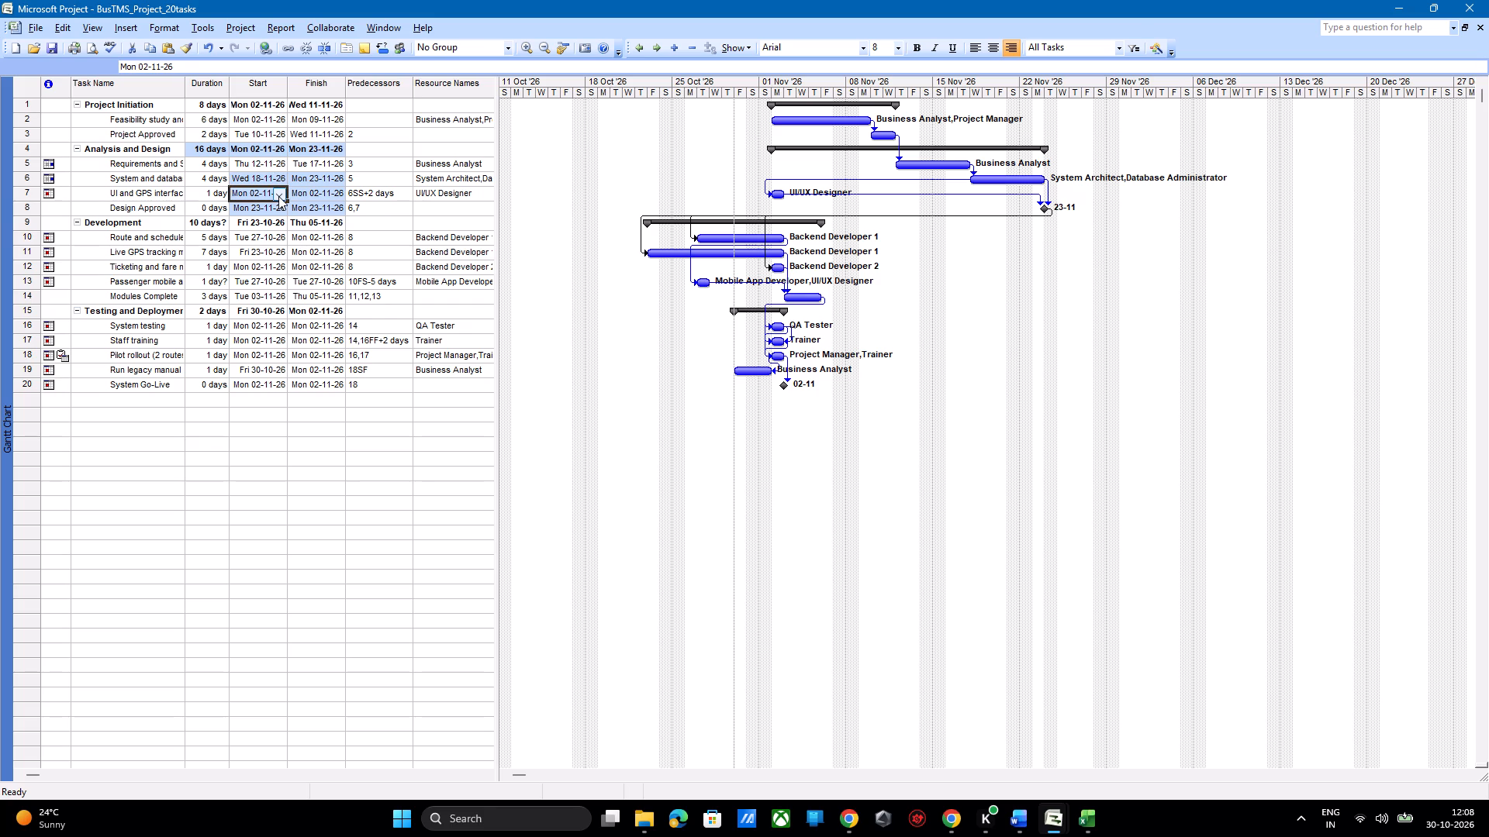
left_click(280, 196)
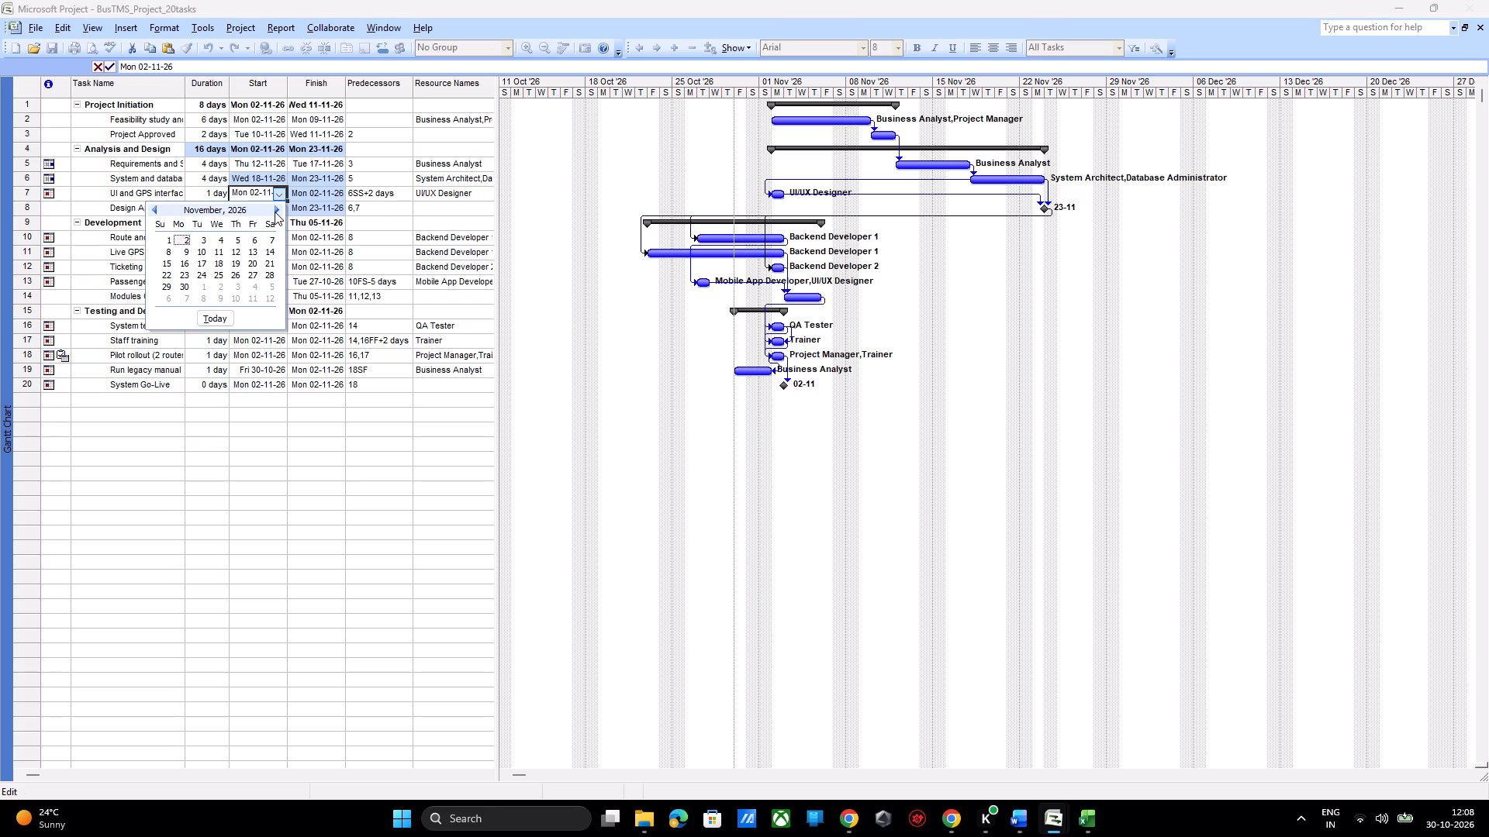
left_click(275, 212)
left_click(157, 208)
left_click(233, 264)
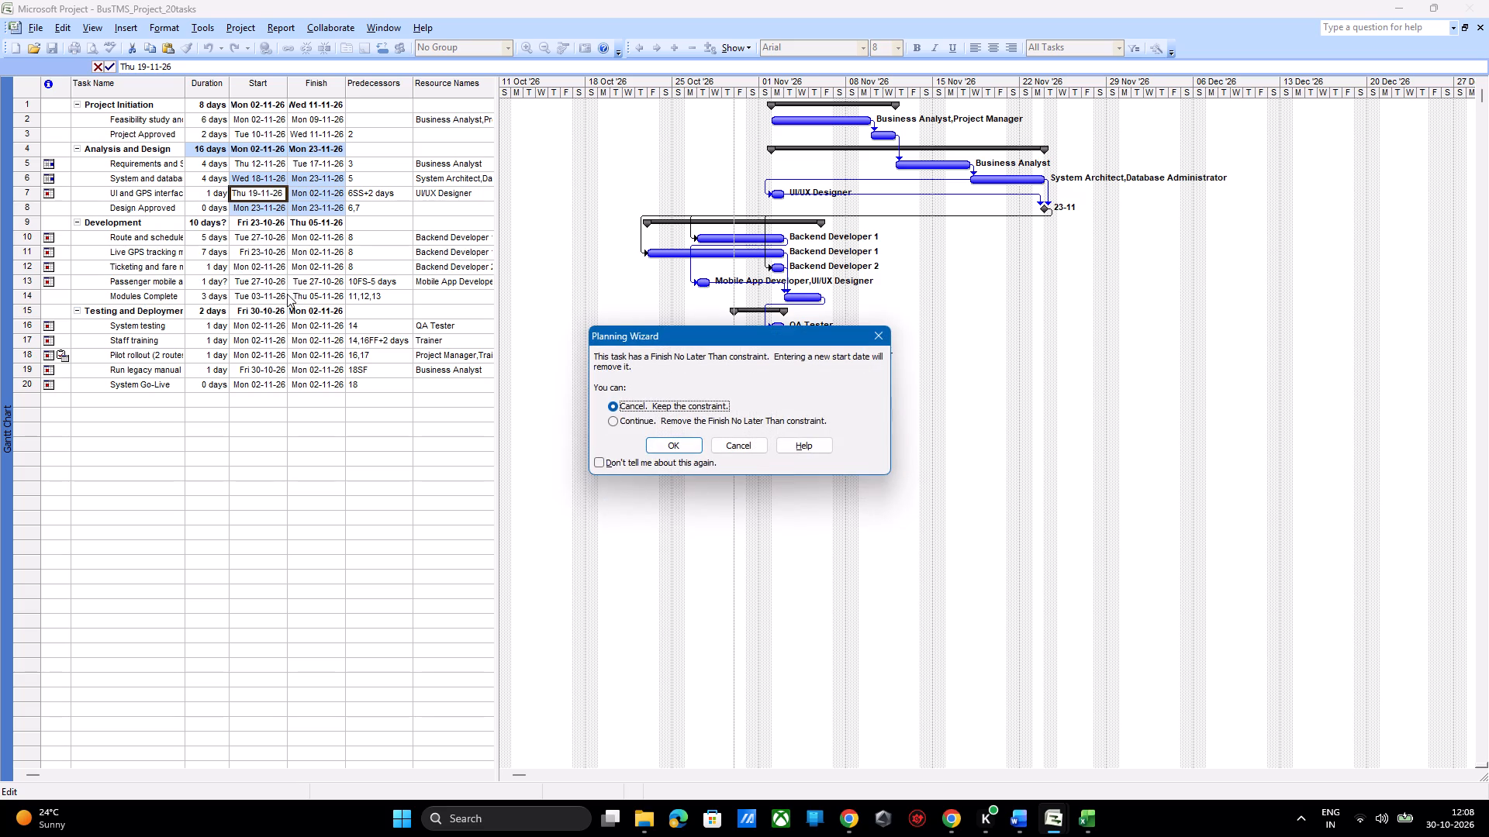
left_click(672, 422)
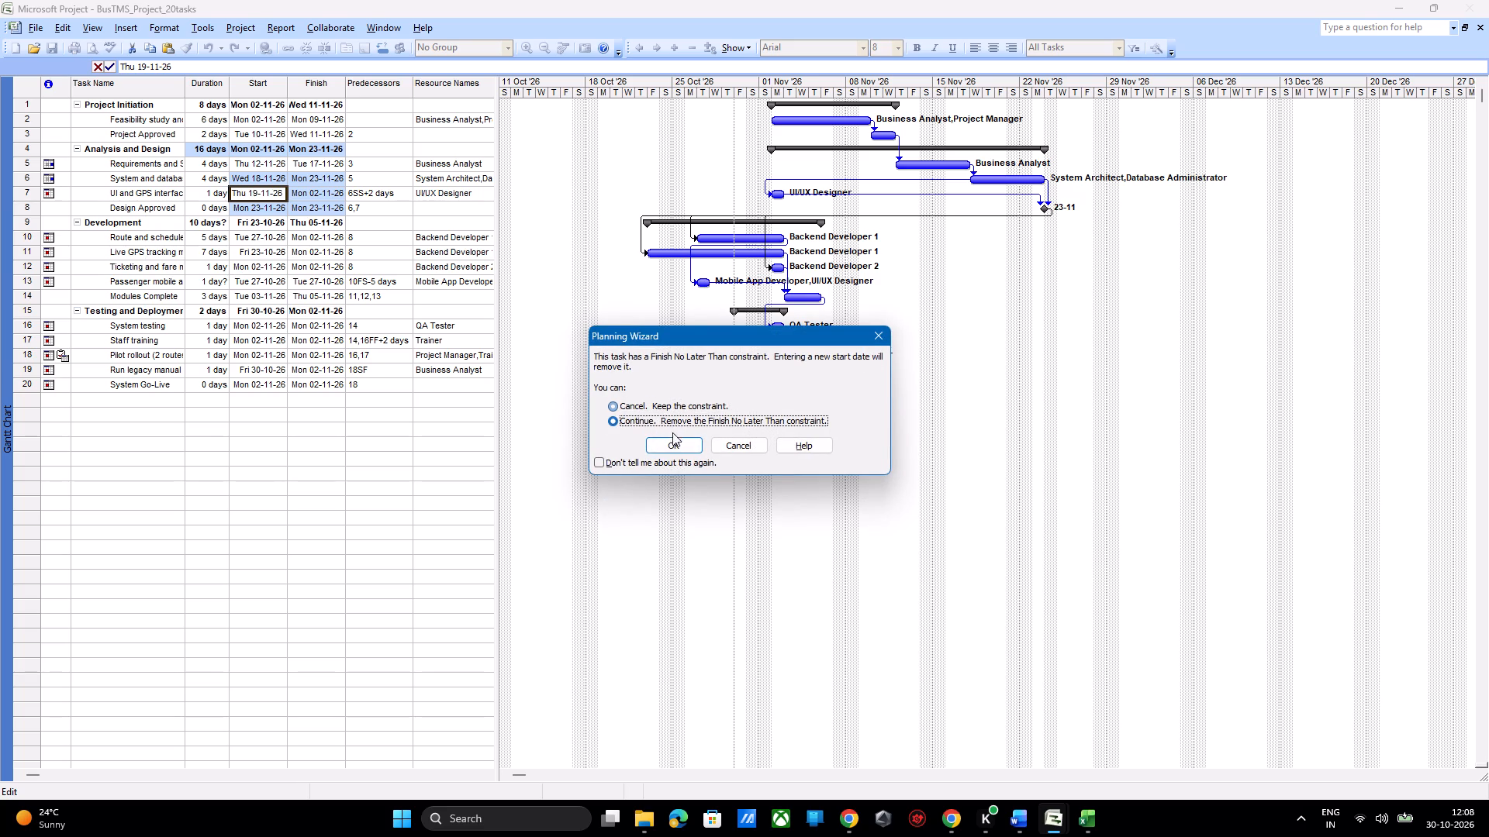
left_click(673, 443)
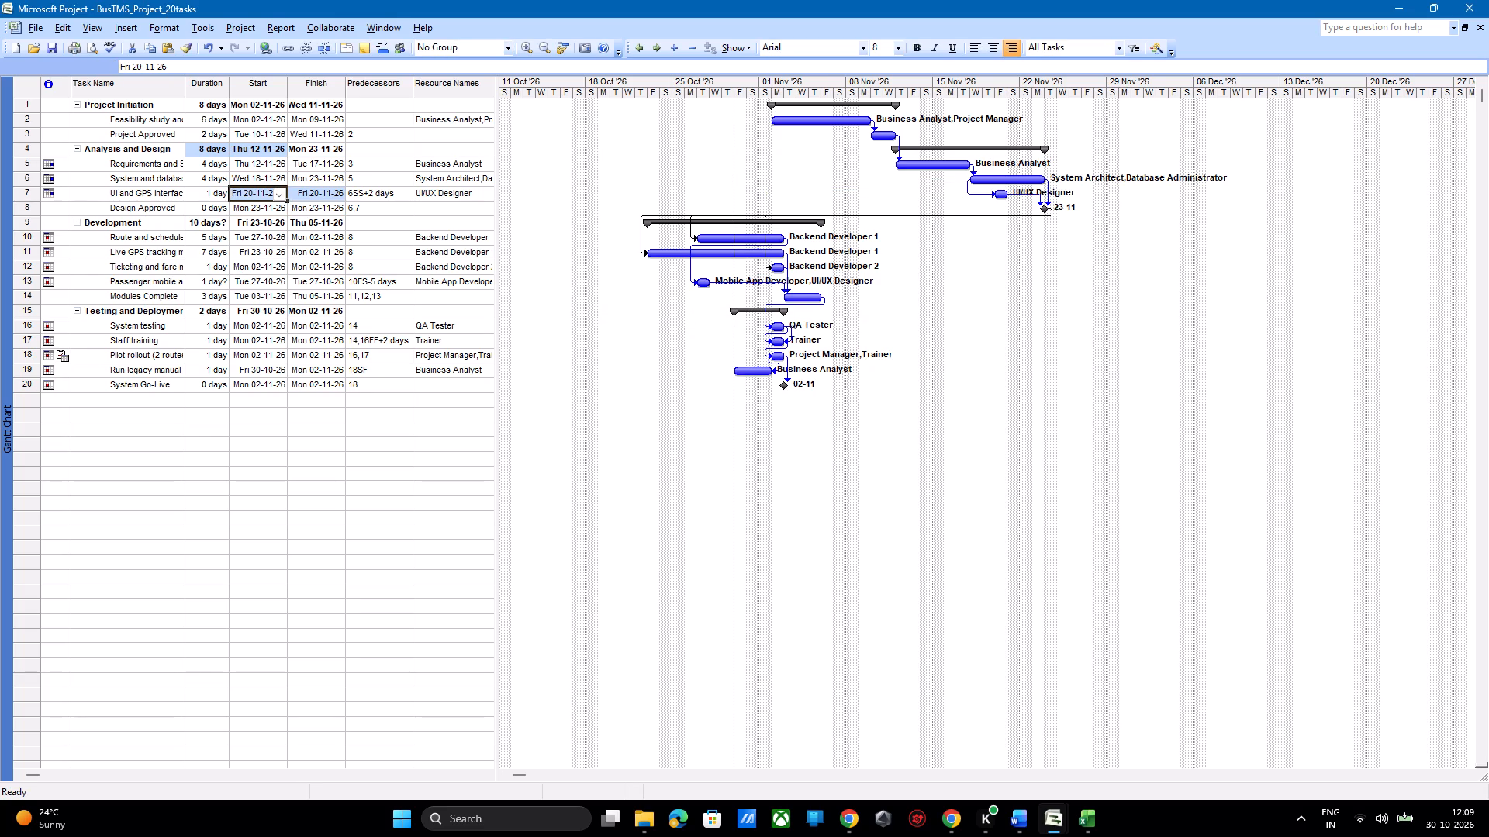
Set the Route and schedule task's start to 24-11-26, removing its Finish No Later Than constraint and turning off further warnings of this kind.
left_click(268, 214)
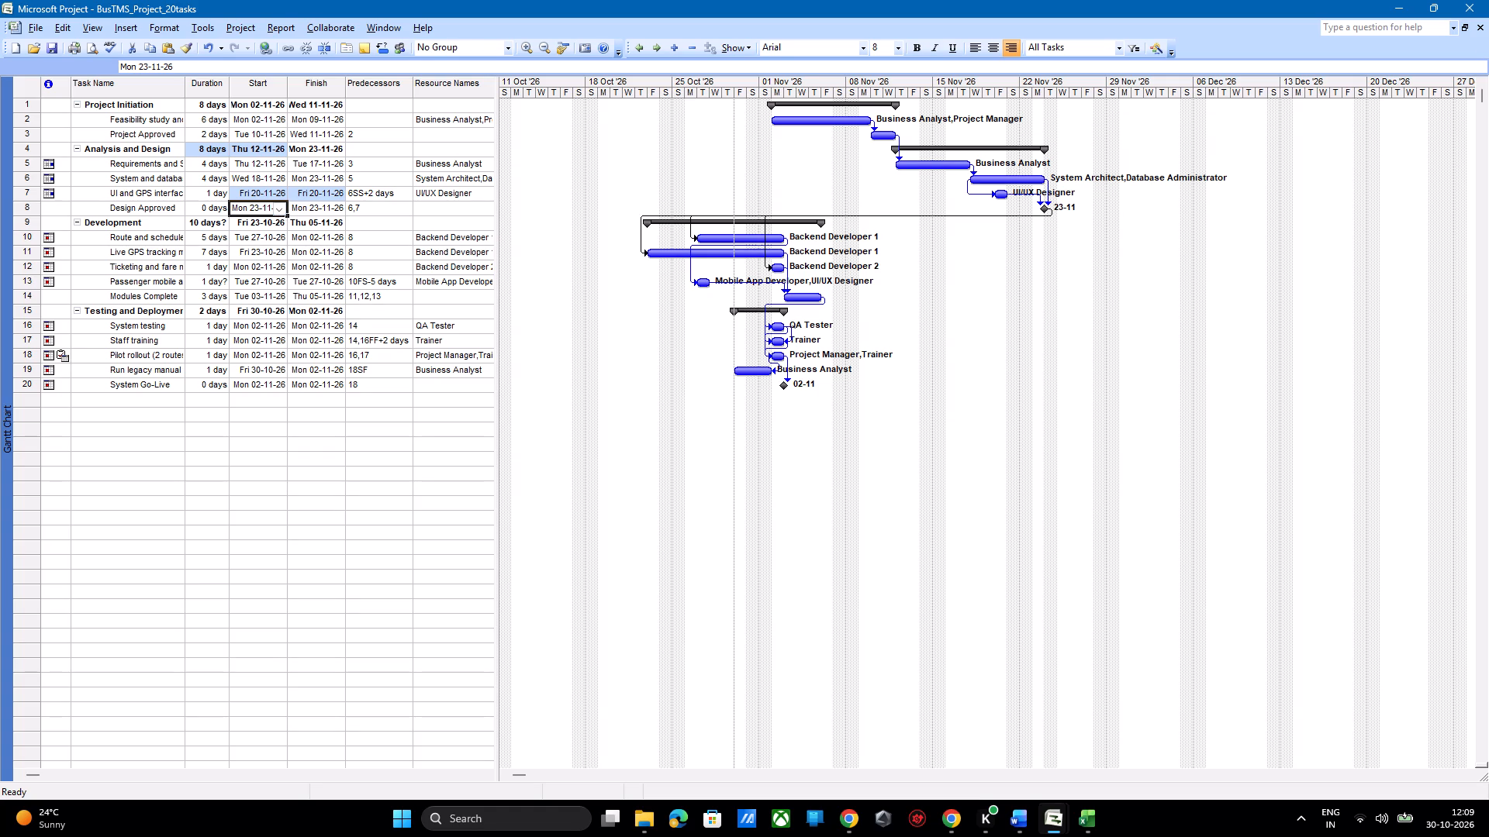
left_click(271, 241)
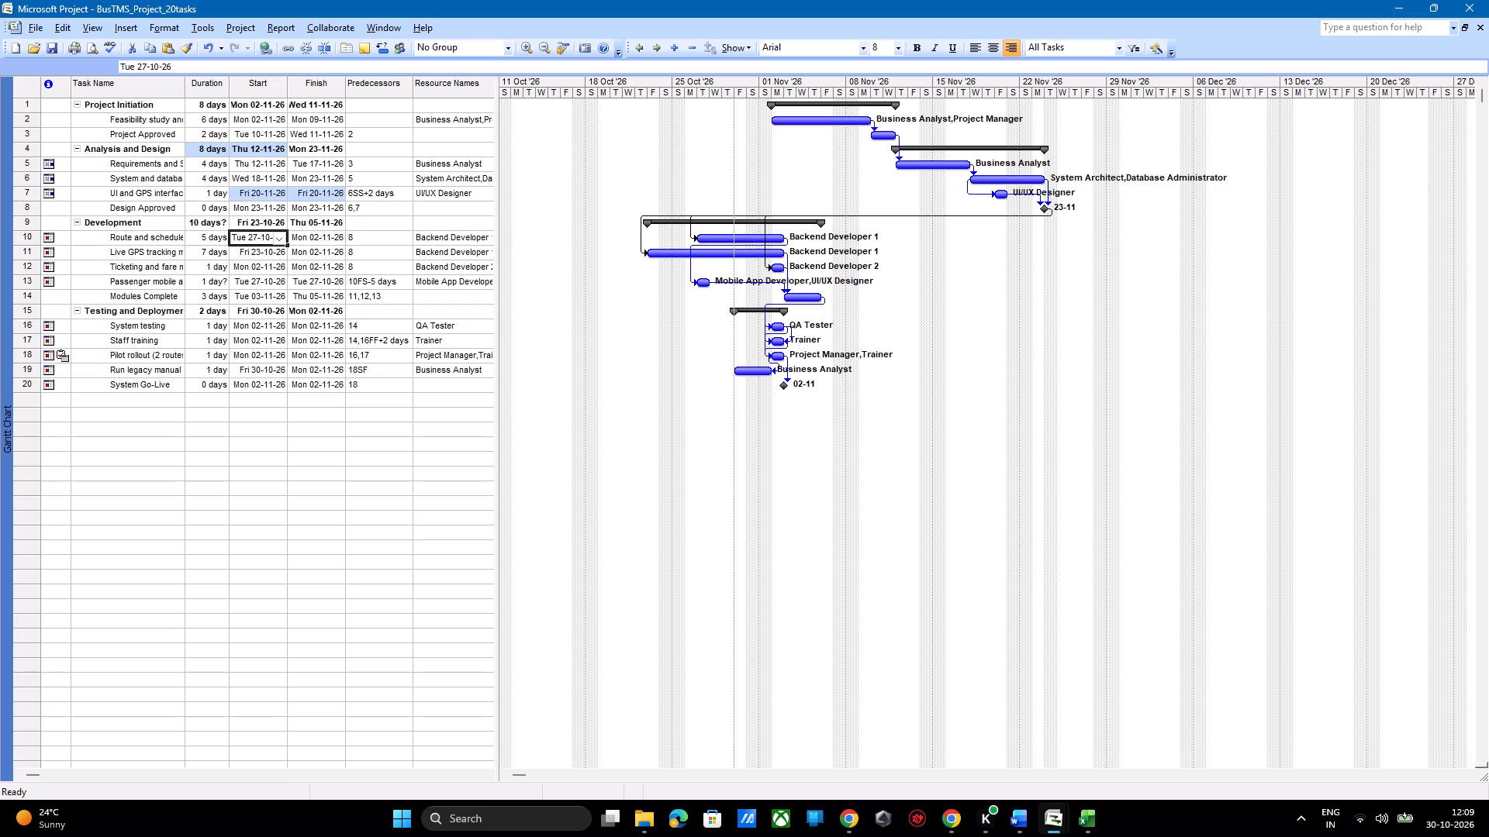
left_click(279, 239)
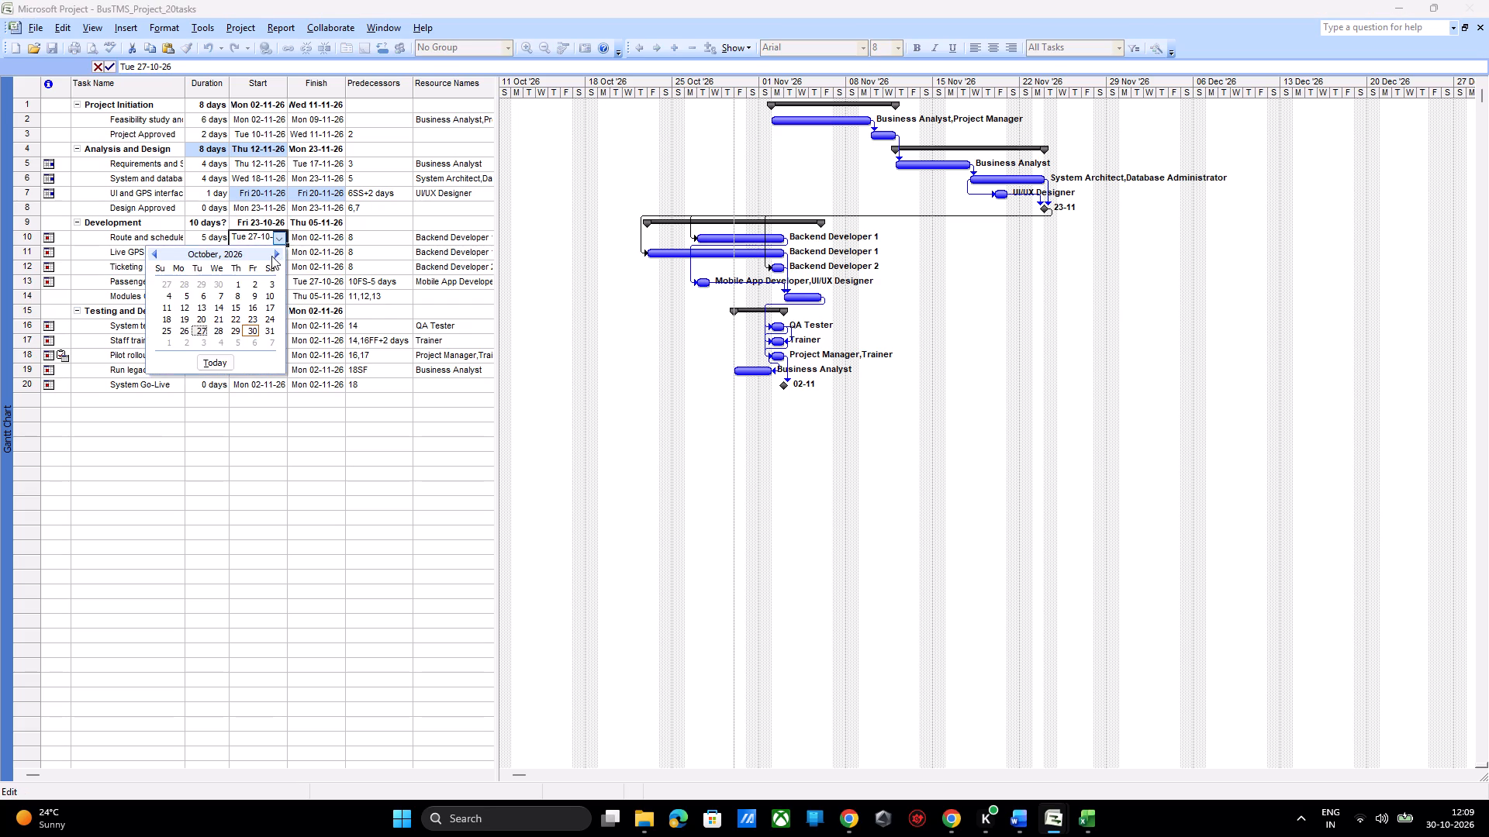
left_click(275, 253)
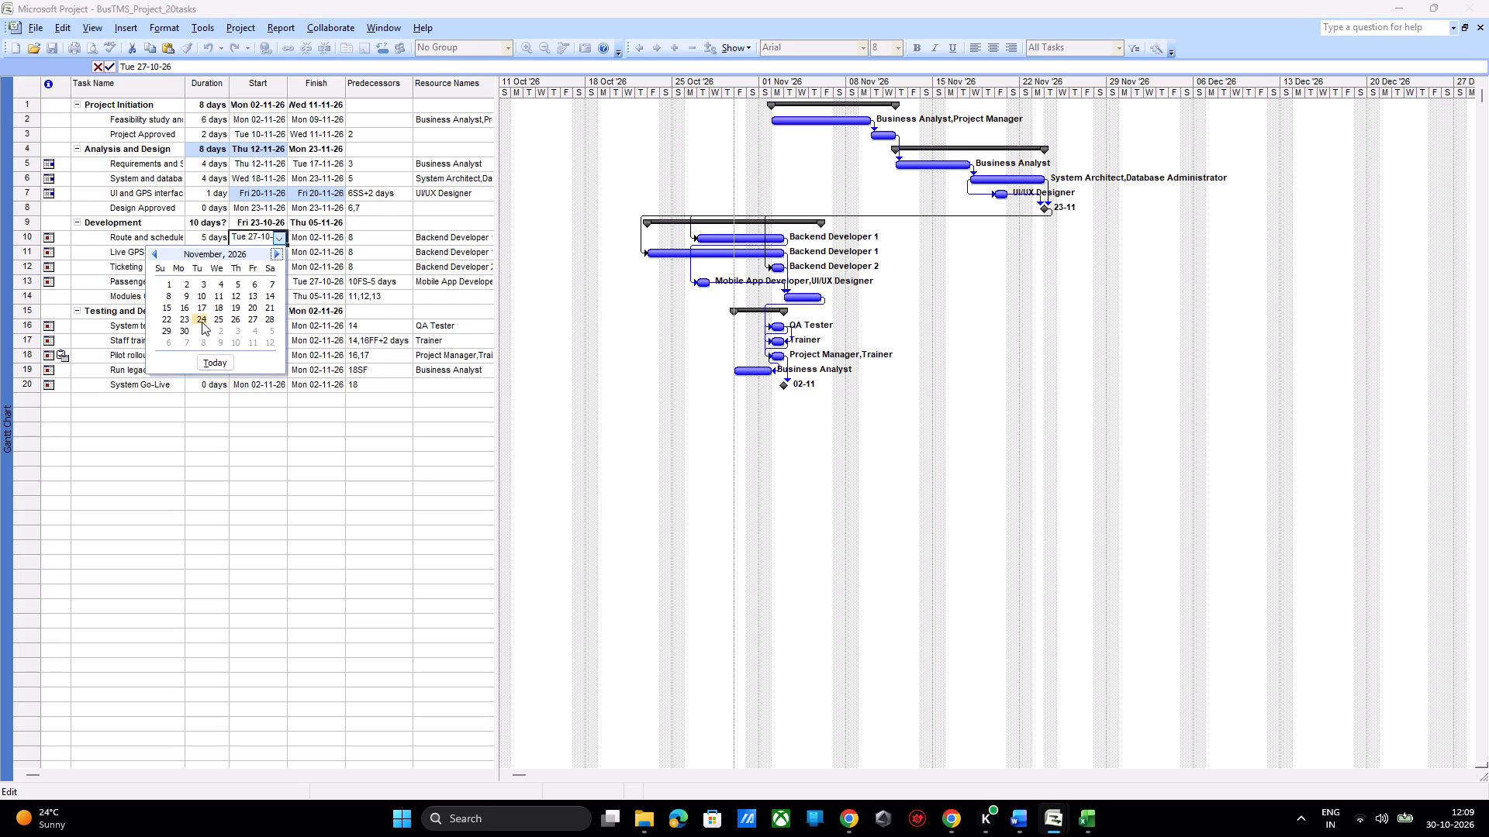
left_click(202, 321)
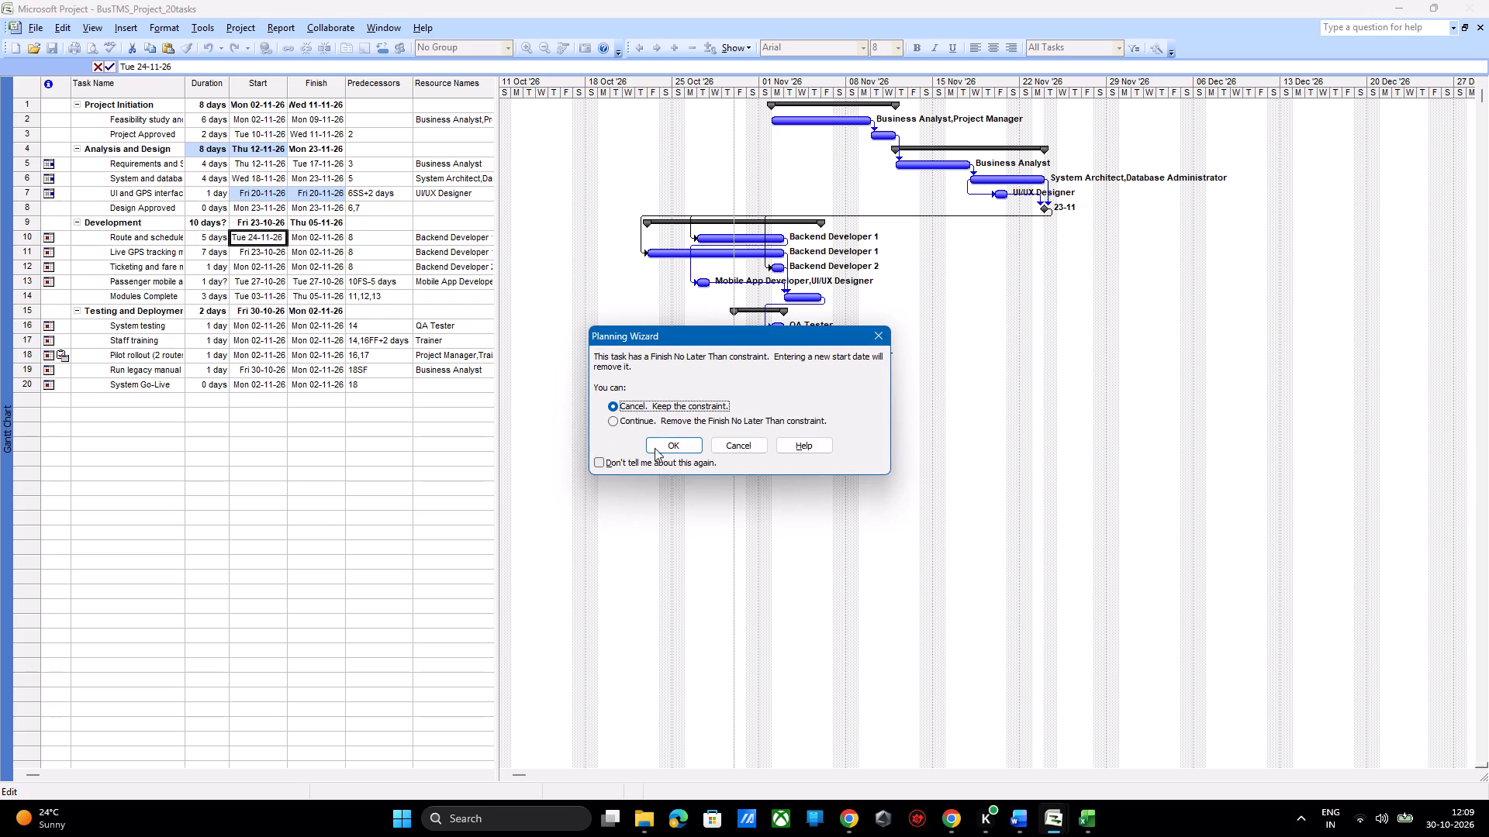
left_click(658, 424)
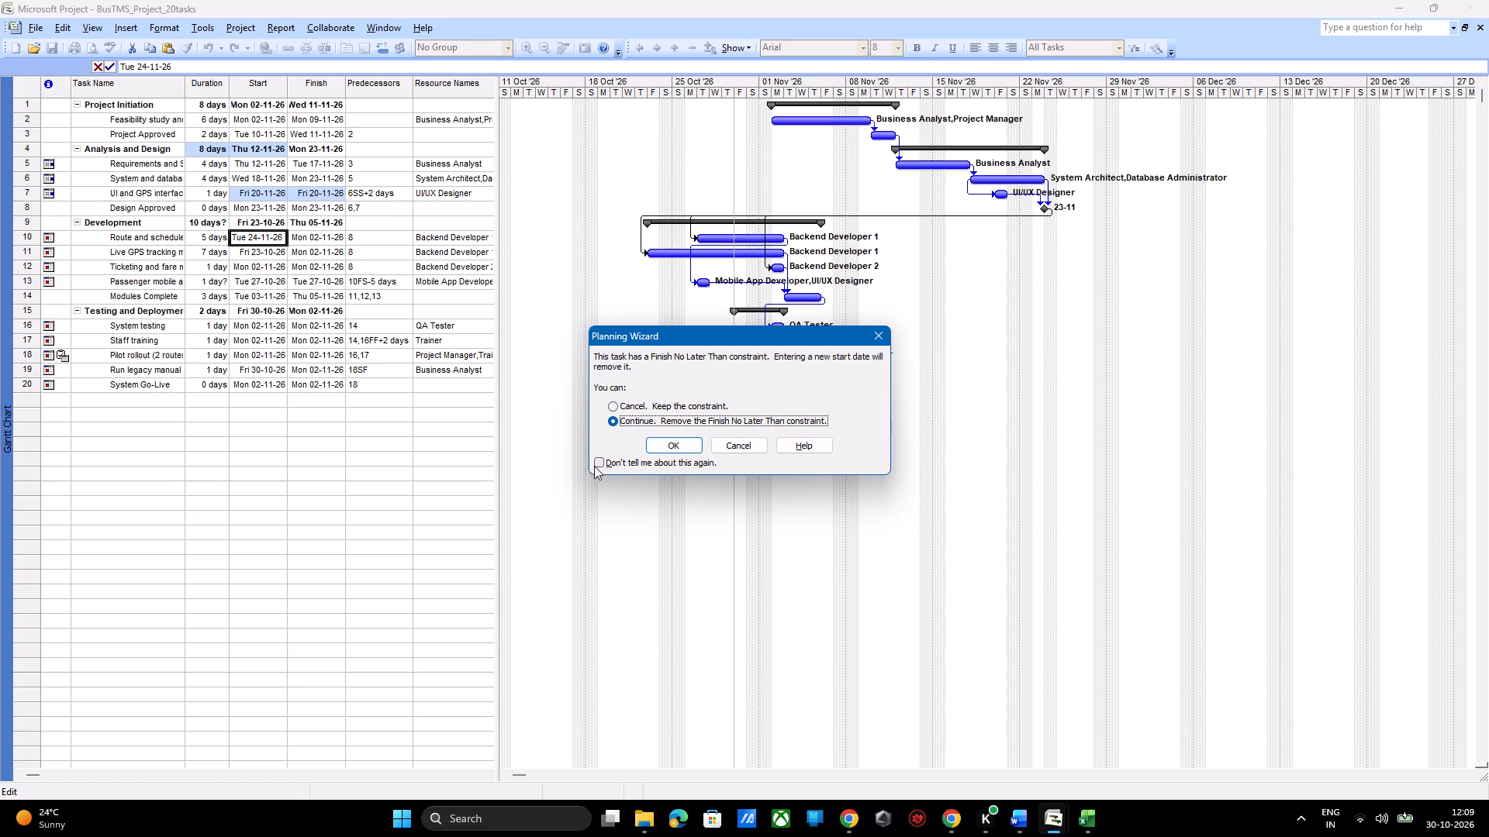
left_click(596, 464)
left_click(655, 440)
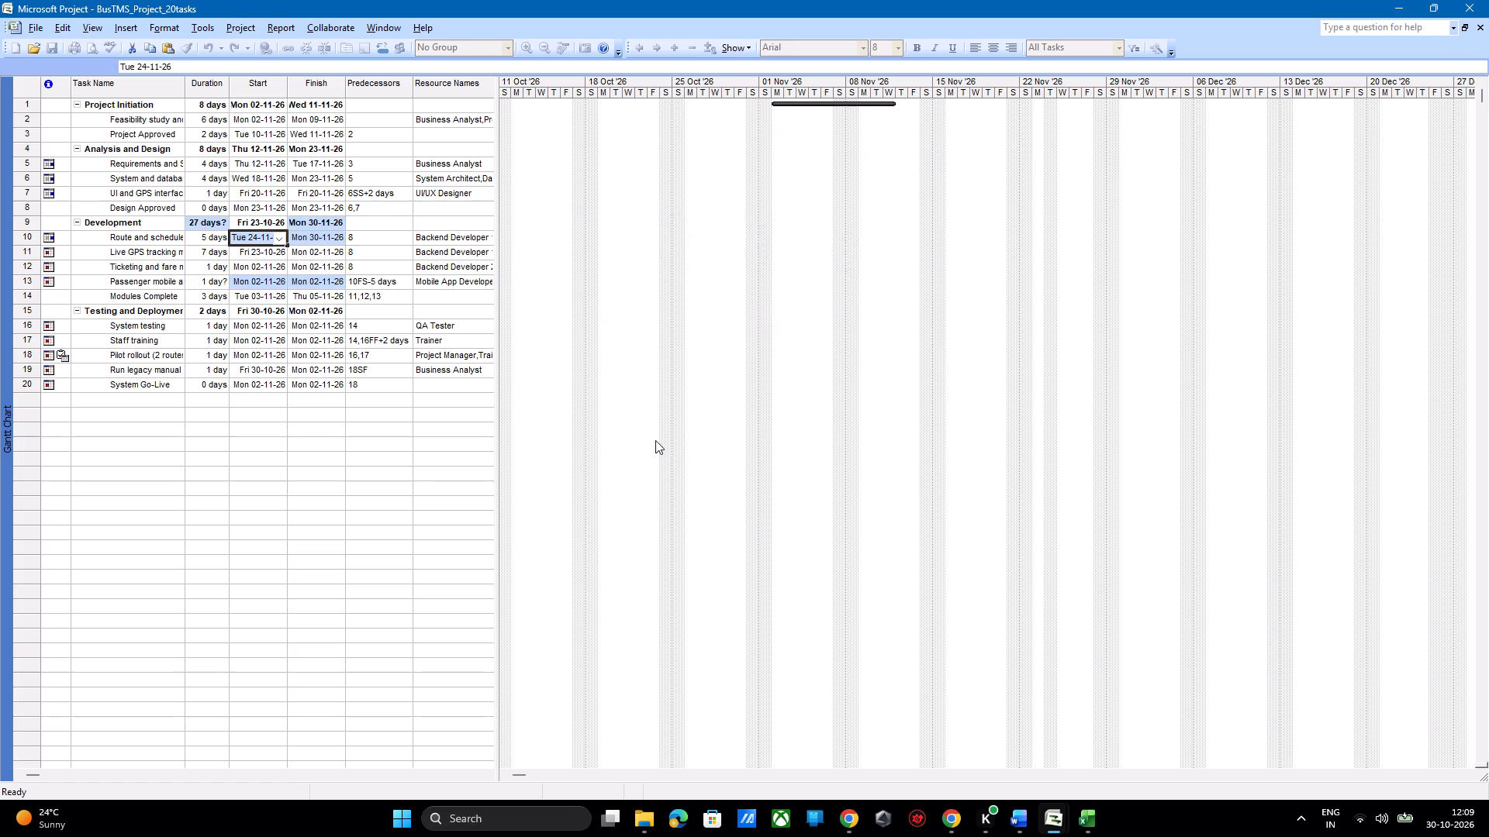
Set the start of the Live GPS tracking task under Development to 25-11-26.
left_click(275, 259)
left_click(263, 253)
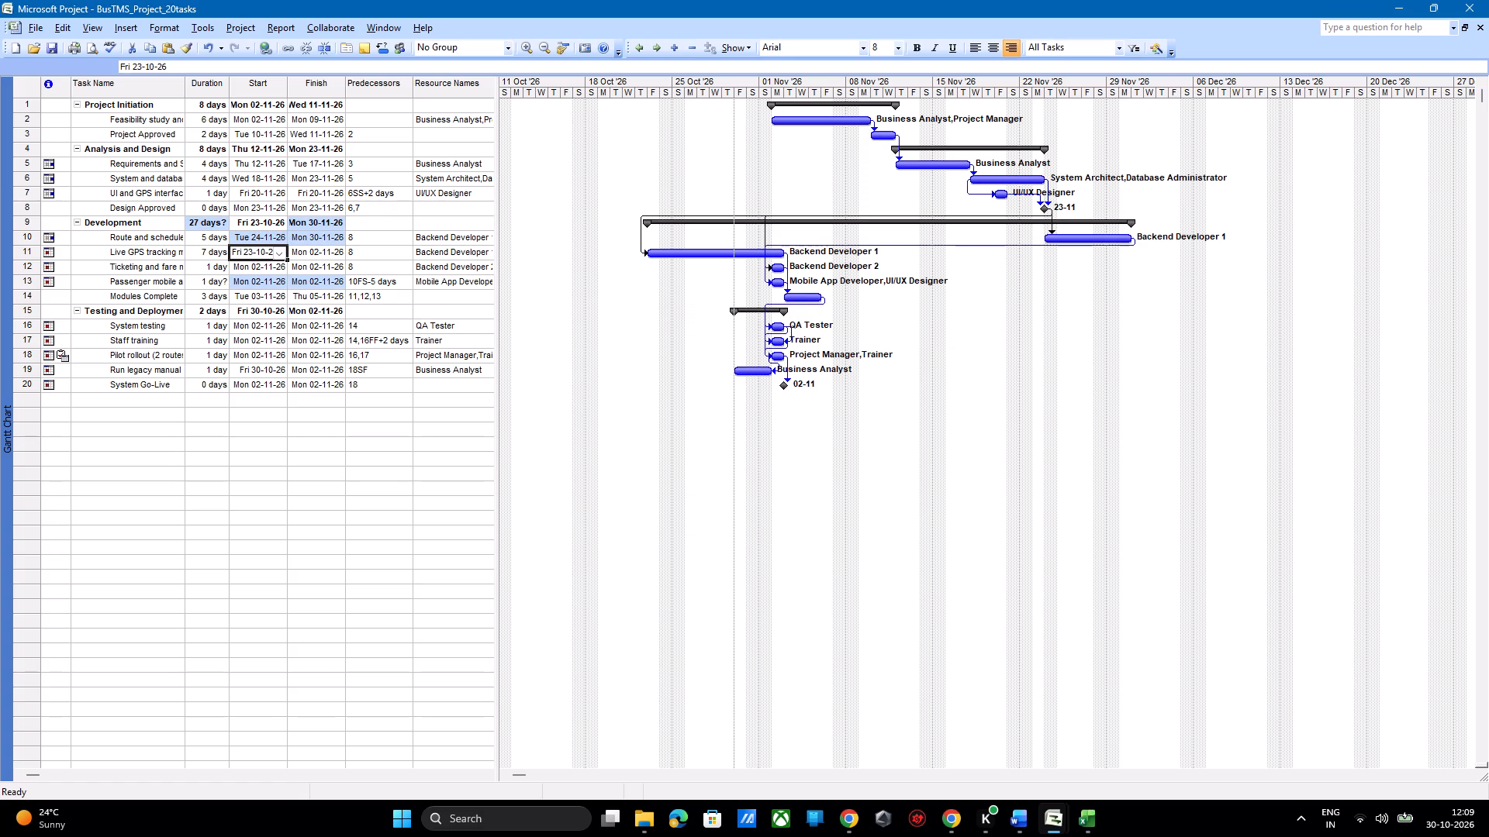
left_click(263, 253)
double_click(263, 253)
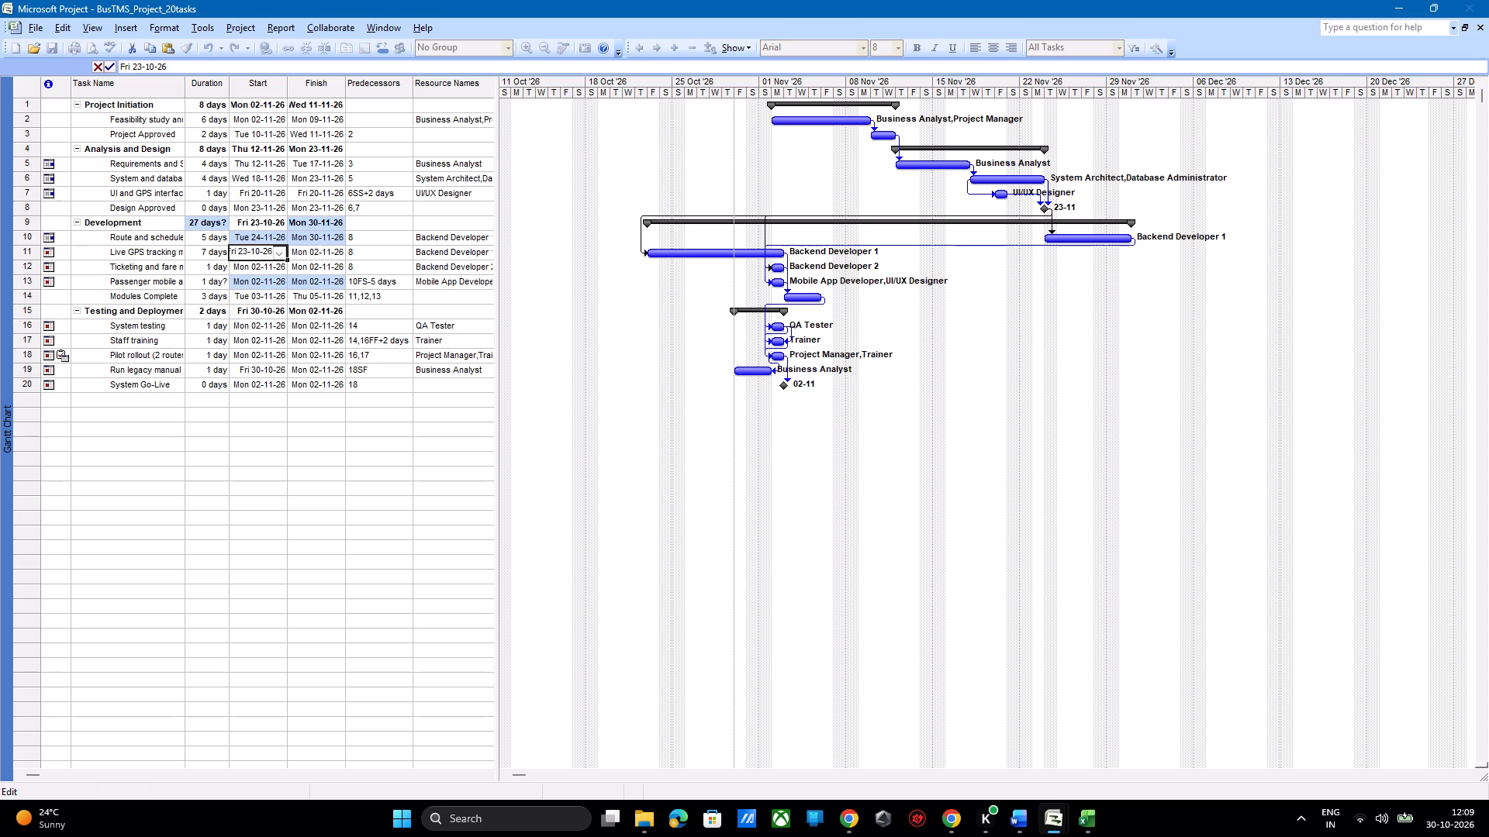
key("Left")
key("BackSpace")
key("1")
key("Left")
key("Left")
key("Left")
key("BackSpace")
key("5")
key("Return")
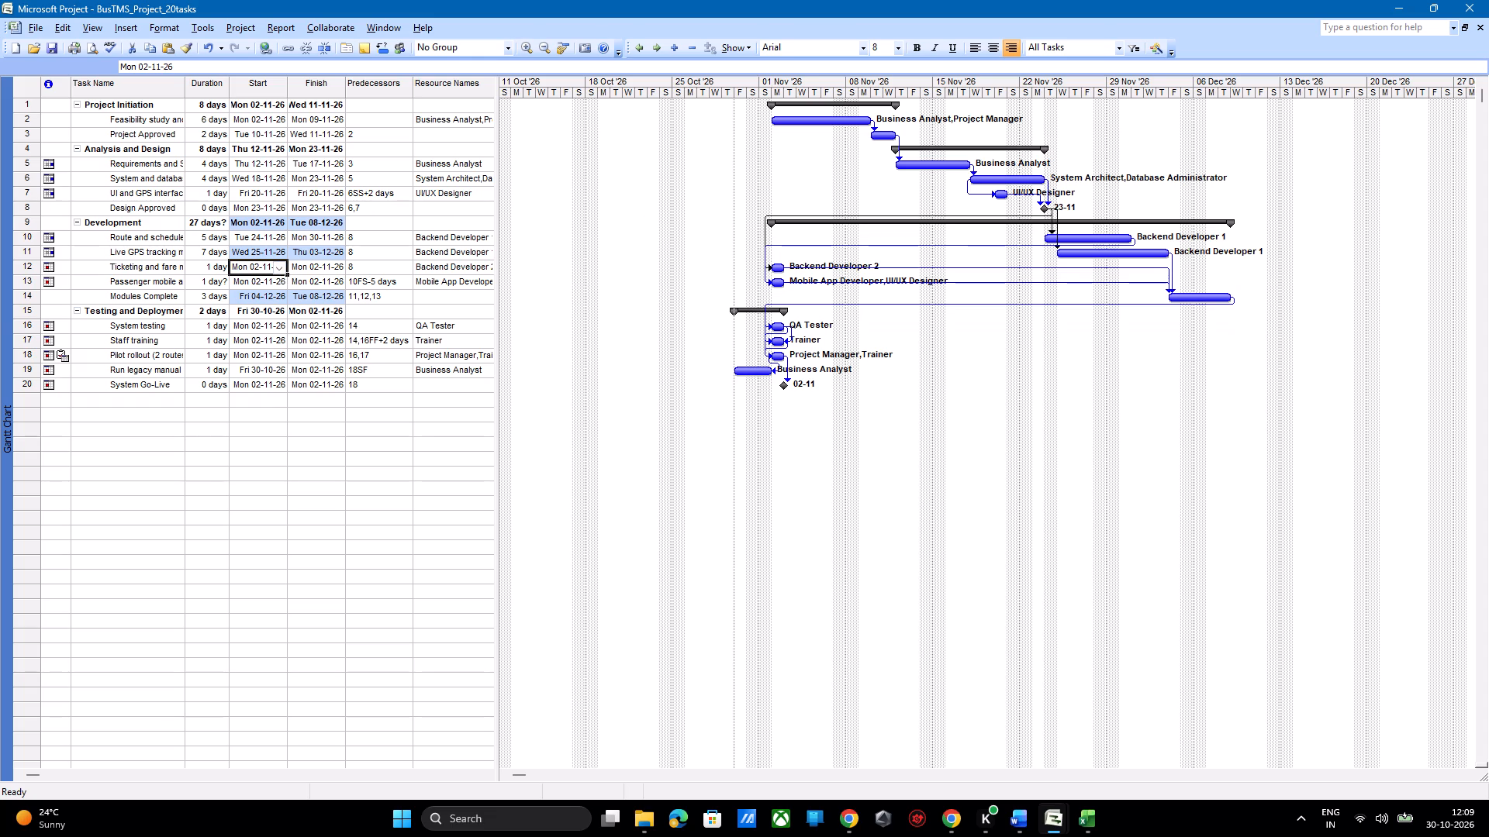
Change the start of the Live GPS tracking task under Development to 01-12-26.
left_click(261, 254)
double_click(261, 254)
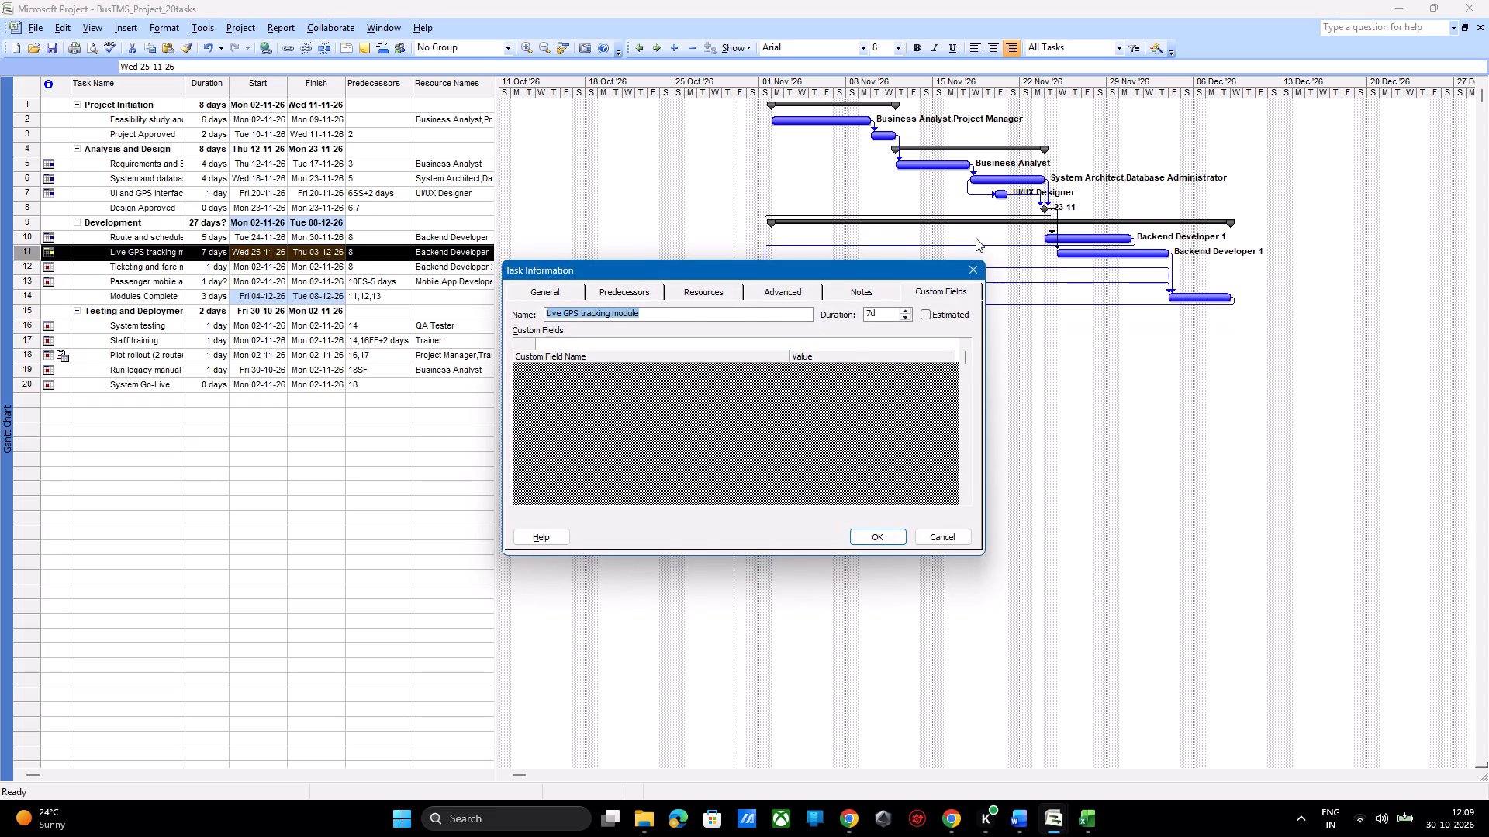
left_click(974, 263)
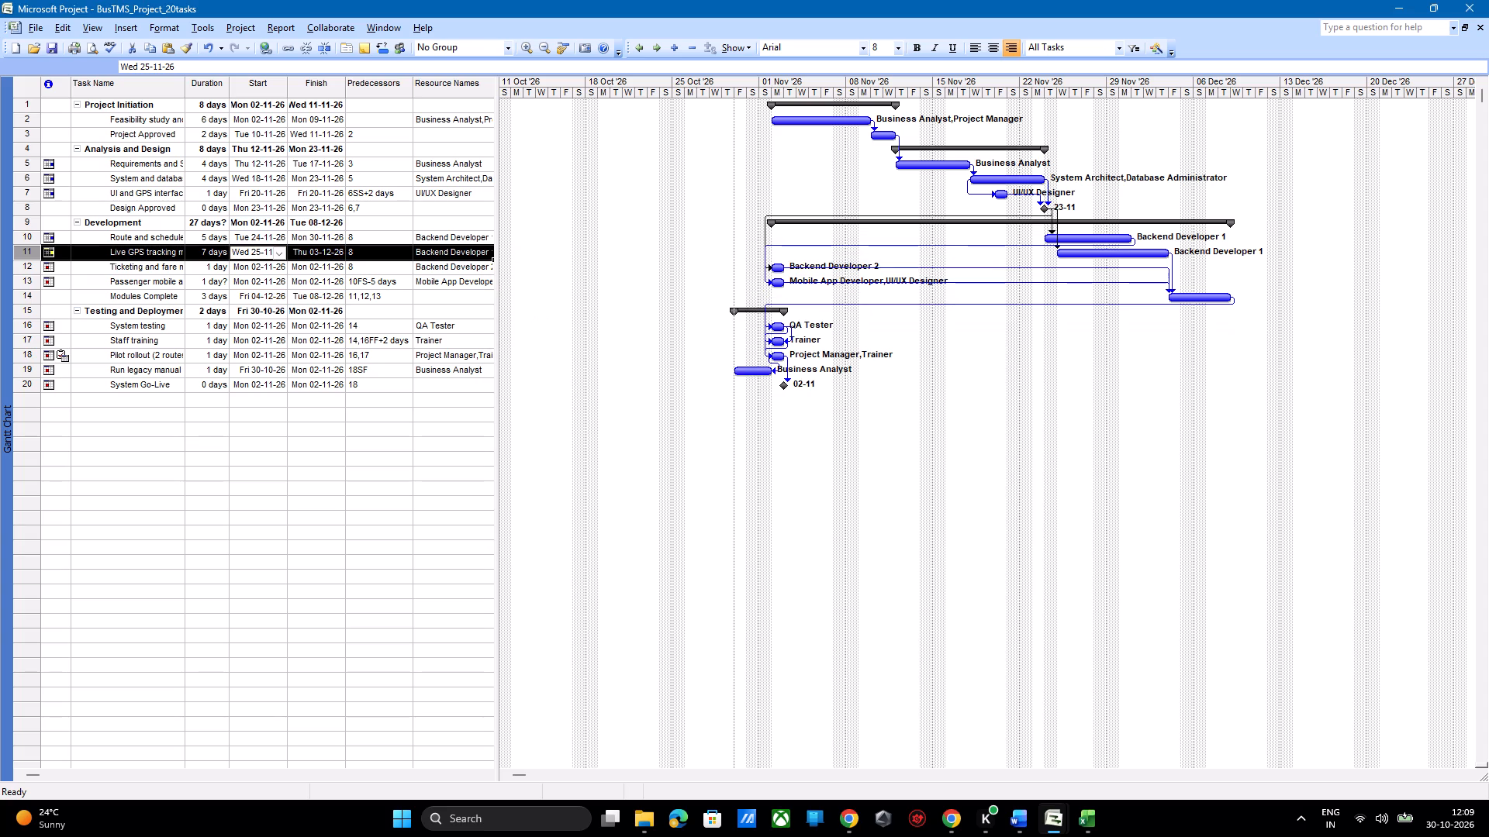
left_click(279, 257)
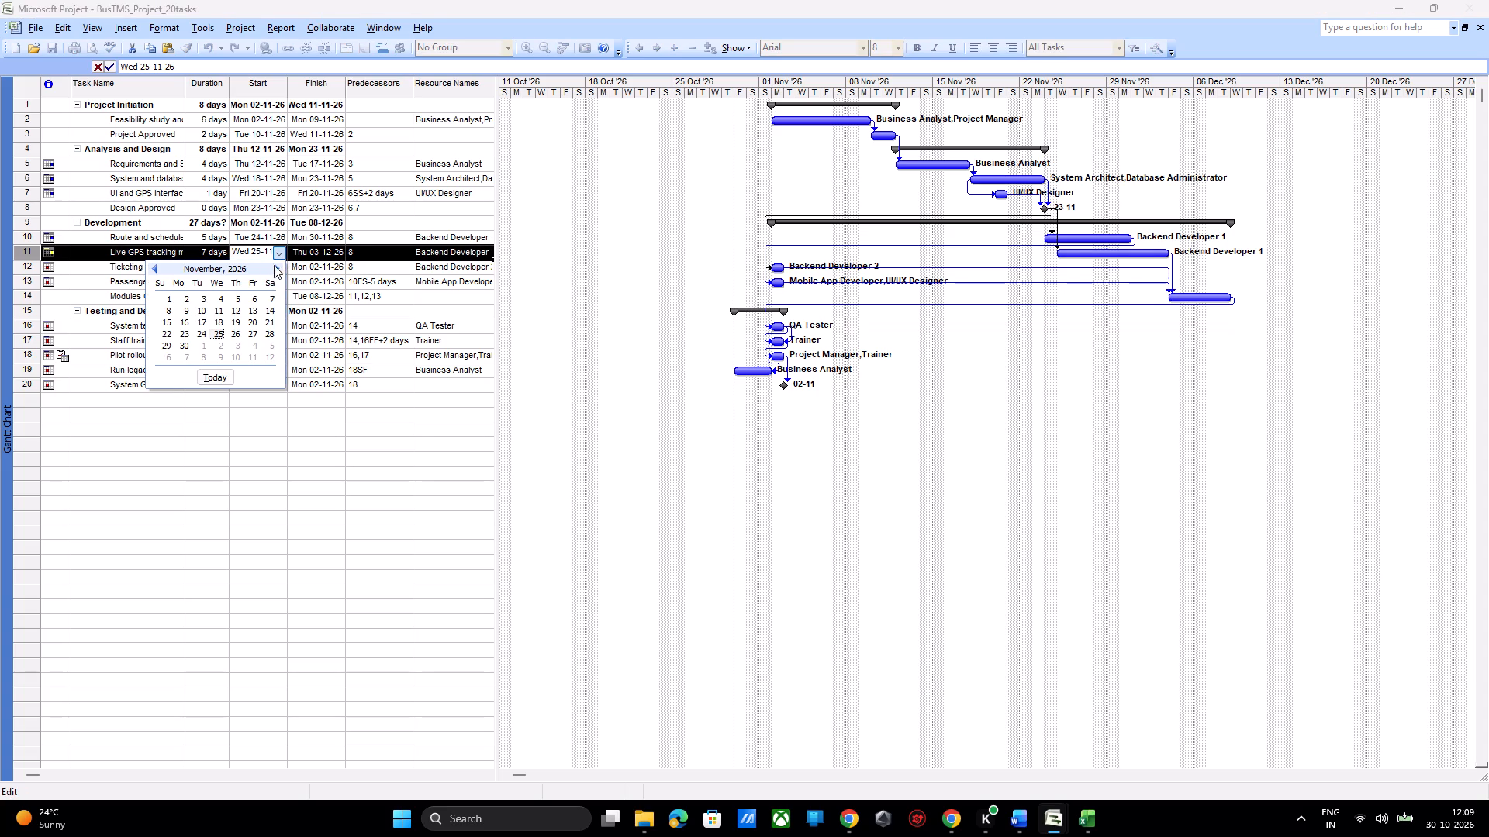
left_click(197, 343)
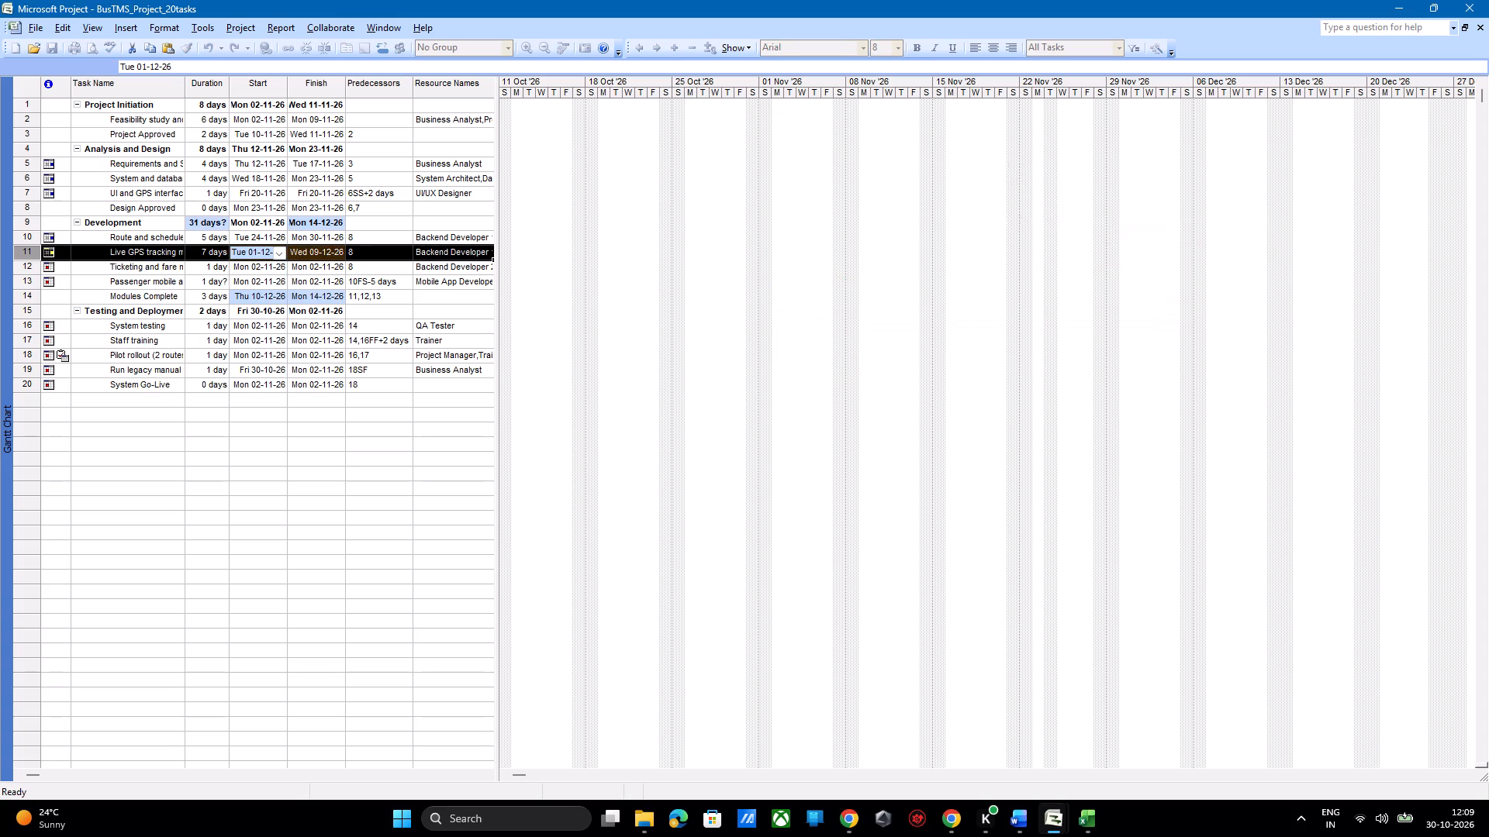
Set the start of the Ticketing and fare task under Development to 10-12-26.
left_click(275, 269)
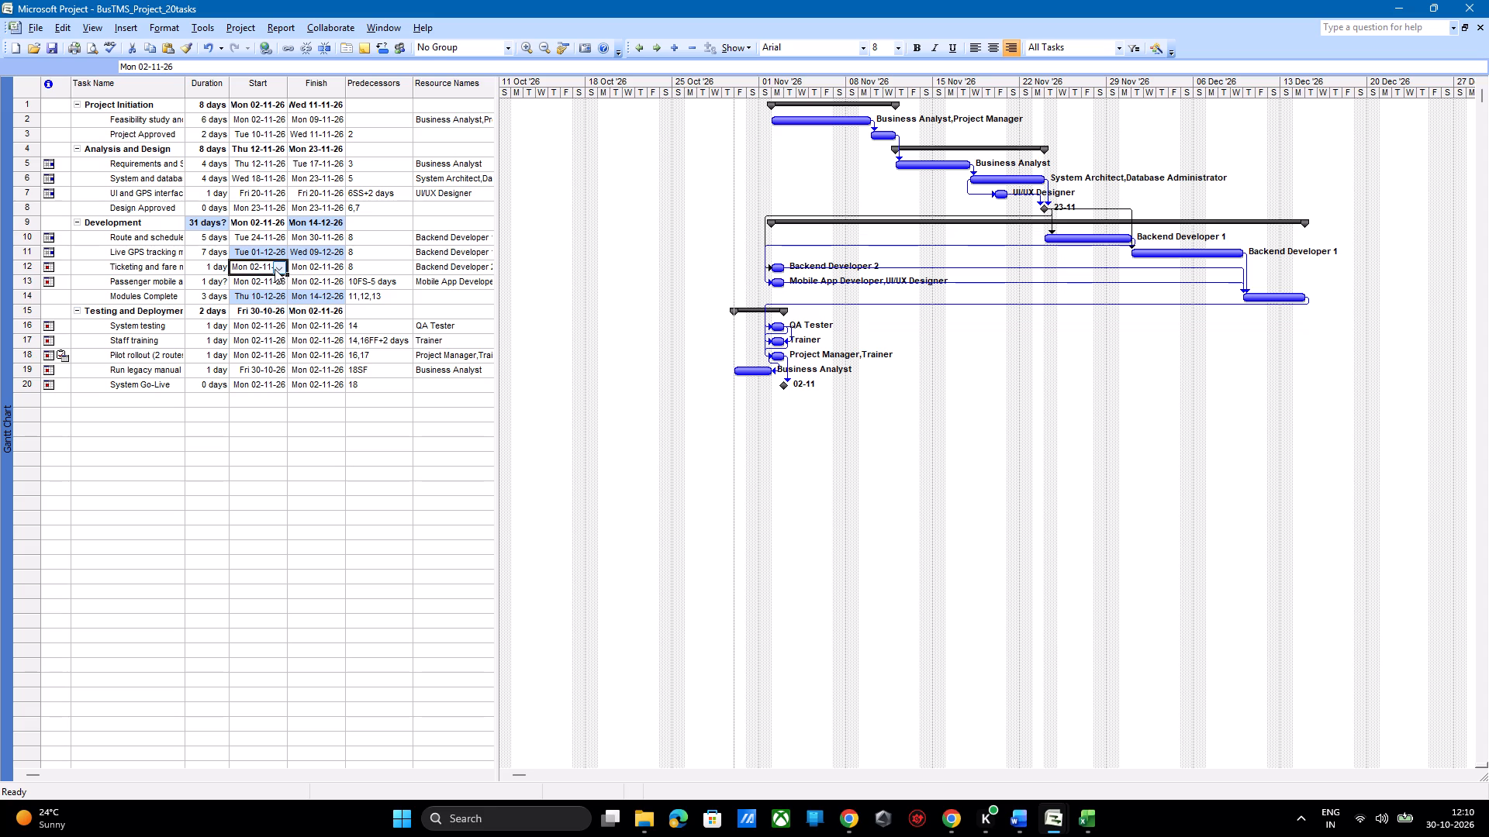
left_click(282, 269)
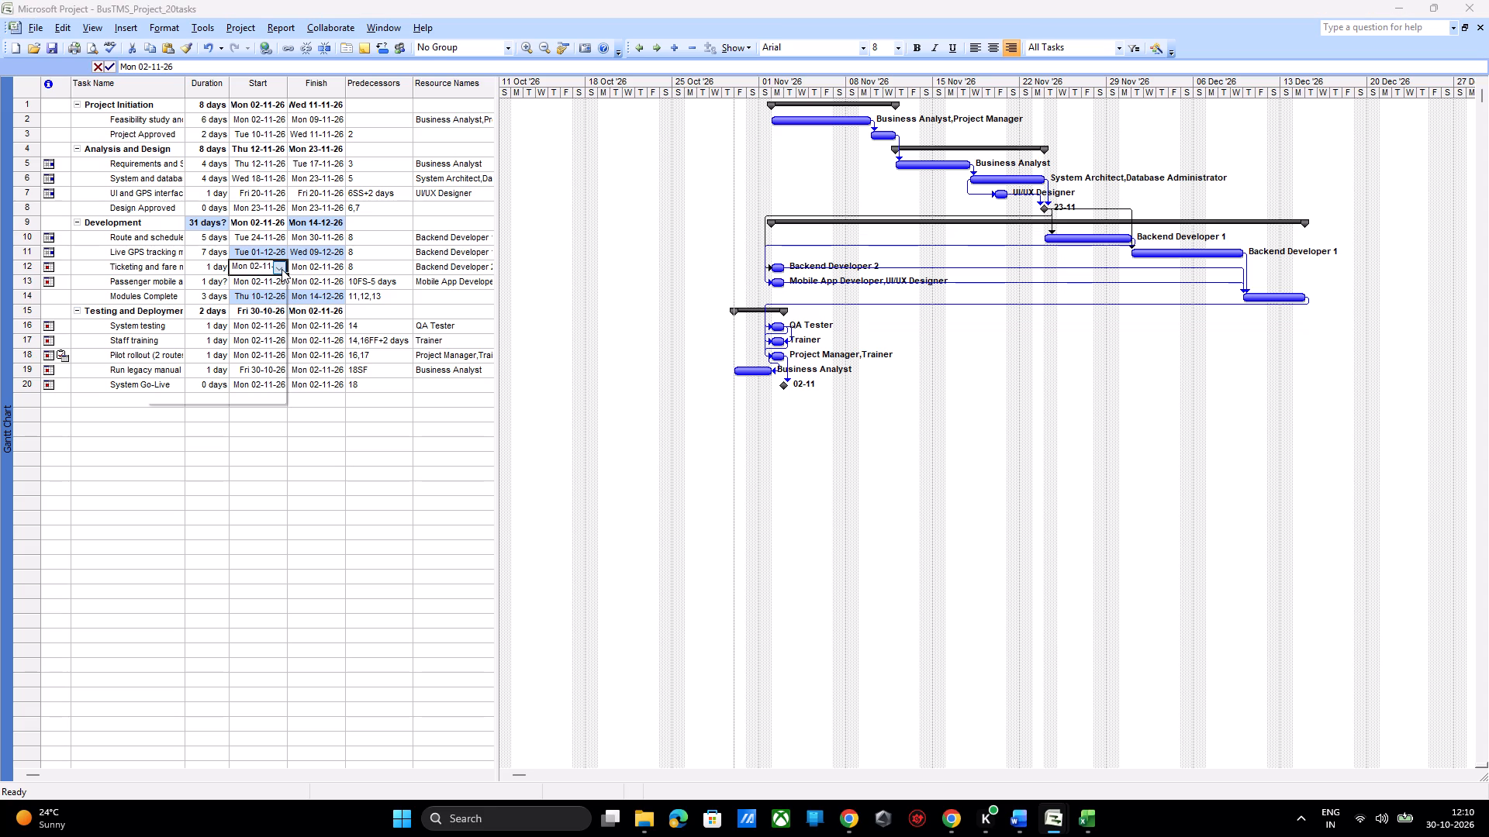
left_click(275, 281)
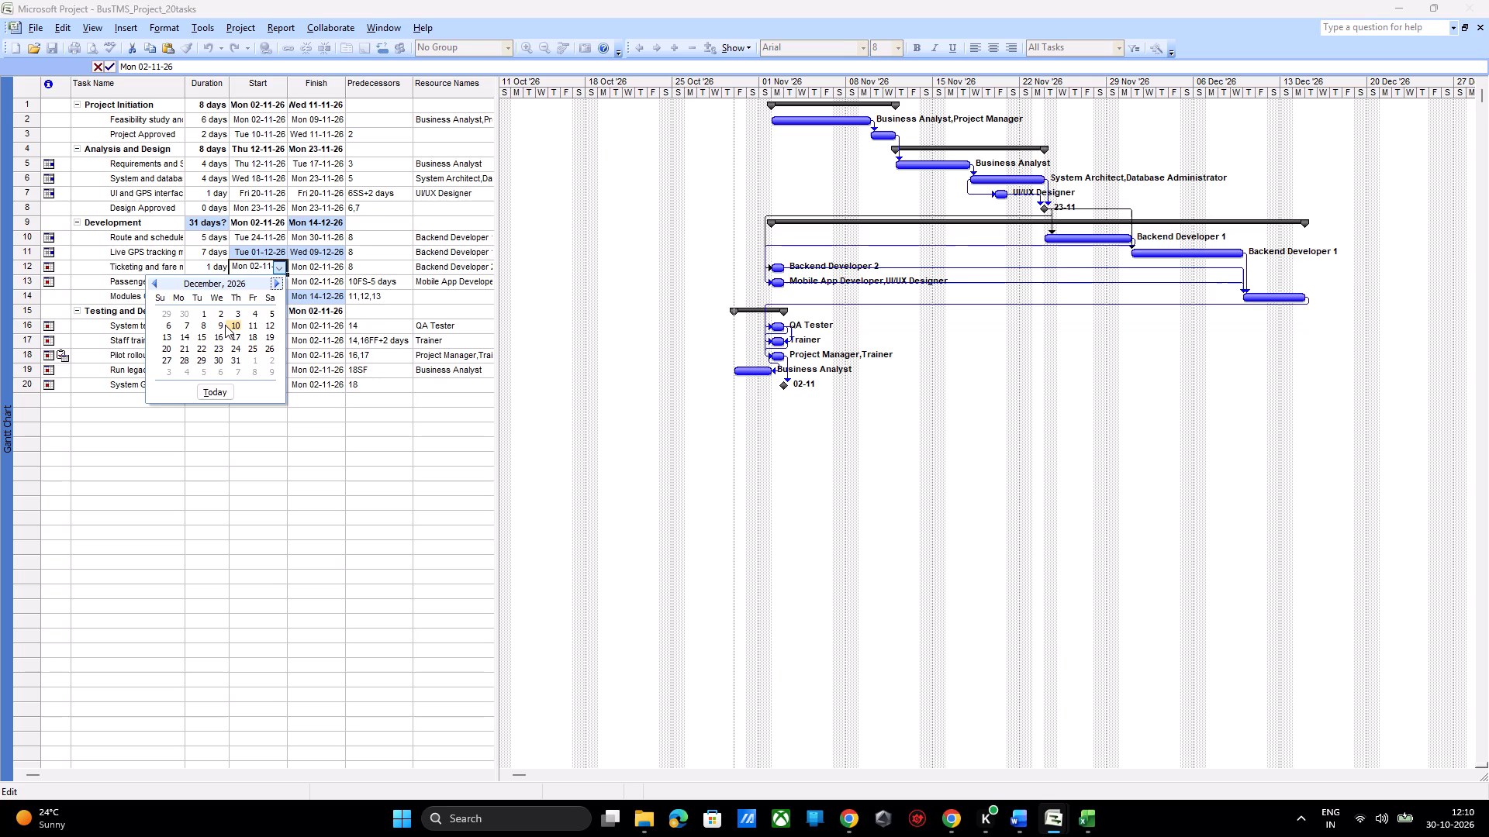
left_click(225, 325)
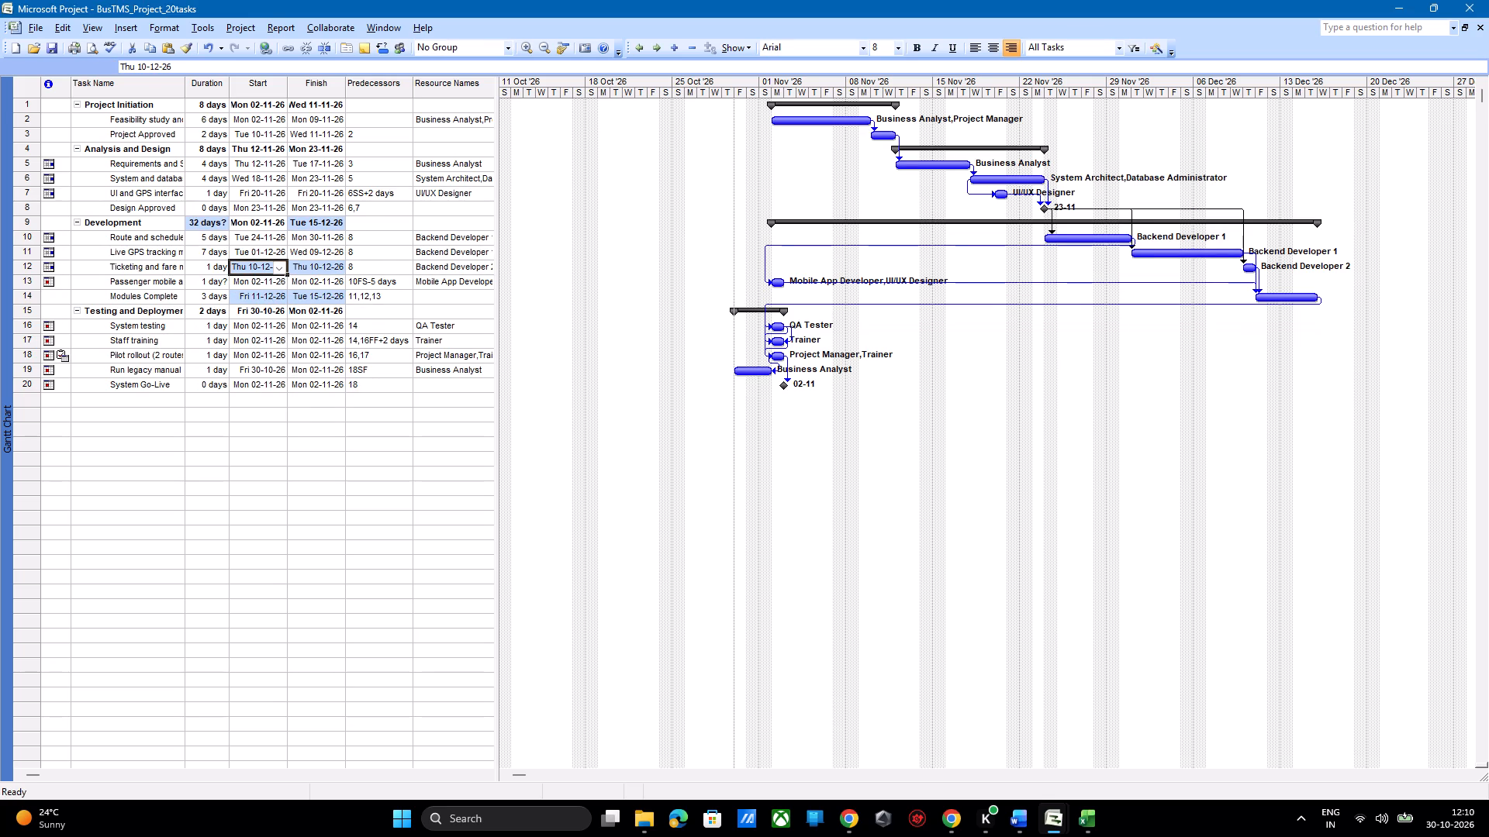
Set the start of the Passenger mobile task under Development to 11-12-26.
left_click(262, 280)
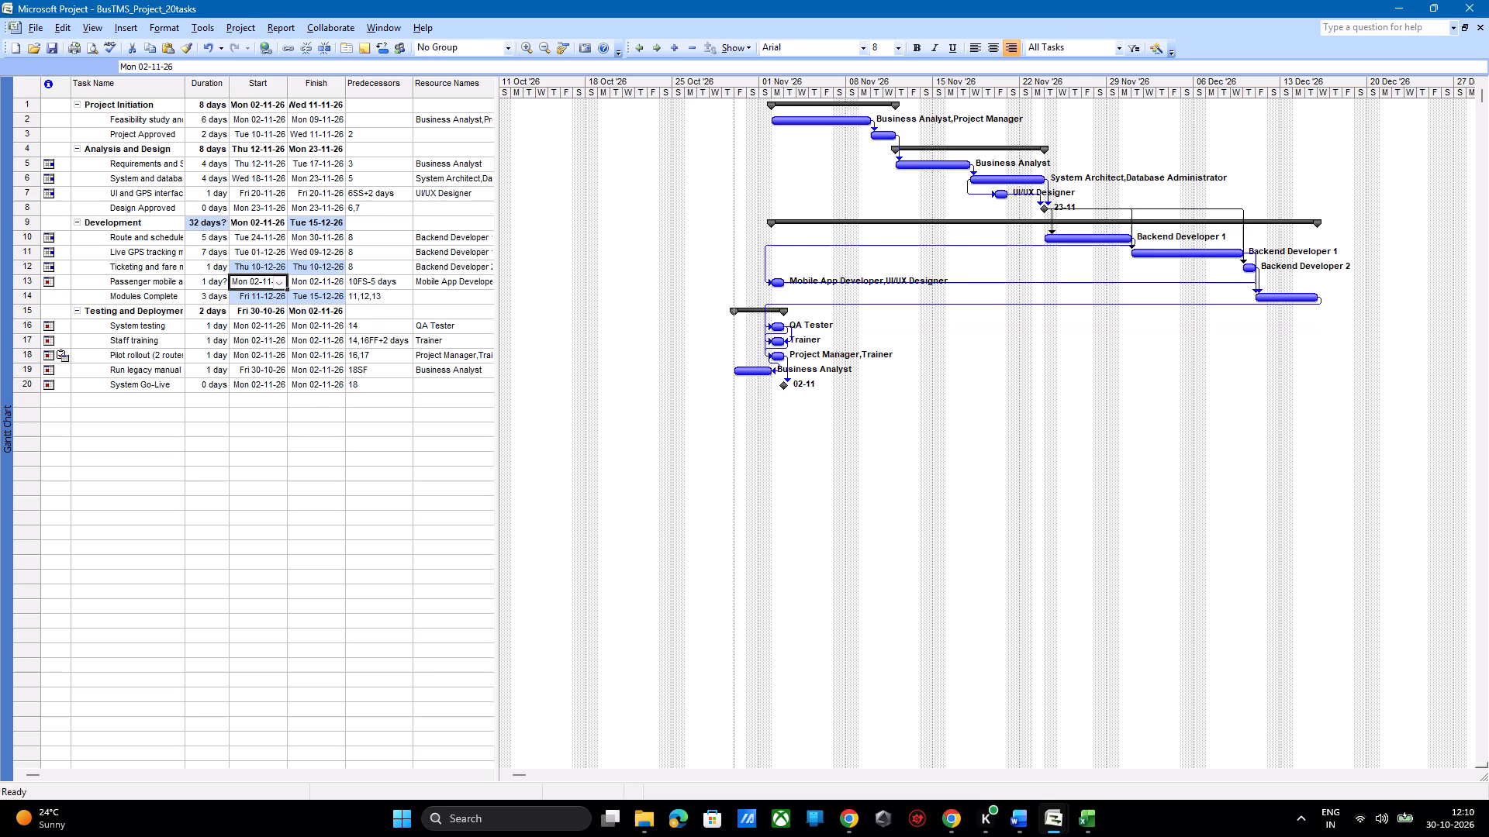
left_click(277, 283)
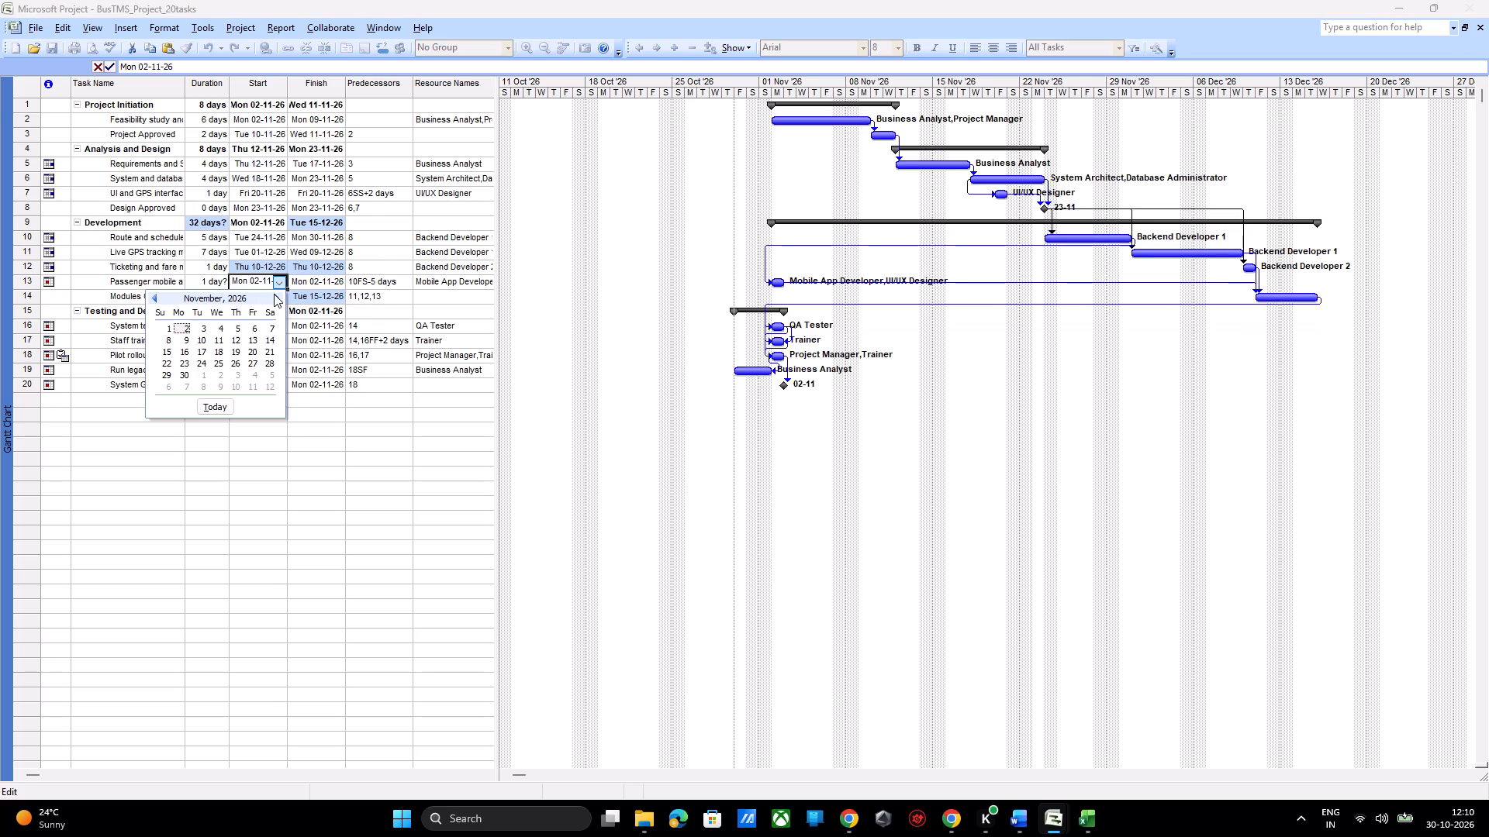
left_click(274, 298)
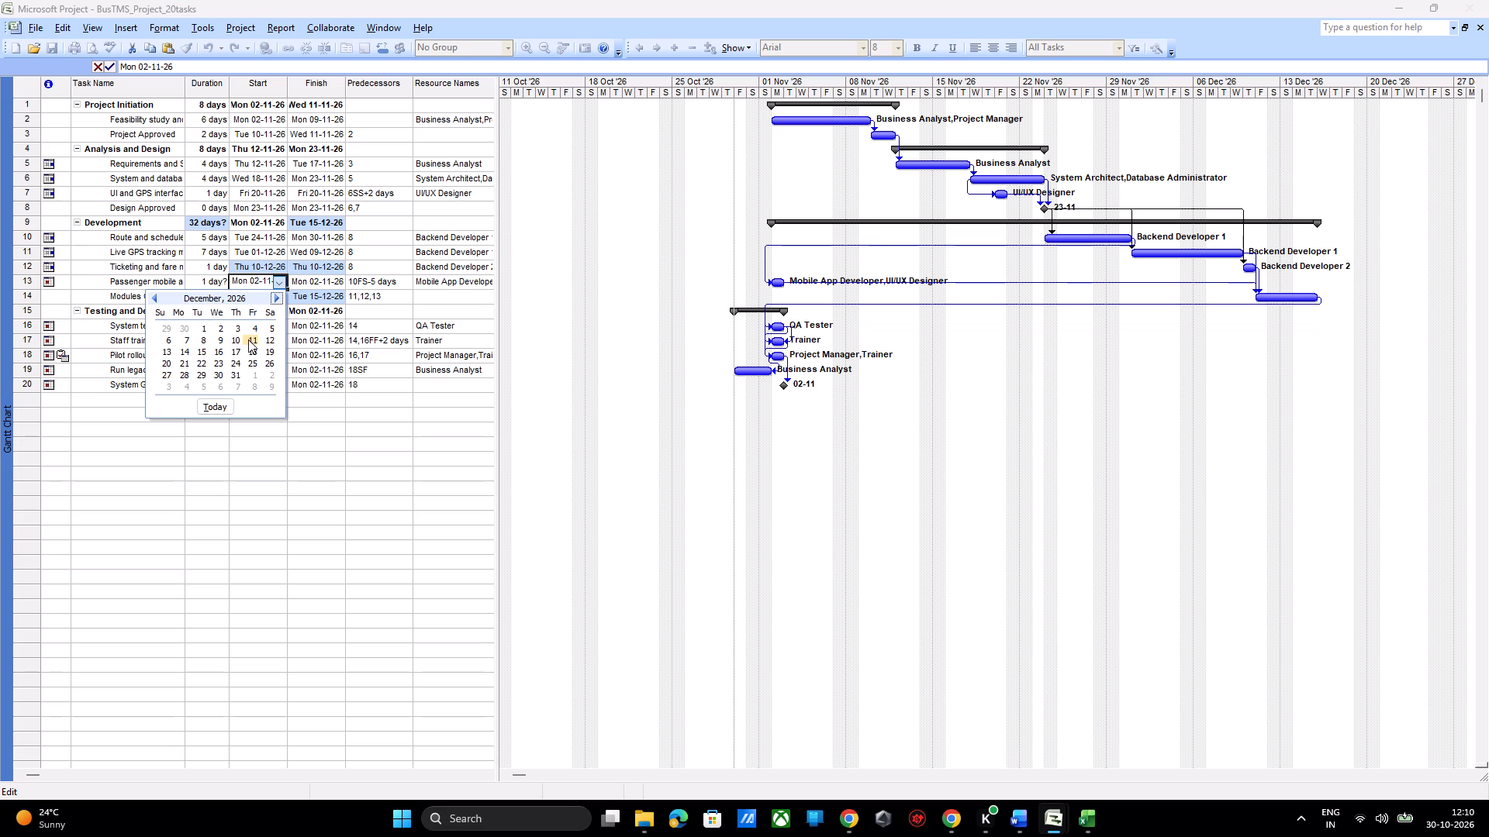
left_click(249, 339)
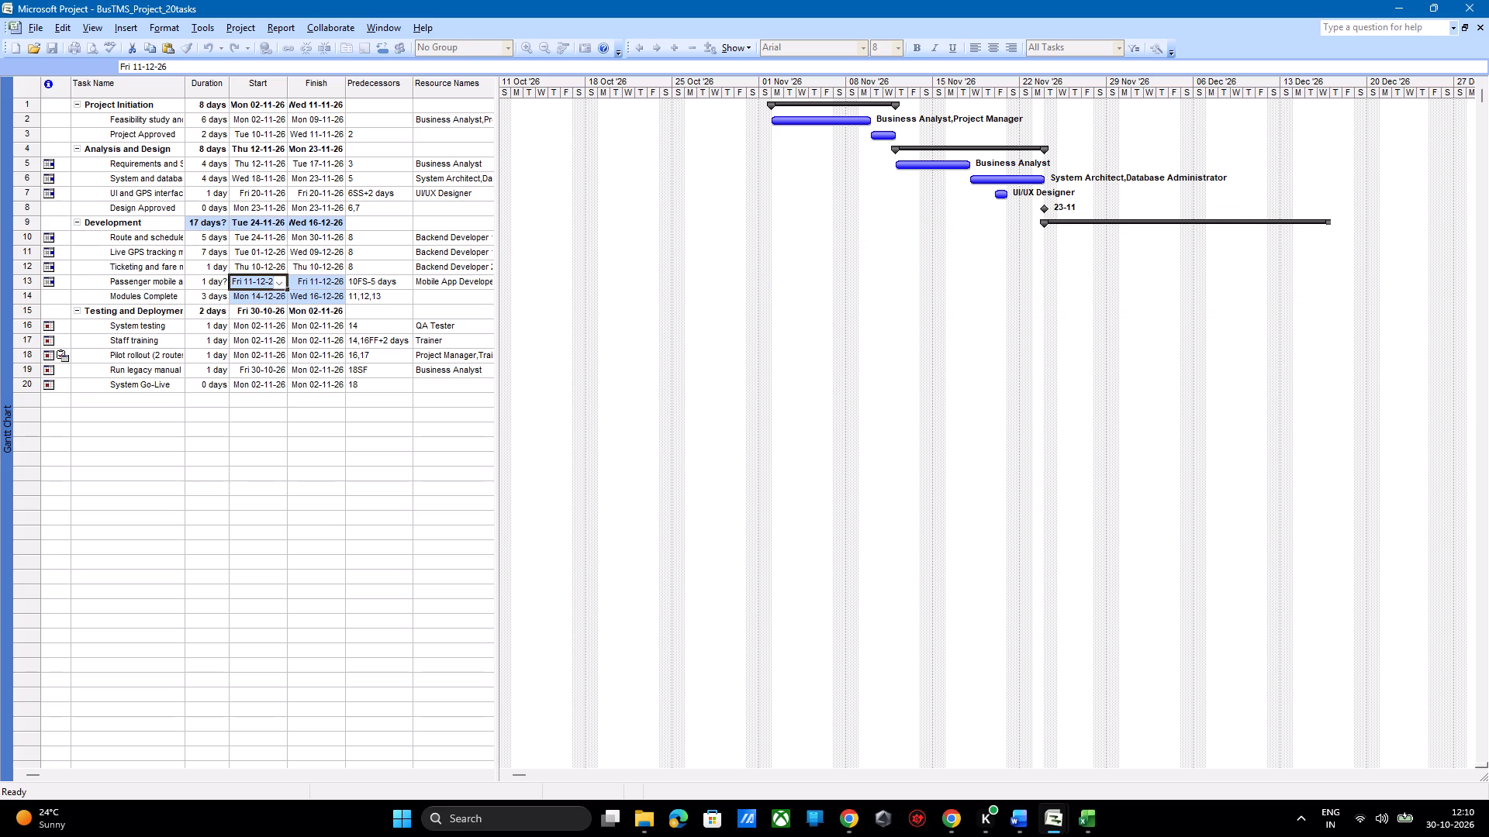
Pick 12-12-26 as the start date of the Modules Complete task under Development.
left_click(272, 295)
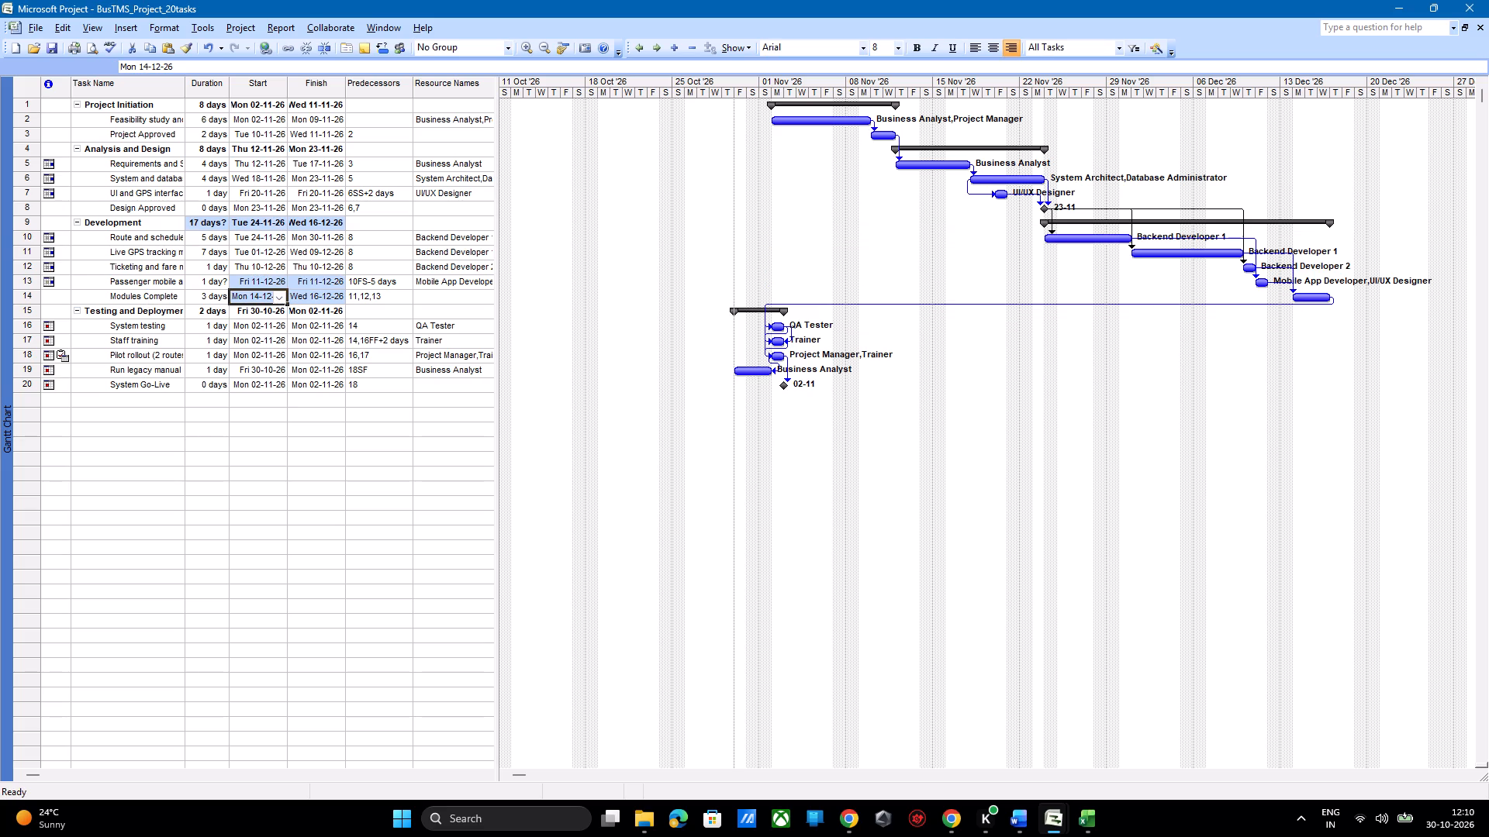
left_click(279, 298)
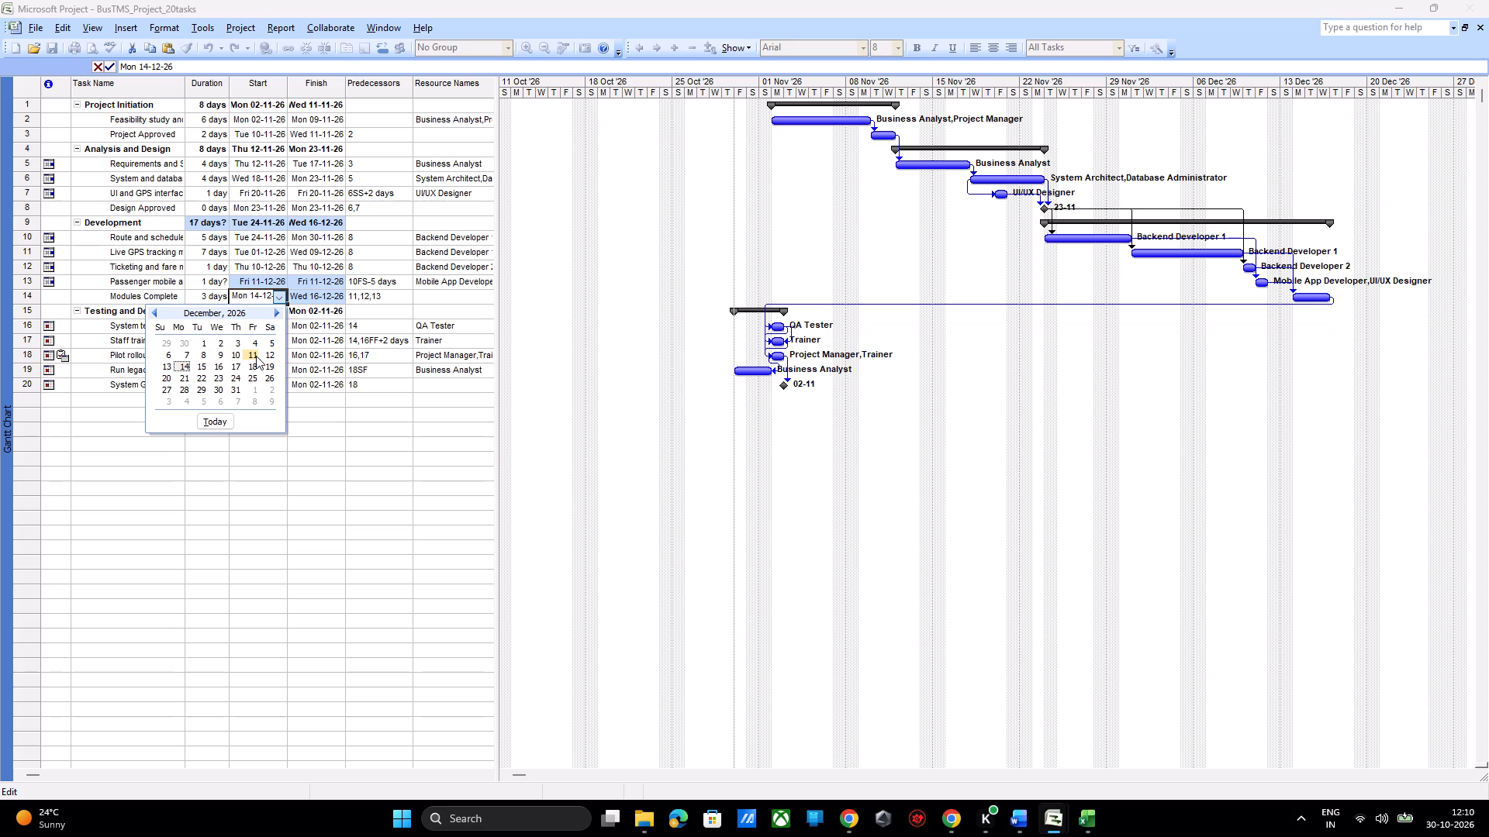
left_click(269, 356)
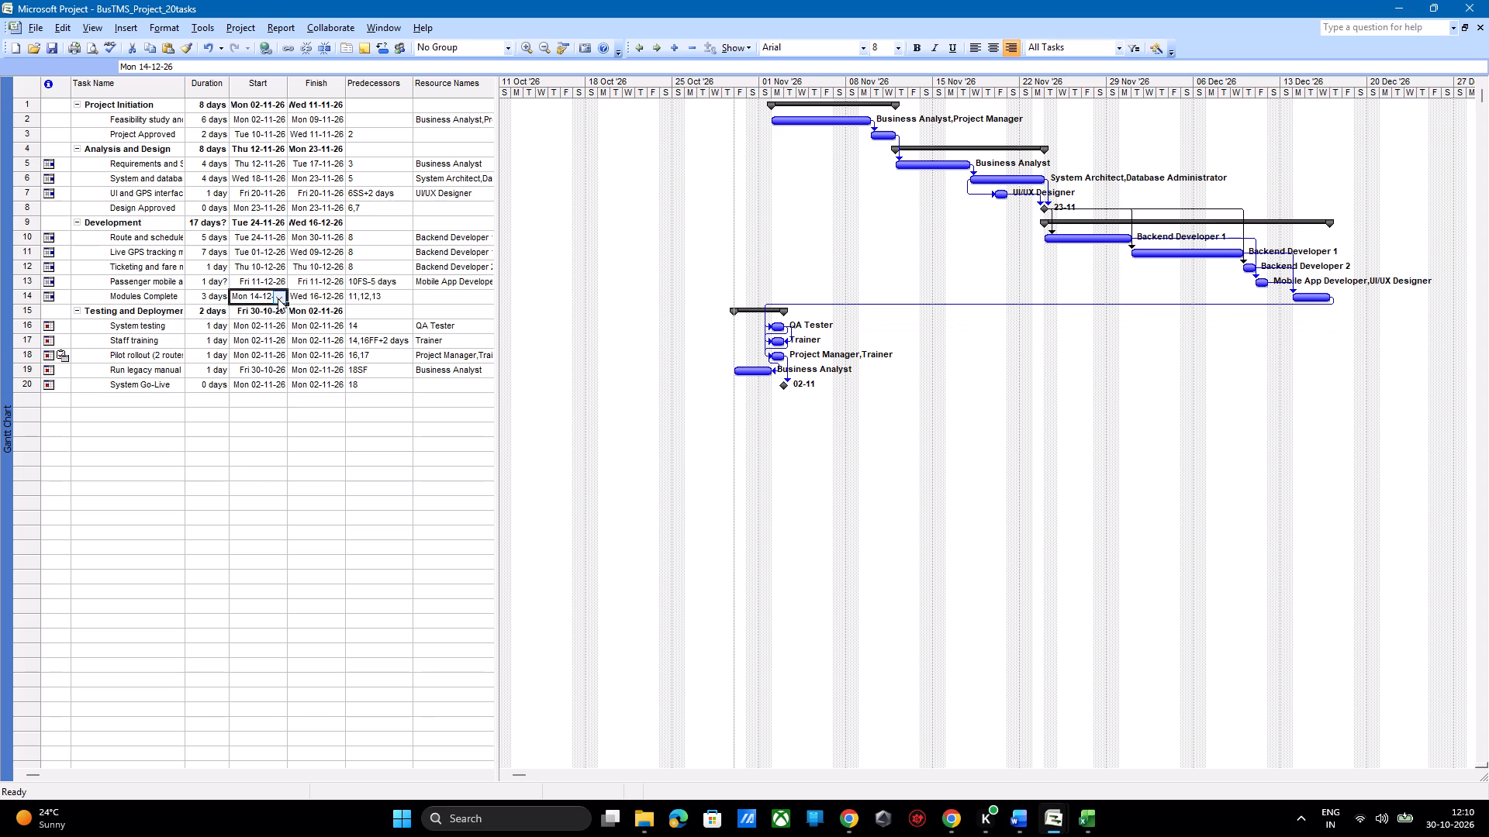
Set the start of the System testing task under Testing and Deployment to 17-12-26.
left_click(279, 329)
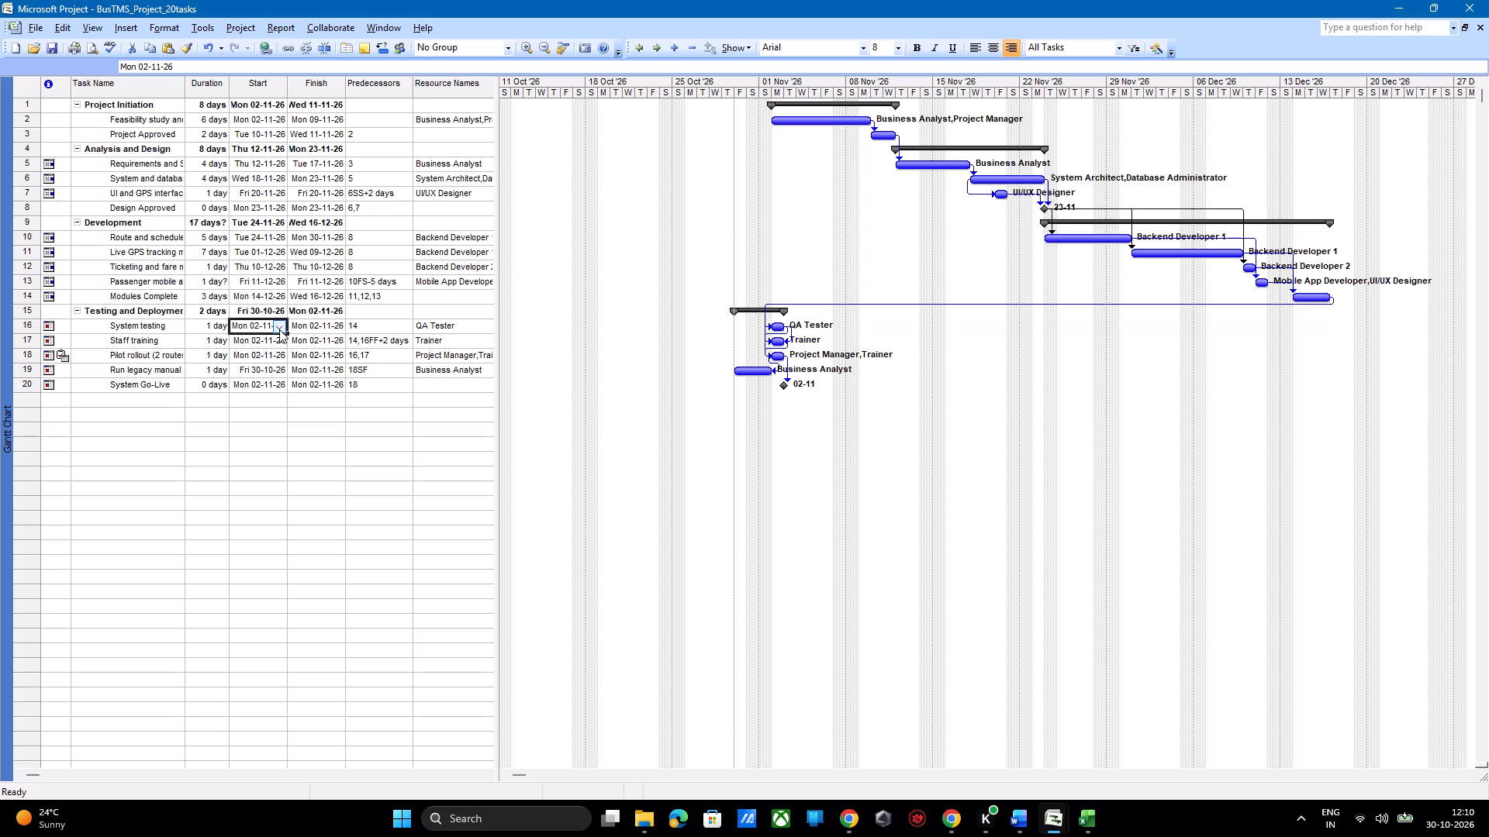
left_click(279, 329)
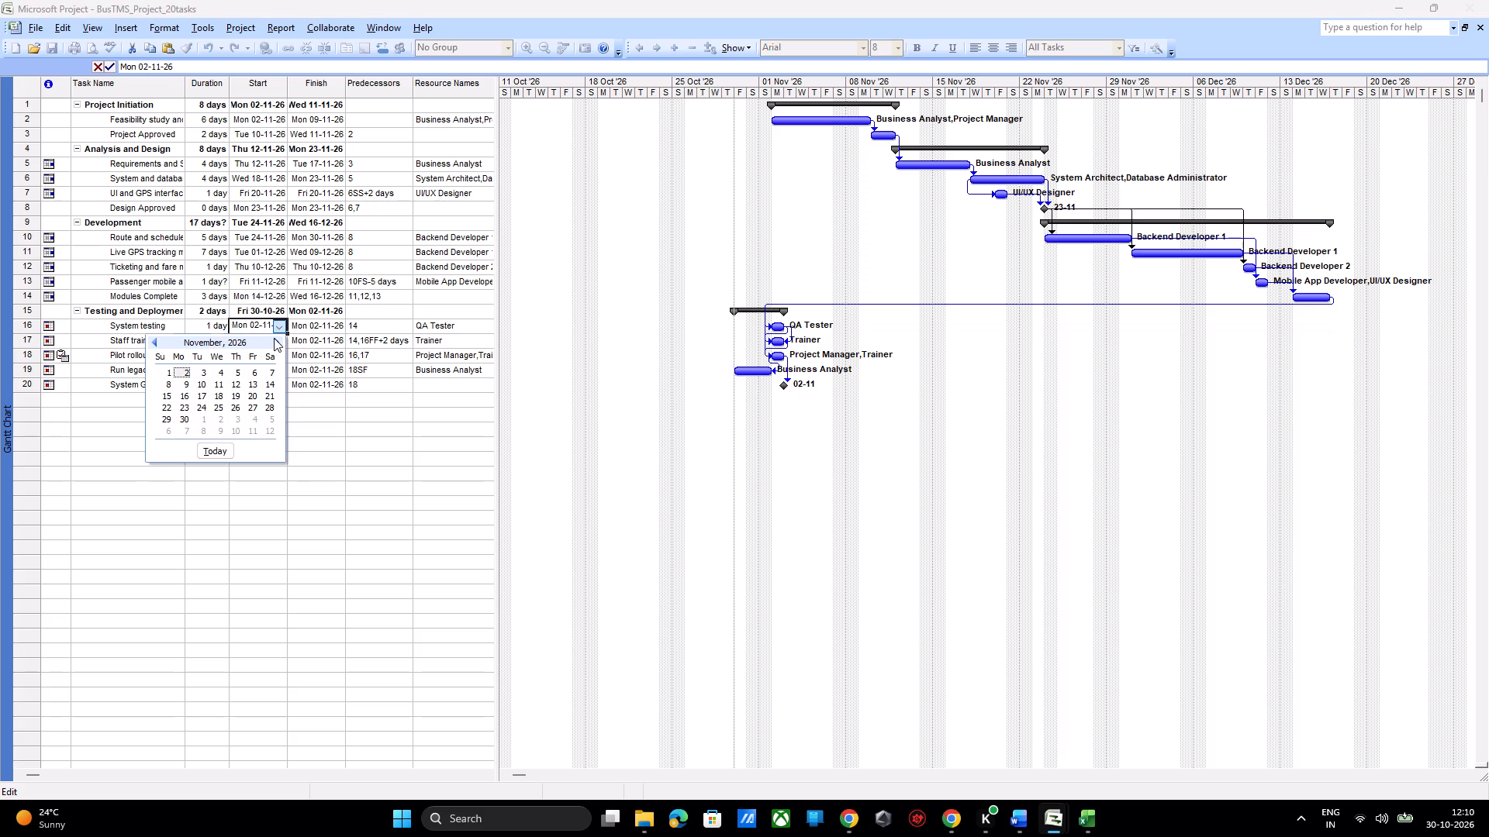
left_click(273, 343)
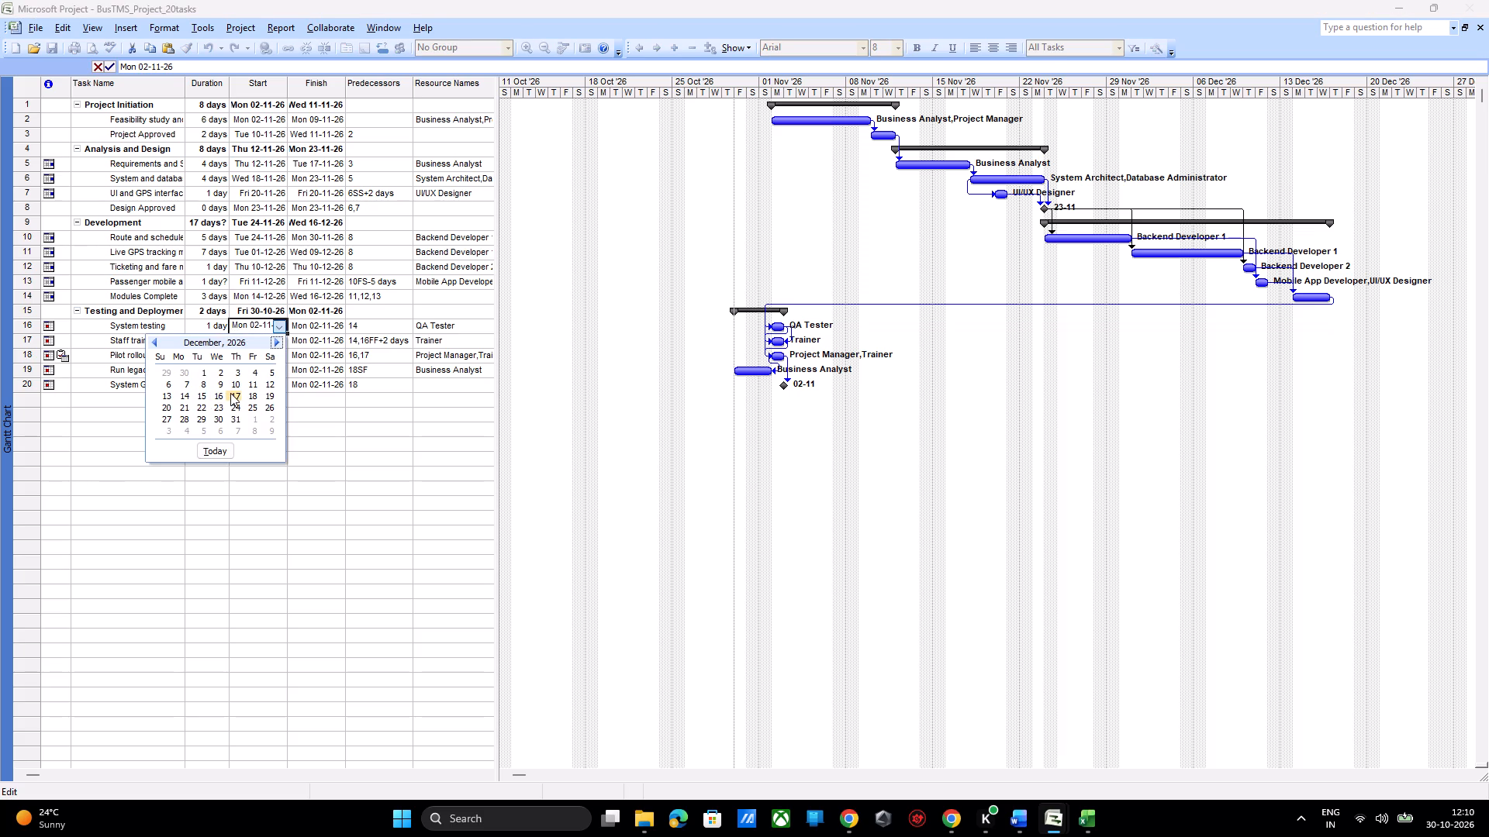
left_click(230, 393)
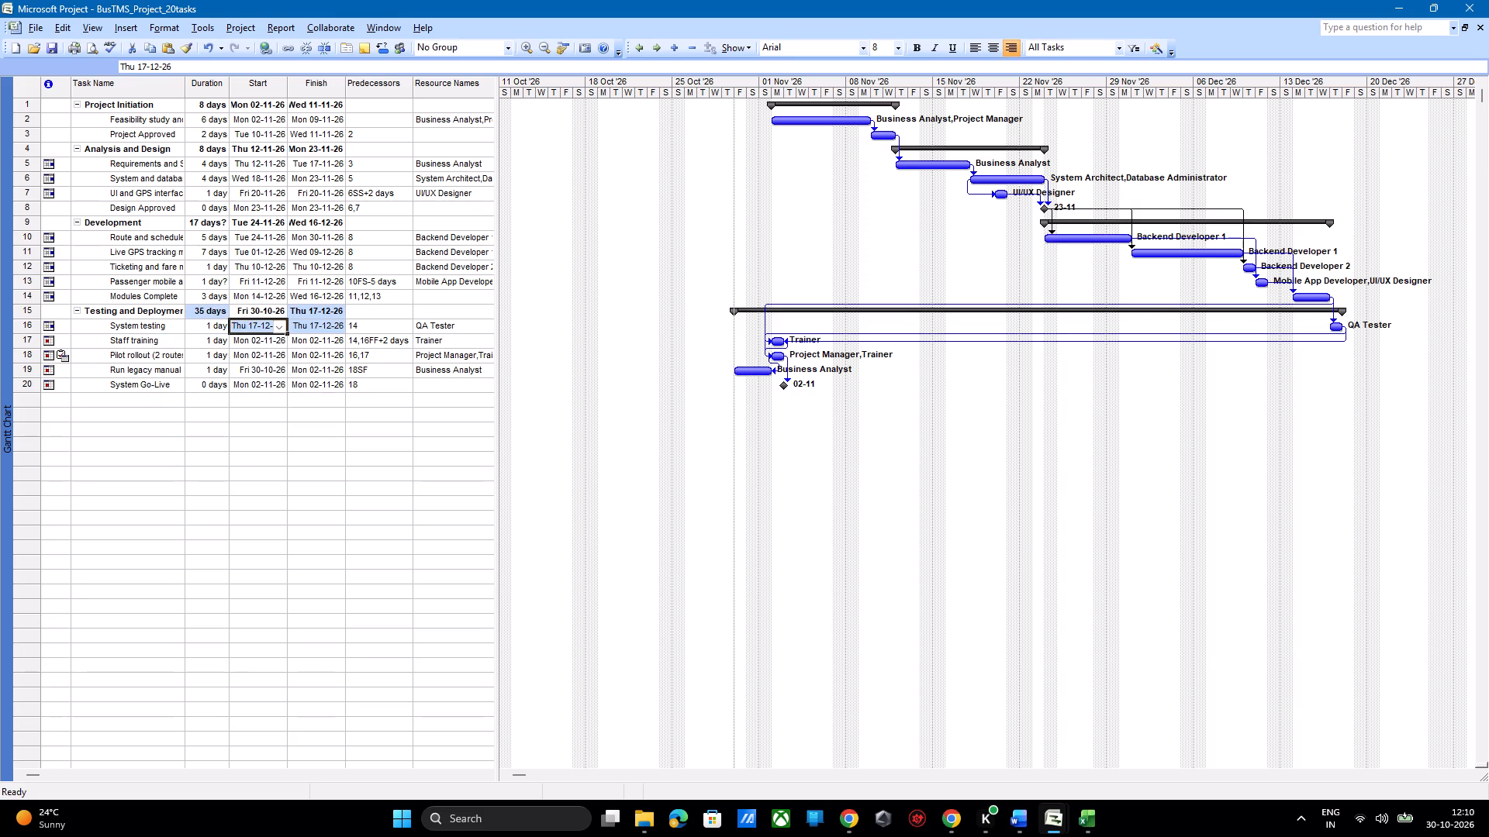
Pick 18-12-26 as the start date of the Staff training task under Testing and Deployment.
left_click(284, 341)
left_click(284, 341)
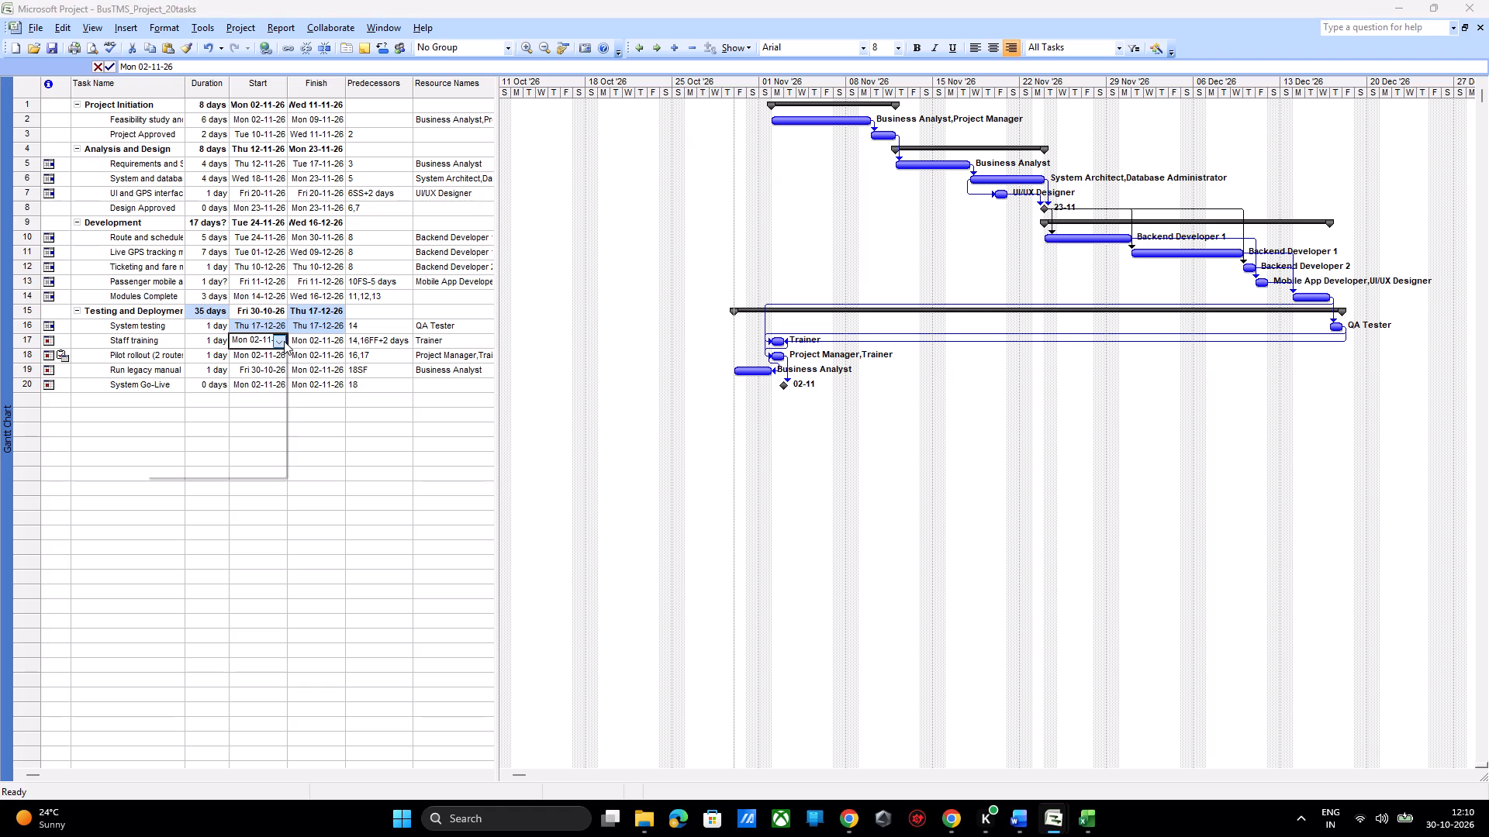
left_click(275, 355)
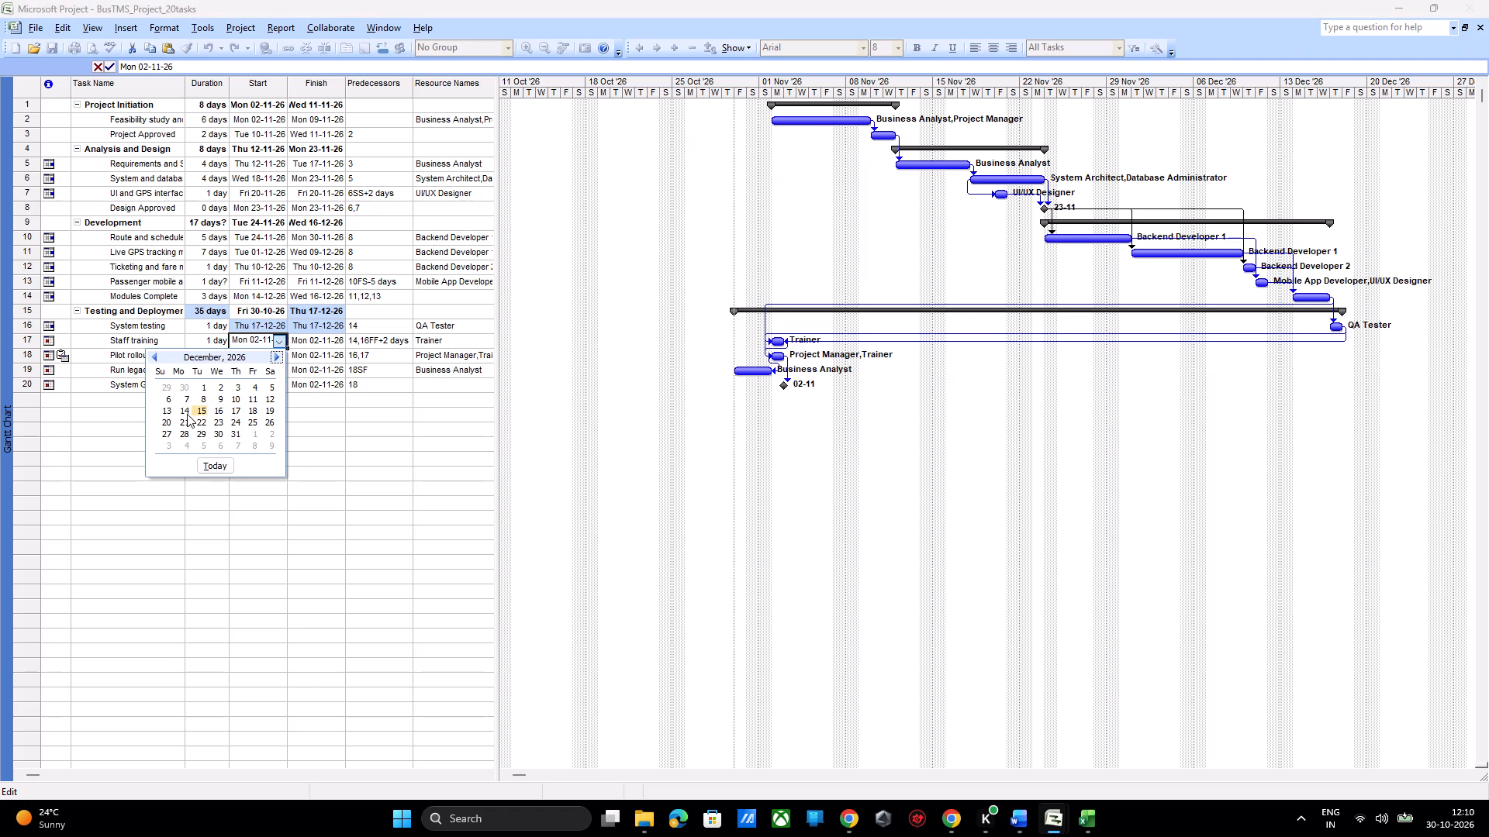
left_click(253, 410)
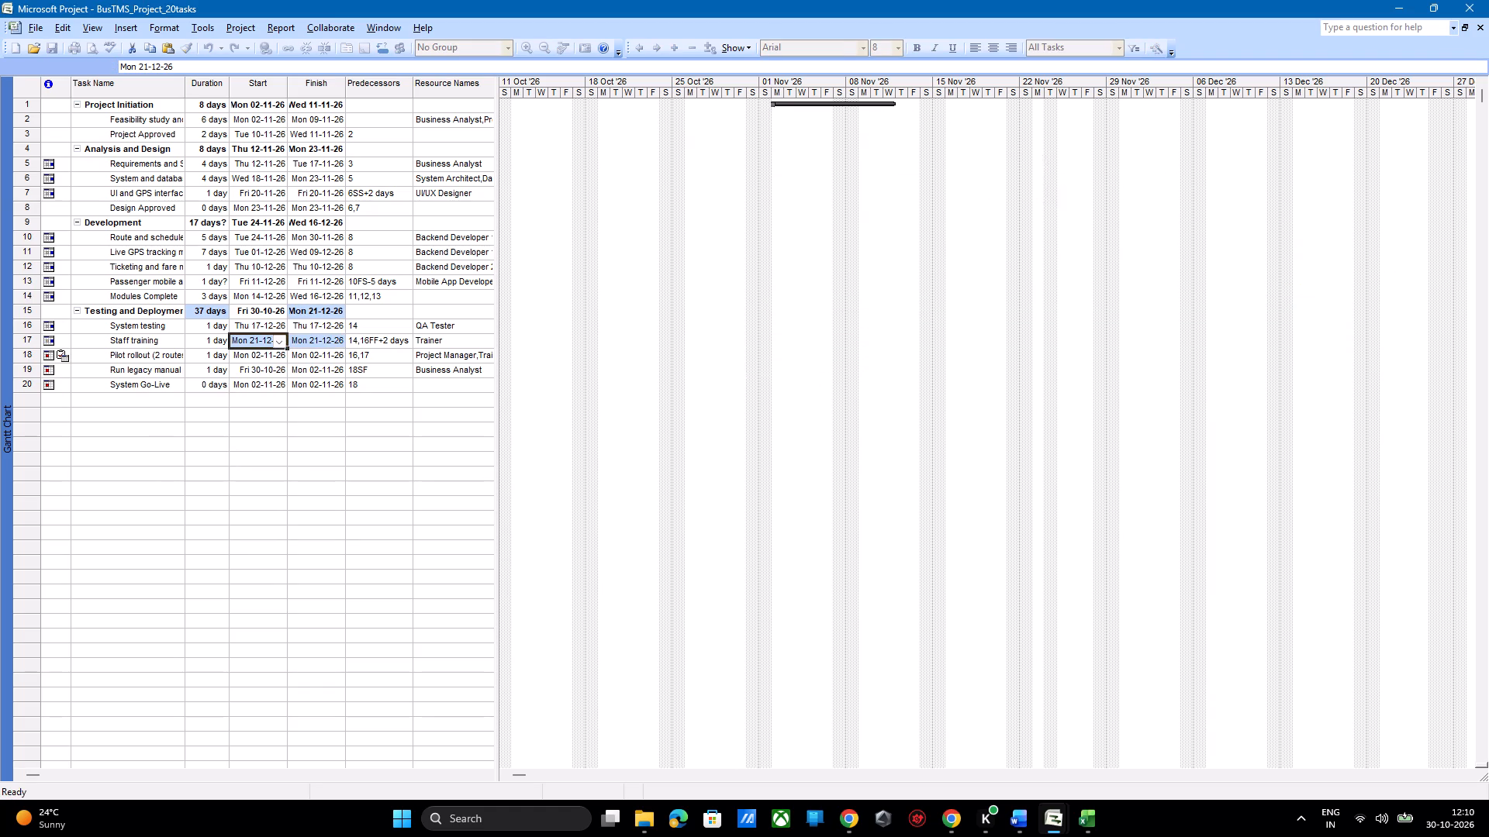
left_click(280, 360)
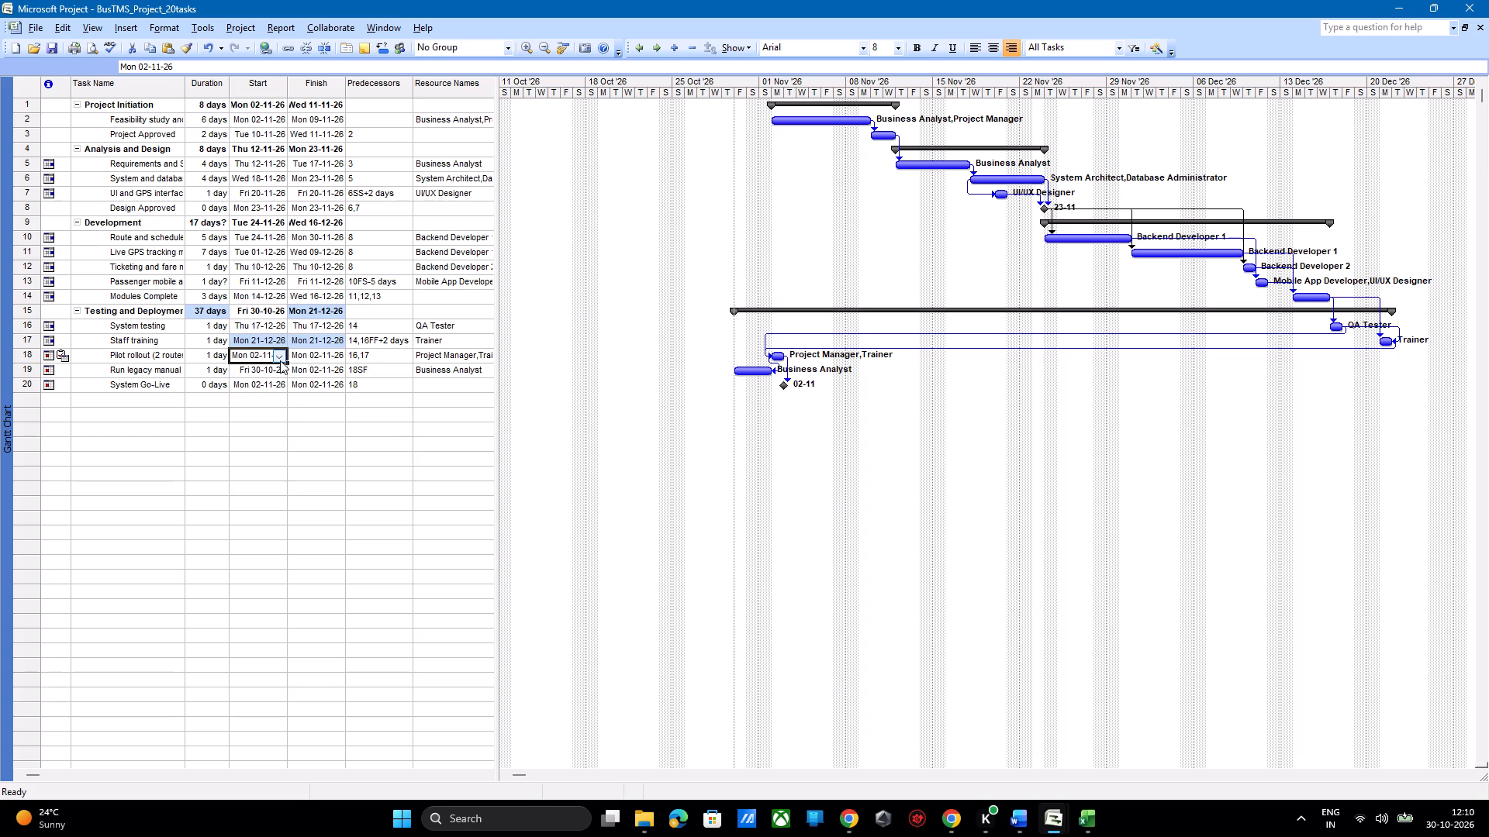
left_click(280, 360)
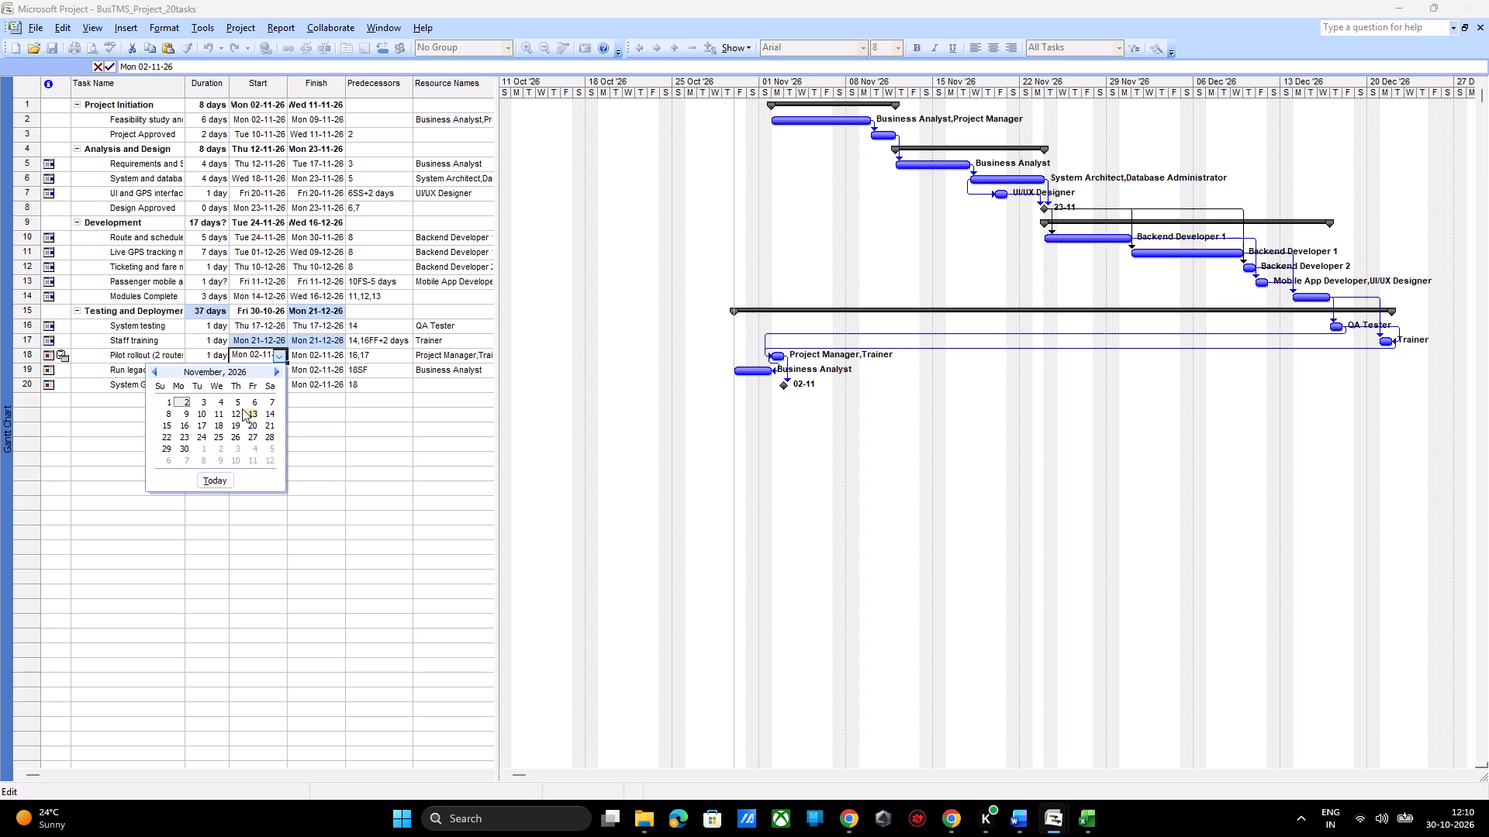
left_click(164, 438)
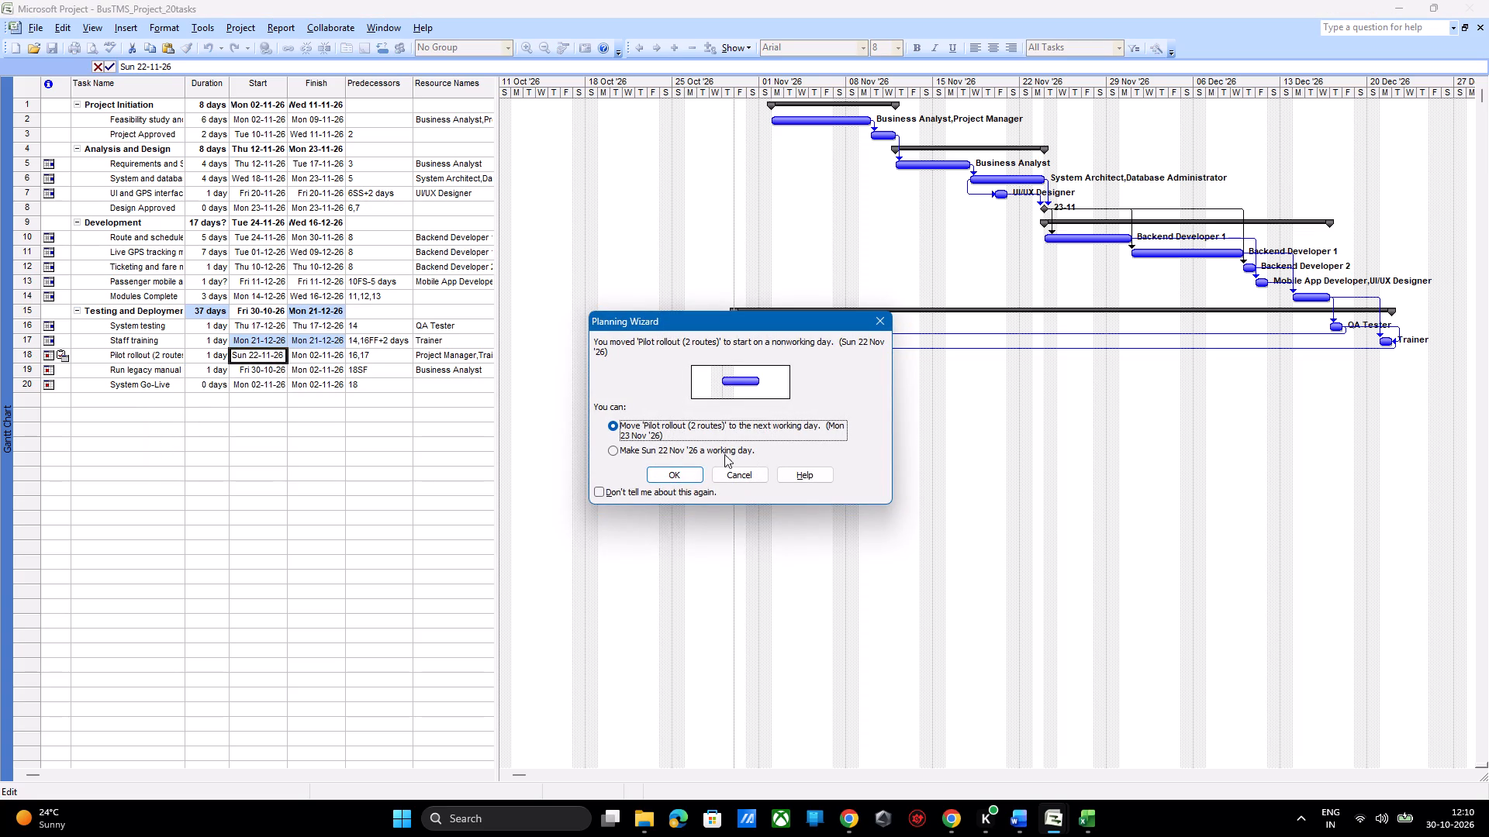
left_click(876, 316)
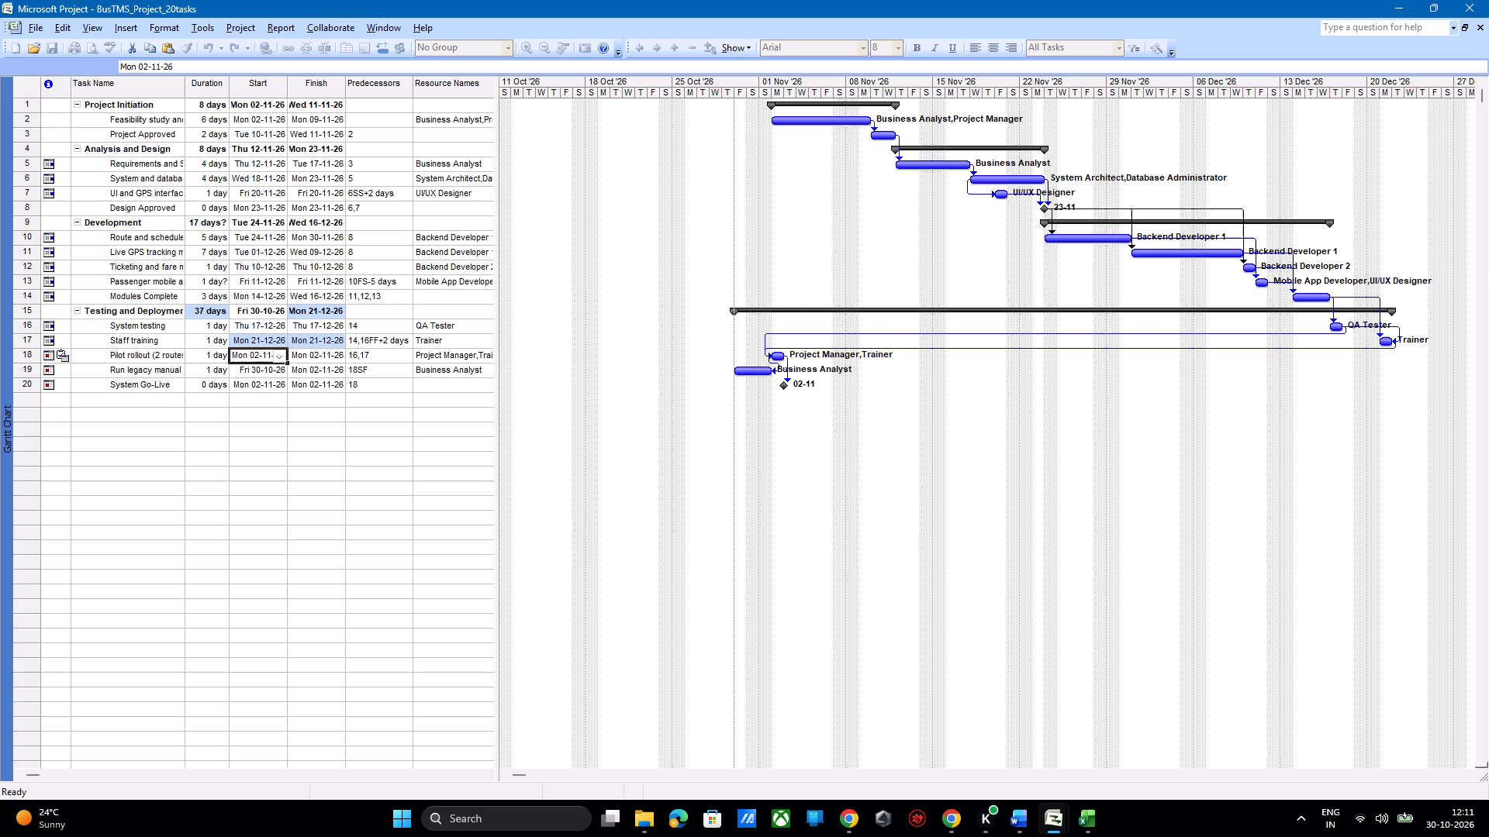
Set the start of the Pilot rollout (2 routes) task to 22-12-26, continuing with the scheduling conflict allowed.
left_click(284, 357)
left_click(271, 369)
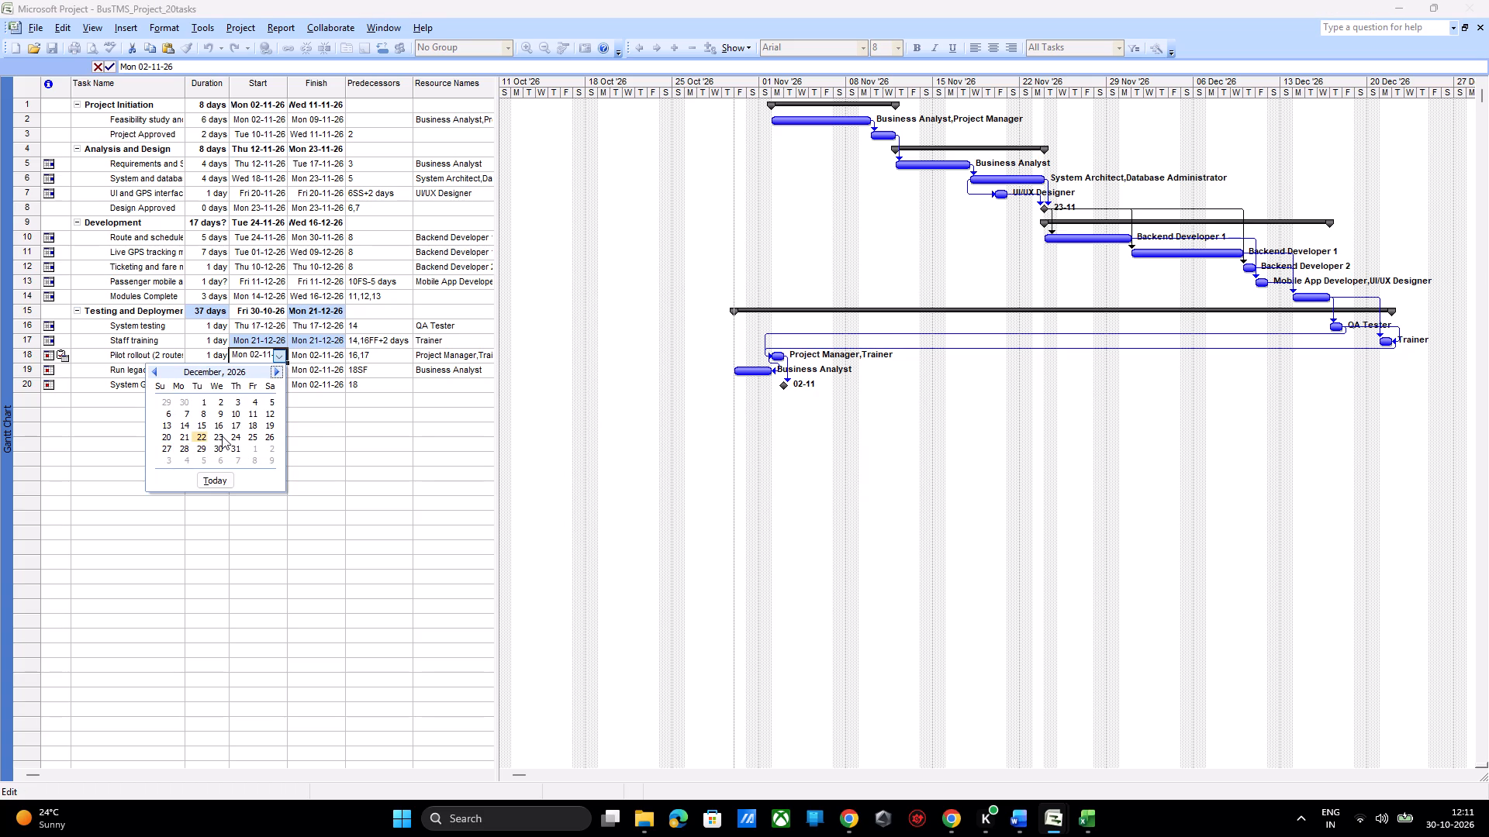
left_click(193, 439)
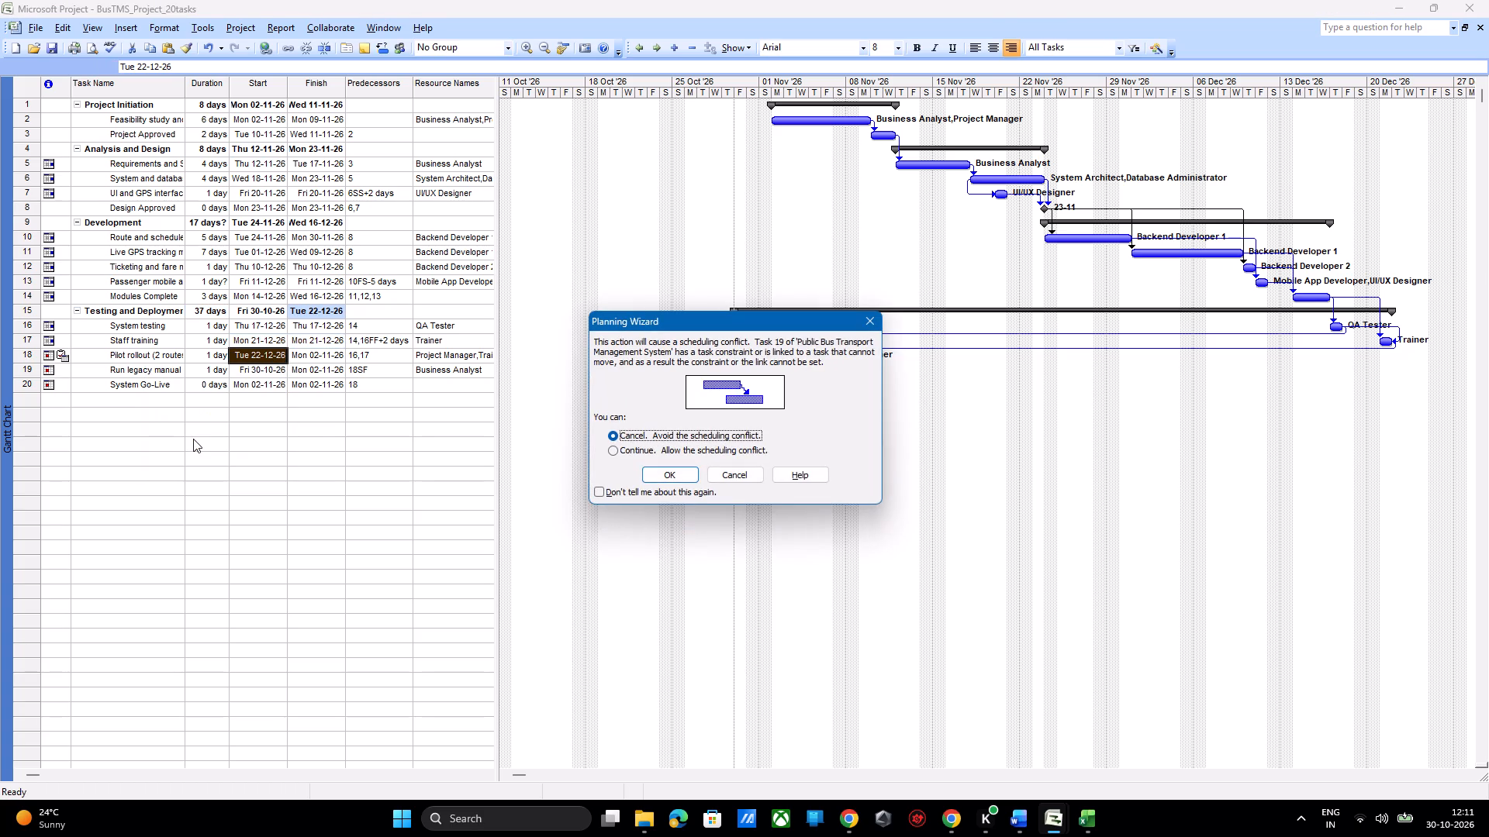
left_click(650, 448)
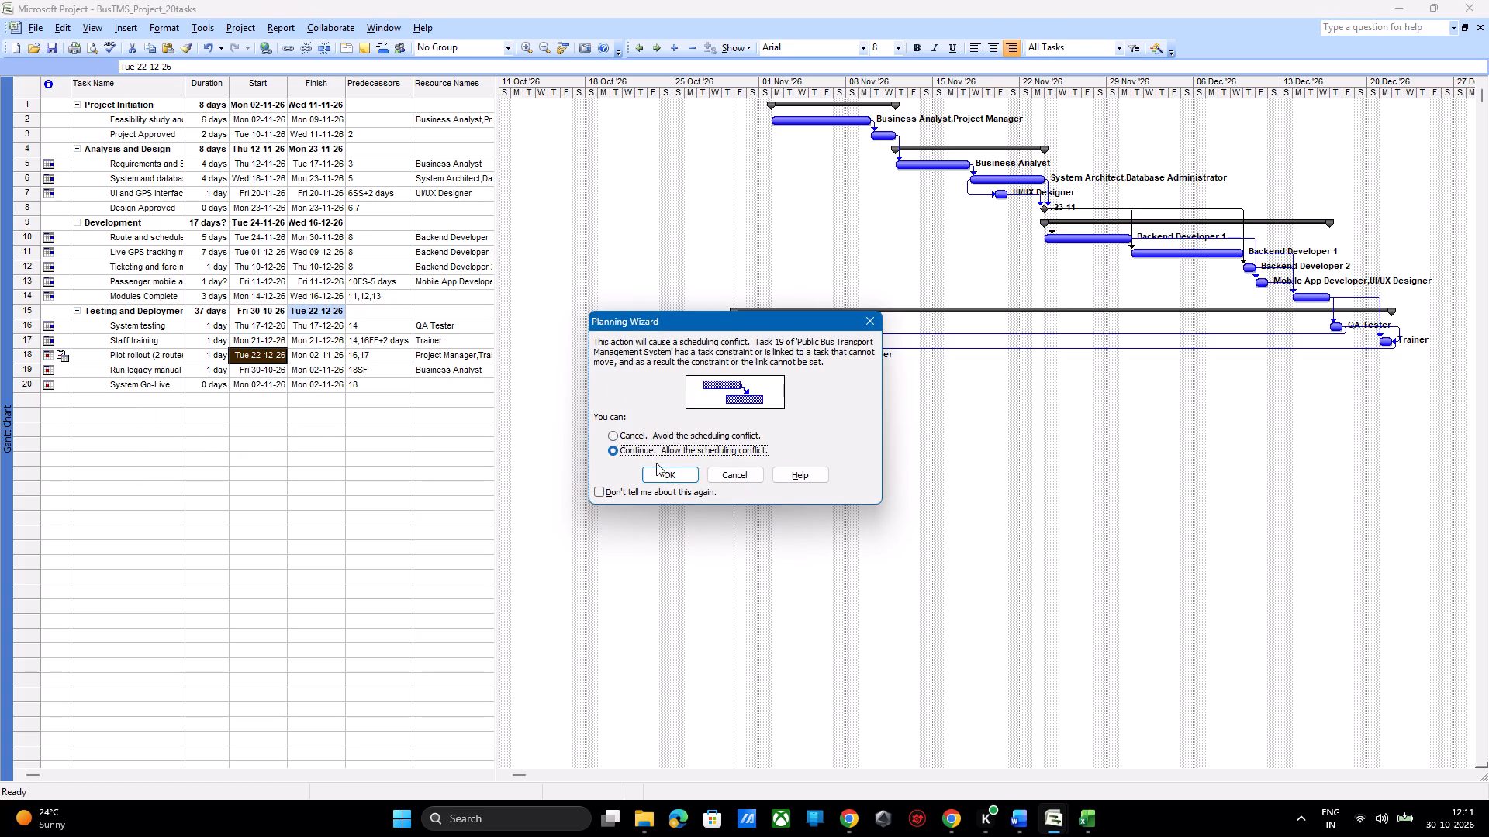
left_click(660, 472)
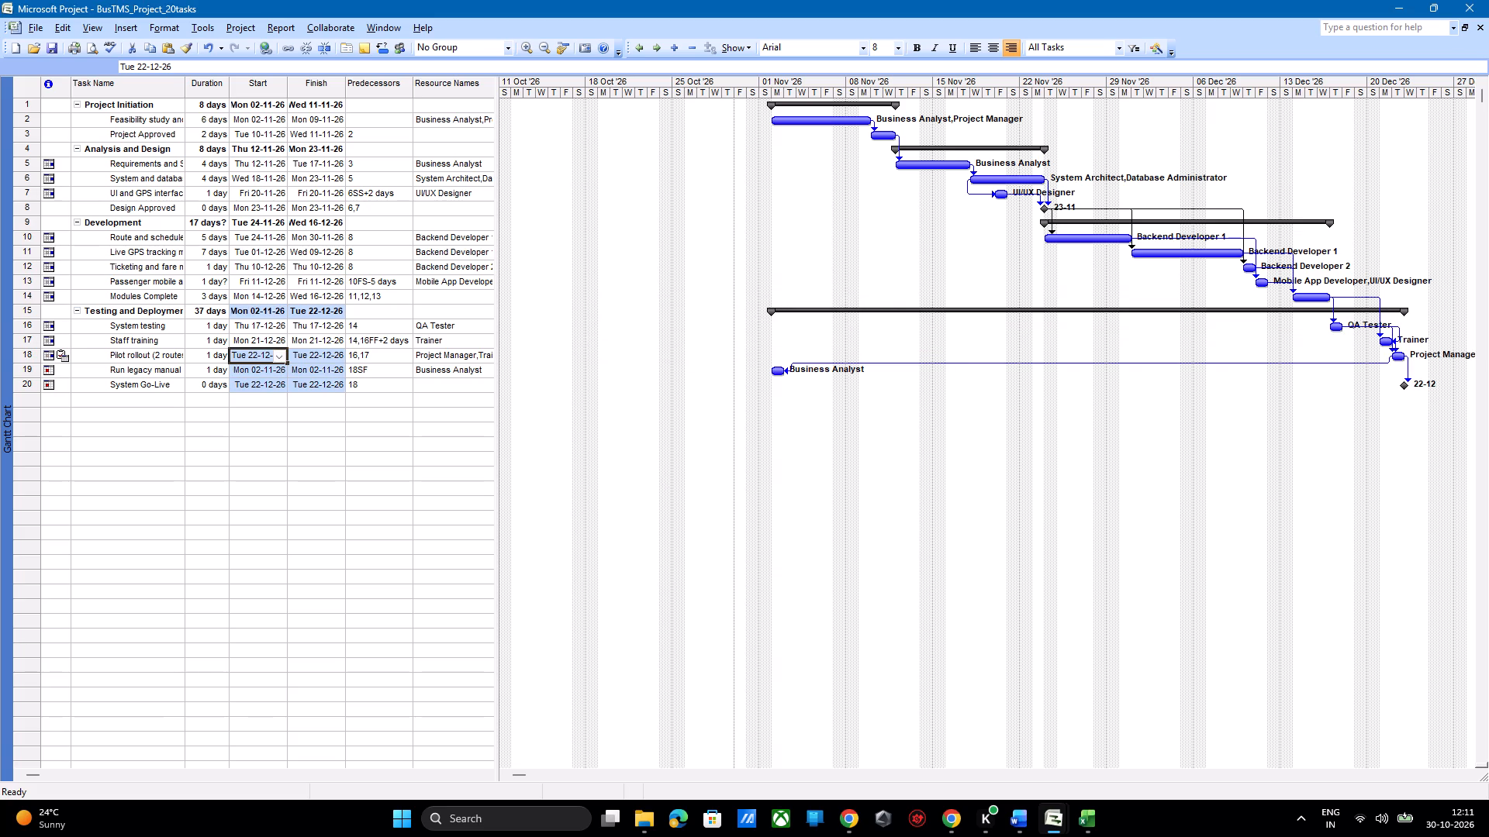
Set the start of the Run legacy manual task under Testing and Deployment to 23-12-26.
left_click(254, 374)
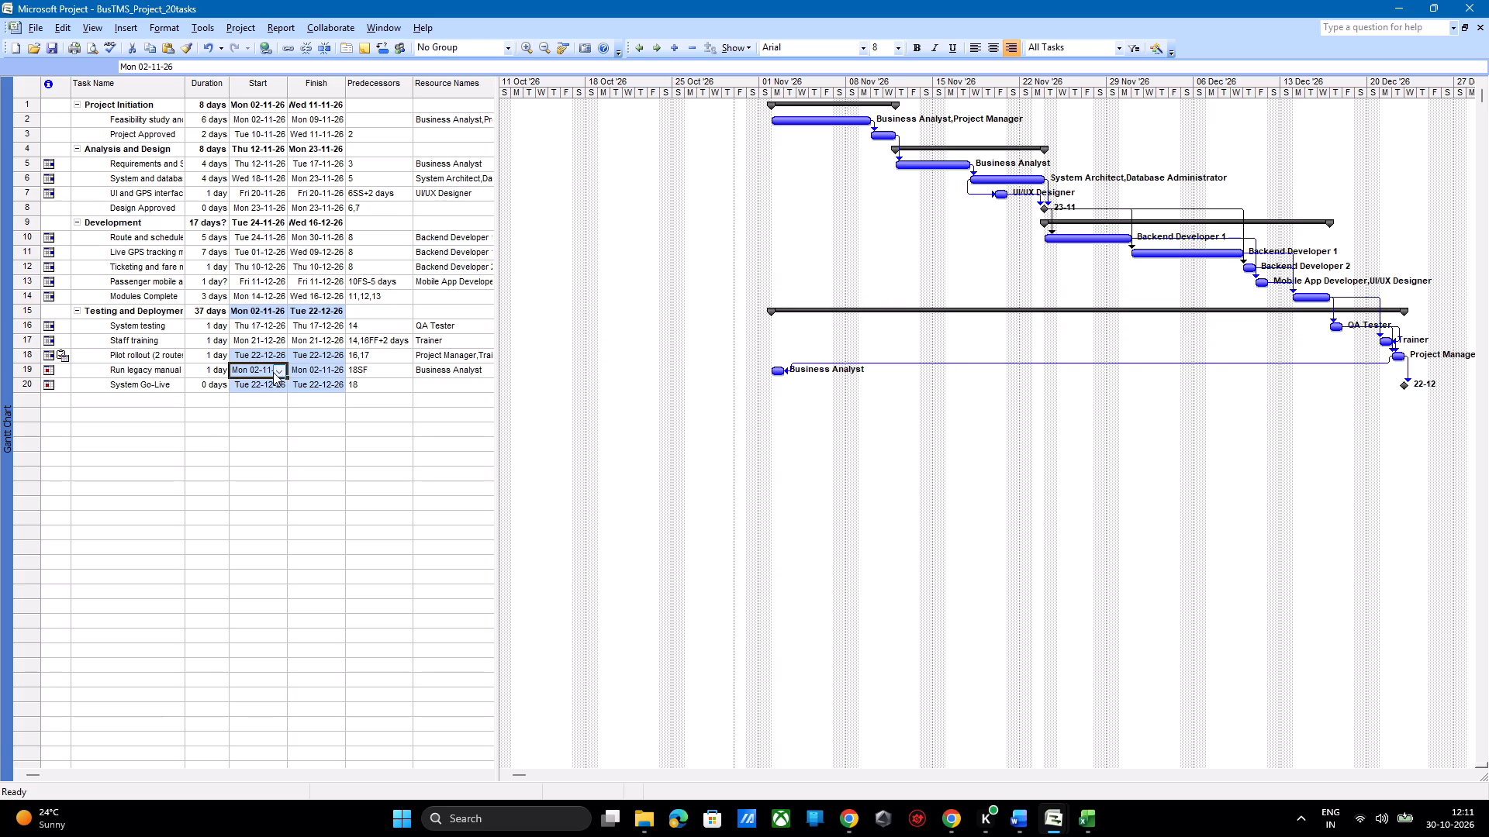
left_click(275, 372)
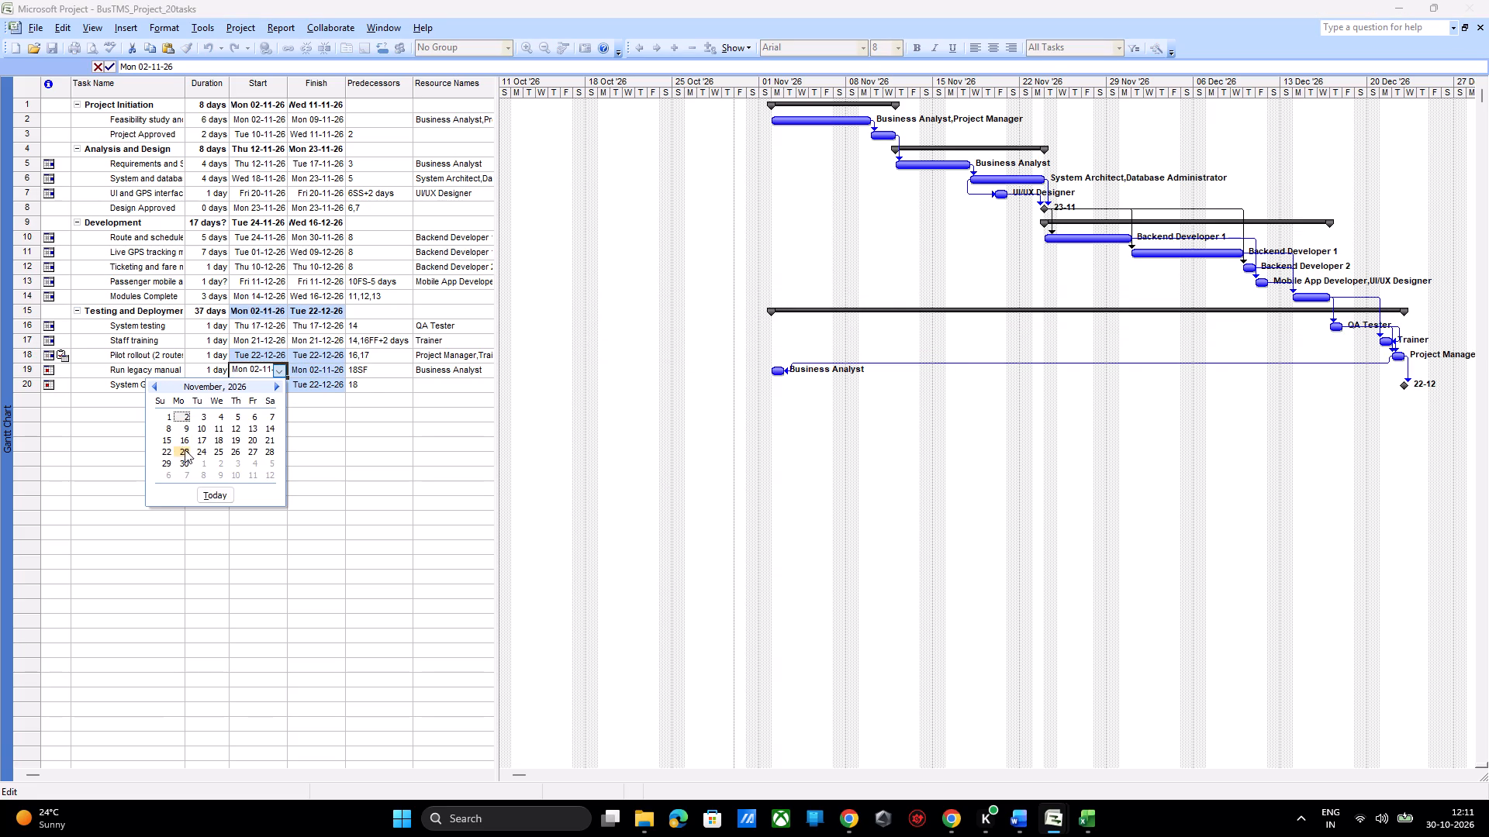
left_click(275, 386)
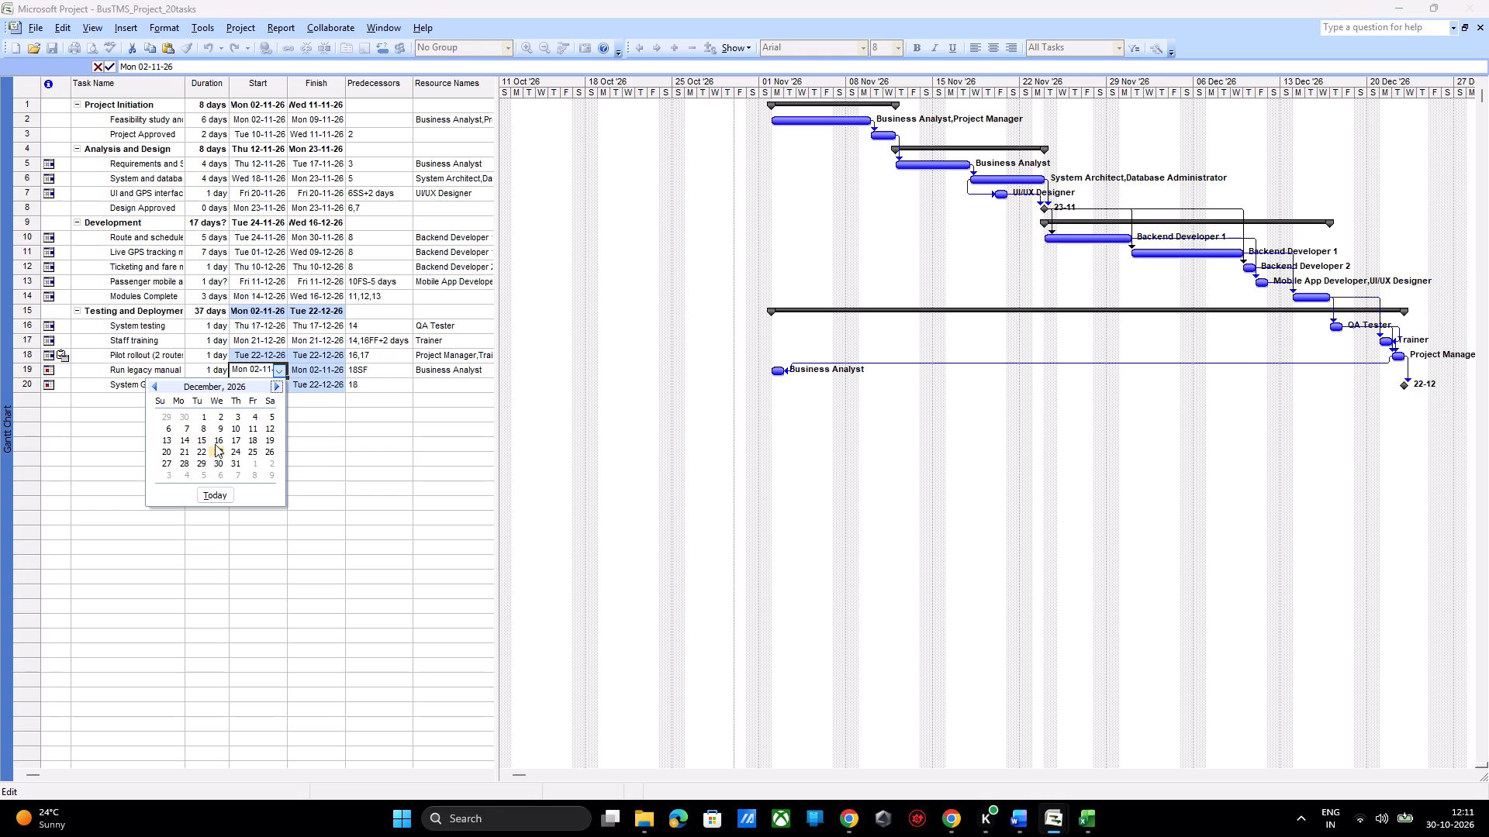
left_click(219, 453)
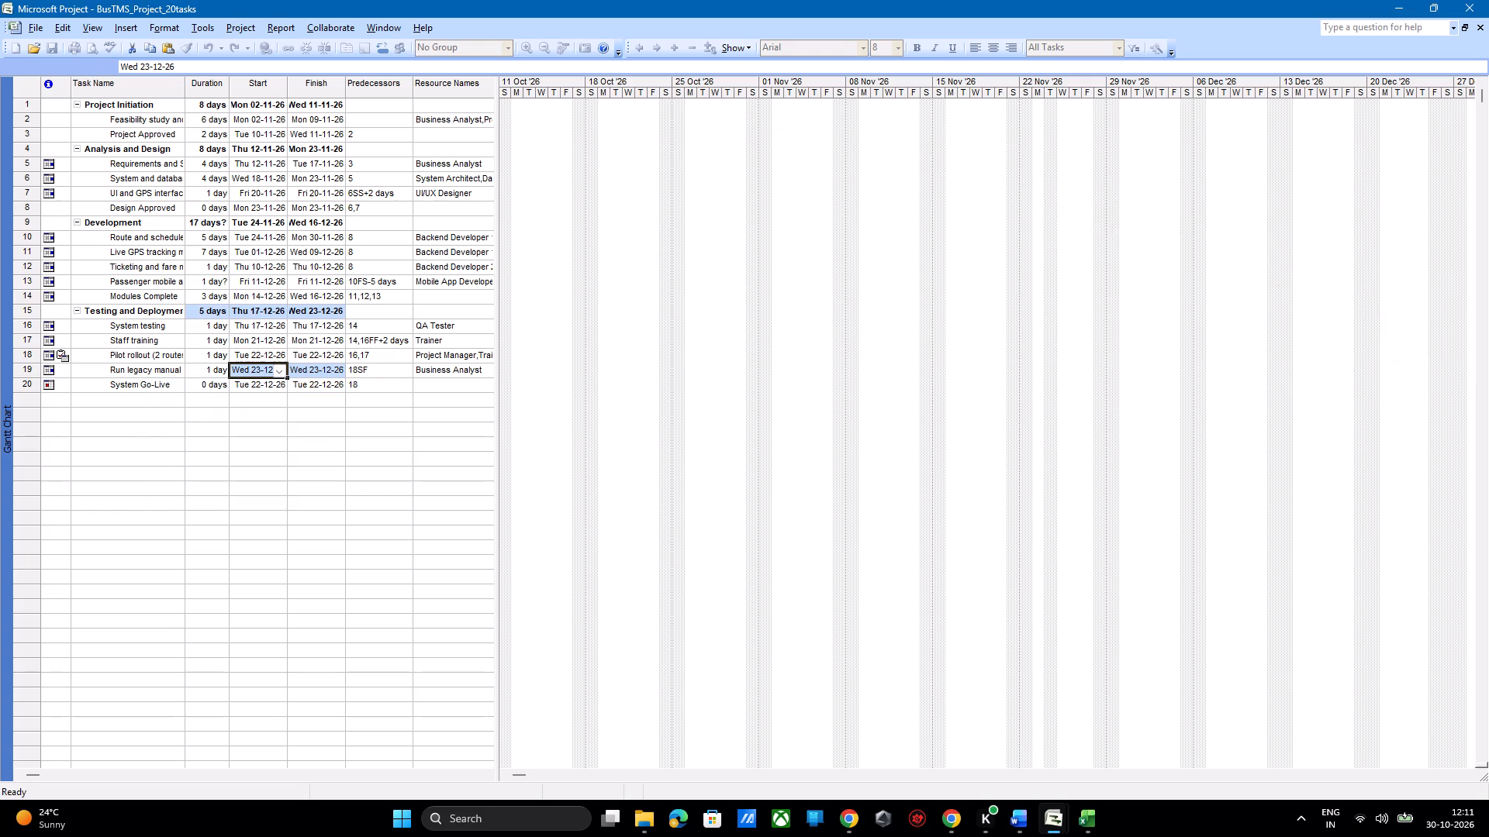
Set the start of the System Go-Live task under Testing and Deployment to 01-01-27.
left_click(274, 387)
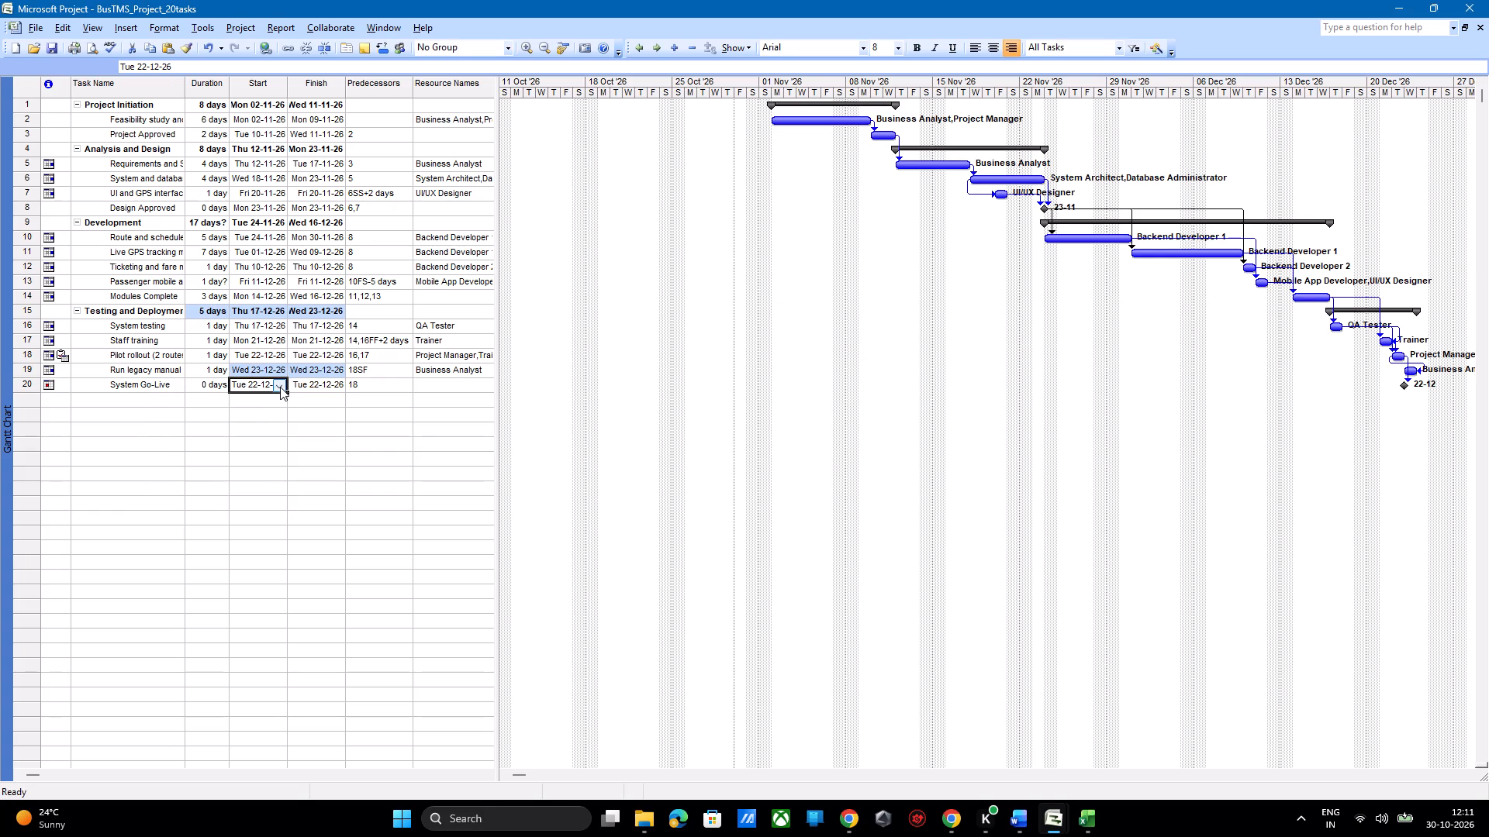
left_click(280, 387)
left_click(275, 401)
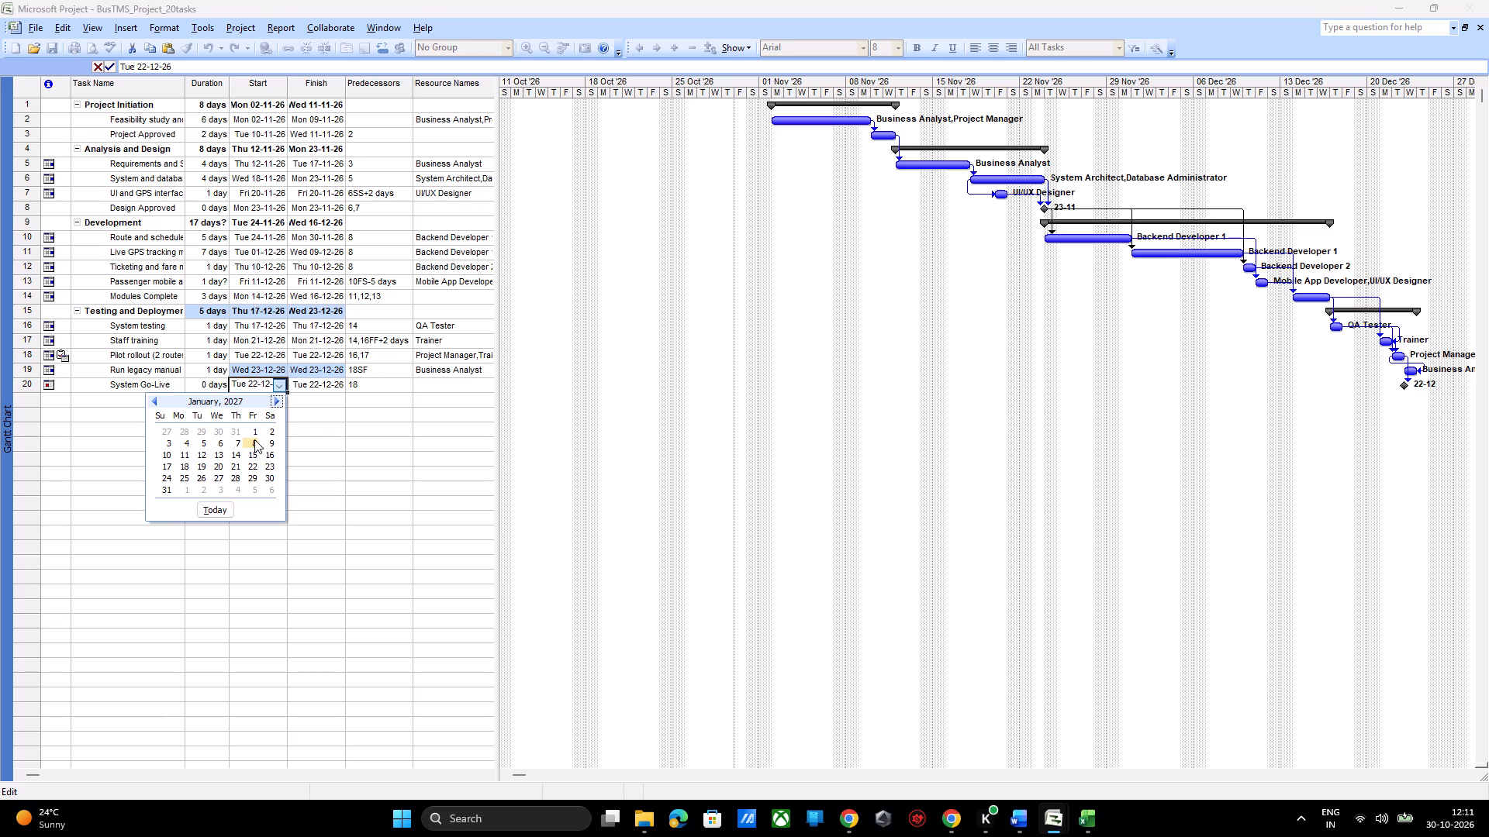
left_click(251, 432)
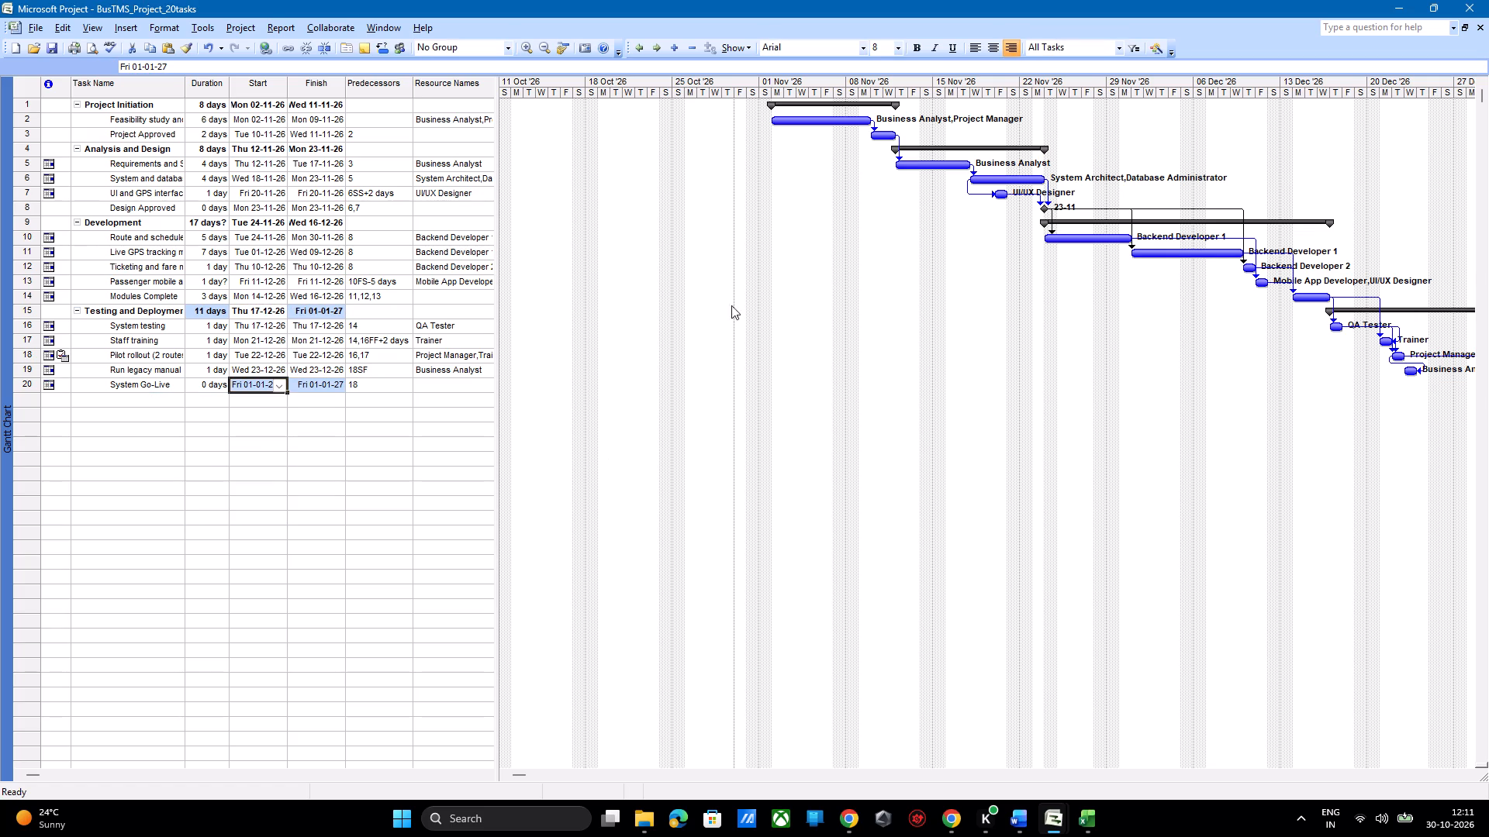
Examine the Gantt chart timeline from Project Initiation through to the System Go-Live milestone.
scroll(742, 167, "left", 1)
left_click_drag(499, 207, 684, 192)
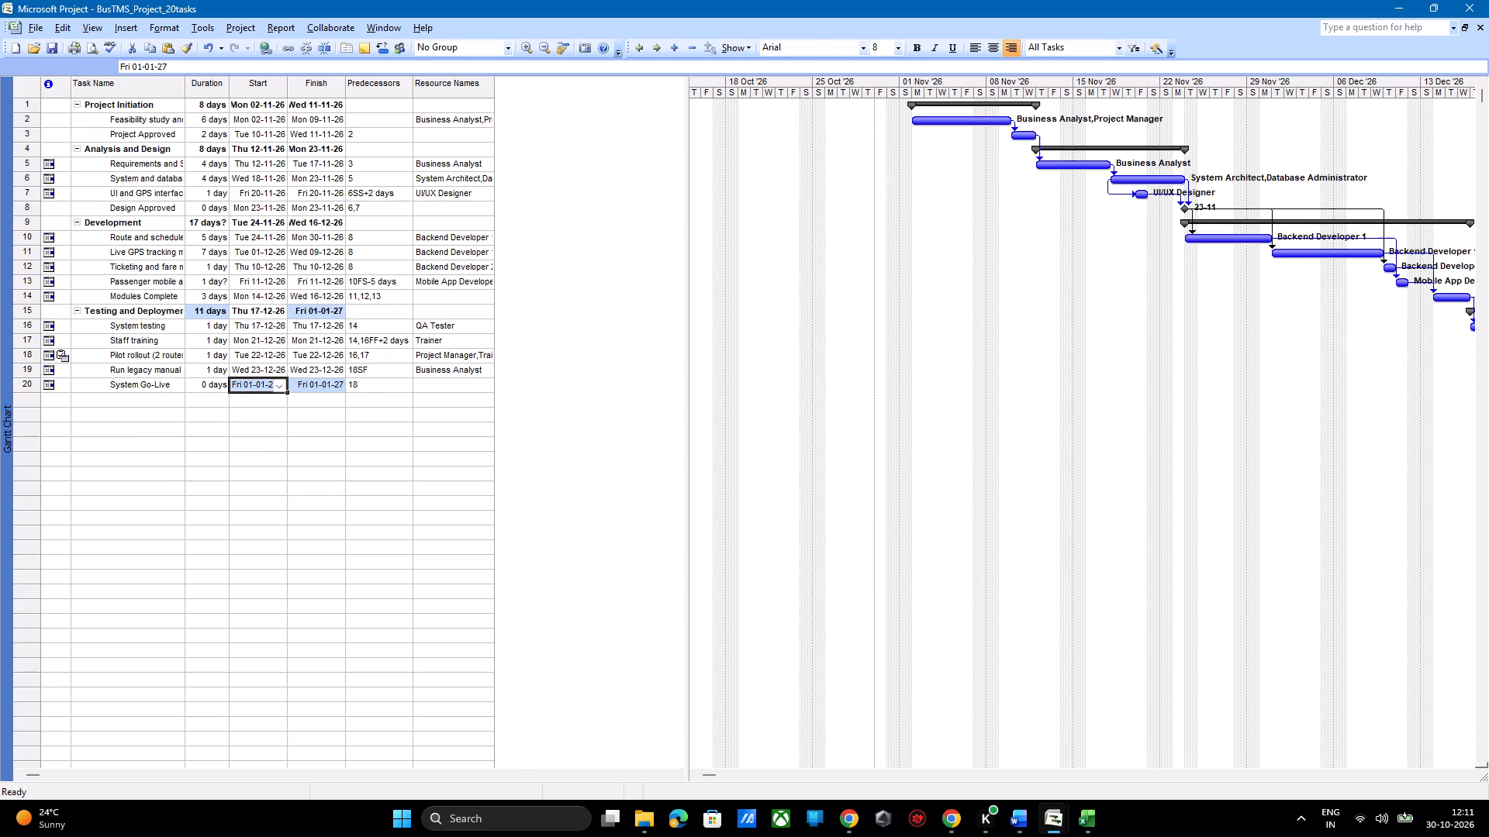
left_click_drag(687, 192, 496, 198)
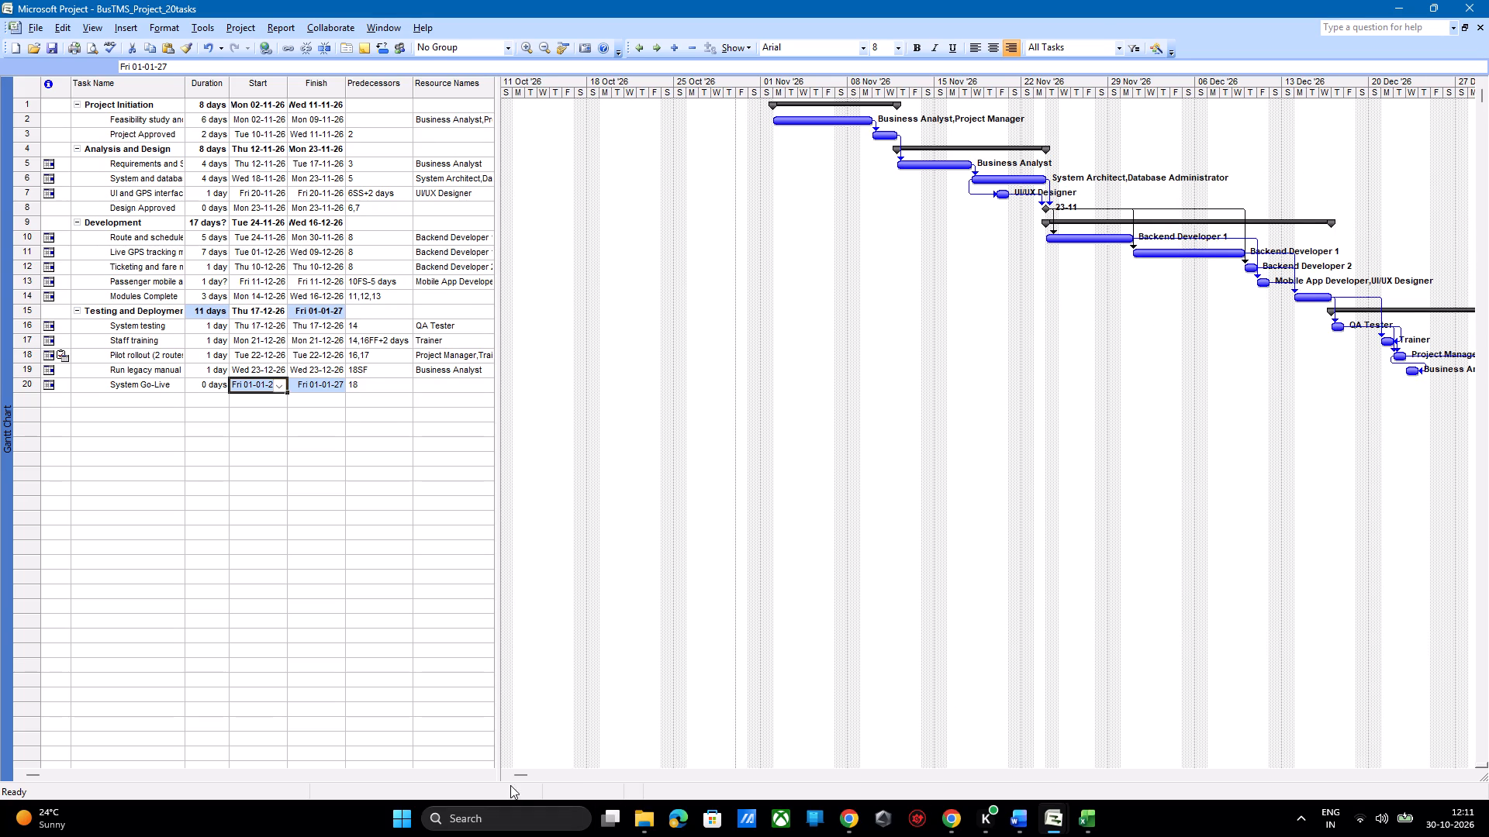
left_click_drag(516, 774, 523, 776)
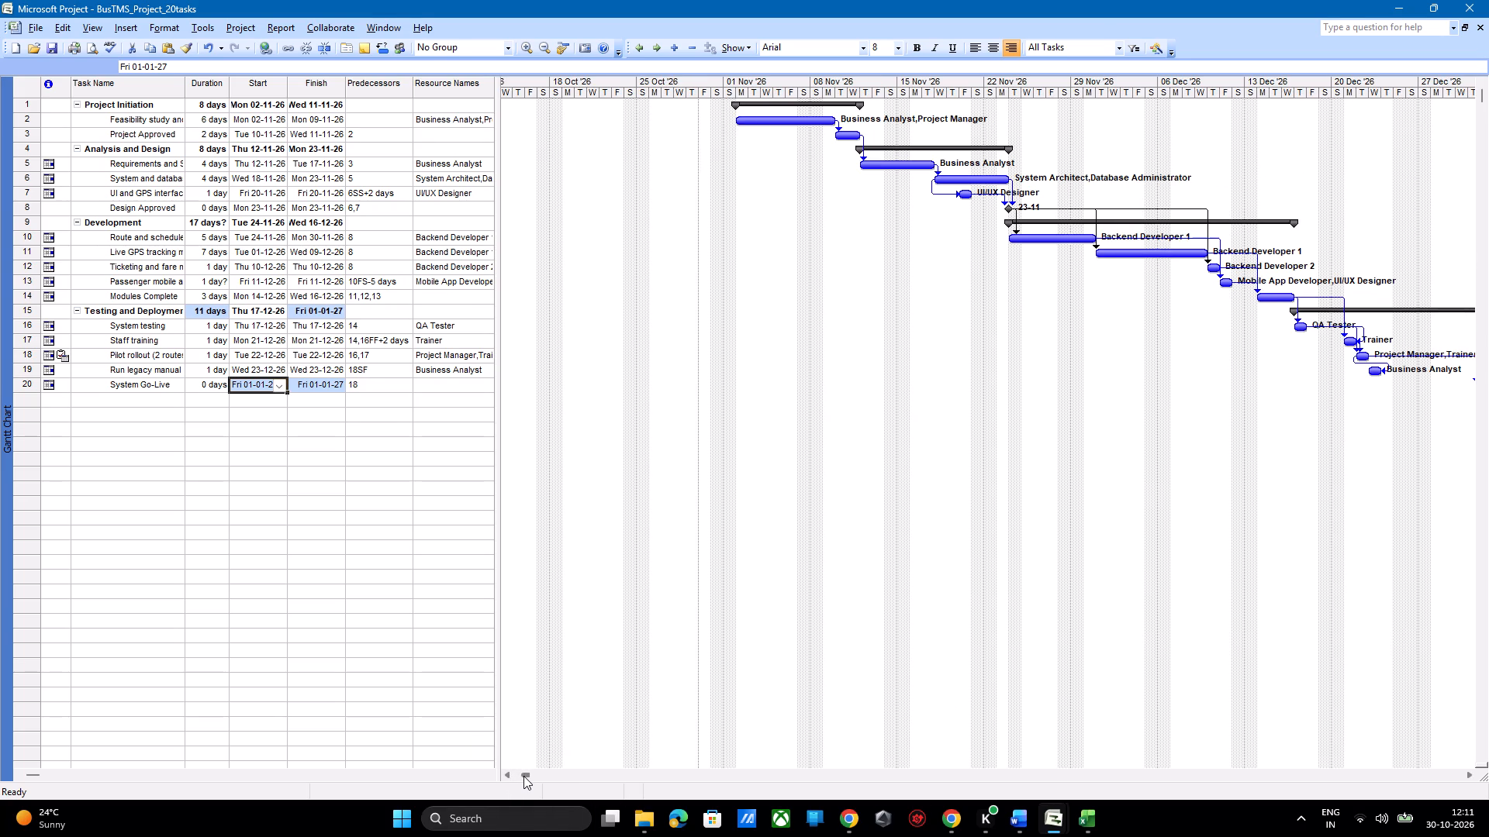
left_click(523, 776)
left_click_drag(529, 773, 549, 767)
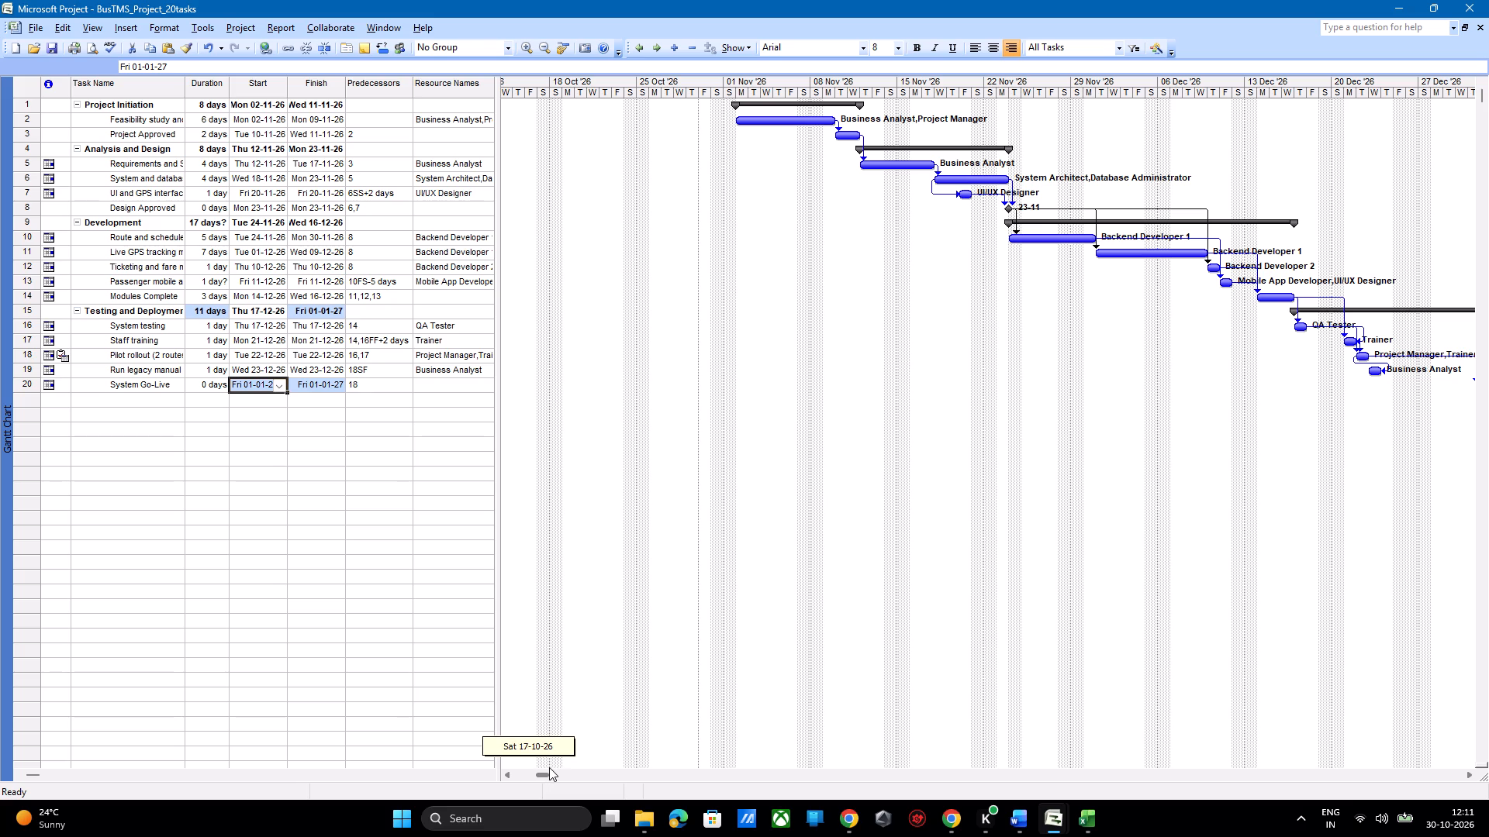
left_click_drag(549, 767, 591, 762)
left_click_drag(591, 762, 609, 760)
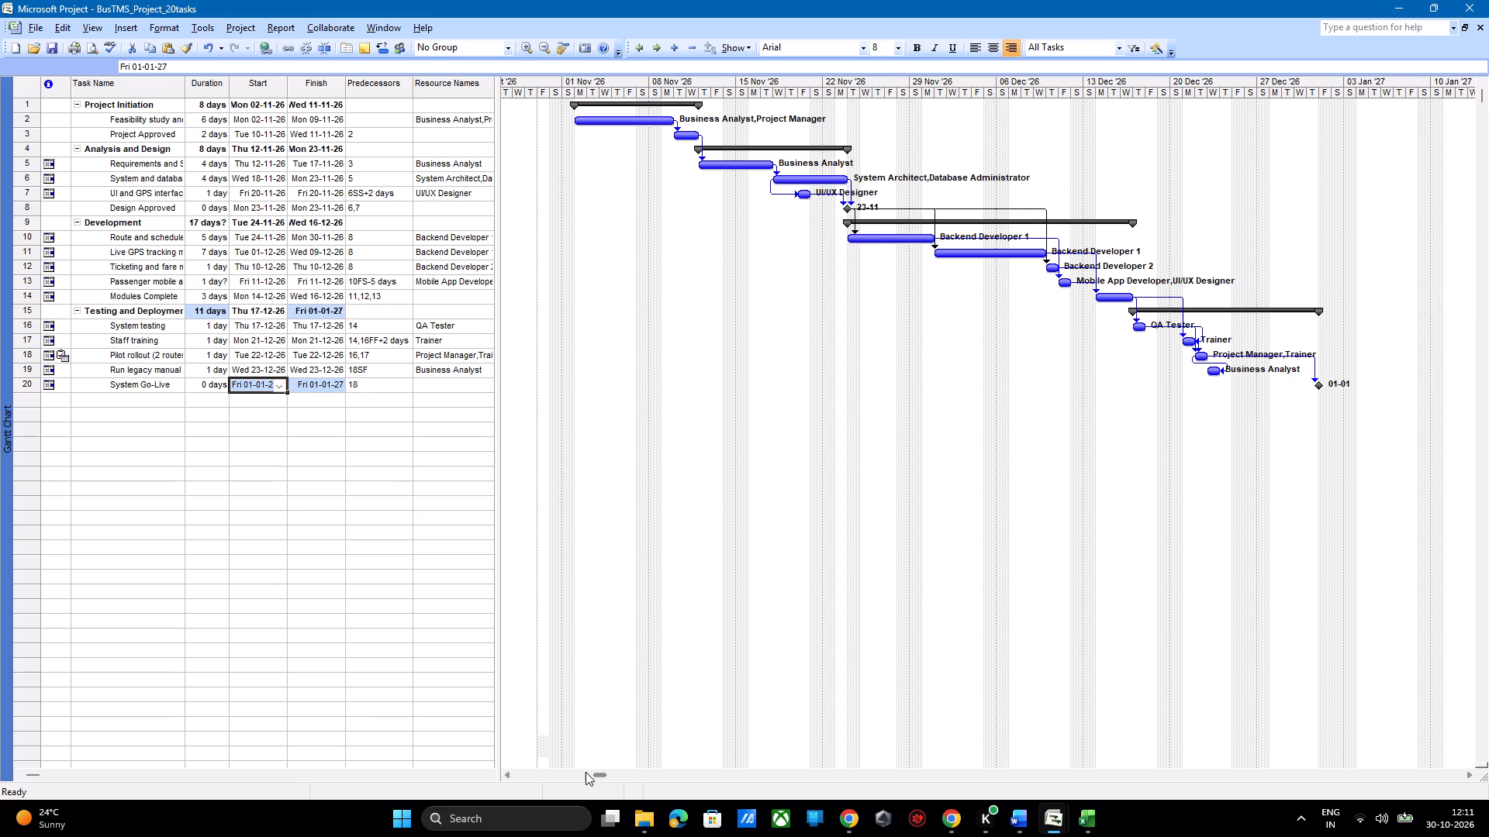
left_click_drag(599, 775, 610, 770)
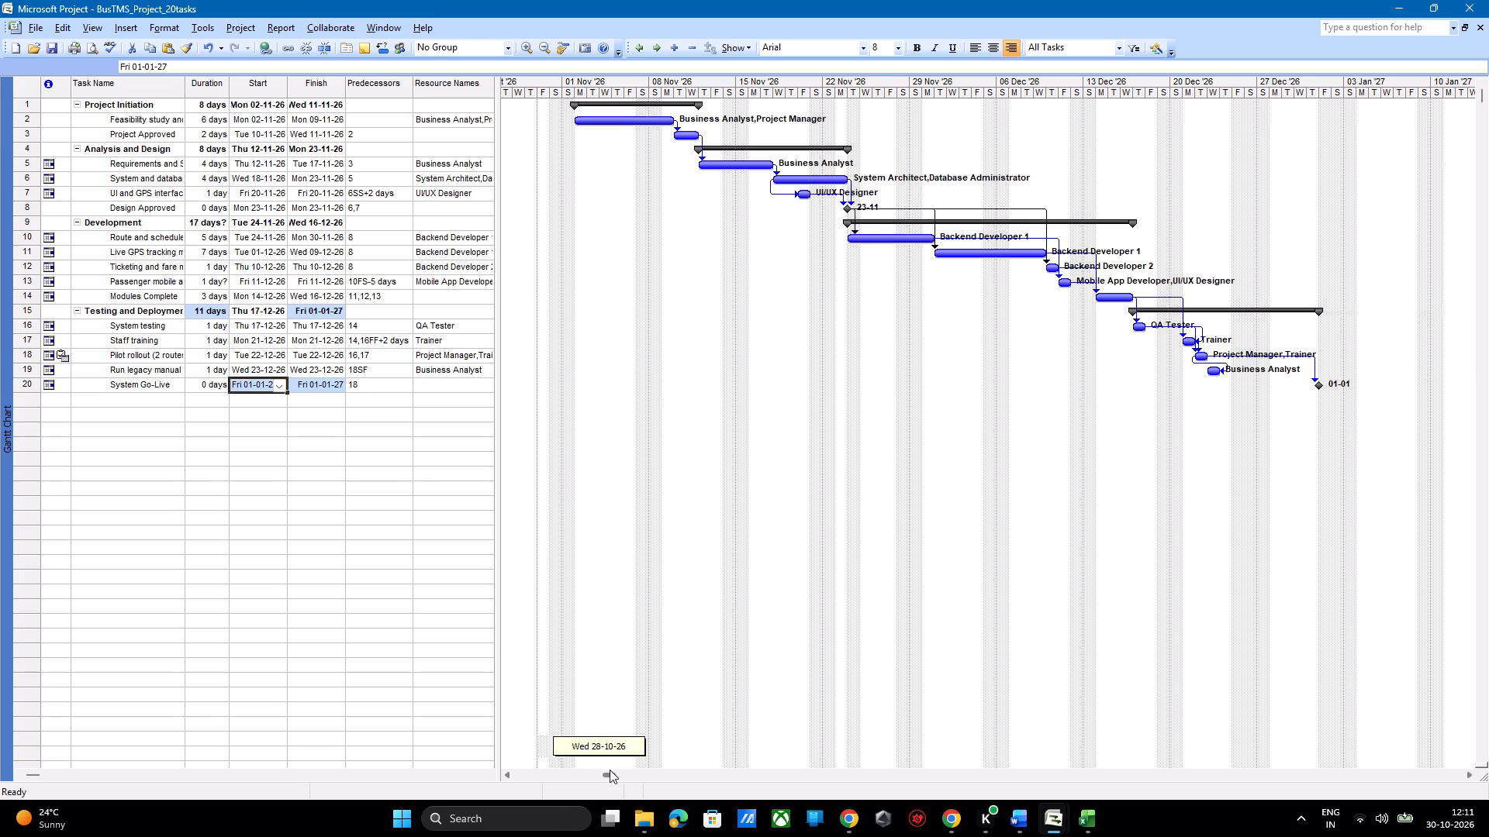
left_click_drag(610, 770, 628, 770)
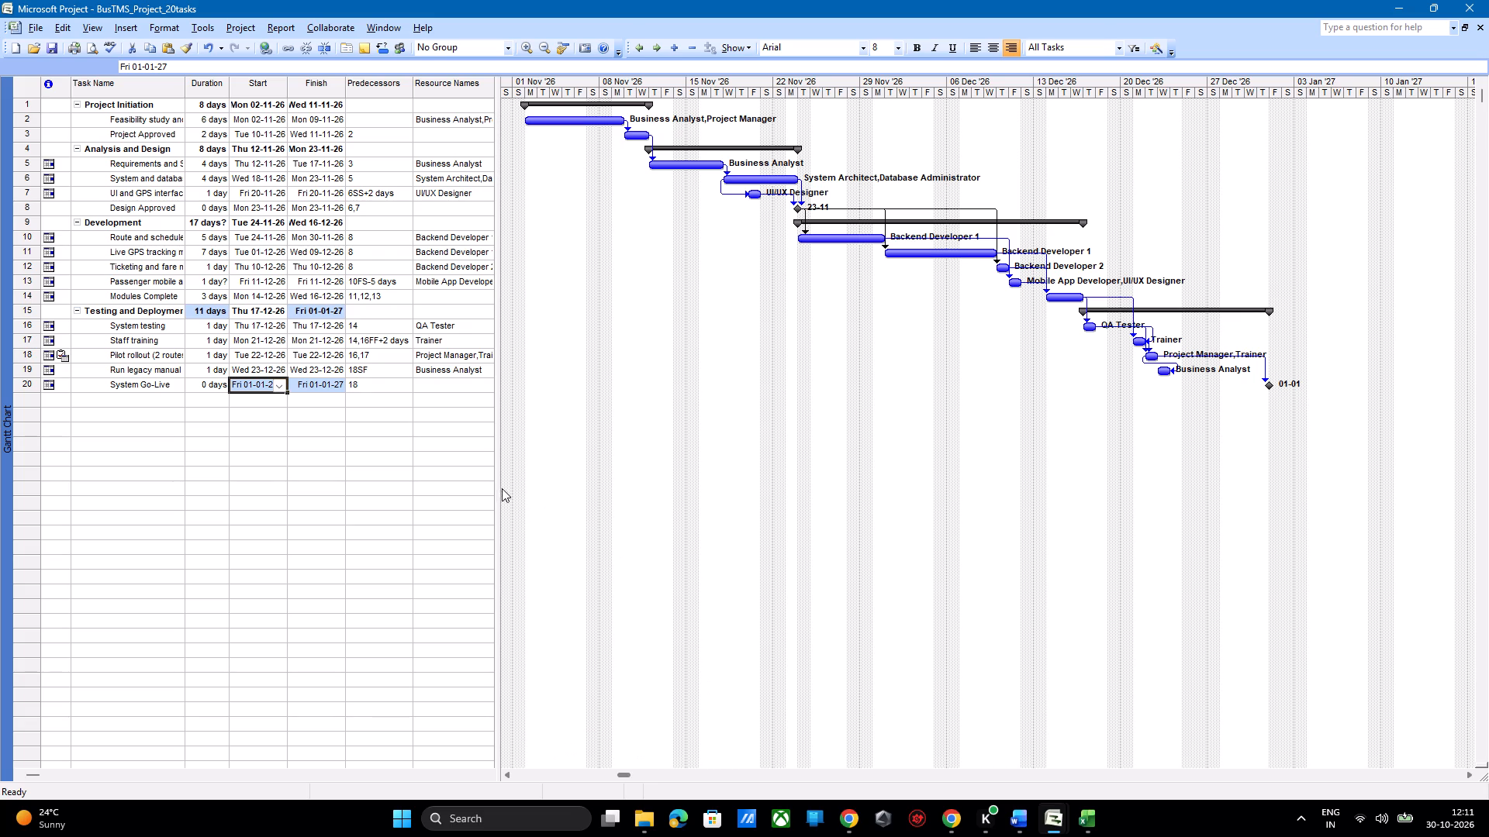
left_click_drag(497, 488, 561, 478)
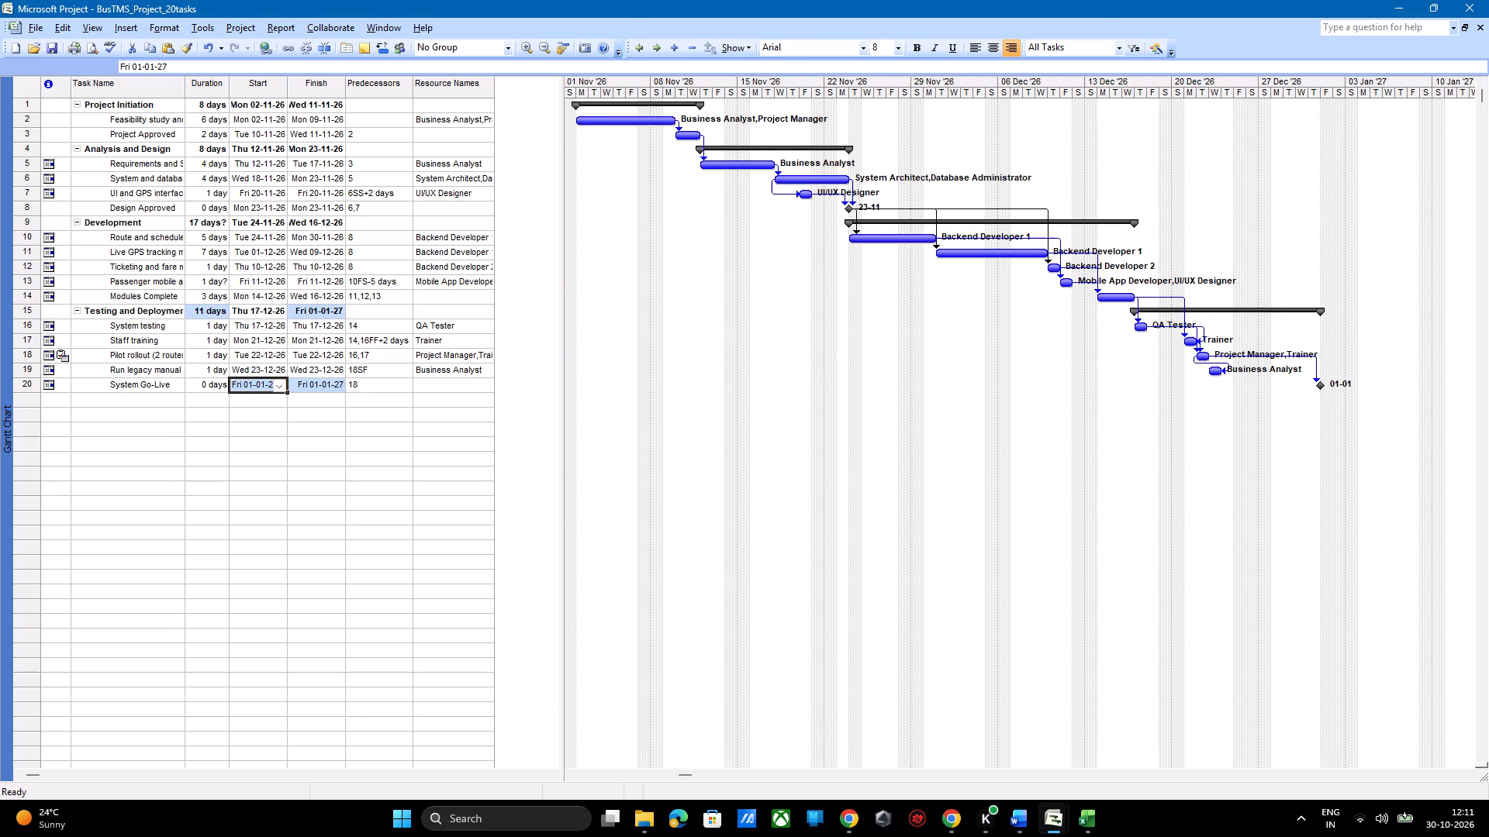
left_click_drag(561, 478, 496, 474)
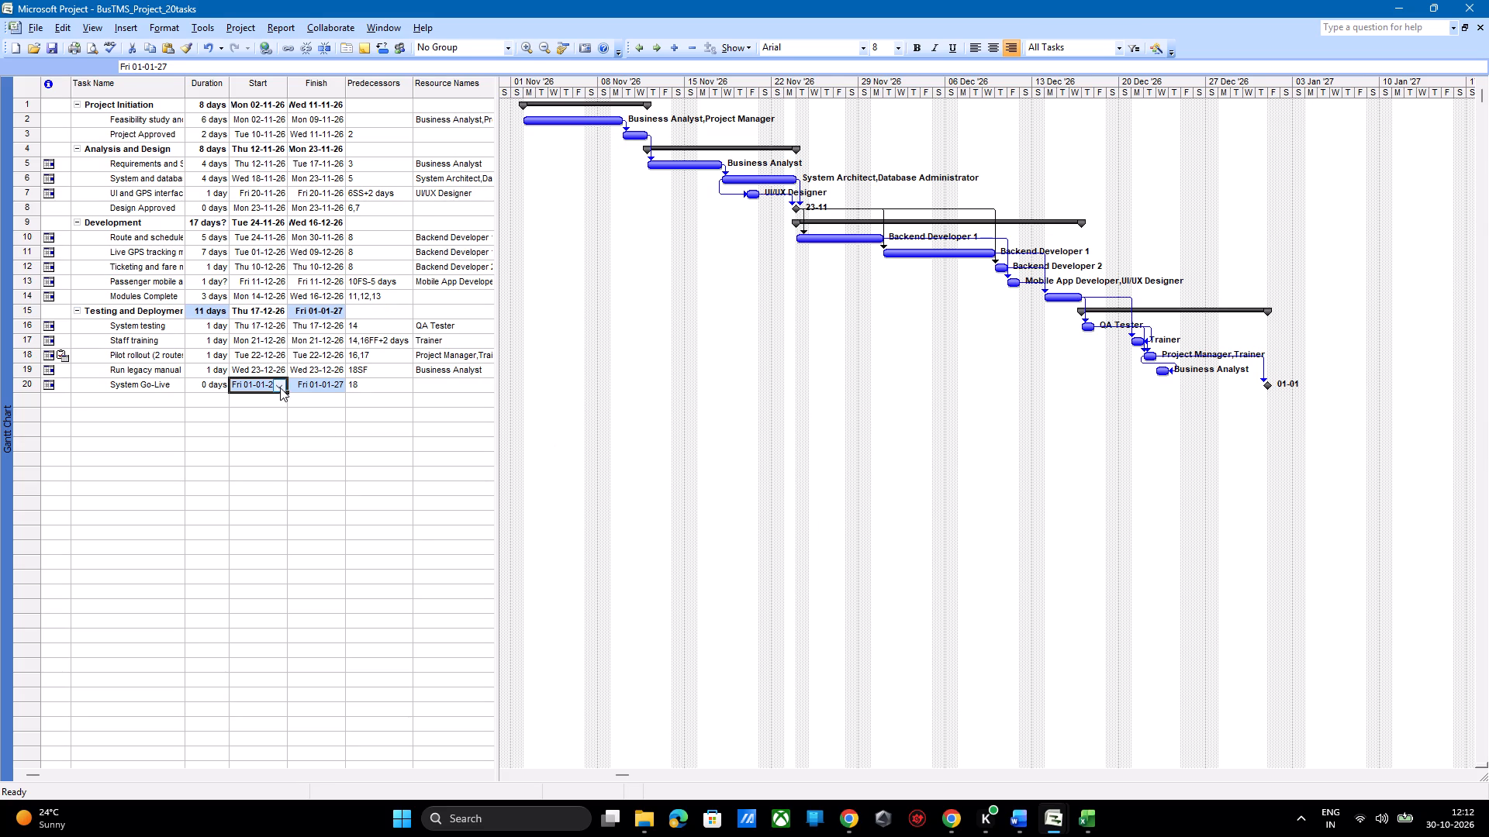
Set the duration of the System Go-Live task to 2 days.
left_click(211, 389)
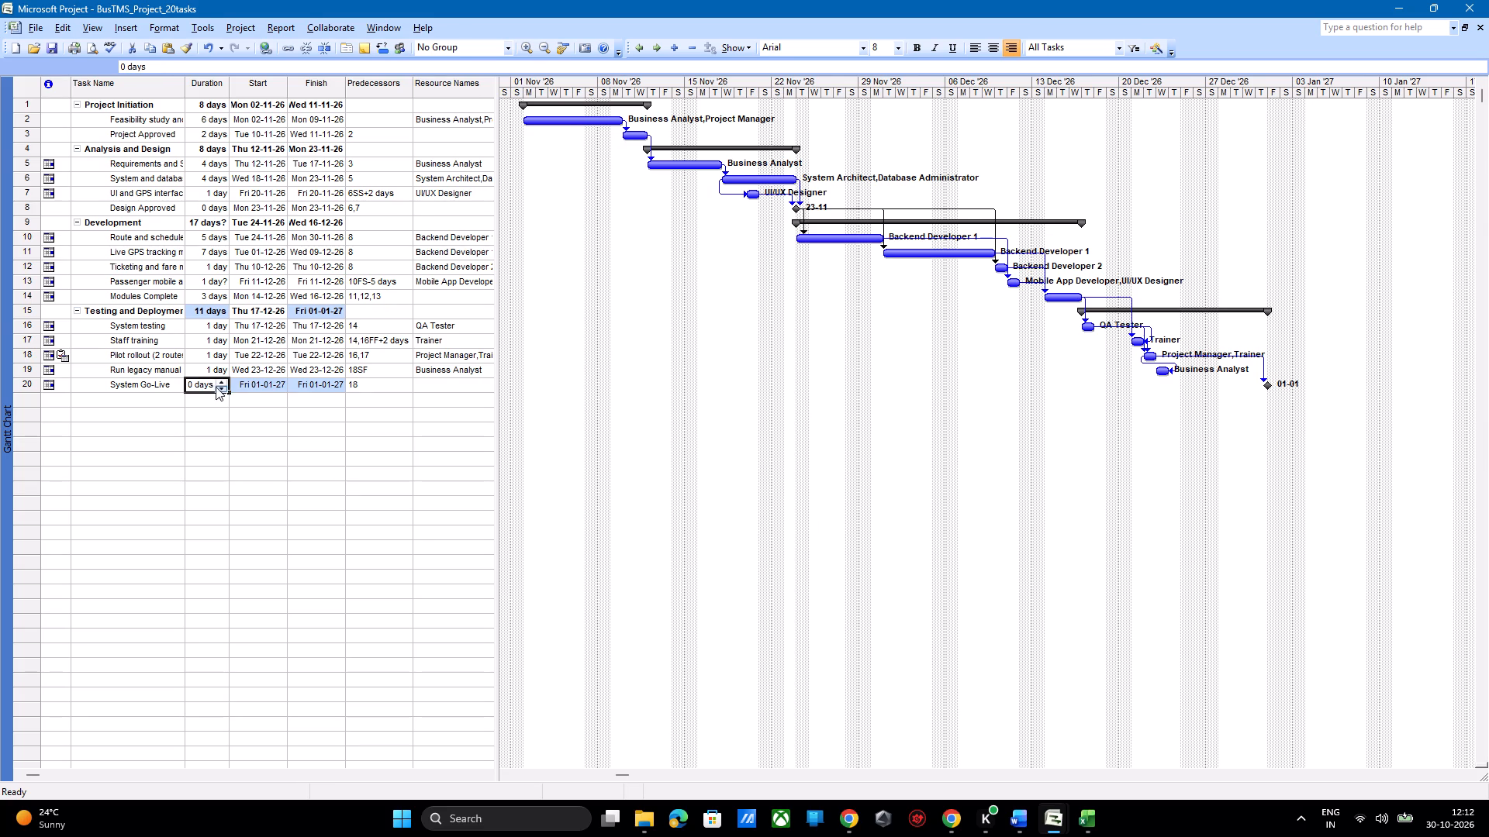
double_click(218, 380)
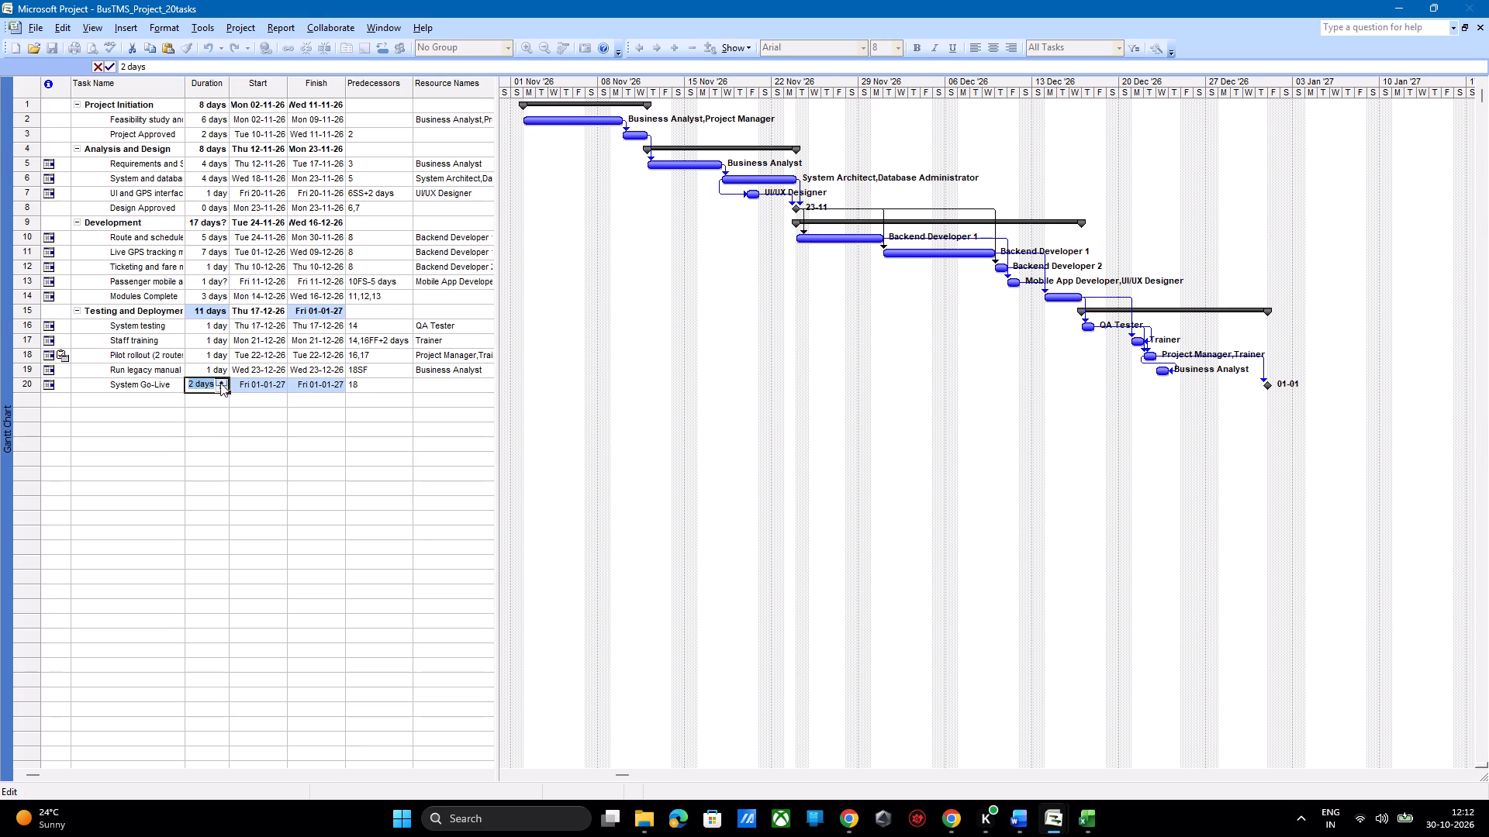
left_click(250, 429)
left_click(208, 381)
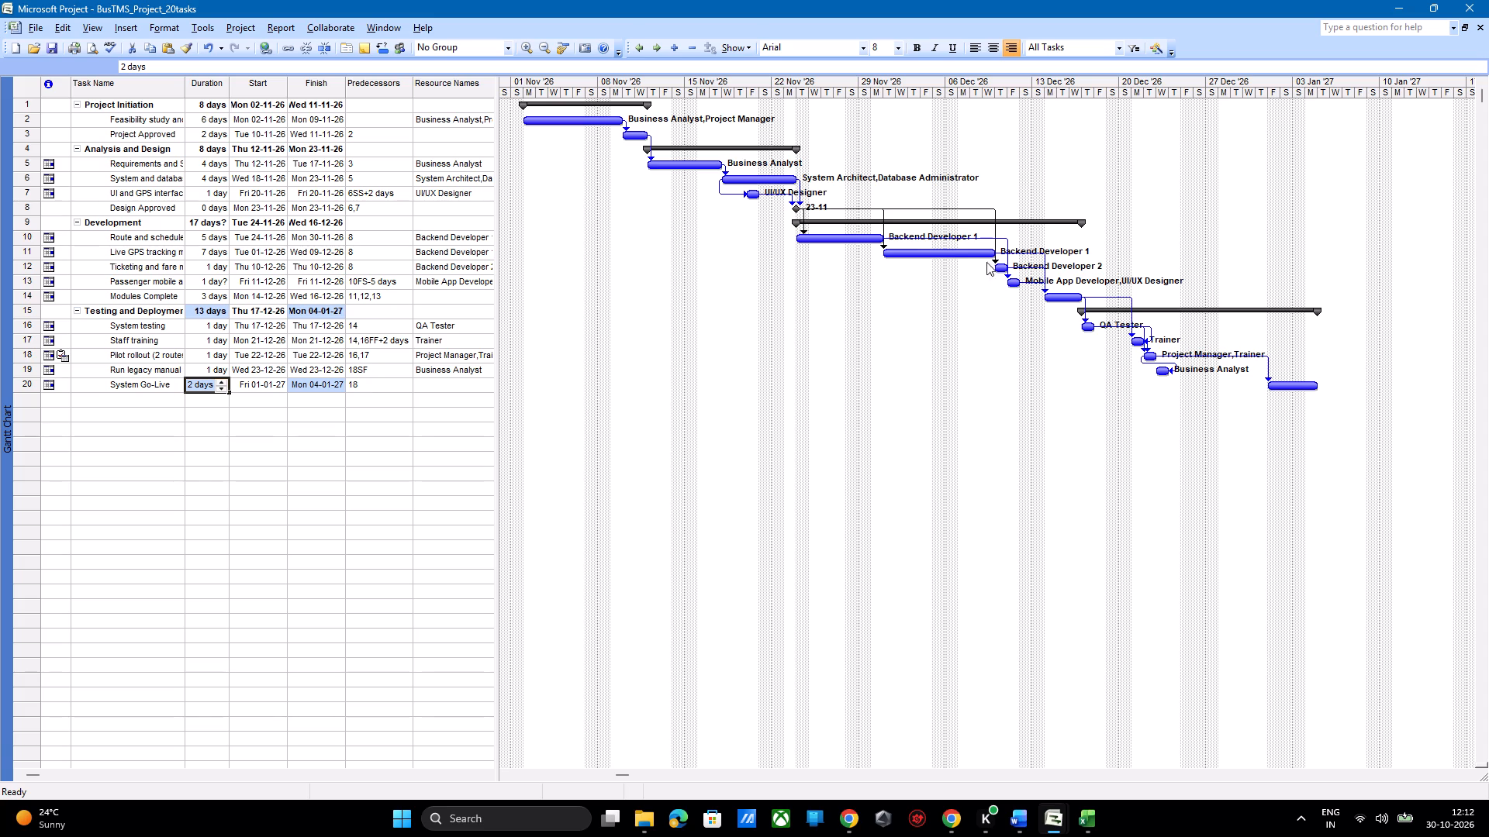
Under Development, set the Ticketing and fare task's duration to 4 days and the Passenger mobile task's to 6 days.
left_click(219, 265)
triple_click(221, 264)
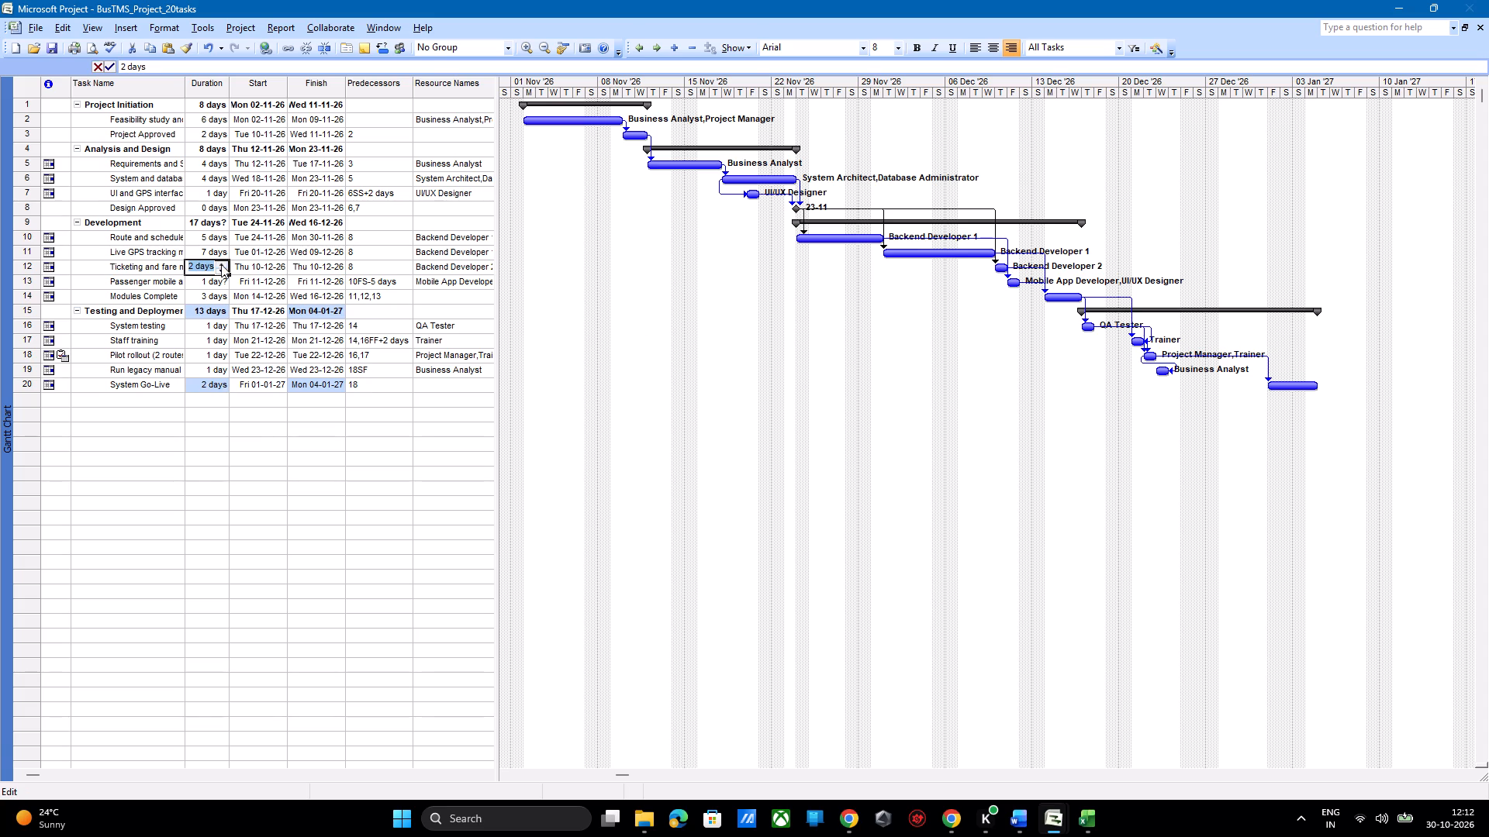
left_click(216, 280)
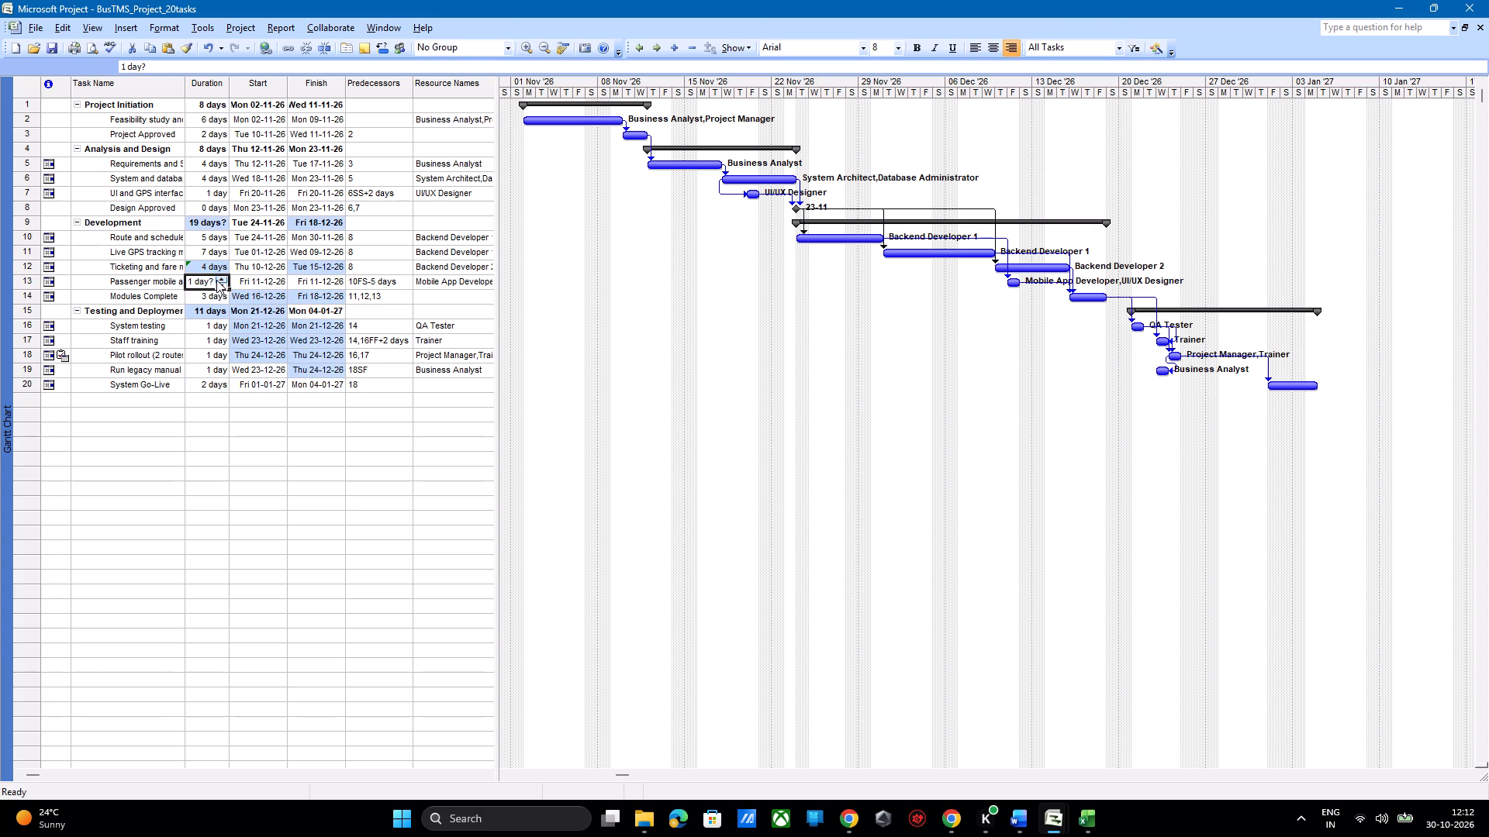
triple_click(221, 280)
double_click(221, 280)
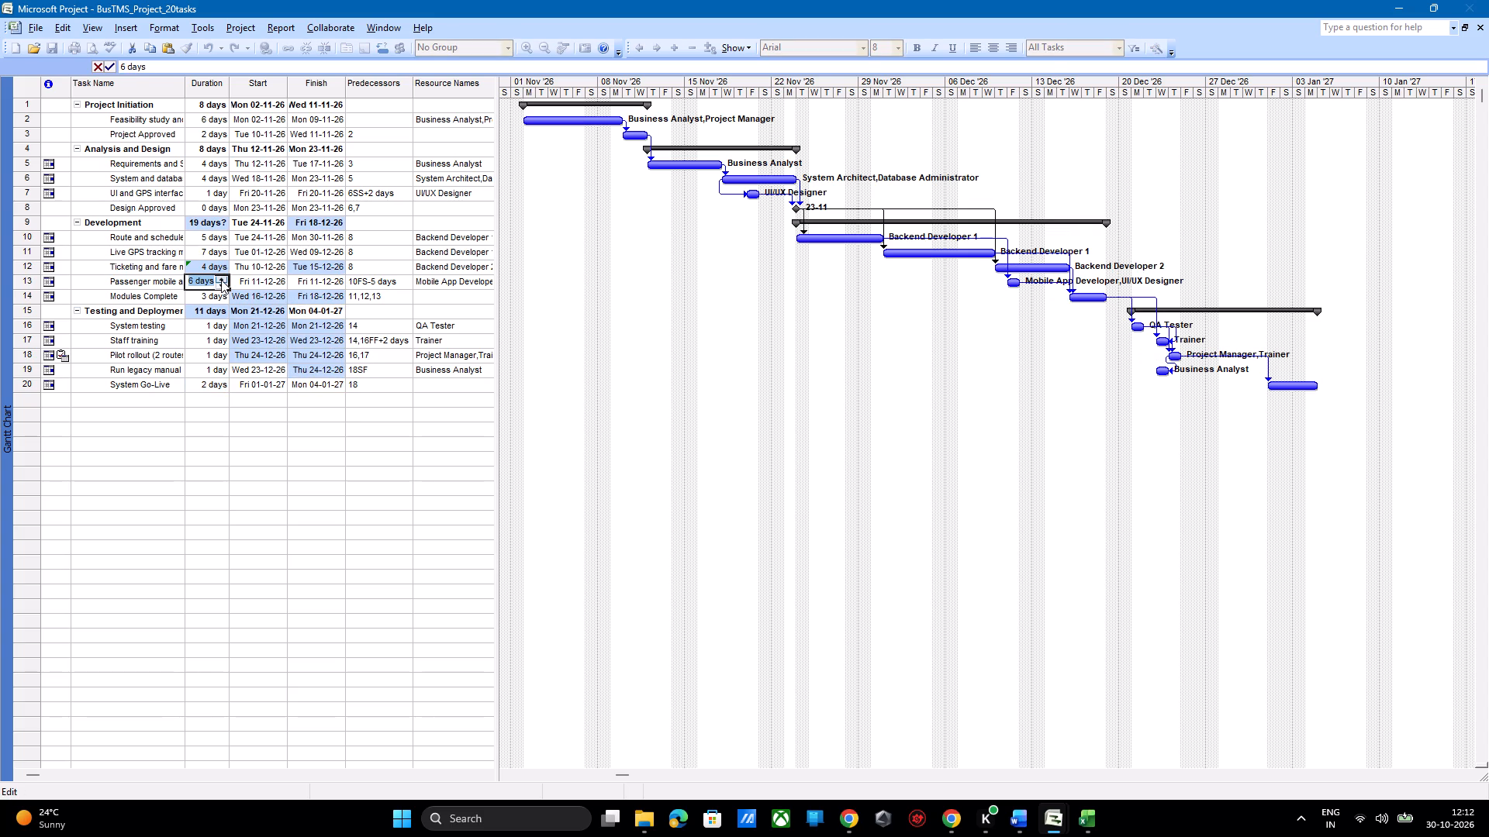
left_click(212, 298)
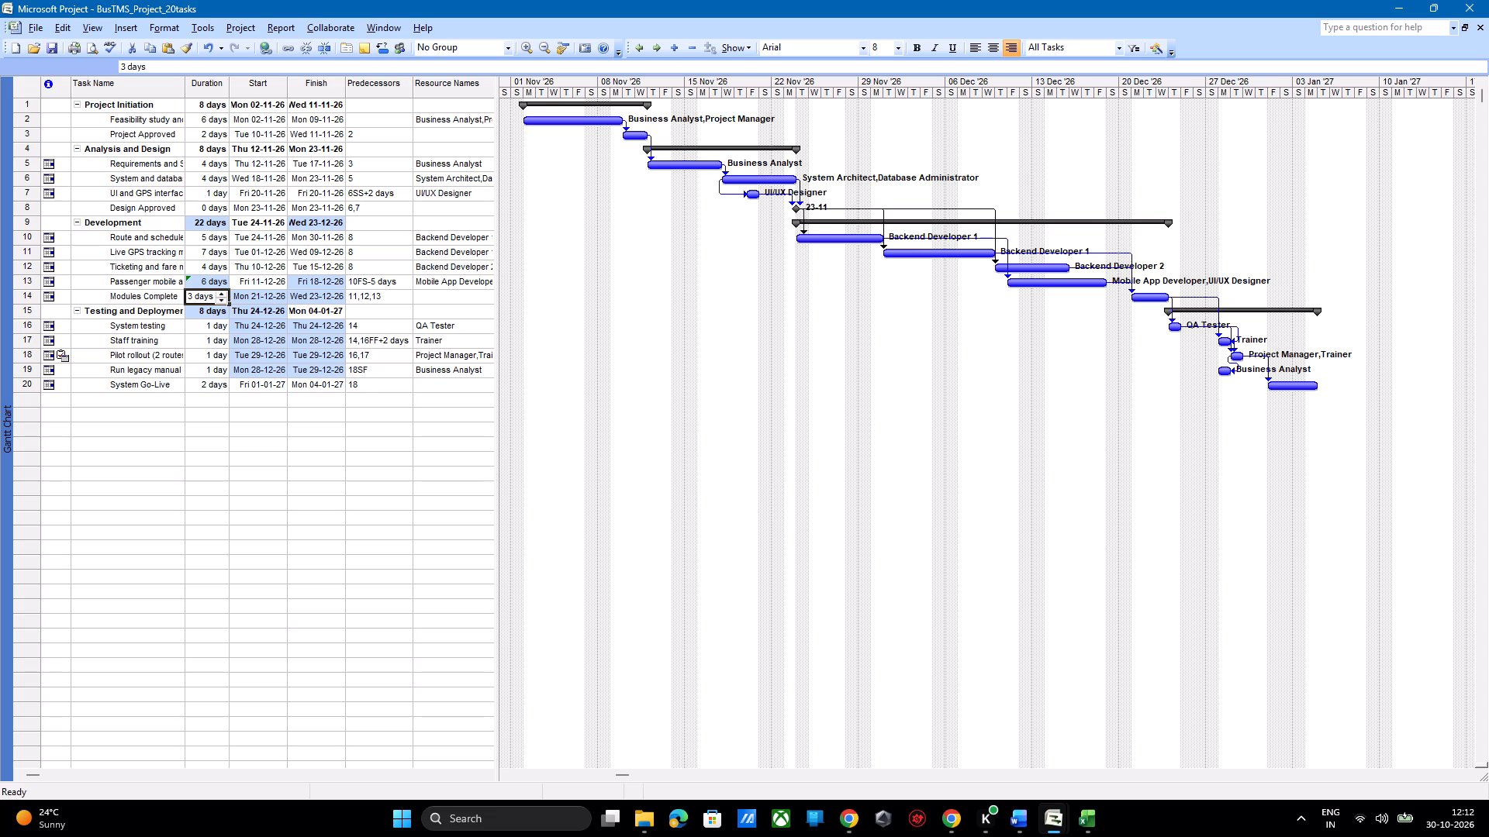
Set the durations of the System testing and Staff training tasks to 3 days each.
left_click(220, 331)
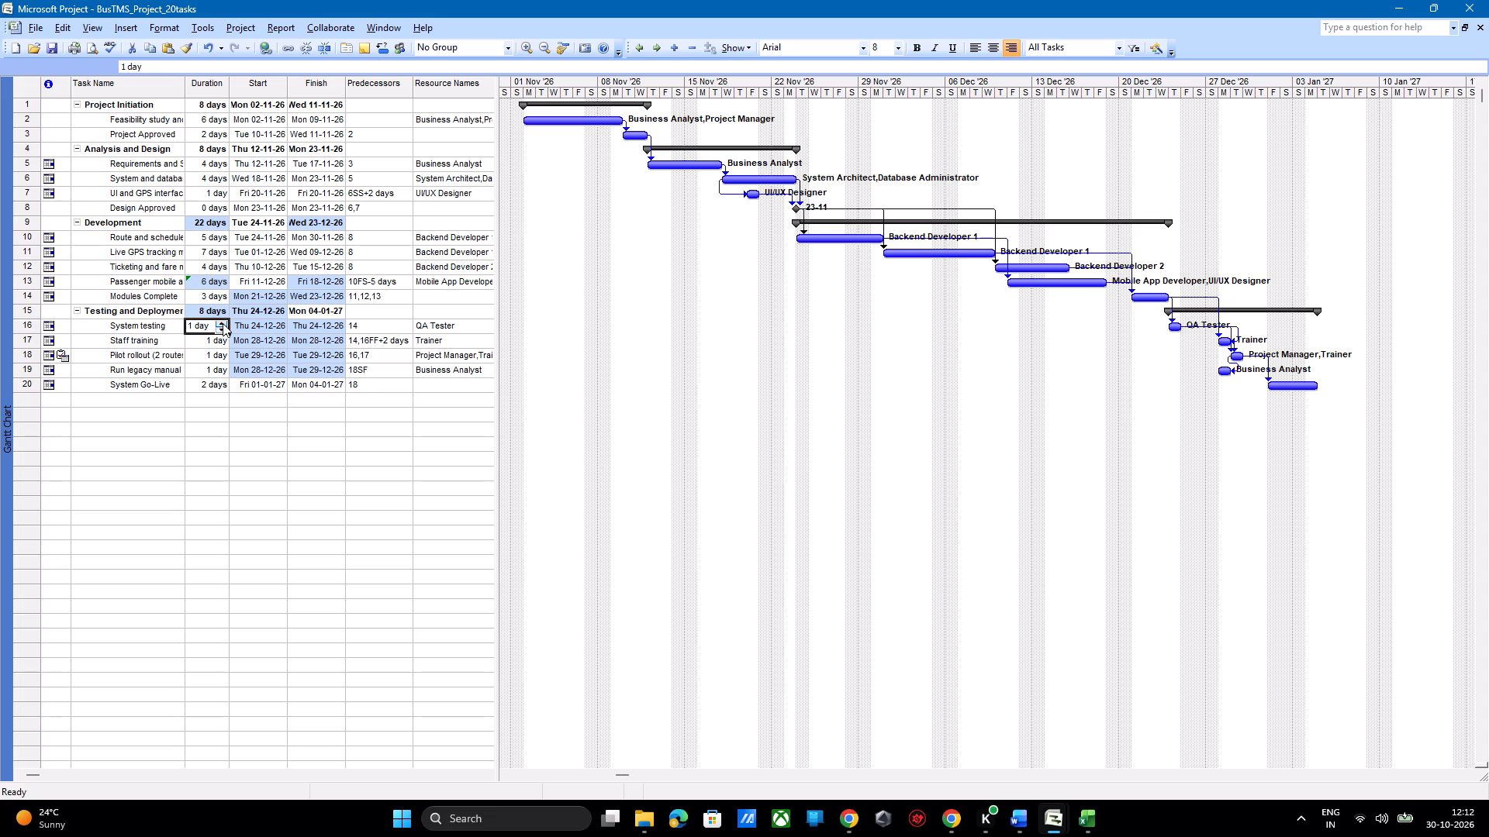
left_click(223, 323)
left_click(223, 323)
left_click(217, 342)
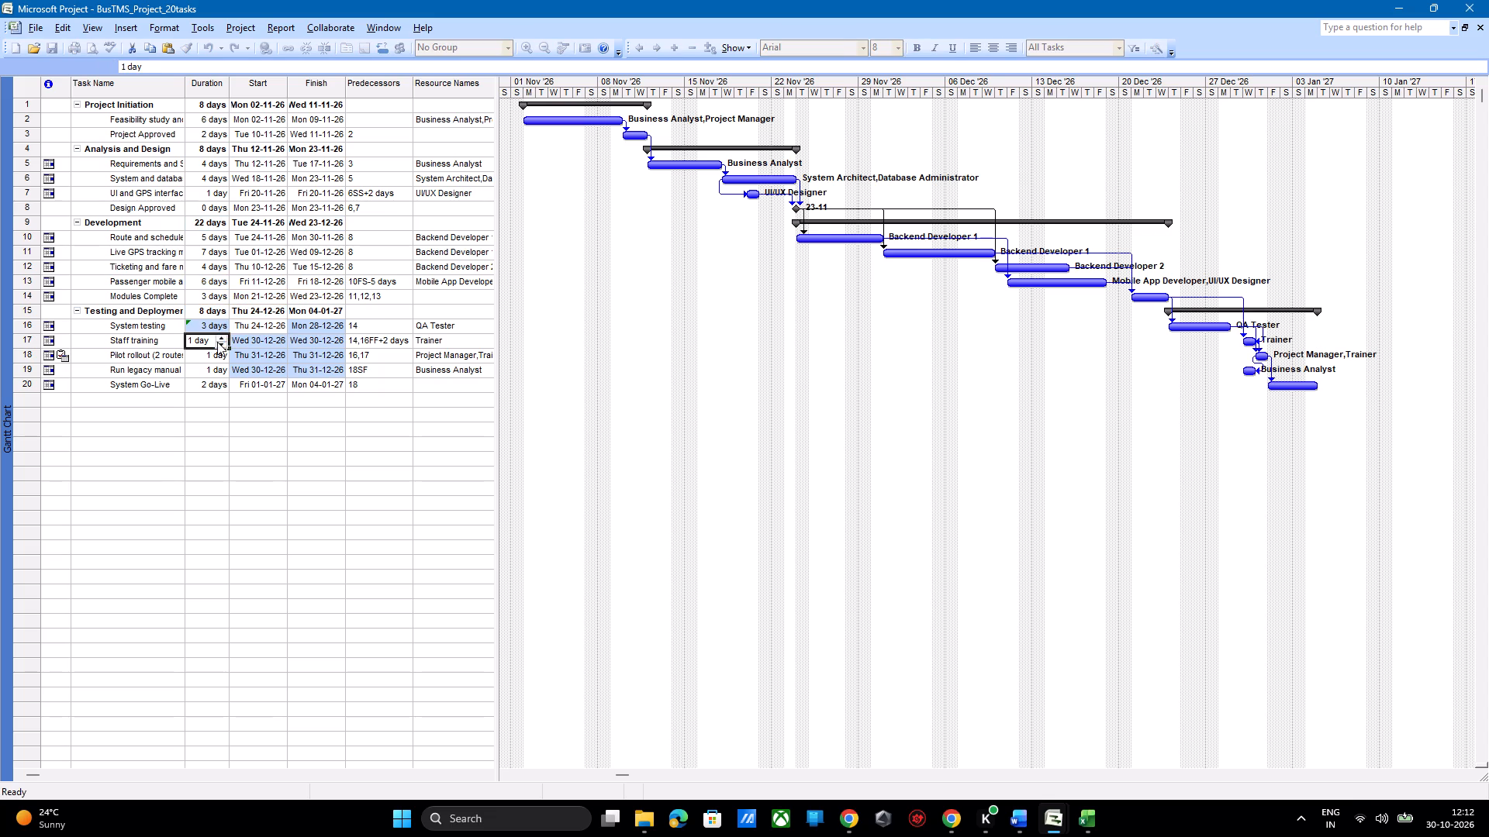
double_click(223, 335)
Set the duration of the Pilot rollout (2 routes) task to 4 days.
left_click(209, 363)
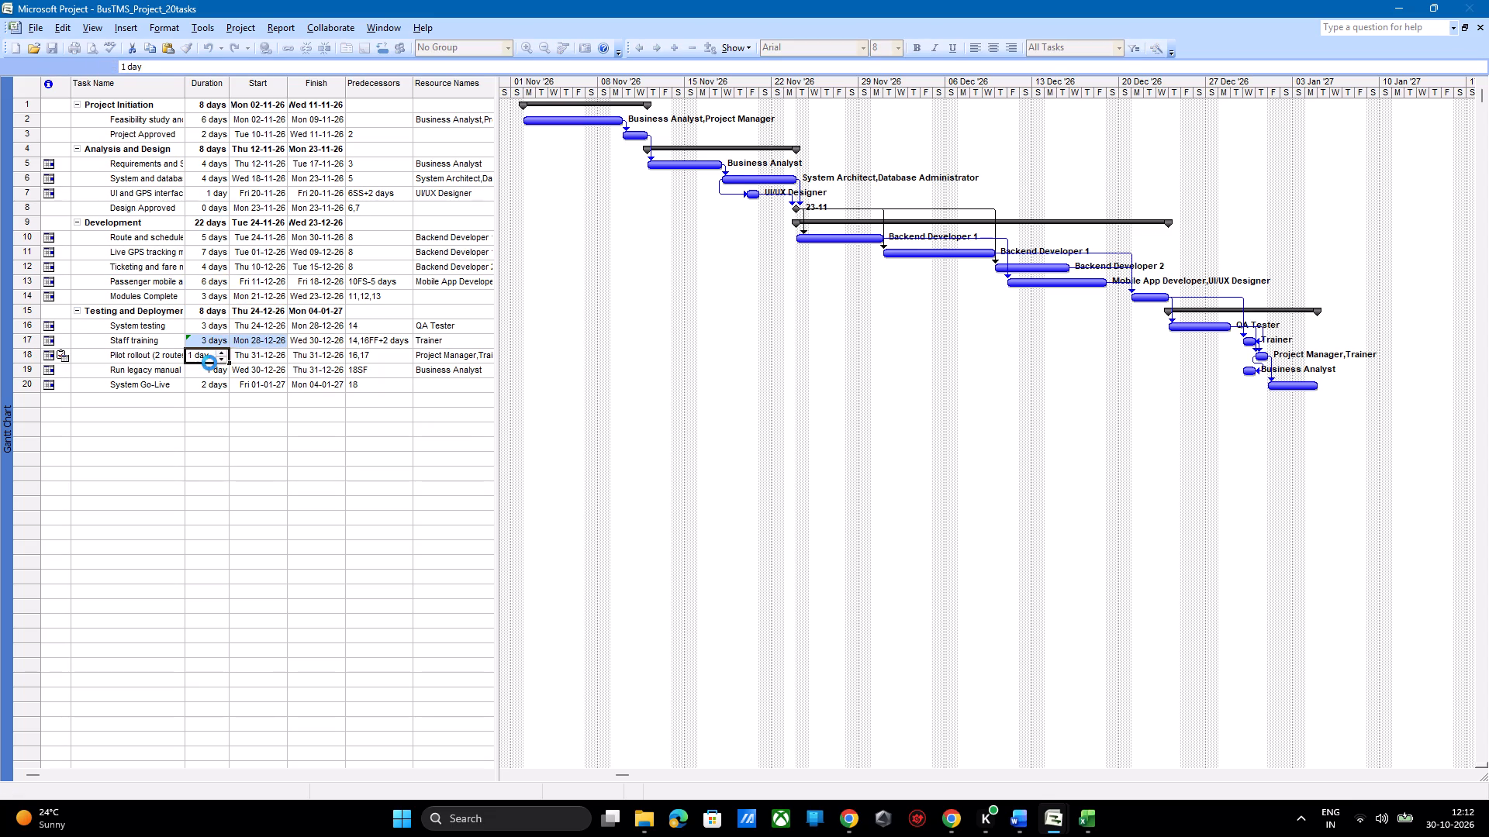
triple_click(222, 355)
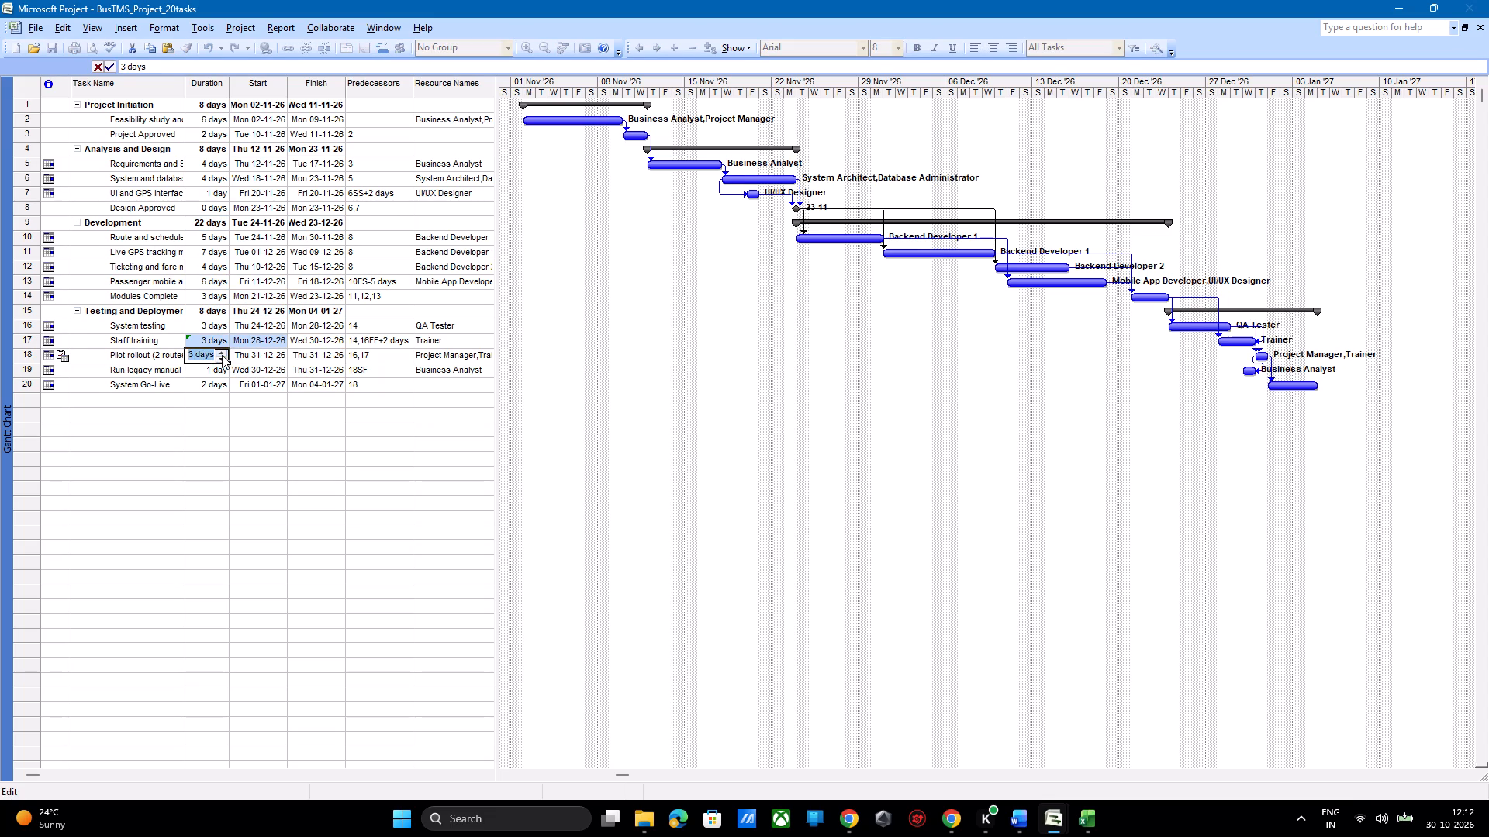
left_click(683, 554)
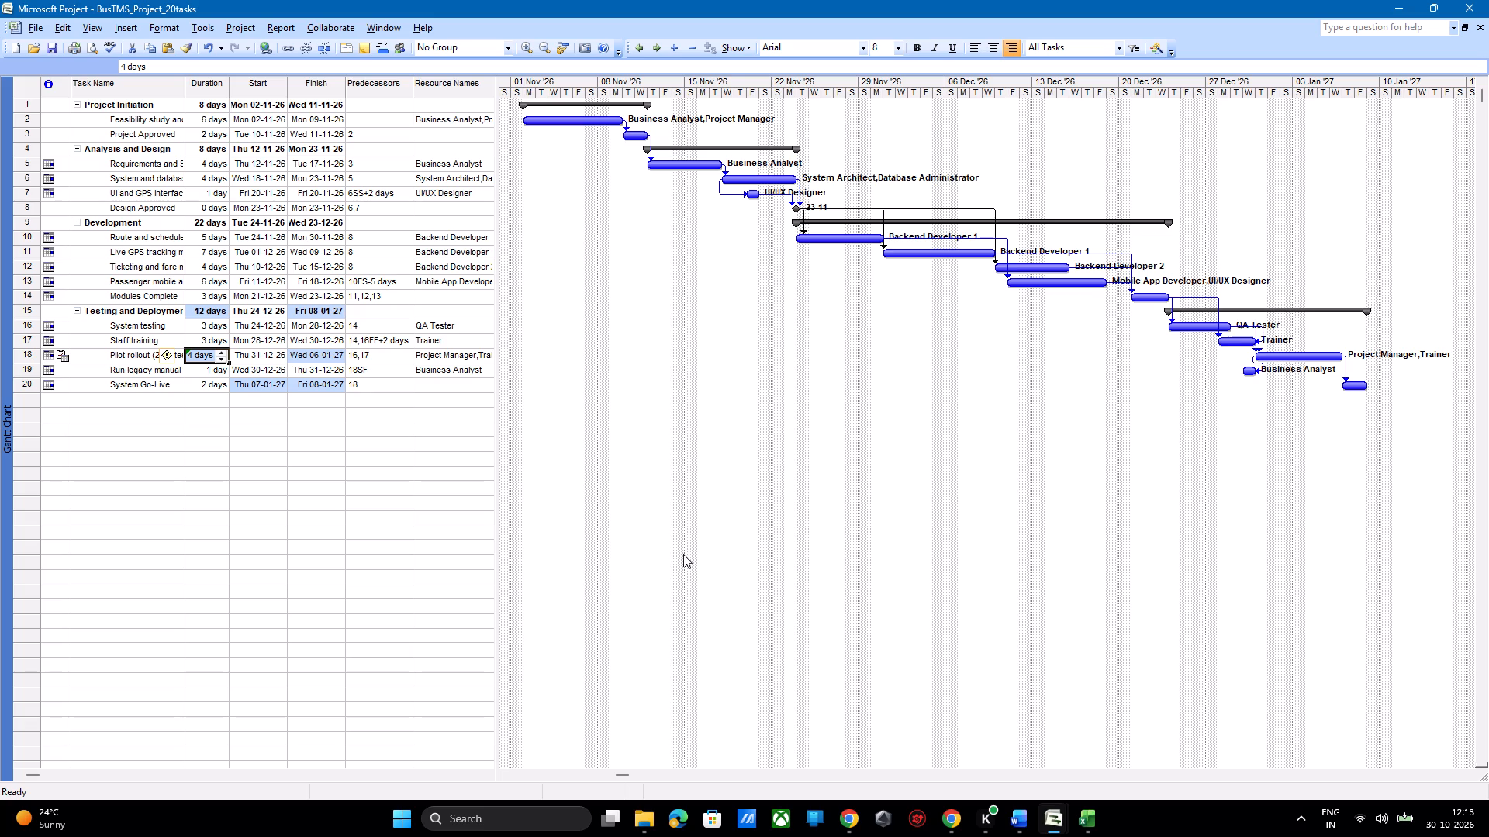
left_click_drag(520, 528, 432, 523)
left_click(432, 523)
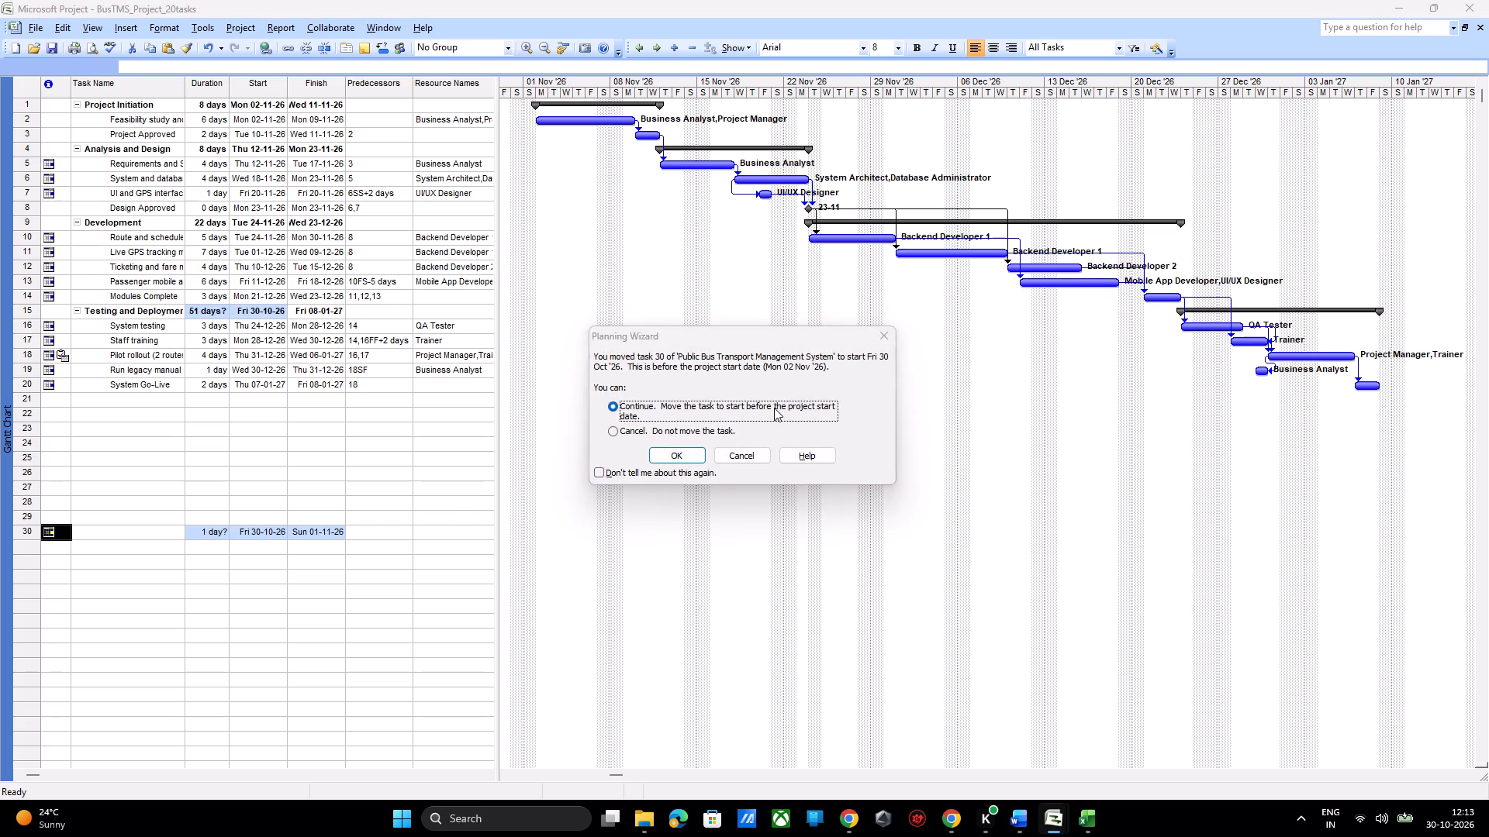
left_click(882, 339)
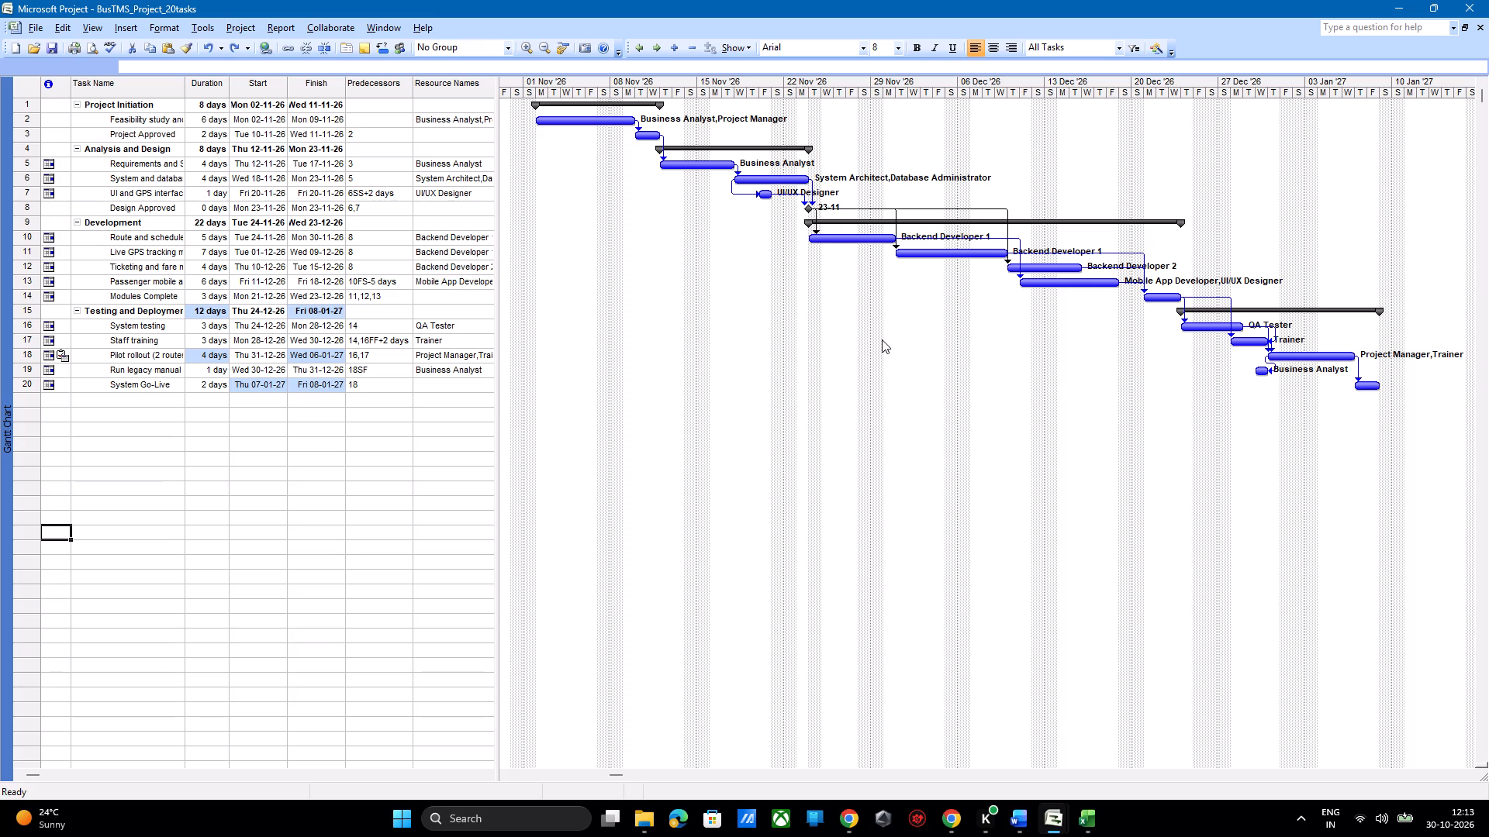
Capture a screenshot covering the task table and the full Gantt chart with the Snipping Tool.
key("Print")
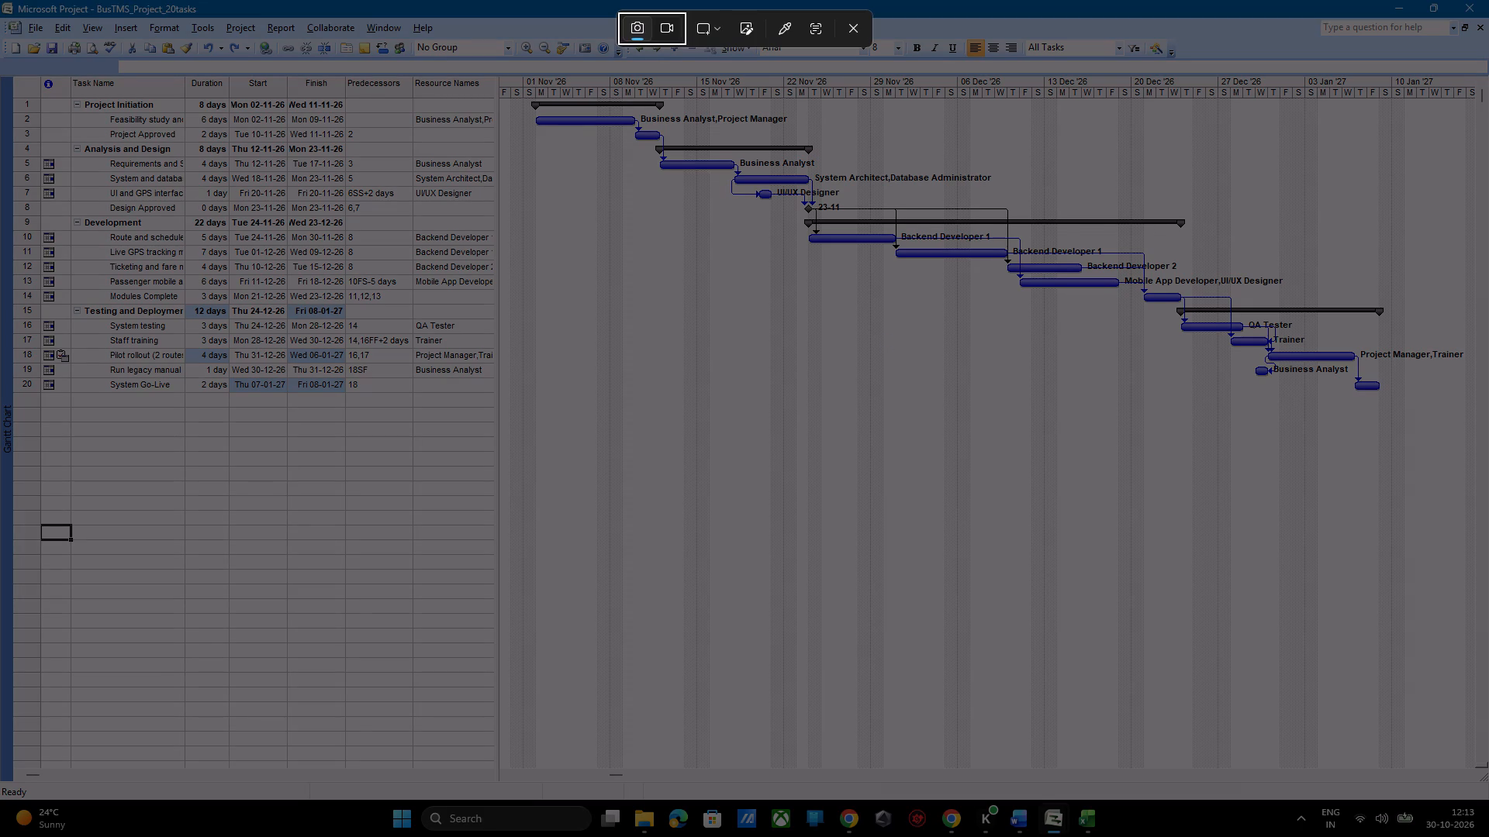
left_click_drag(0, 0, 1453, 700)
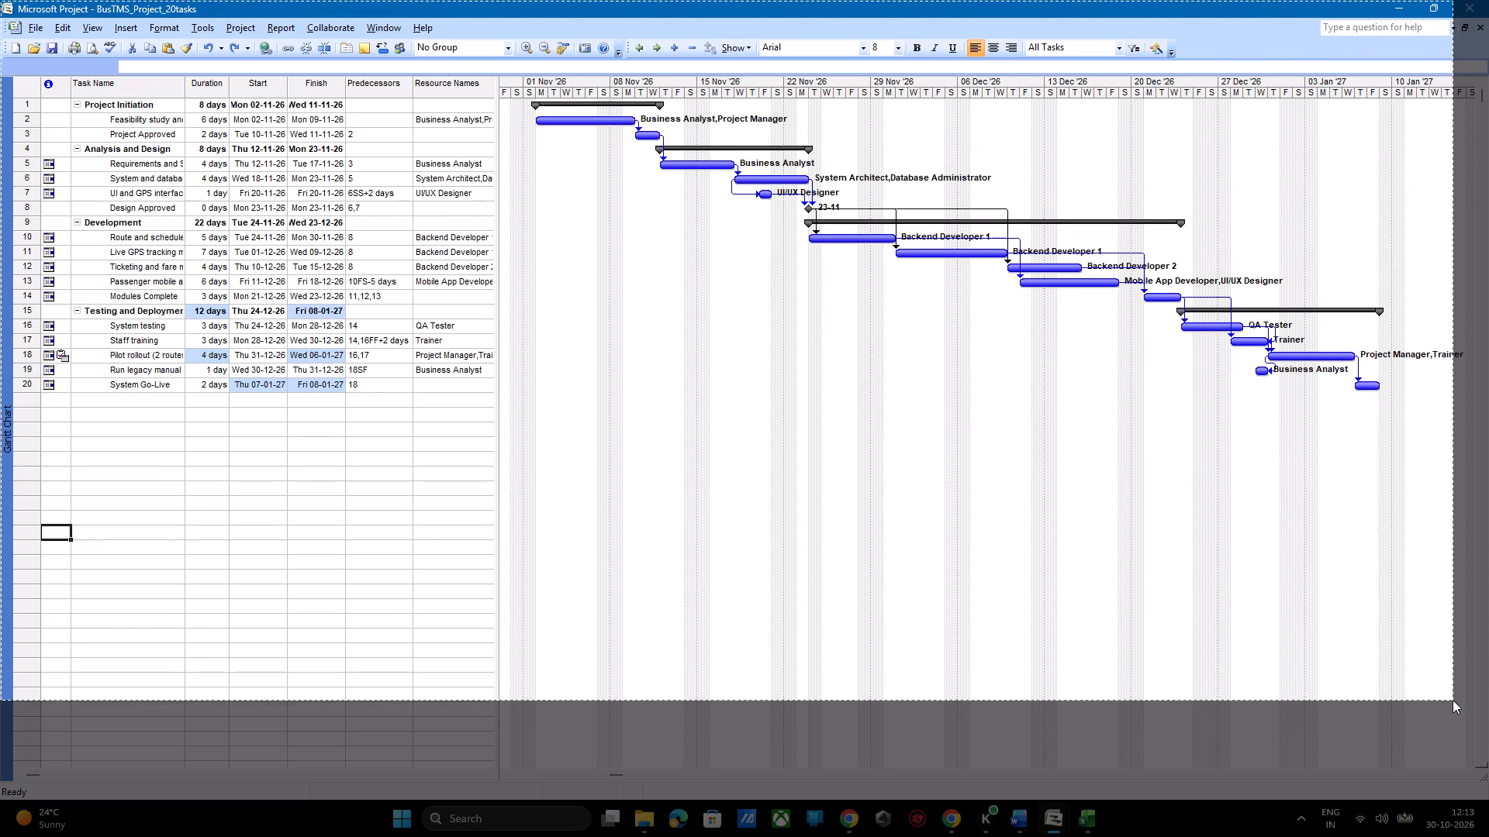
left_click_drag(1453, 700, 1468, 693)
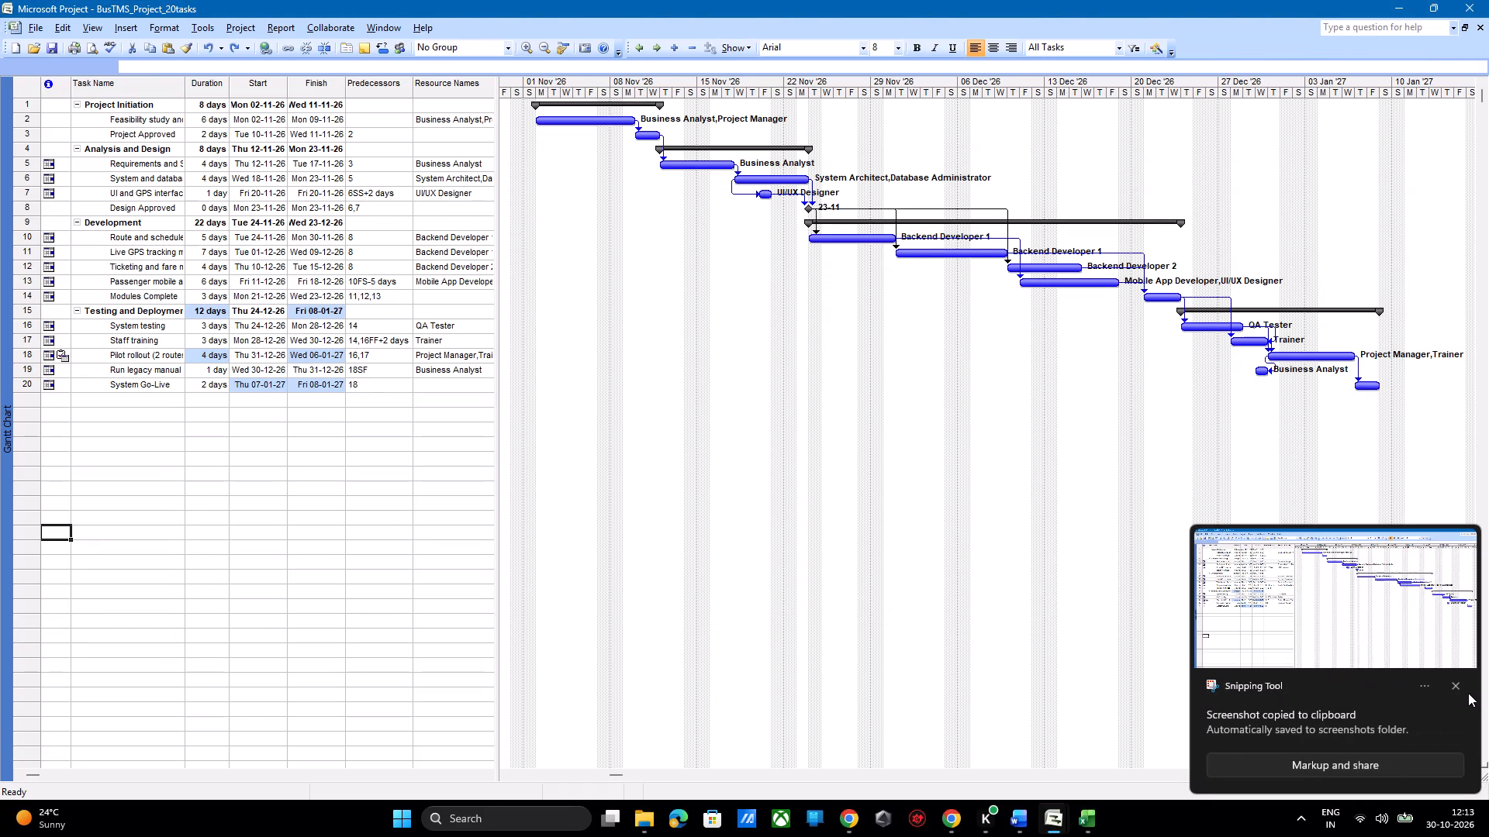
left_click(1426, 677)
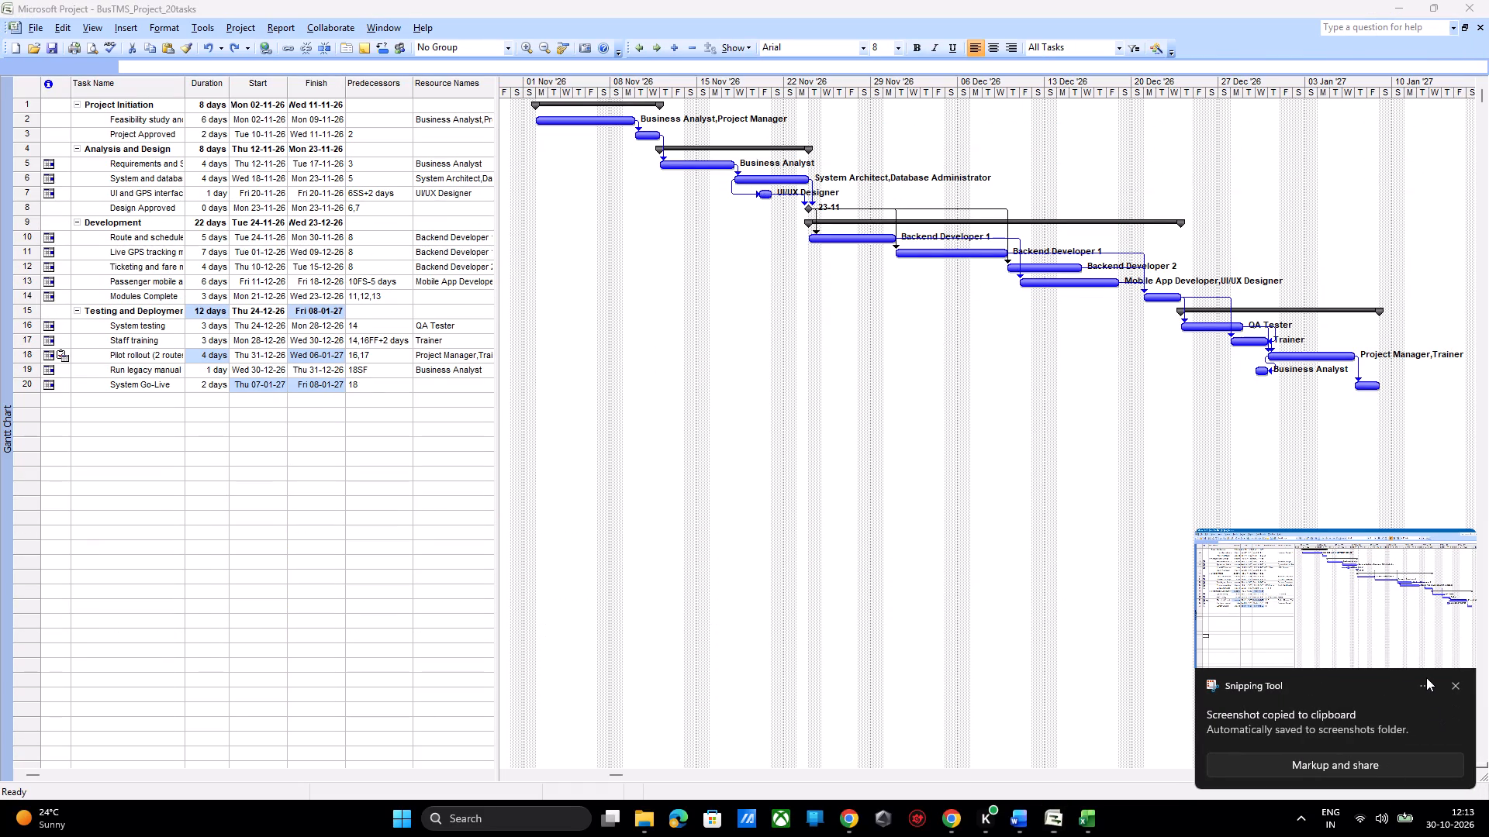
left_click(1432, 683)
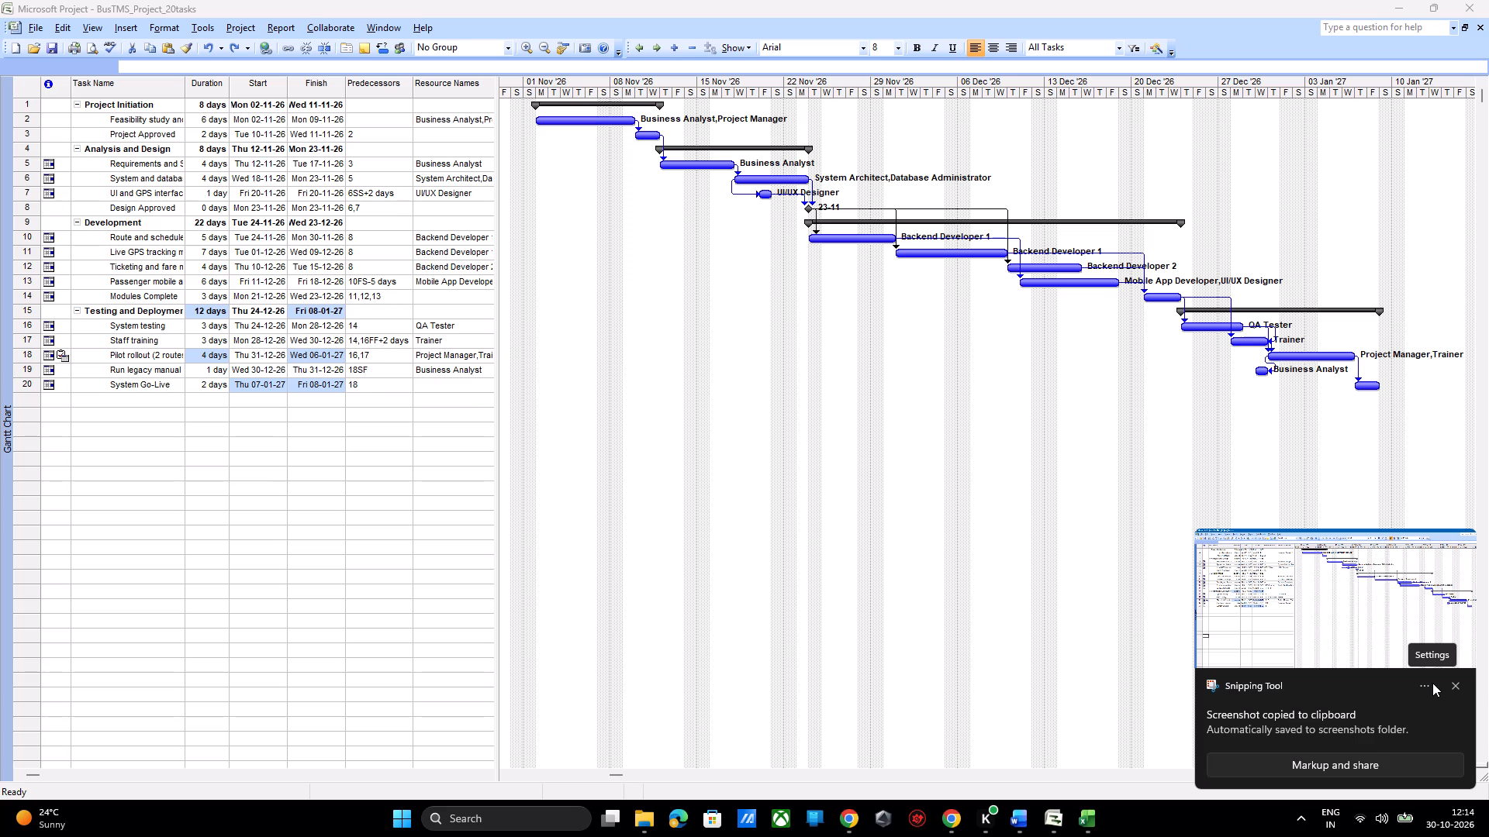
left_click(1432, 683)
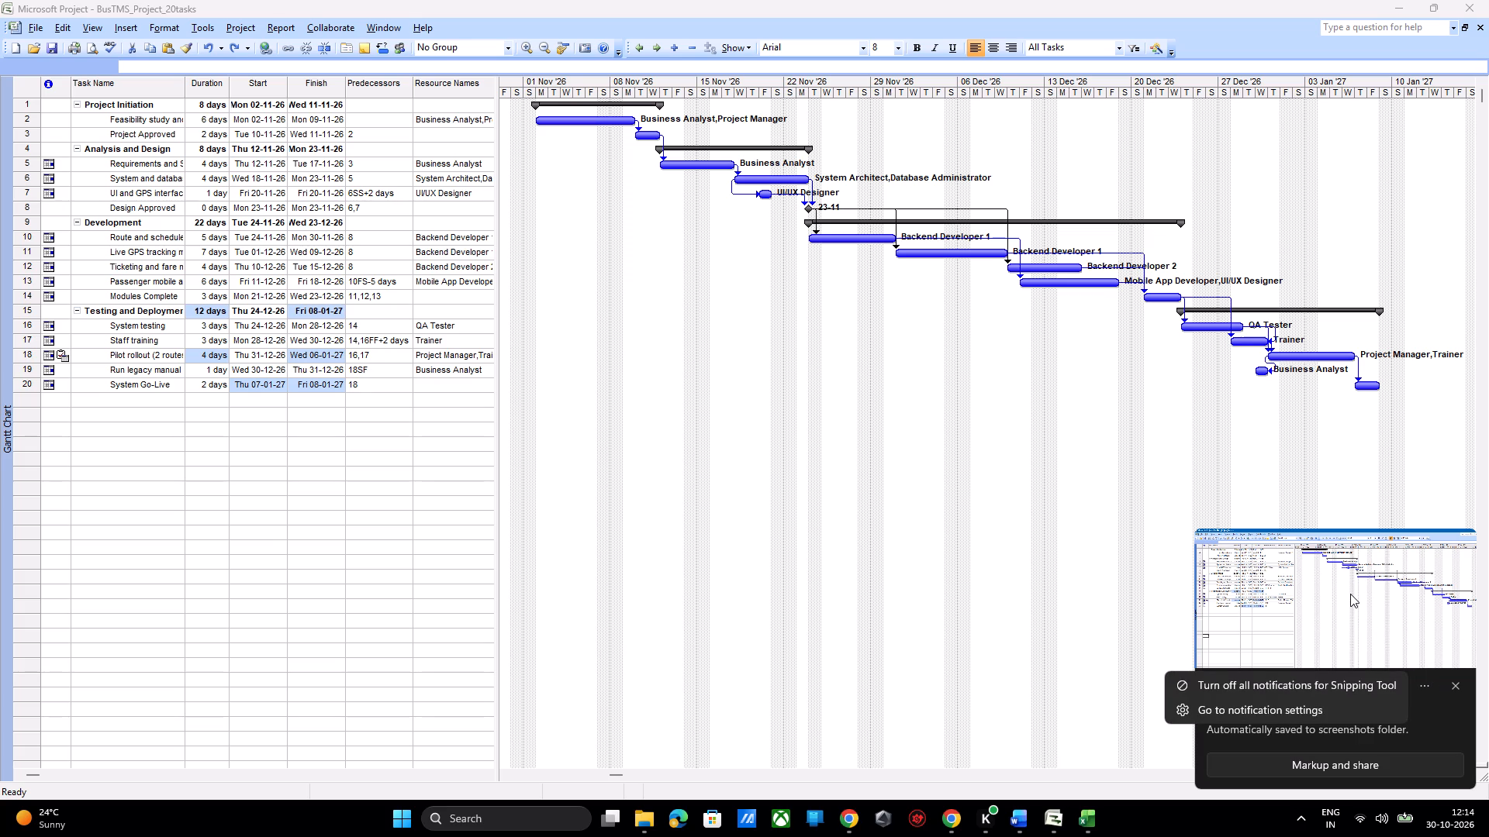
right_click(1350, 594)
double_click(1394, 593)
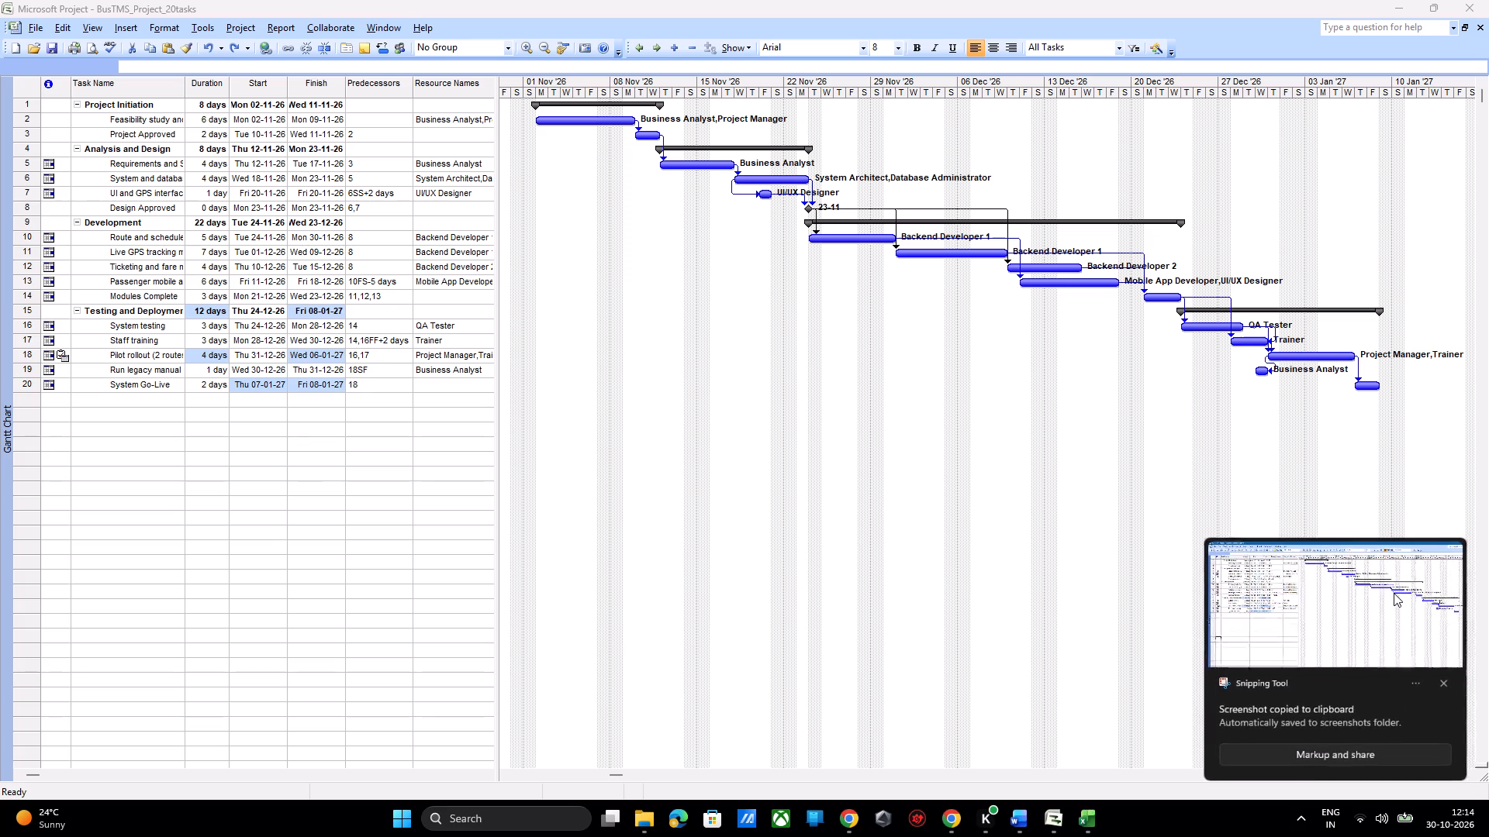
left_click_drag(1200, 328, 907, 181)
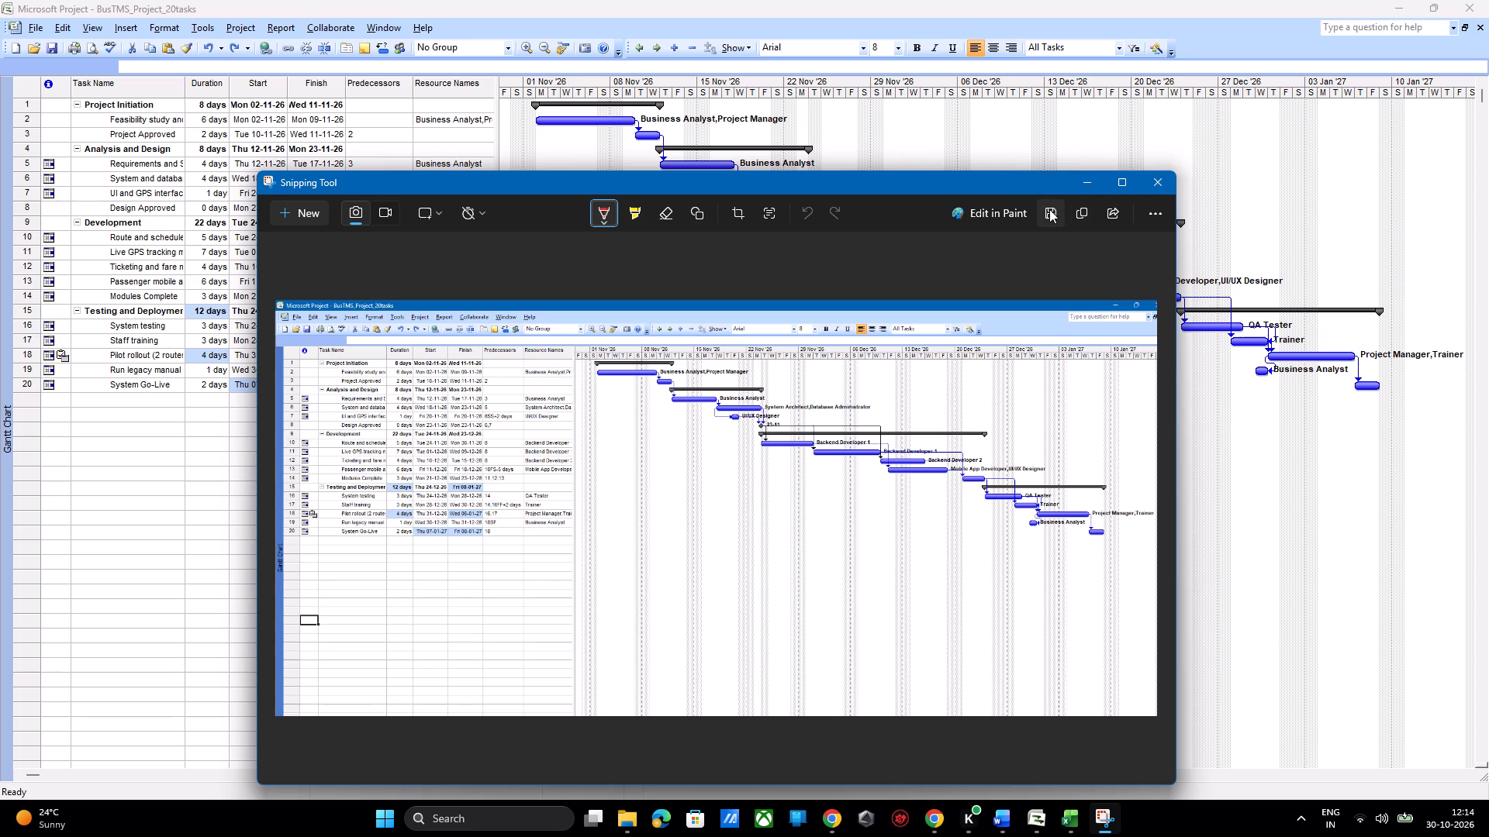
left_click(1049, 209)
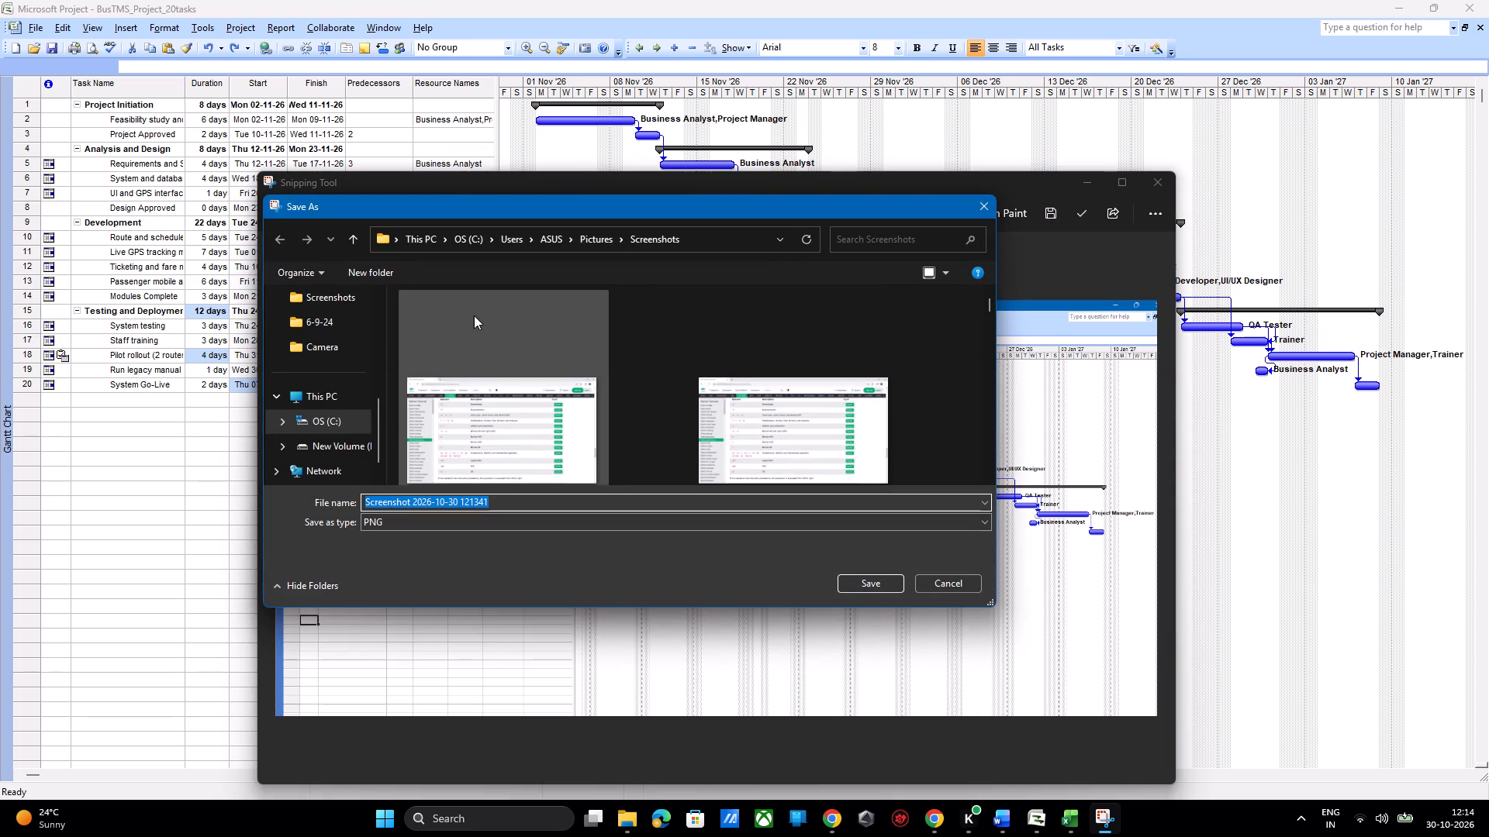
scroll(301, 376, "up", 4)
left_click(320, 406)
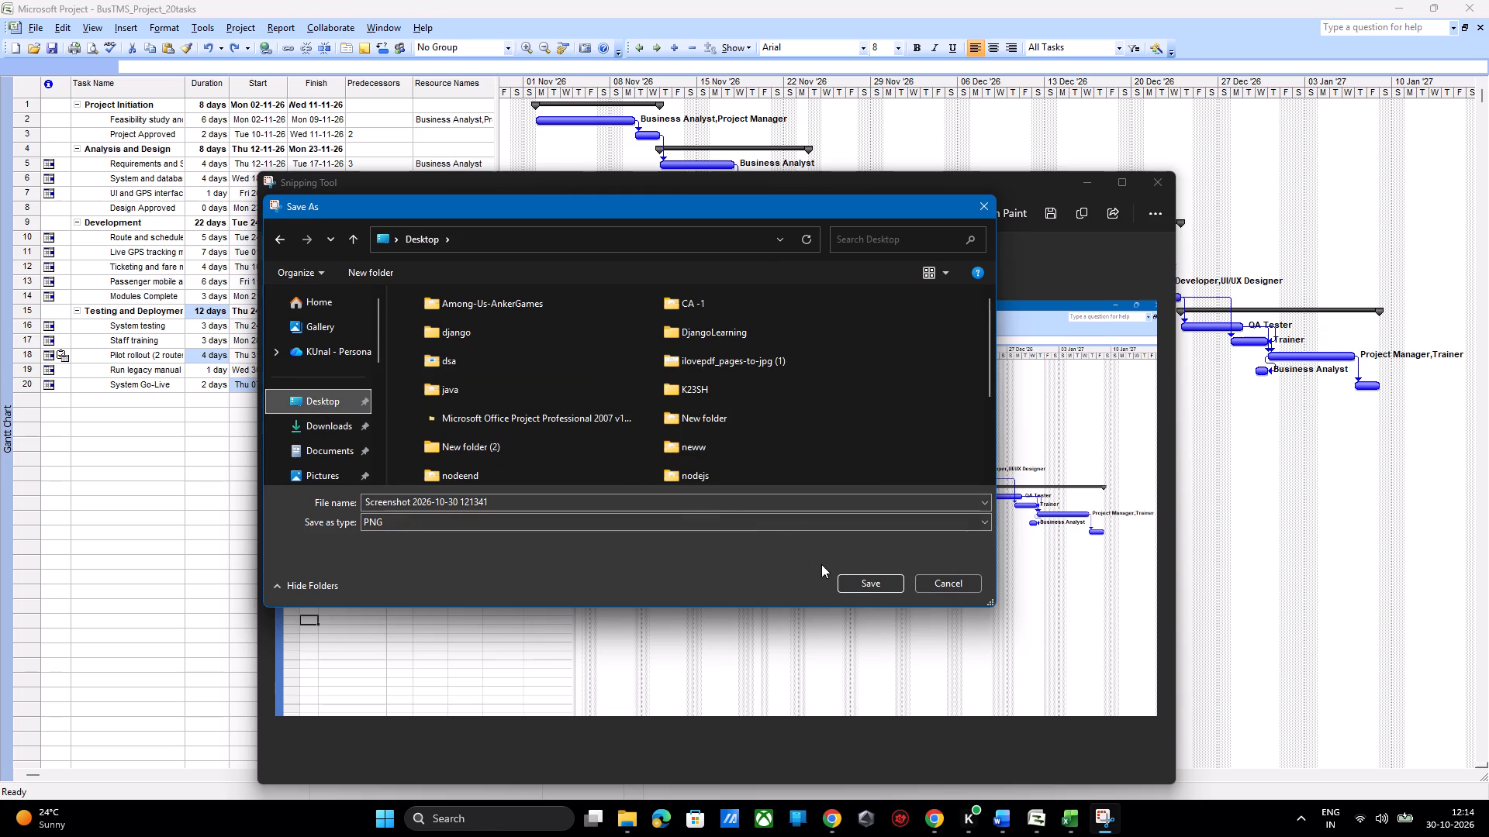
left_click(870, 588)
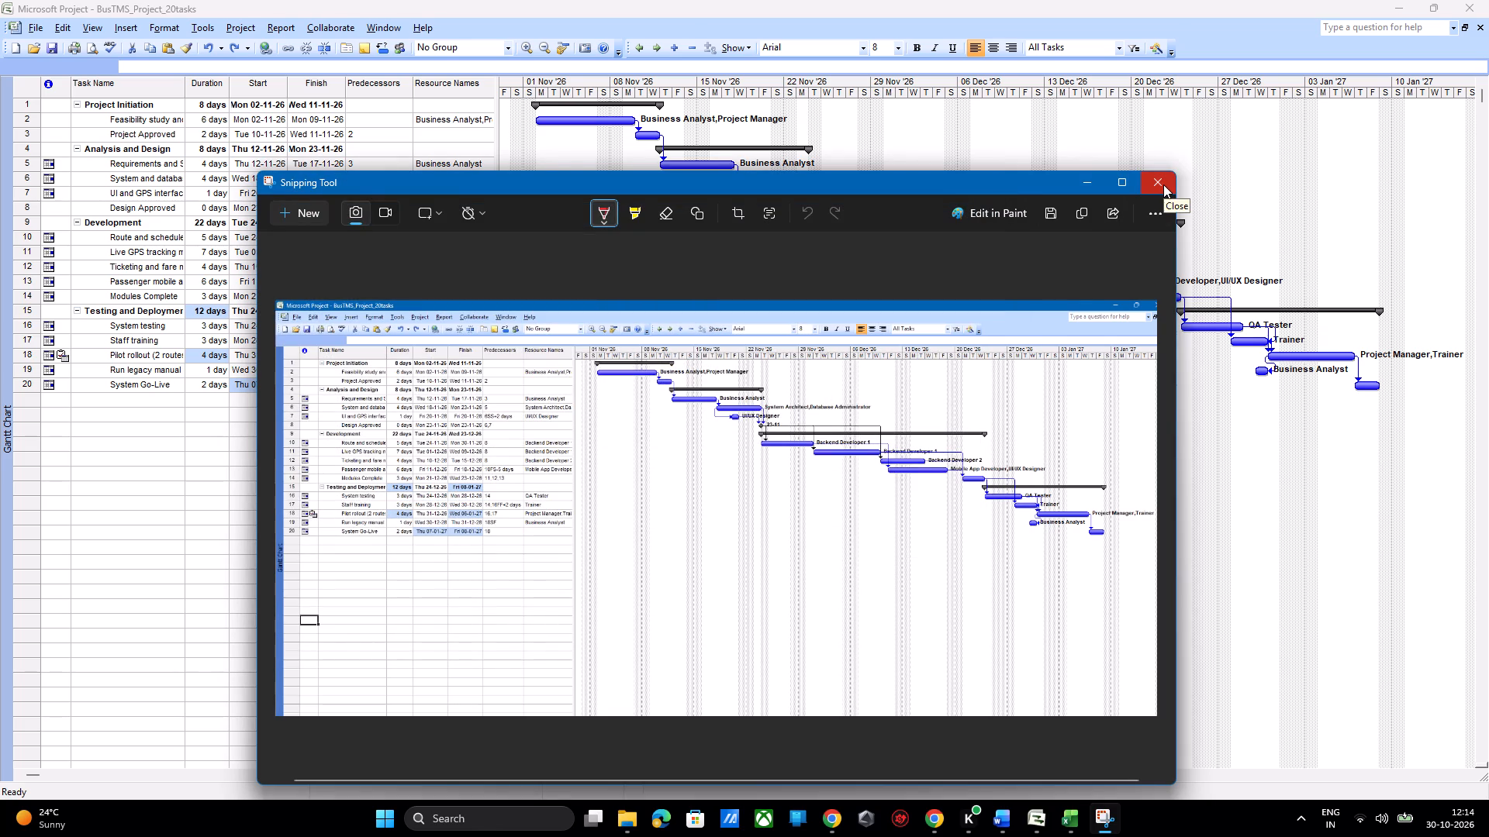
left_click(1077, 181)
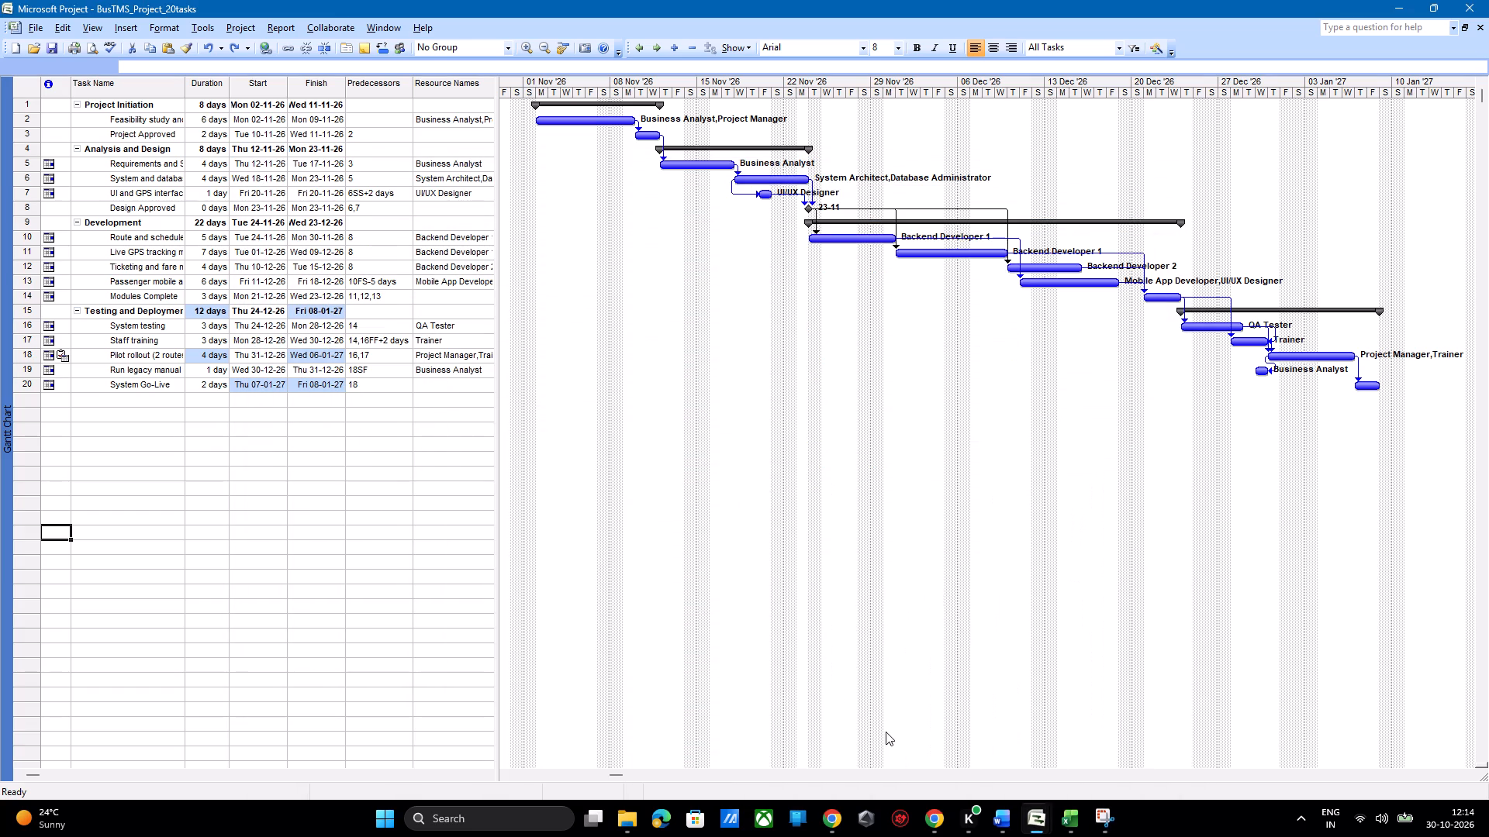
Look through the Downloads folder in File Explorer for files to go with the Gantt screenshot.
left_click(619, 751)
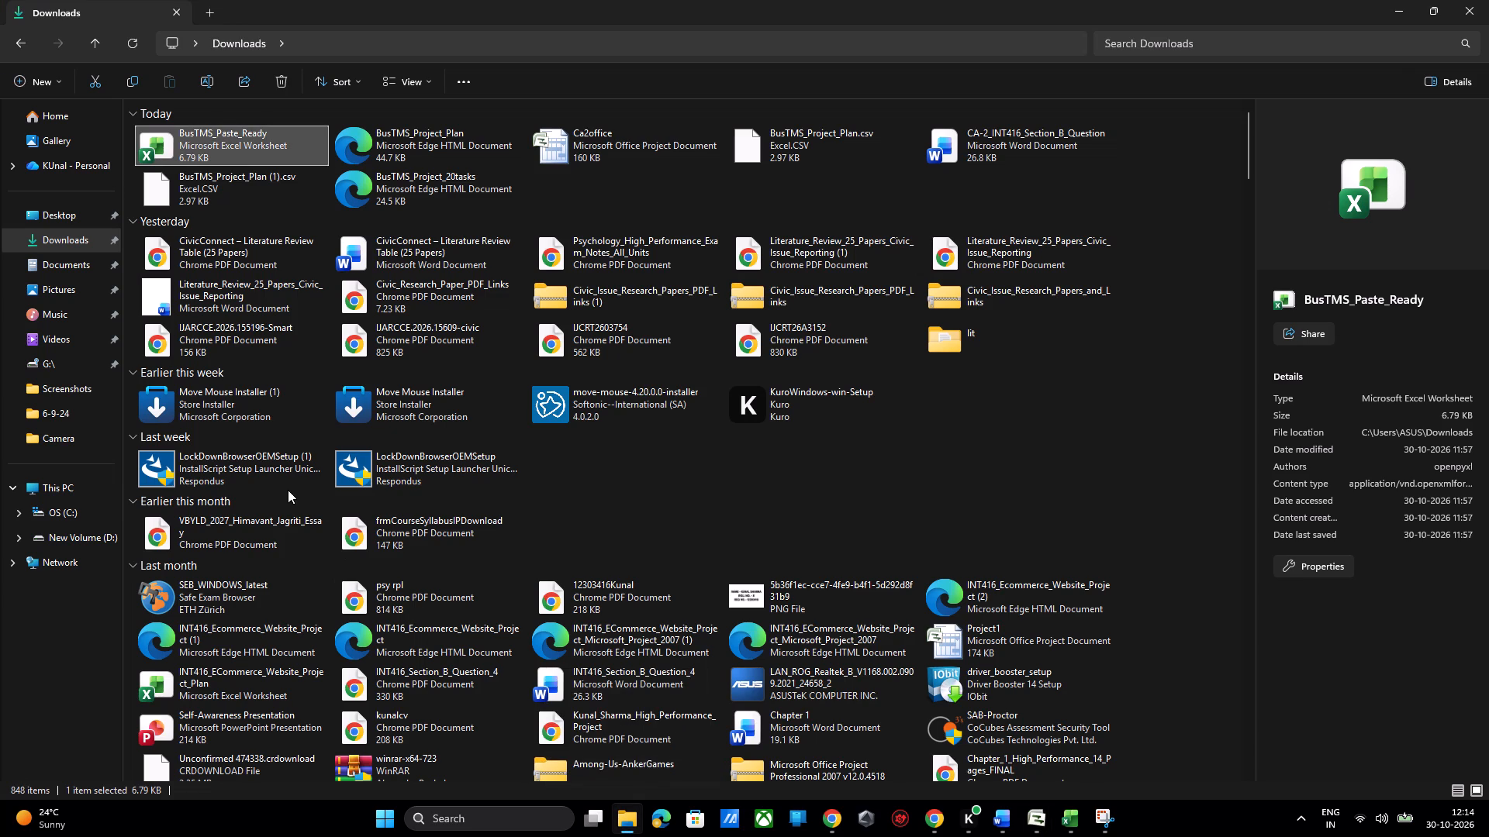
scroll(617, 475, "down", 1)
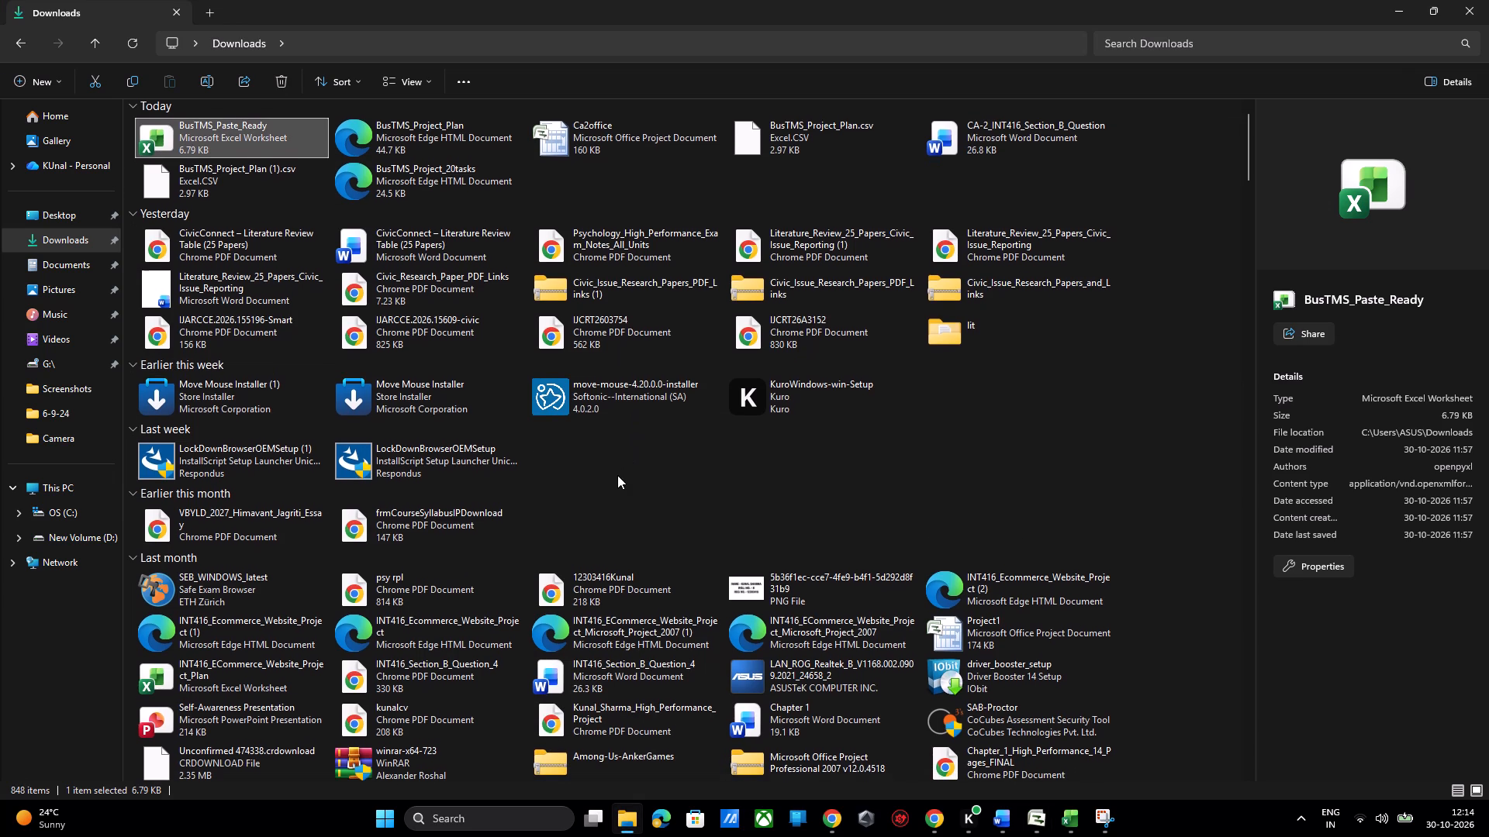
scroll(617, 475, "down", 4)
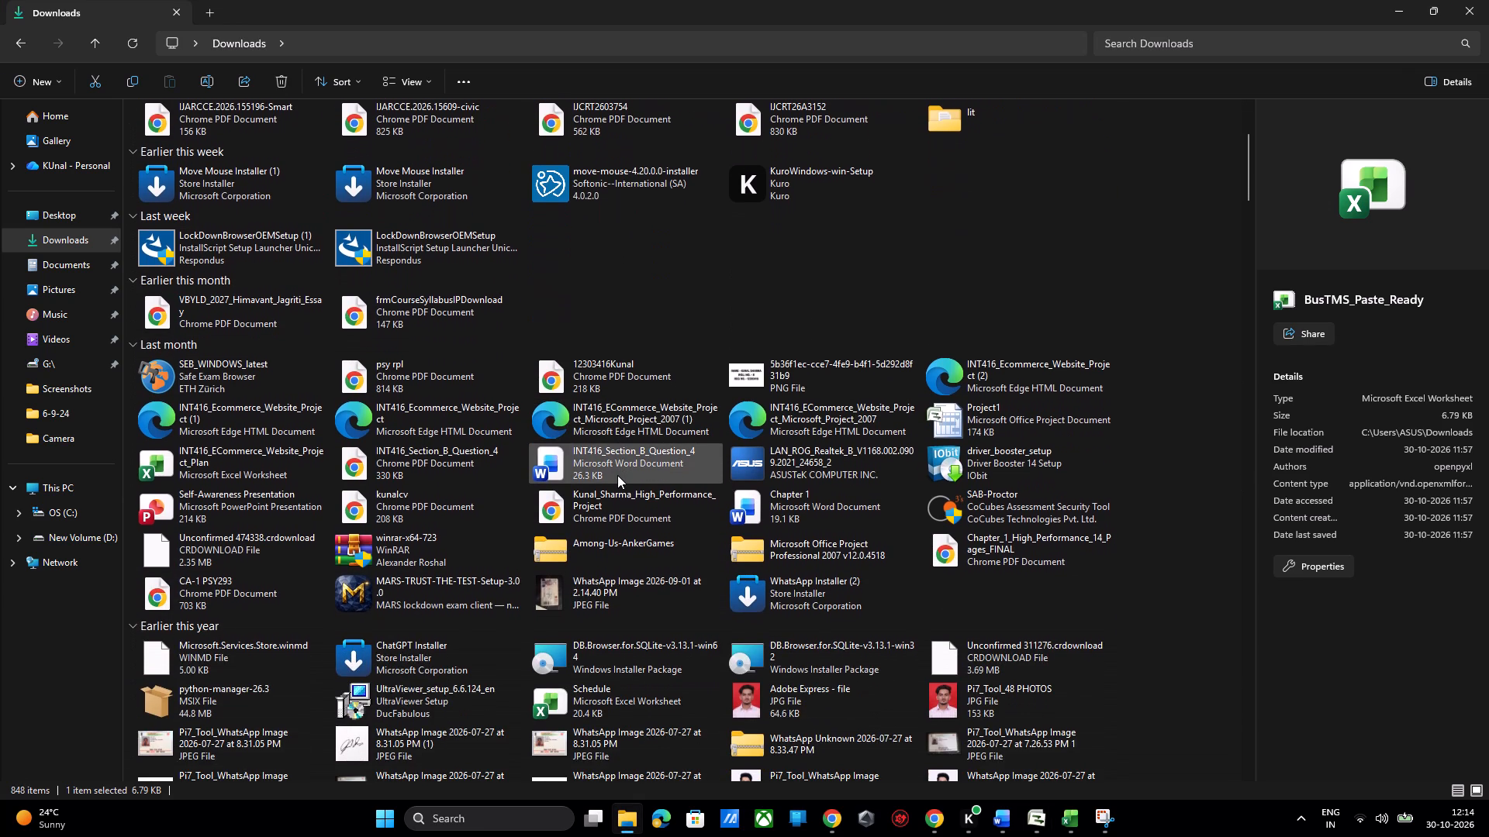
scroll(617, 475, "down", 1)
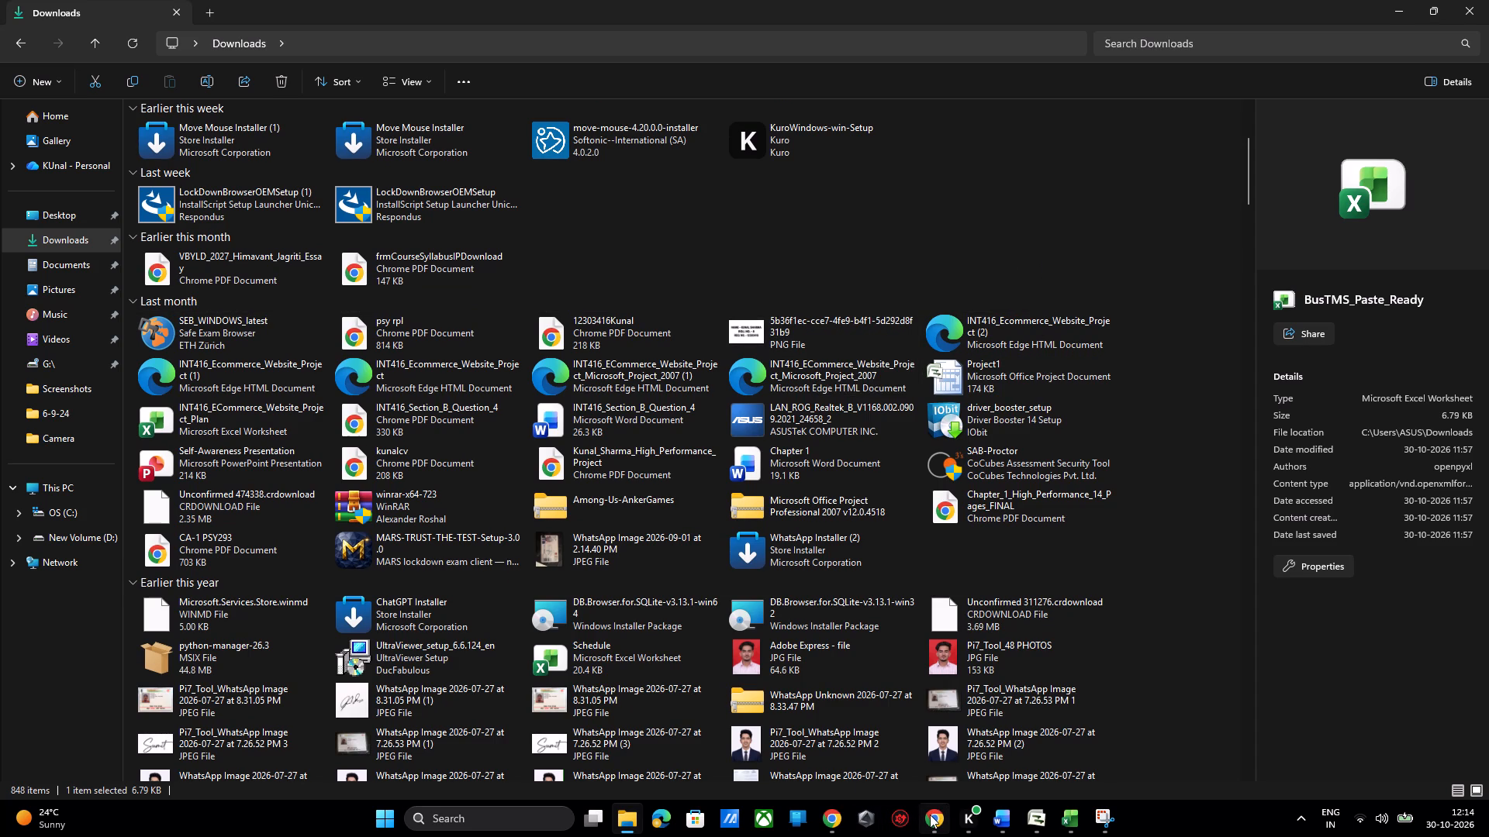
Switch to Chrome and search in a new tab for "add jp in pdf".
left_click(903, 718)
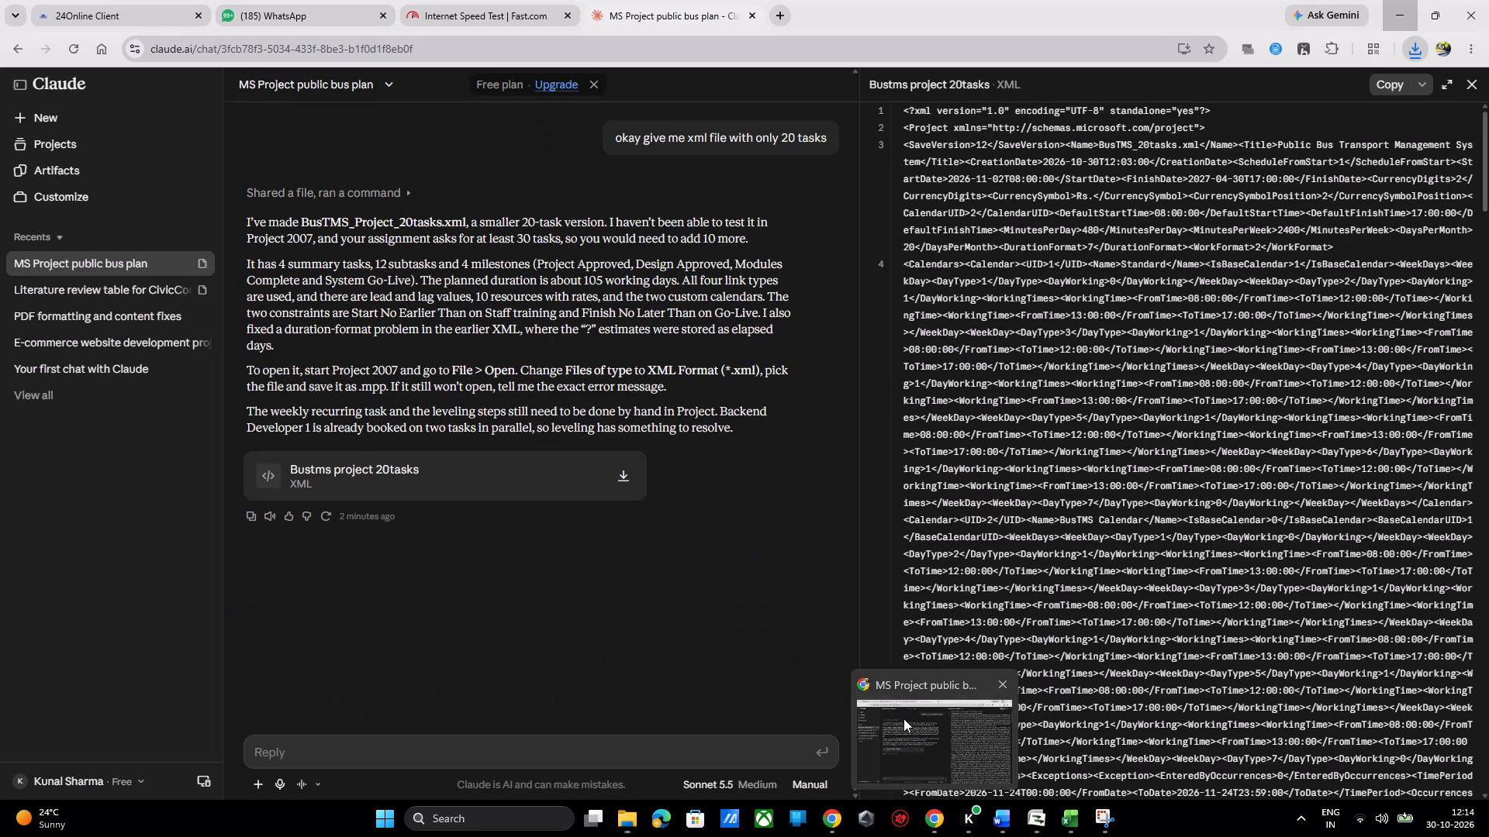
left_click(778, 8)
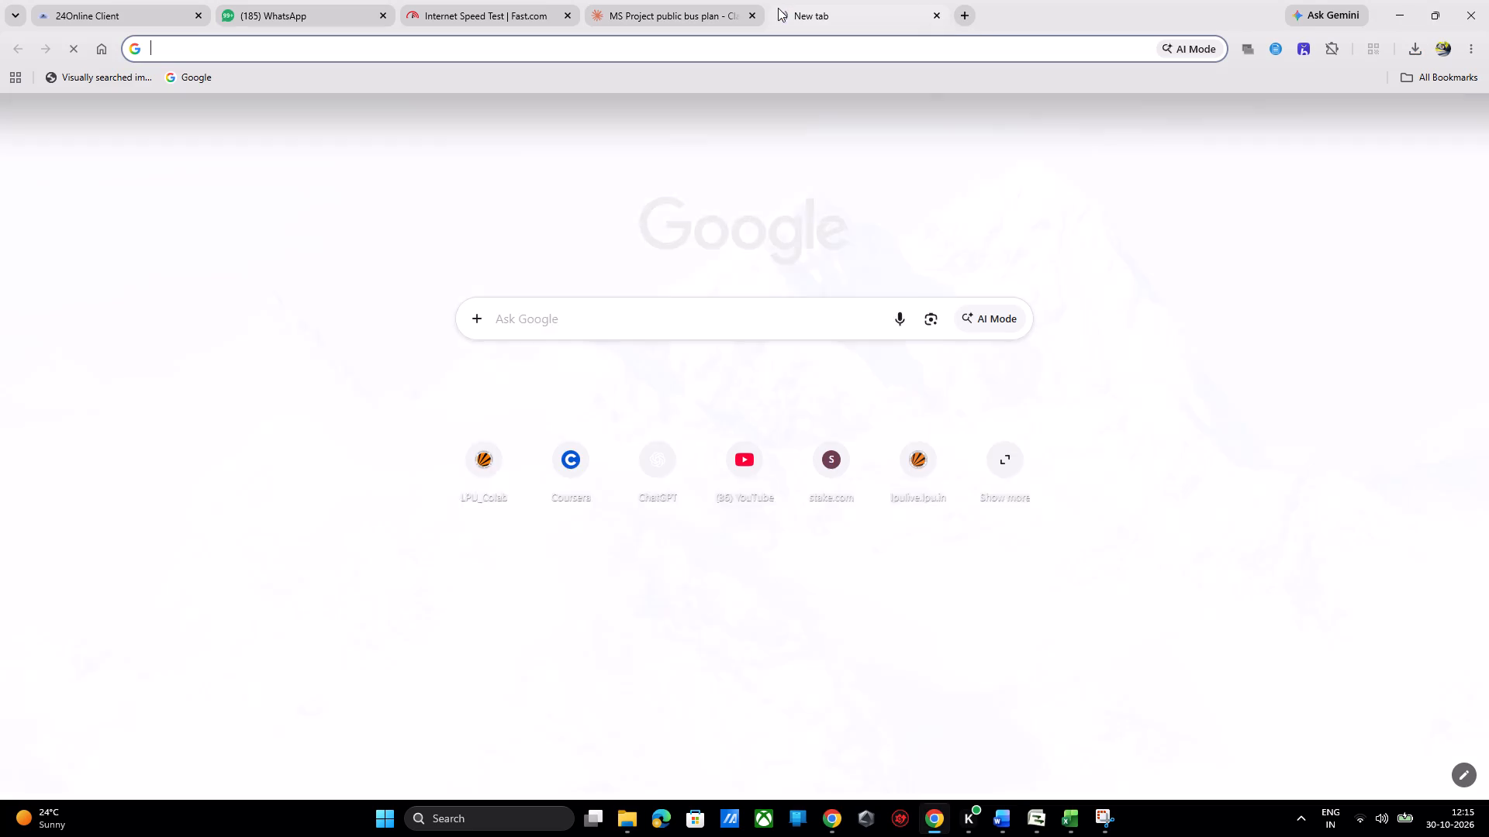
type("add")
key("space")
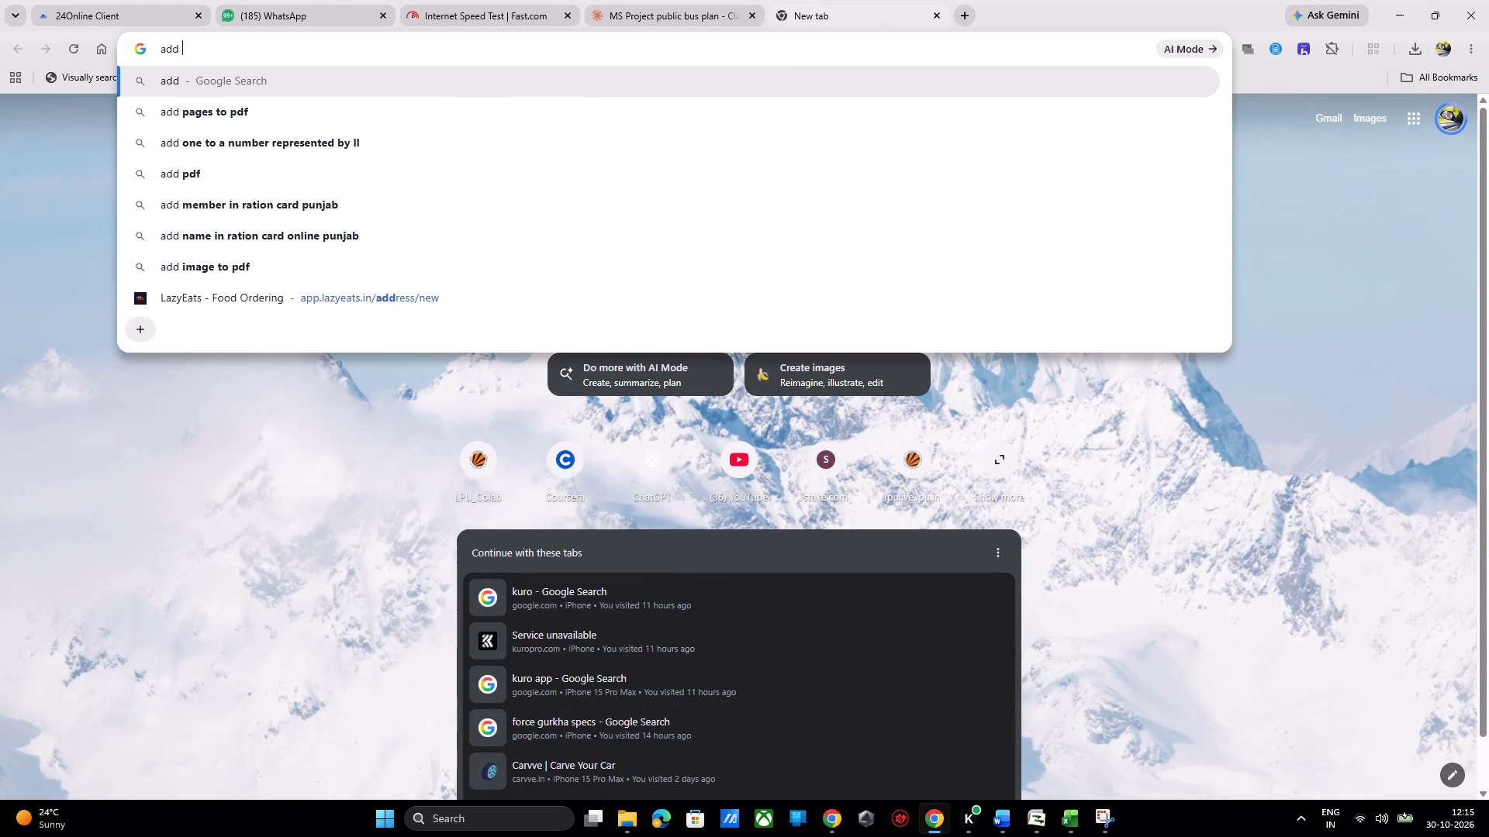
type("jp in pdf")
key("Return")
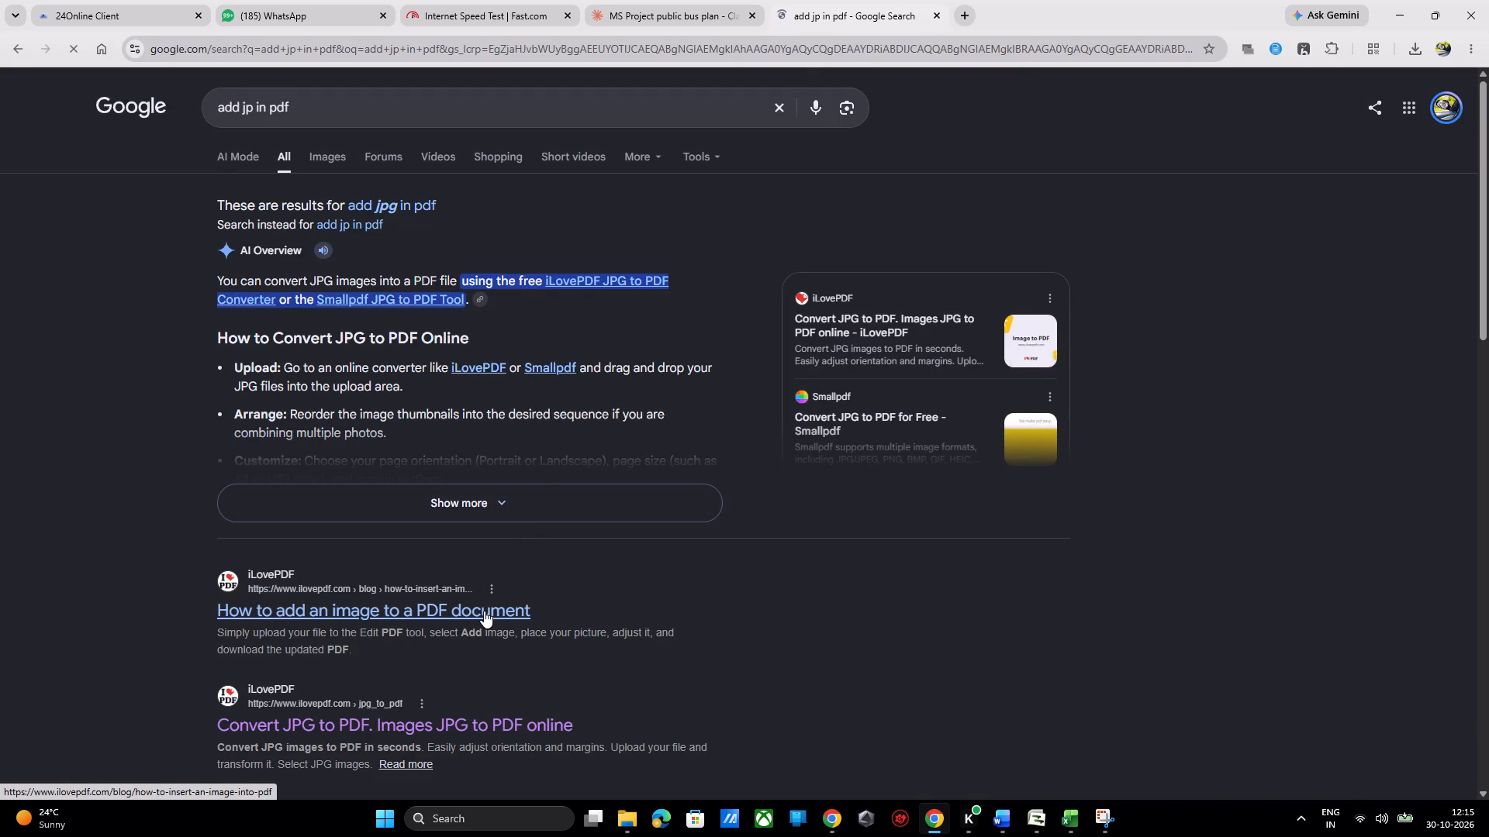
Search for converting JPG to PDF and open iLovePDF's JPG to PDF converter from the web results.
left_click(777, 107)
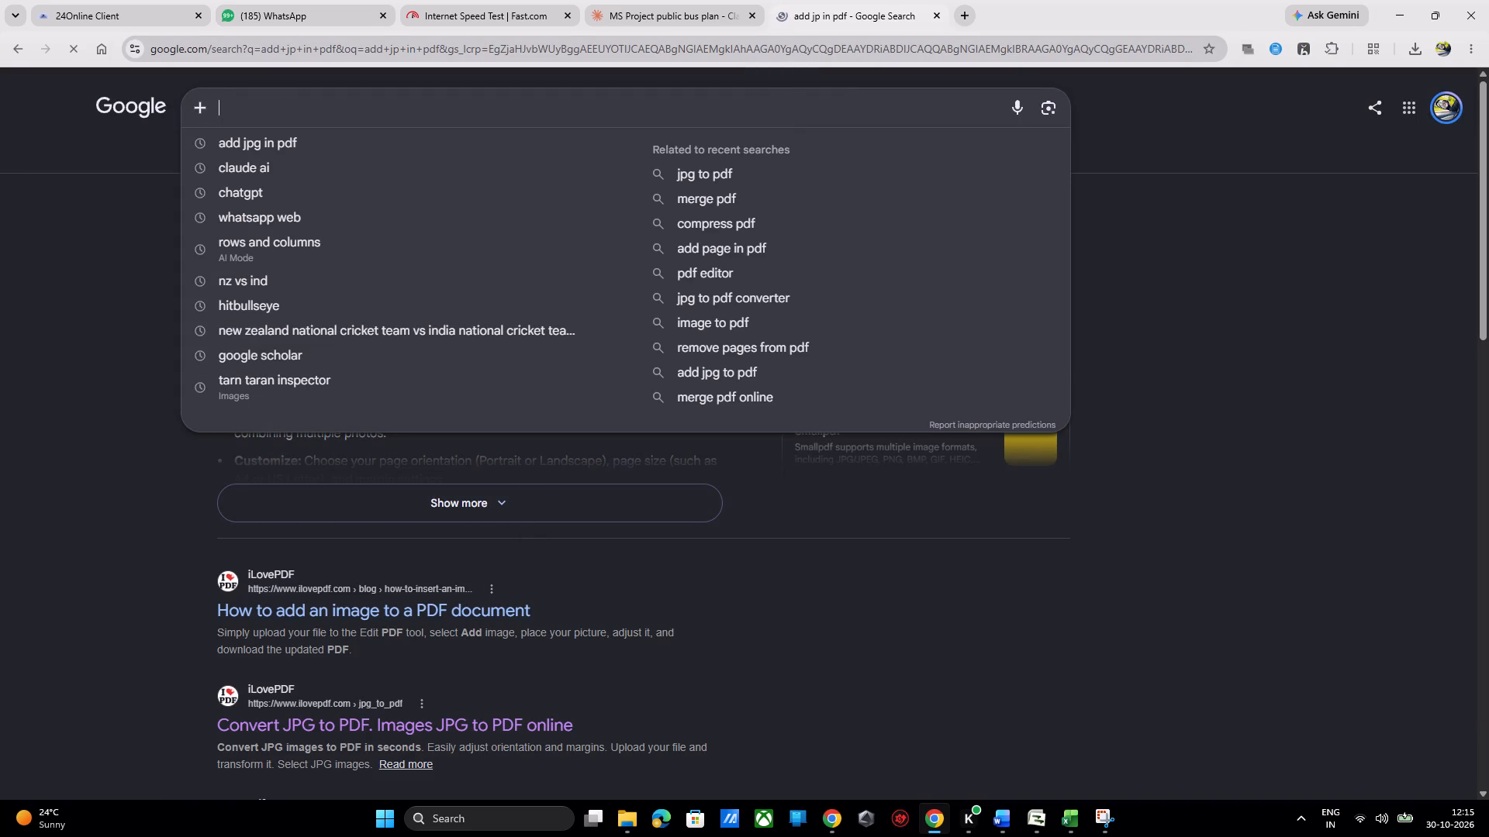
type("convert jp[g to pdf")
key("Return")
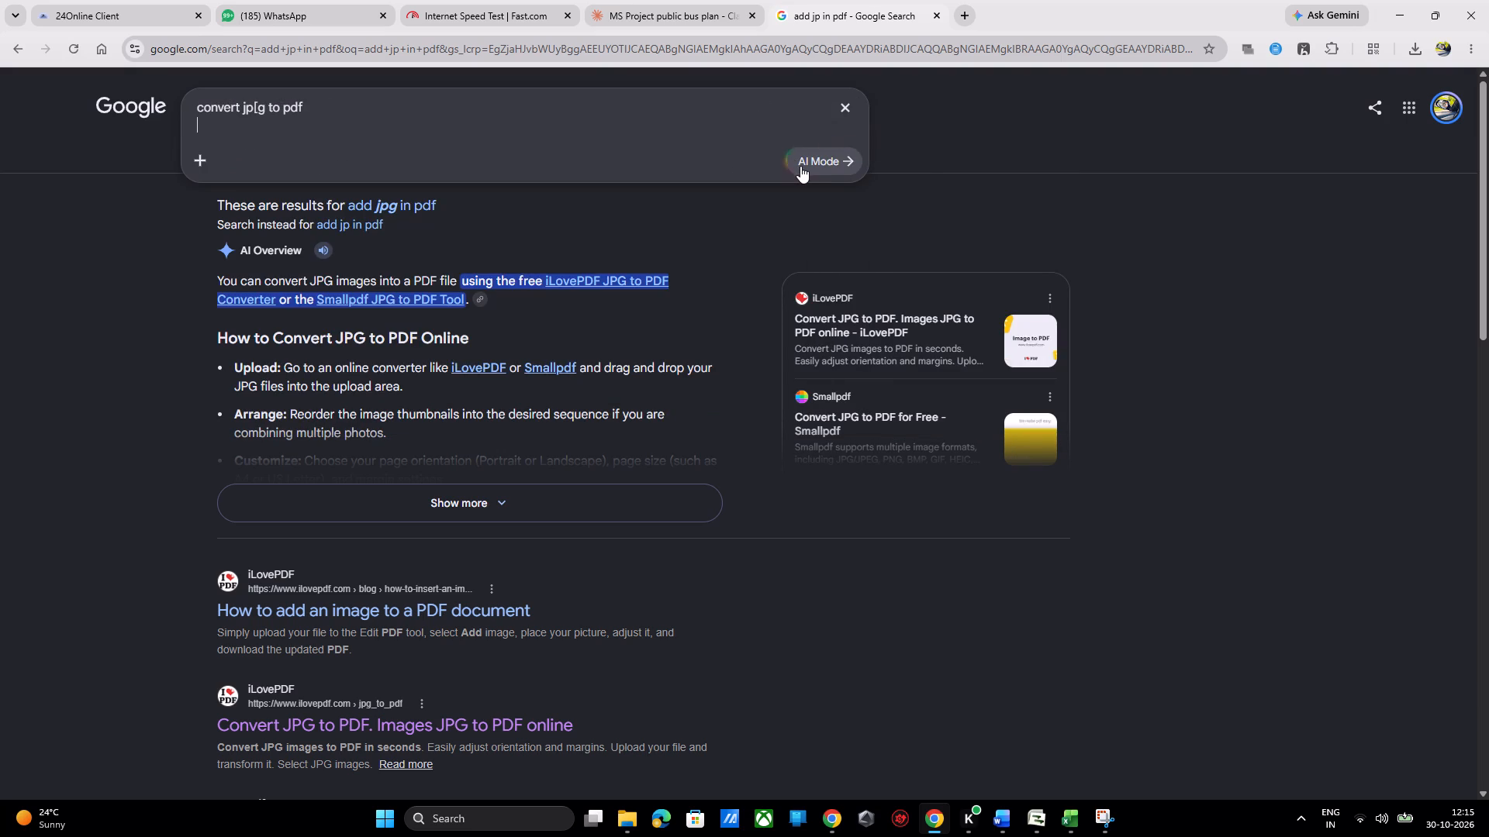
left_click(800, 166)
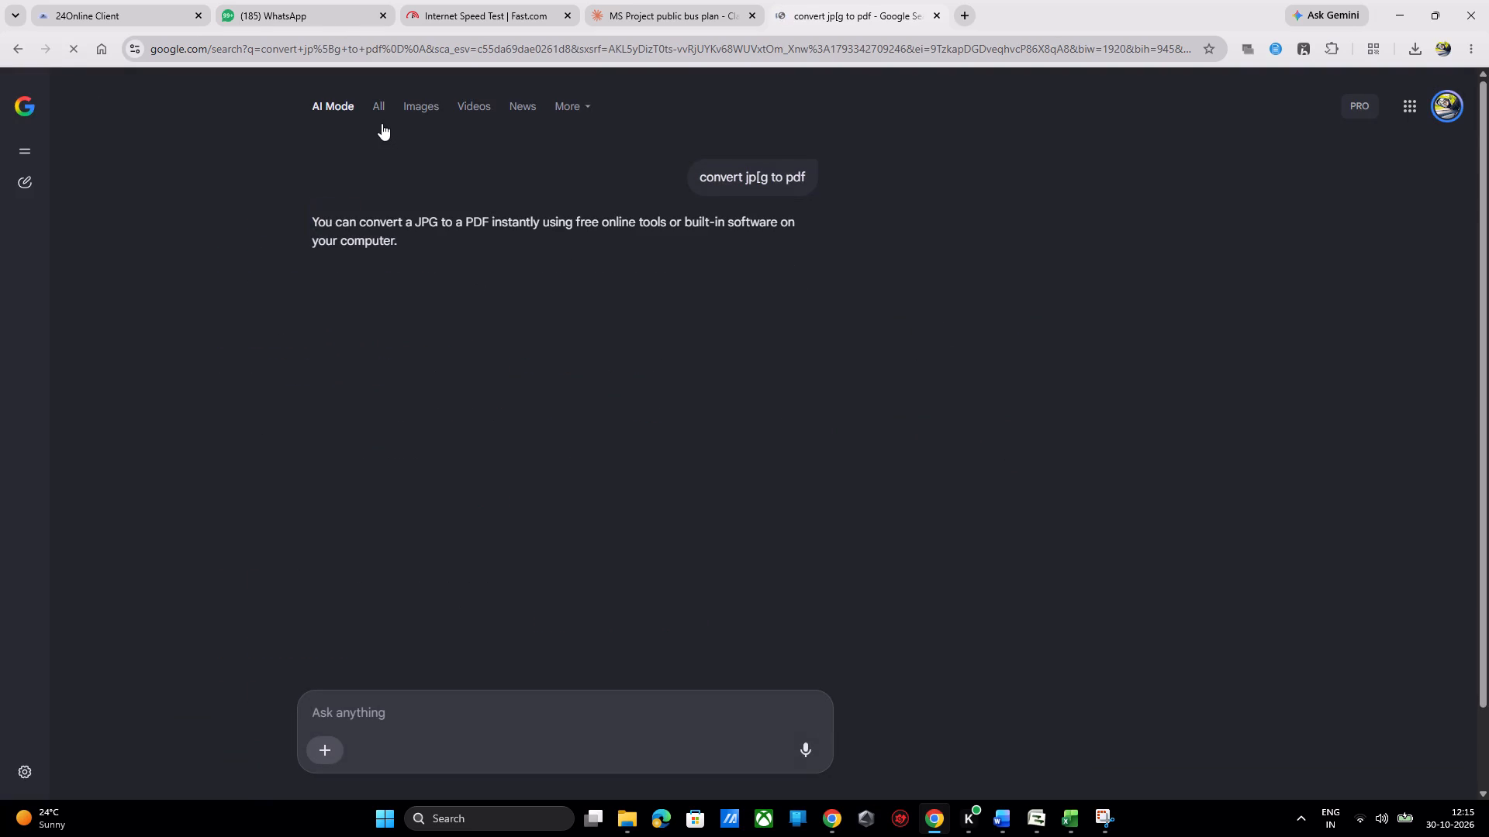
left_click(366, 106)
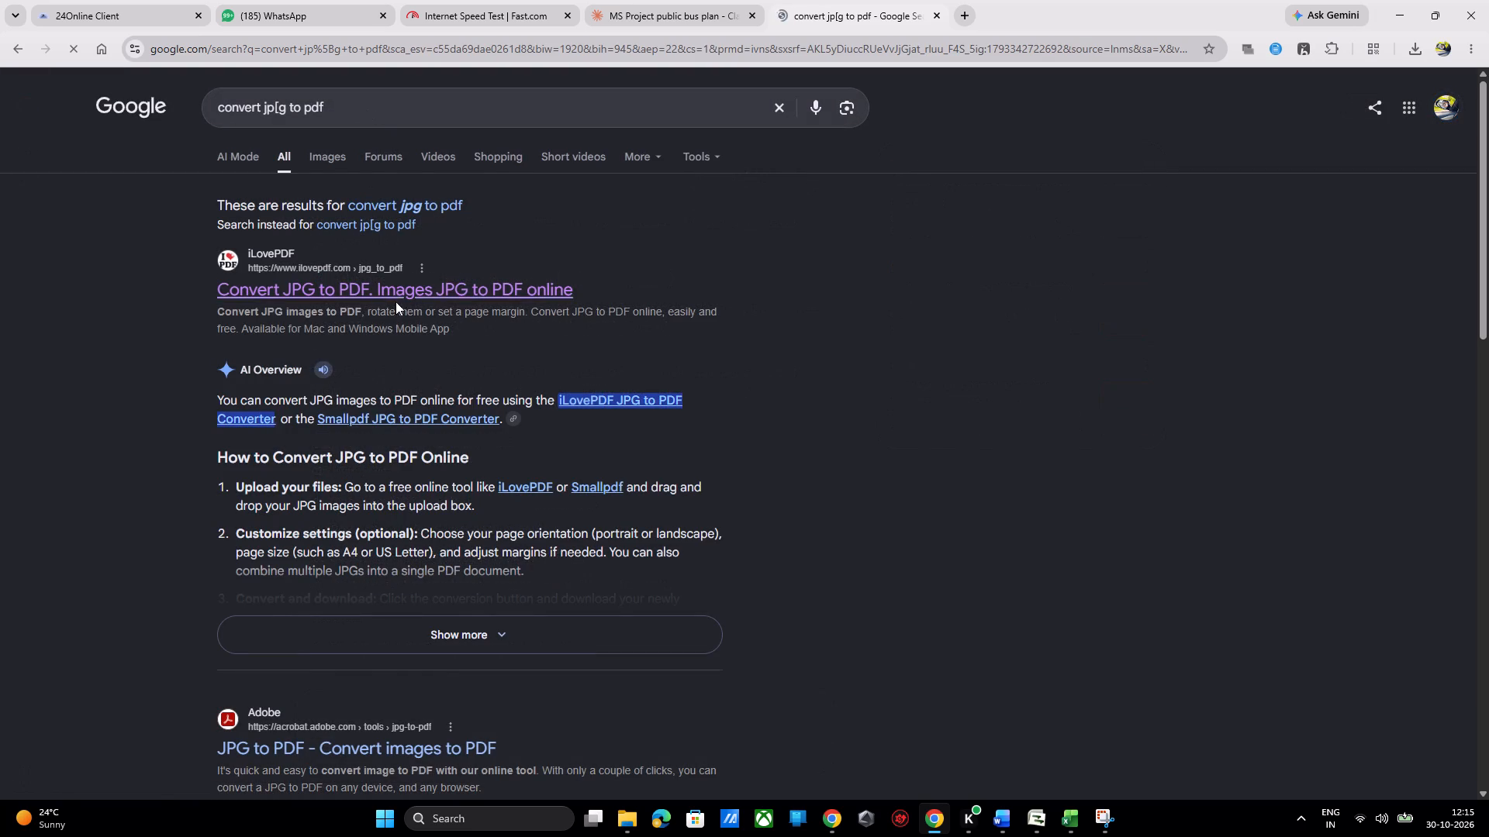
left_click(393, 277)
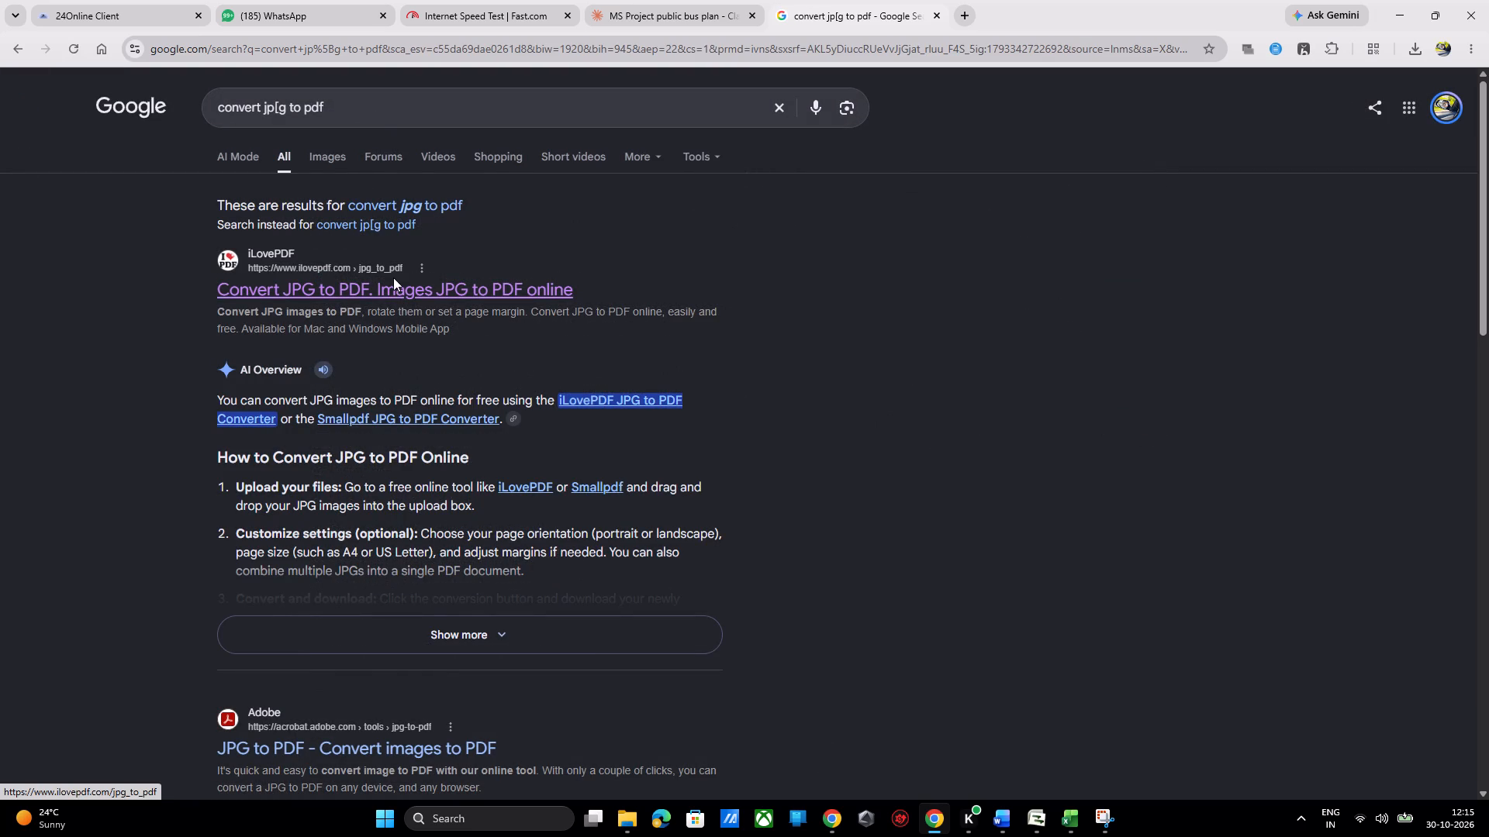
left_click(447, 294)
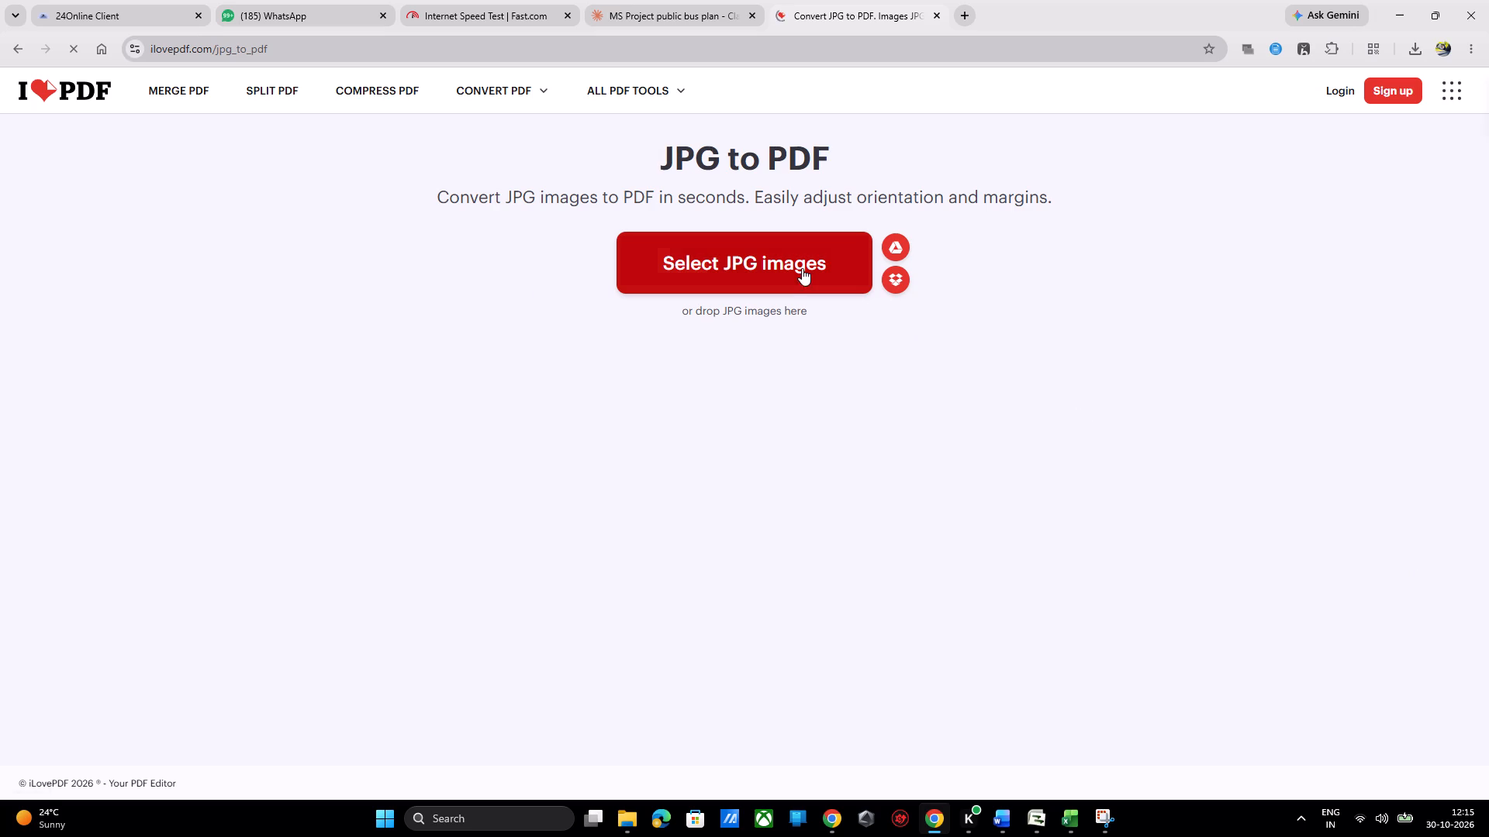
Upload the name, roll number and registration number image from the Downloads folder to the converter.
left_click(802, 268)
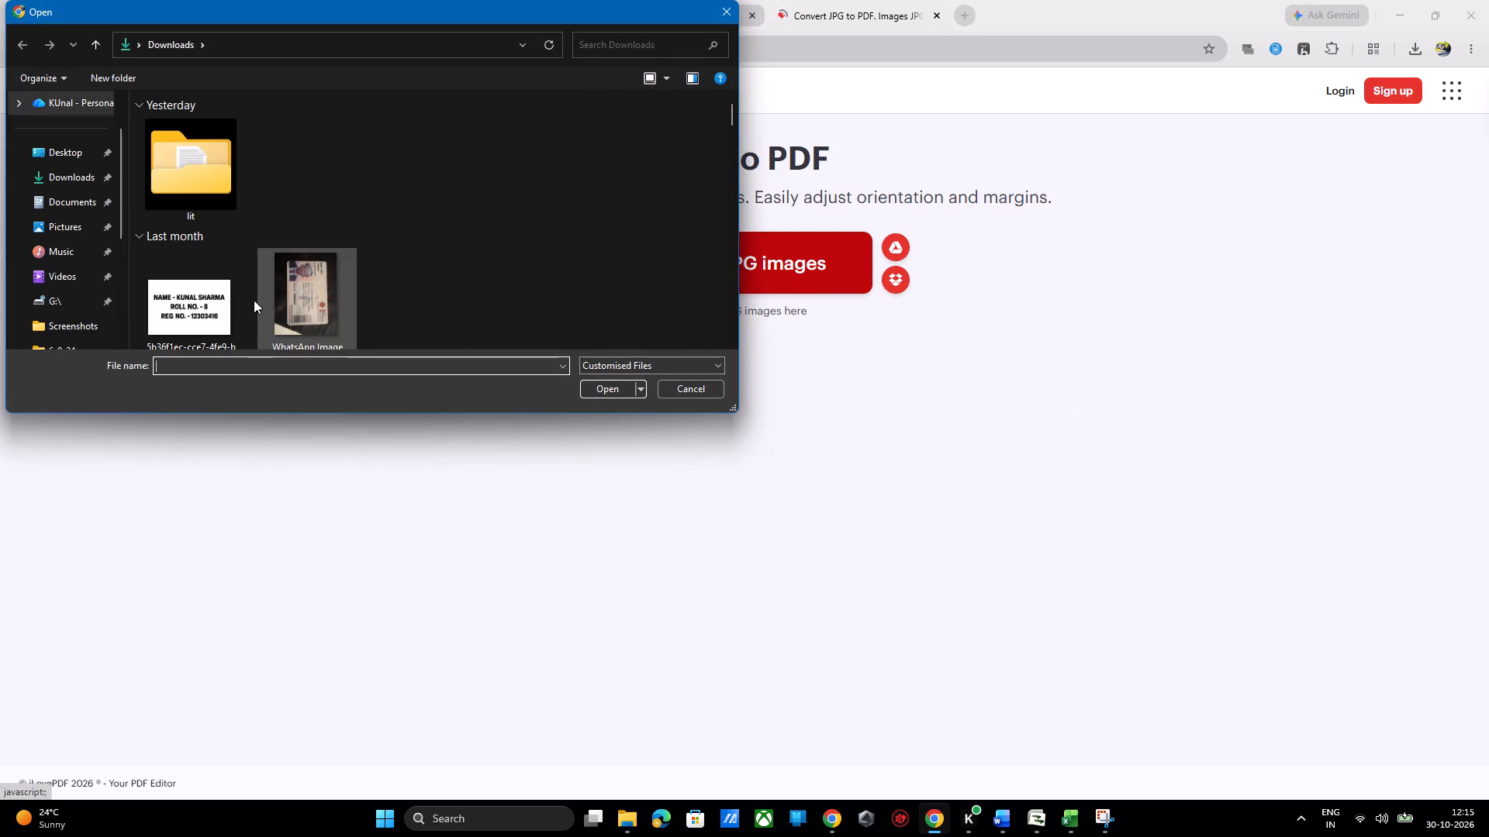
double_click(219, 307)
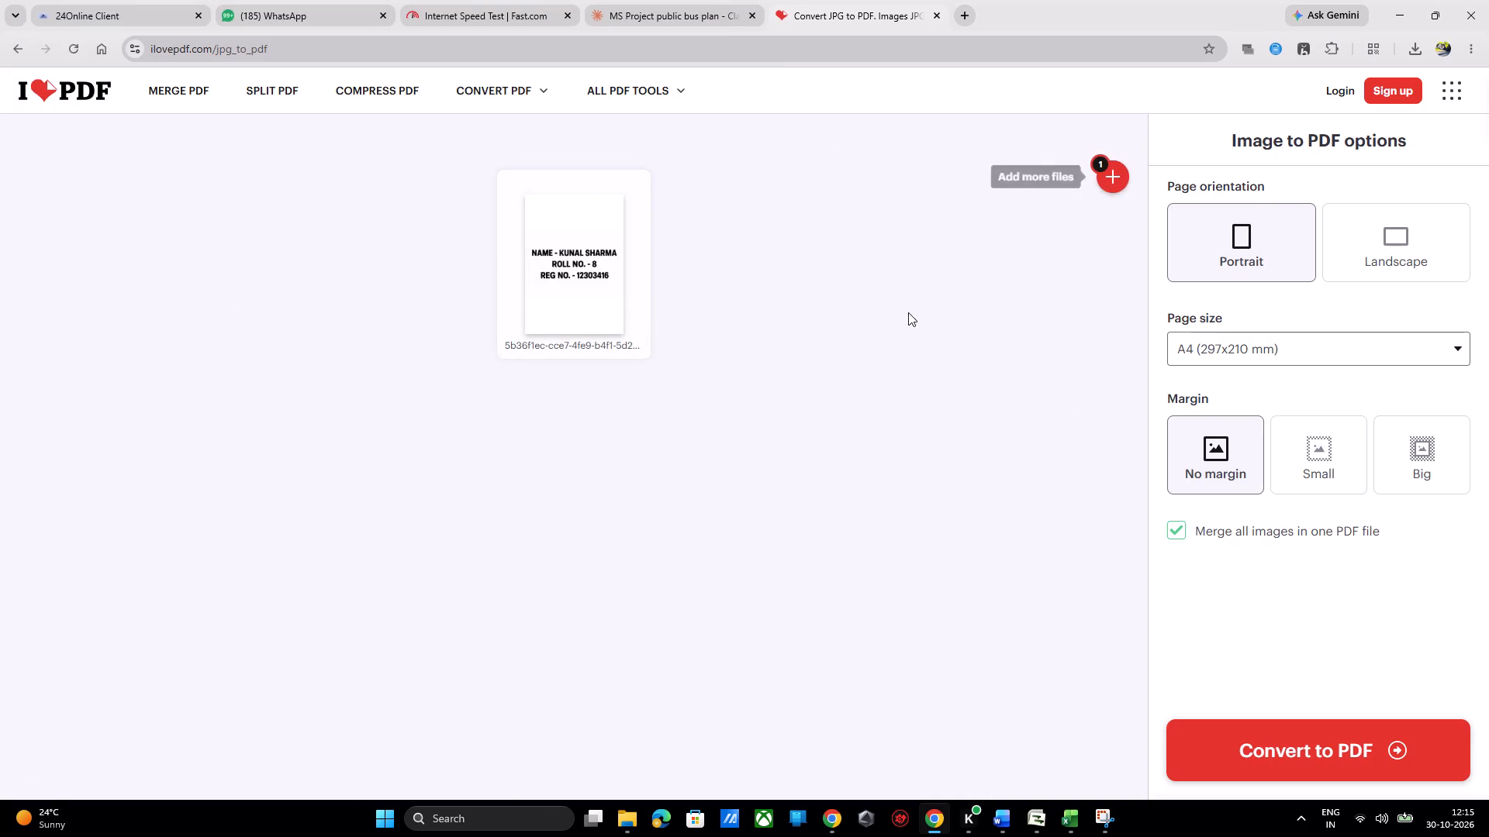
left_click(1108, 176)
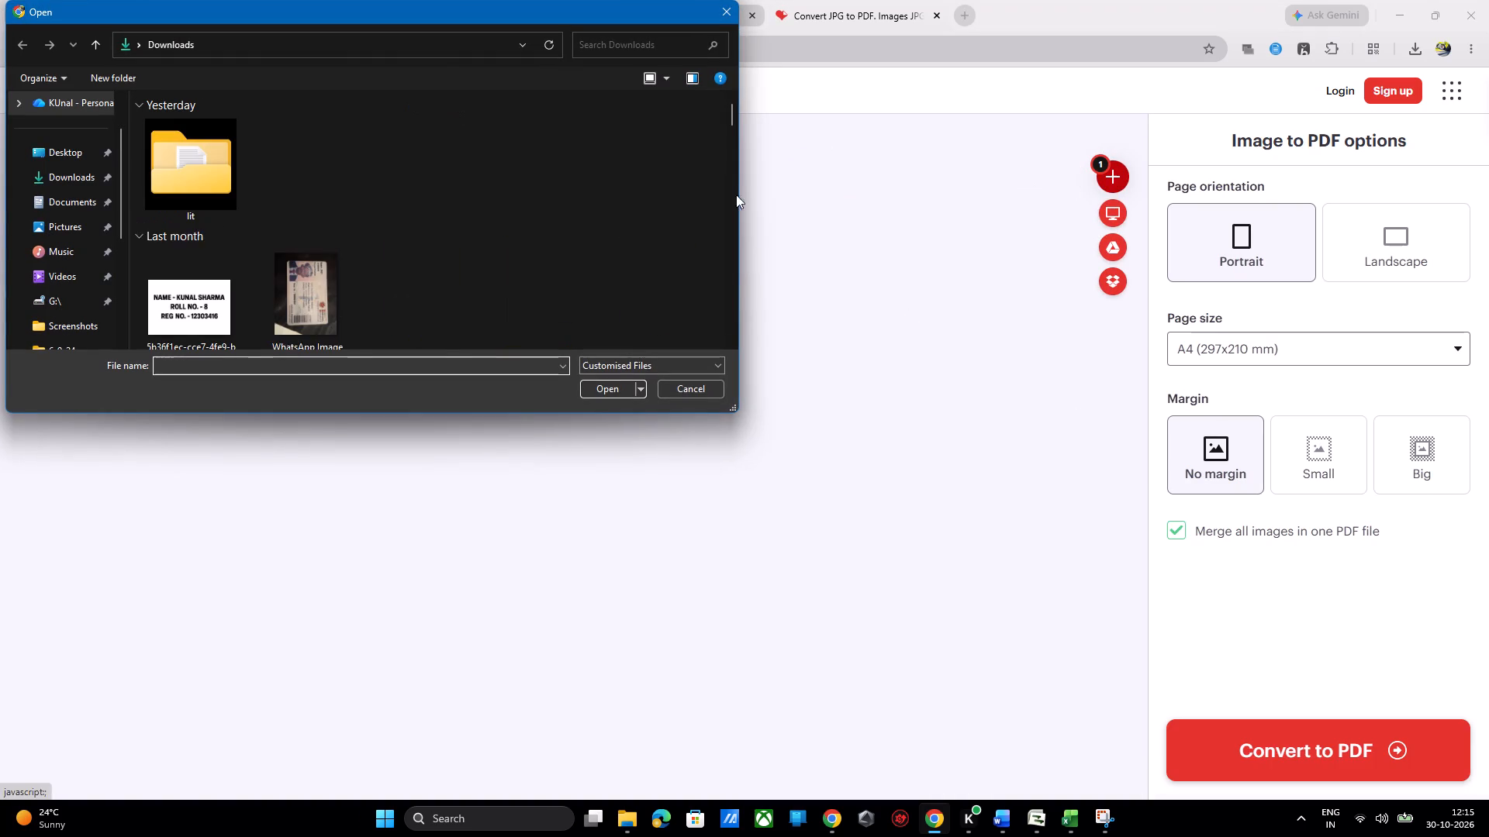
left_click(72, 149)
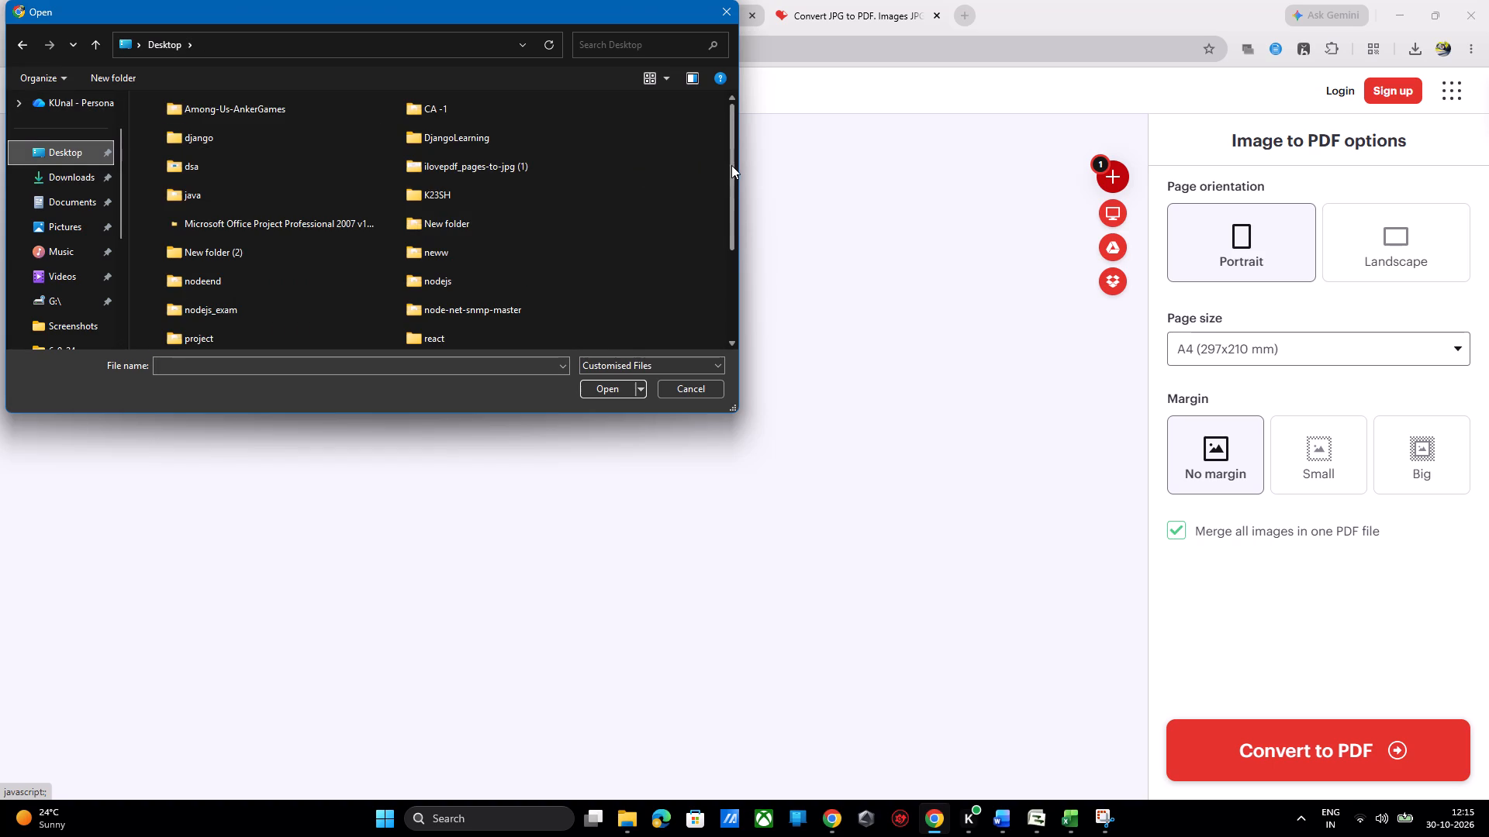
left_click_drag(731, 165, 743, 285)
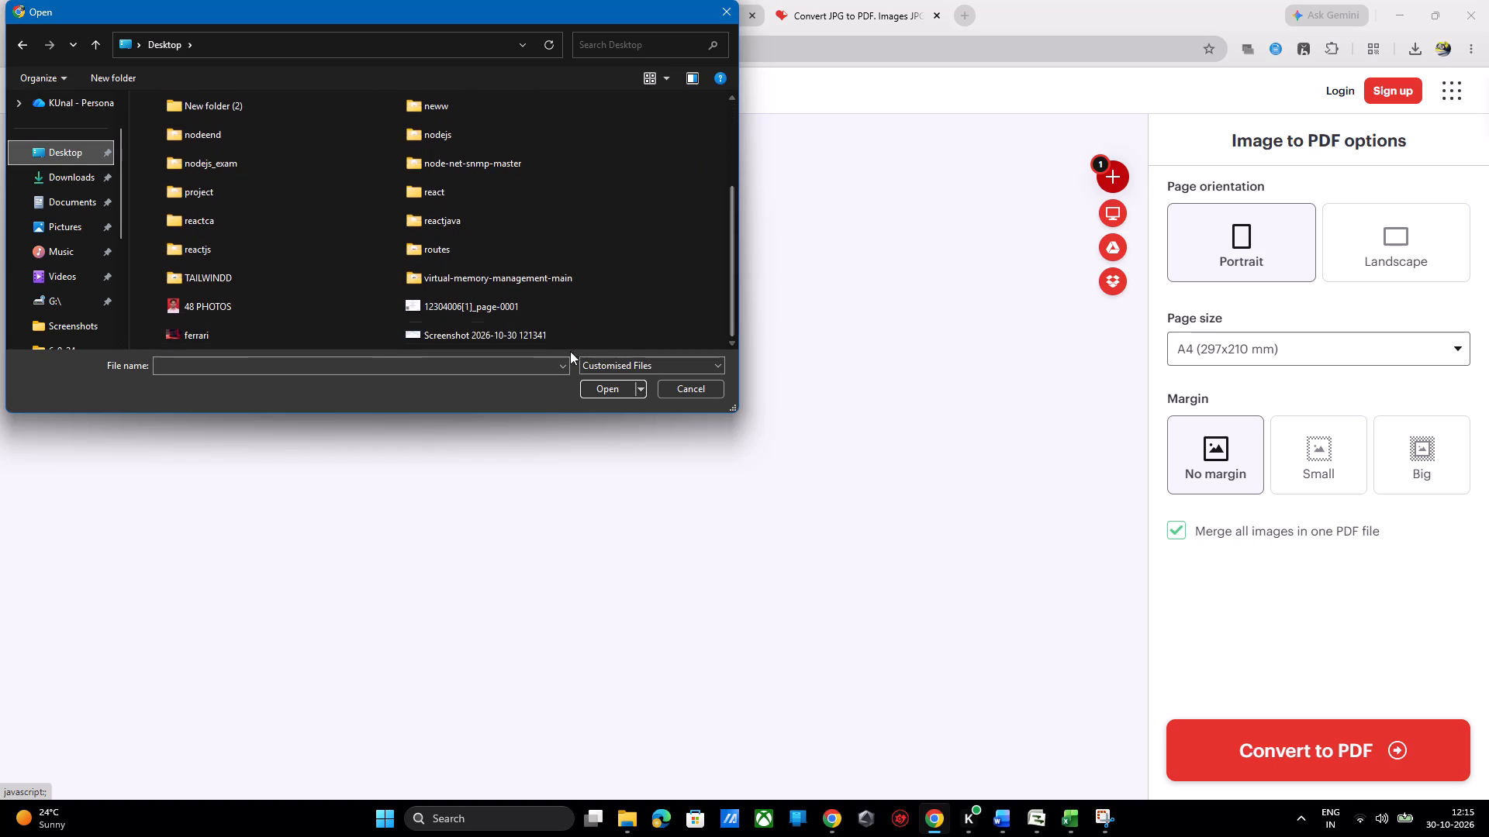
scroll(530, 283, "up", 11, "ctrl")
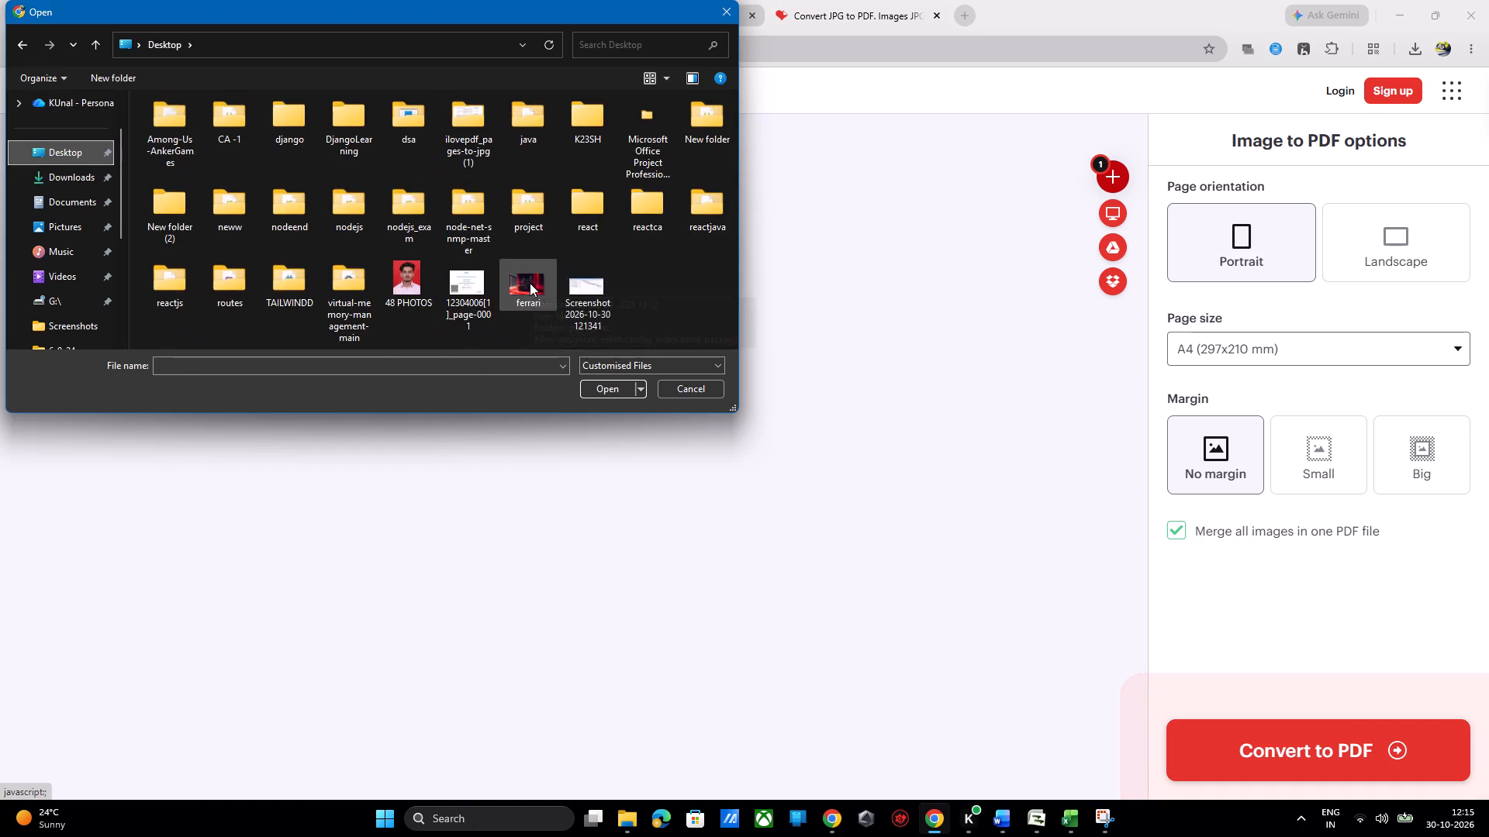
scroll(530, 283, "up", 6, "ctrl")
scroll(704, 269, "down", 4)
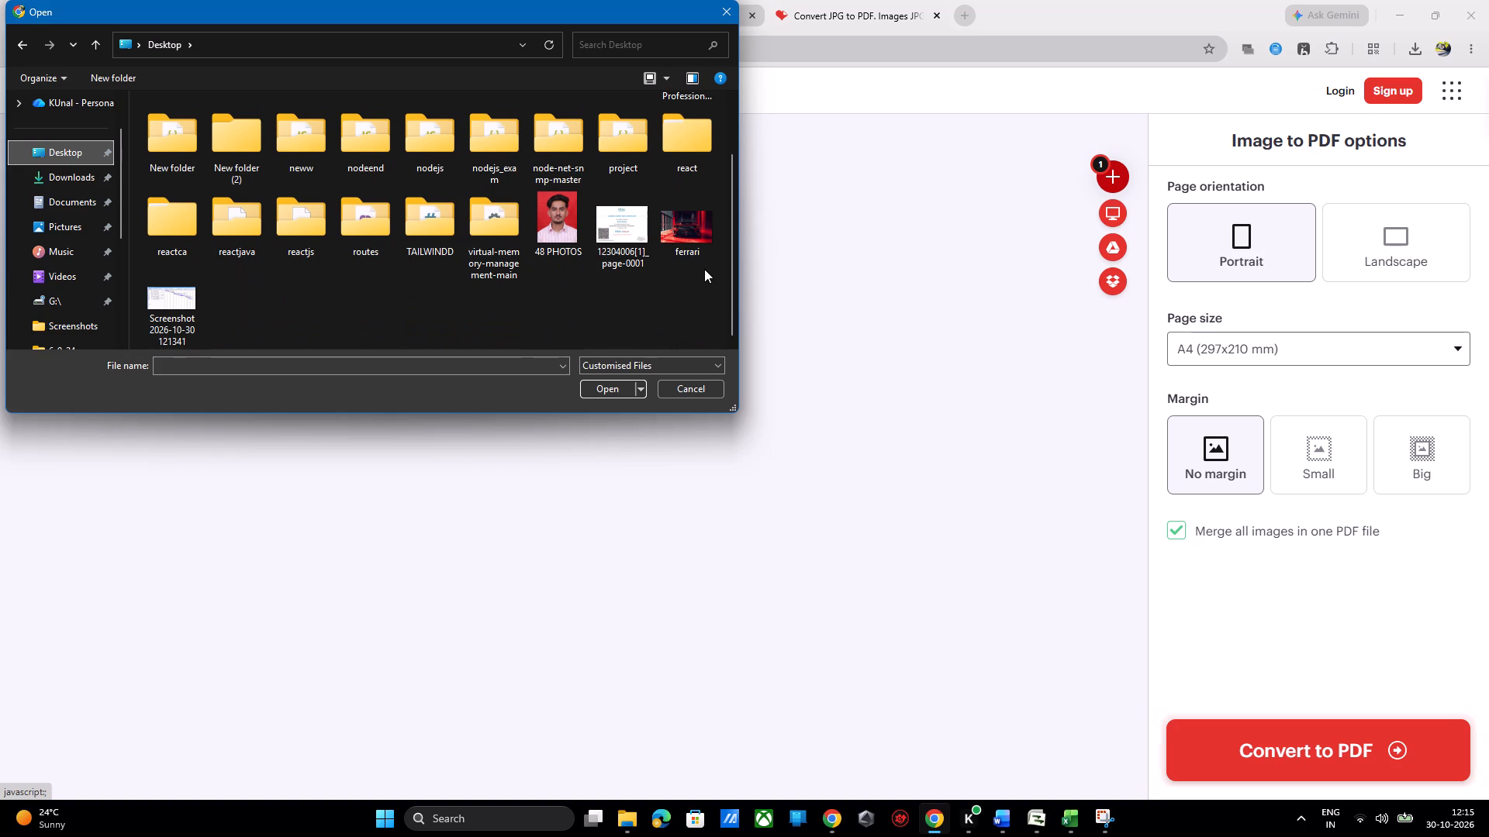
double_click(160, 303)
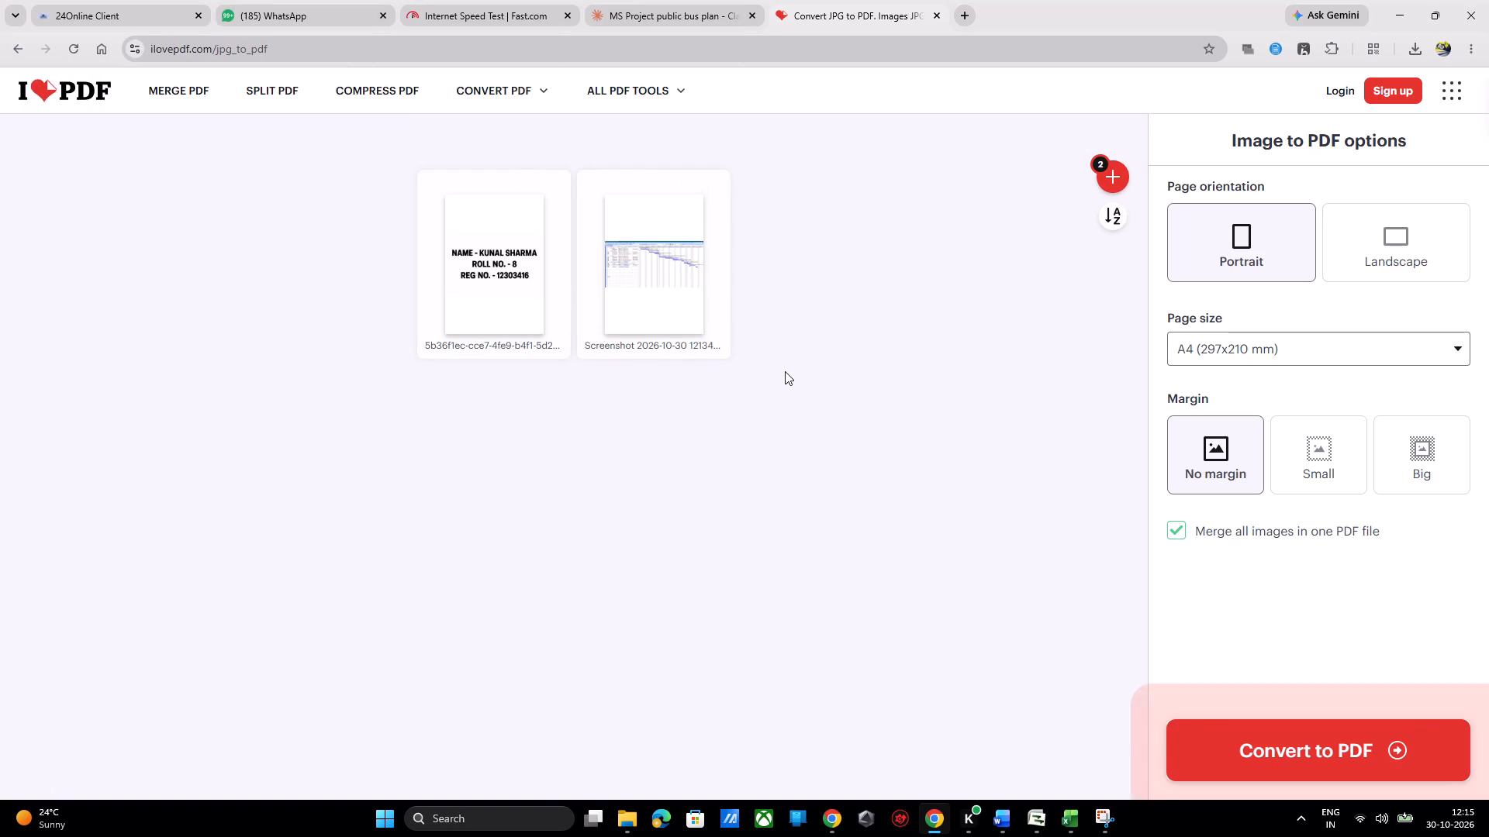
Convert the two images into one merged PDF and download it.
left_click(1296, 744)
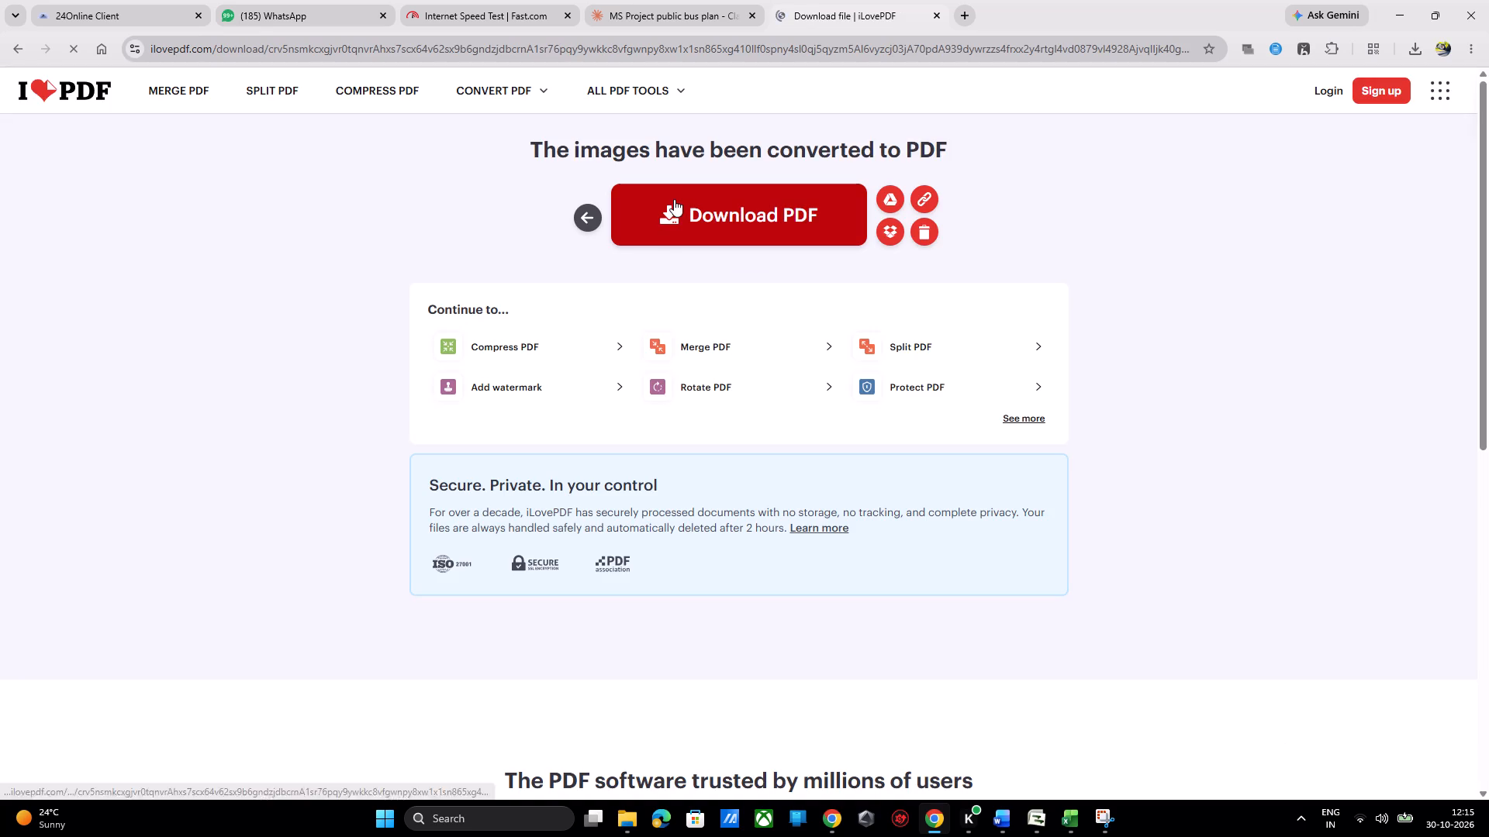
left_click(674, 199)
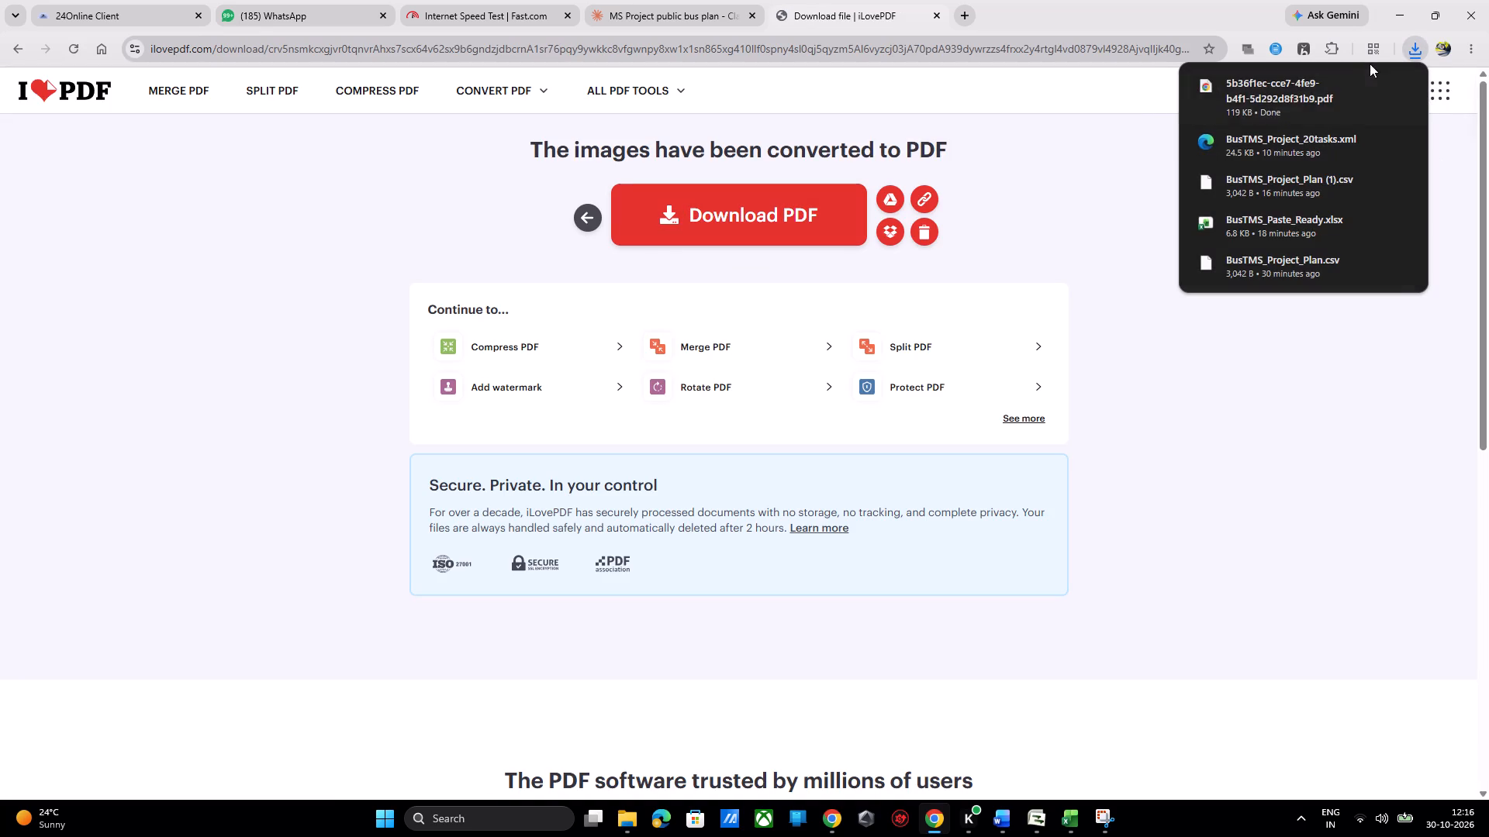
In the Downloads folder, rename the newly downloaded merged PDF as the student registration number followed by CA2.
left_click(1397, 7)
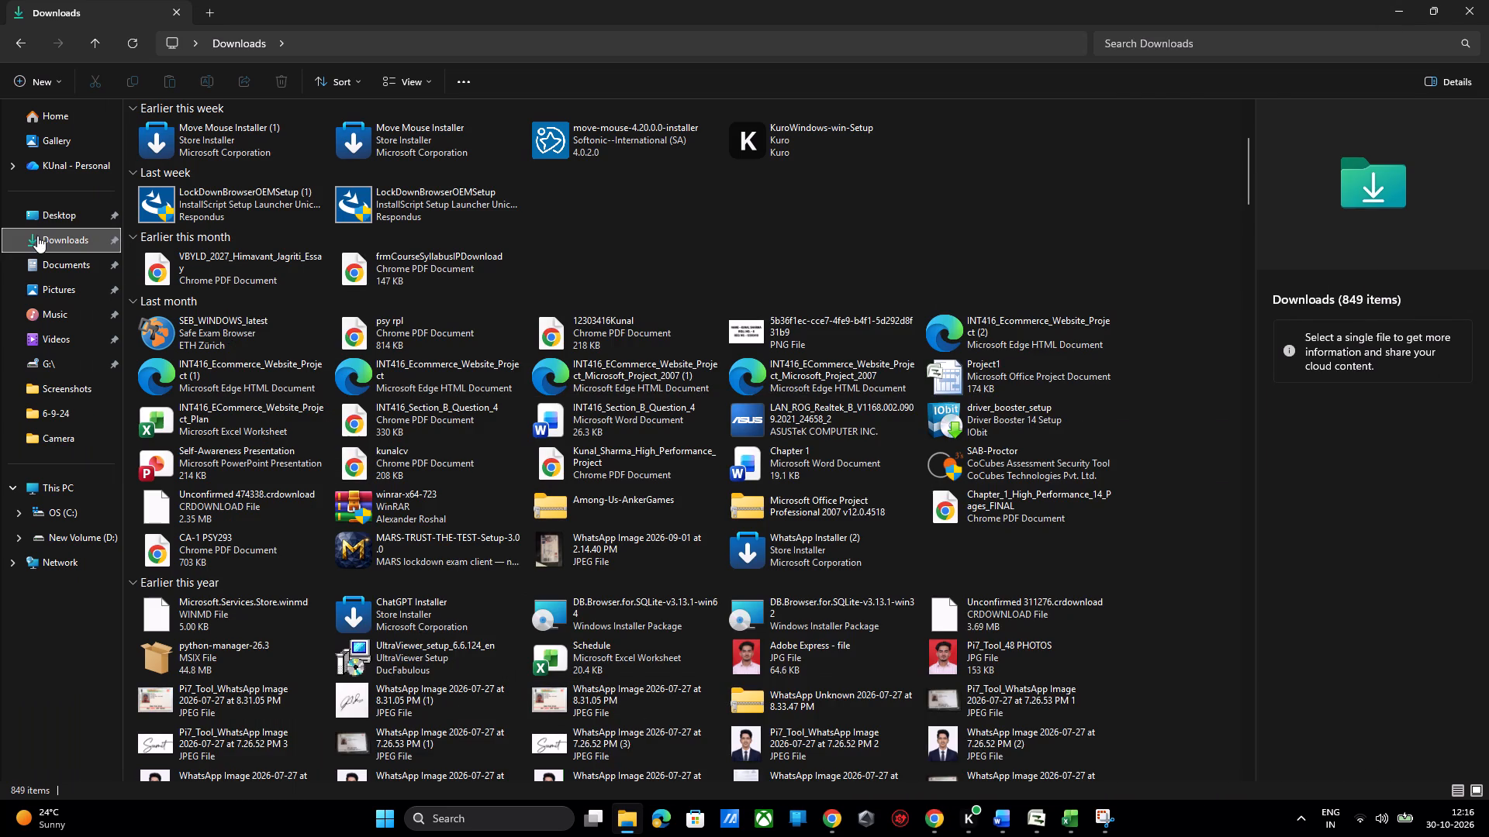
left_click(37, 236)
scroll(349, 218, "up", 11)
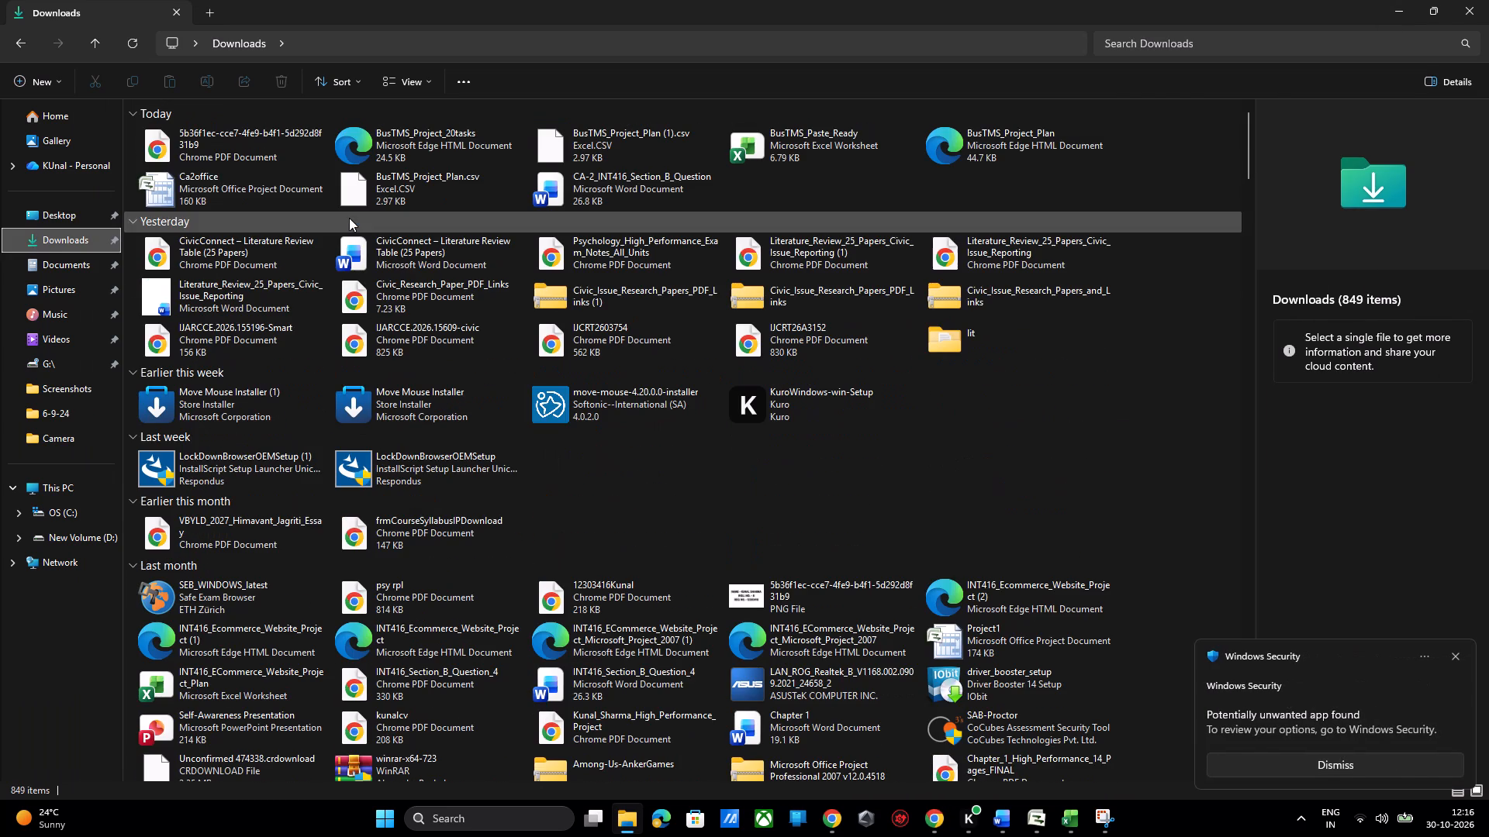
right_click(248, 134)
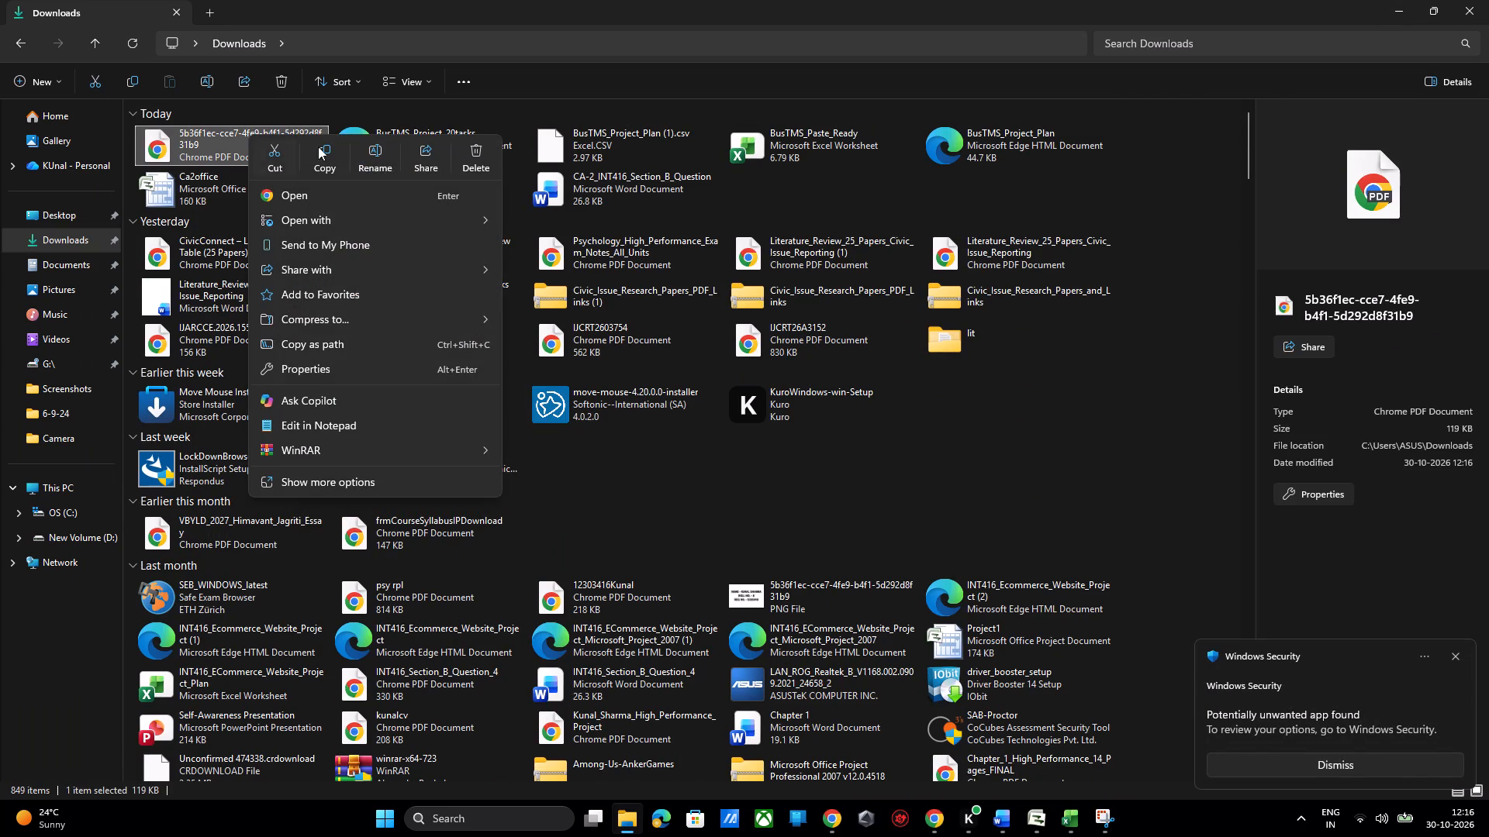
left_click(380, 153)
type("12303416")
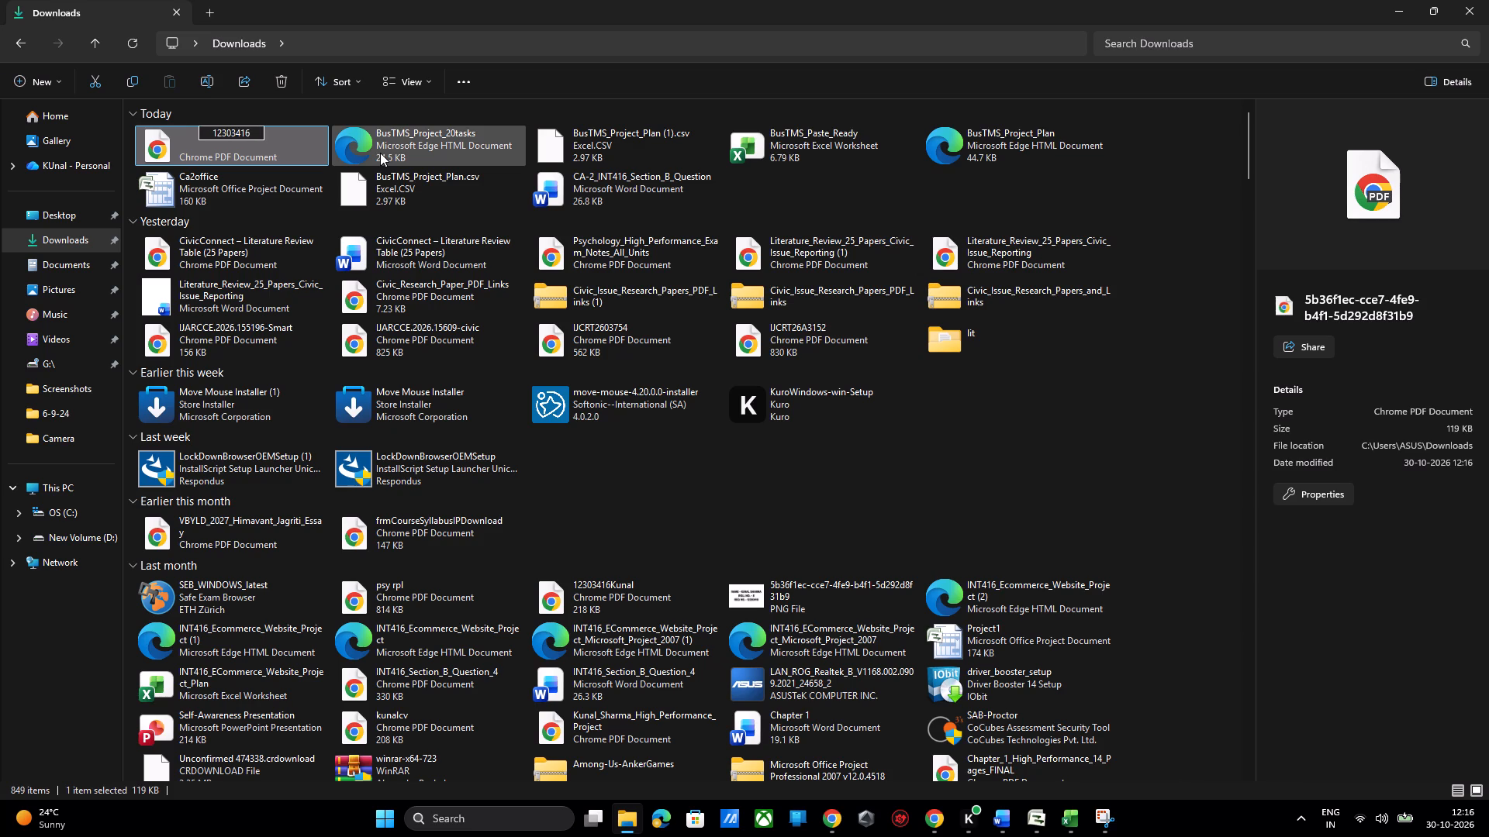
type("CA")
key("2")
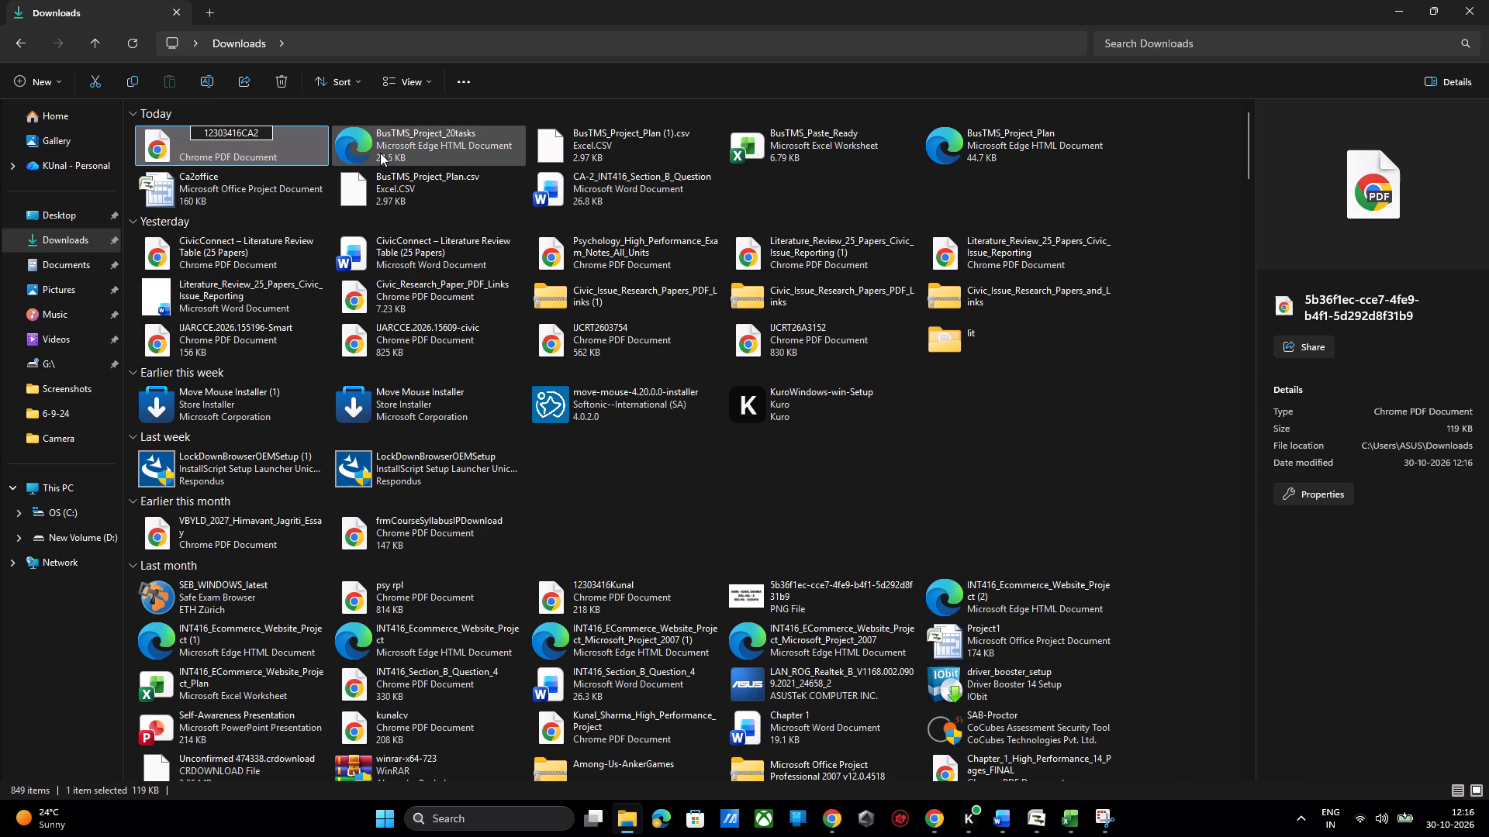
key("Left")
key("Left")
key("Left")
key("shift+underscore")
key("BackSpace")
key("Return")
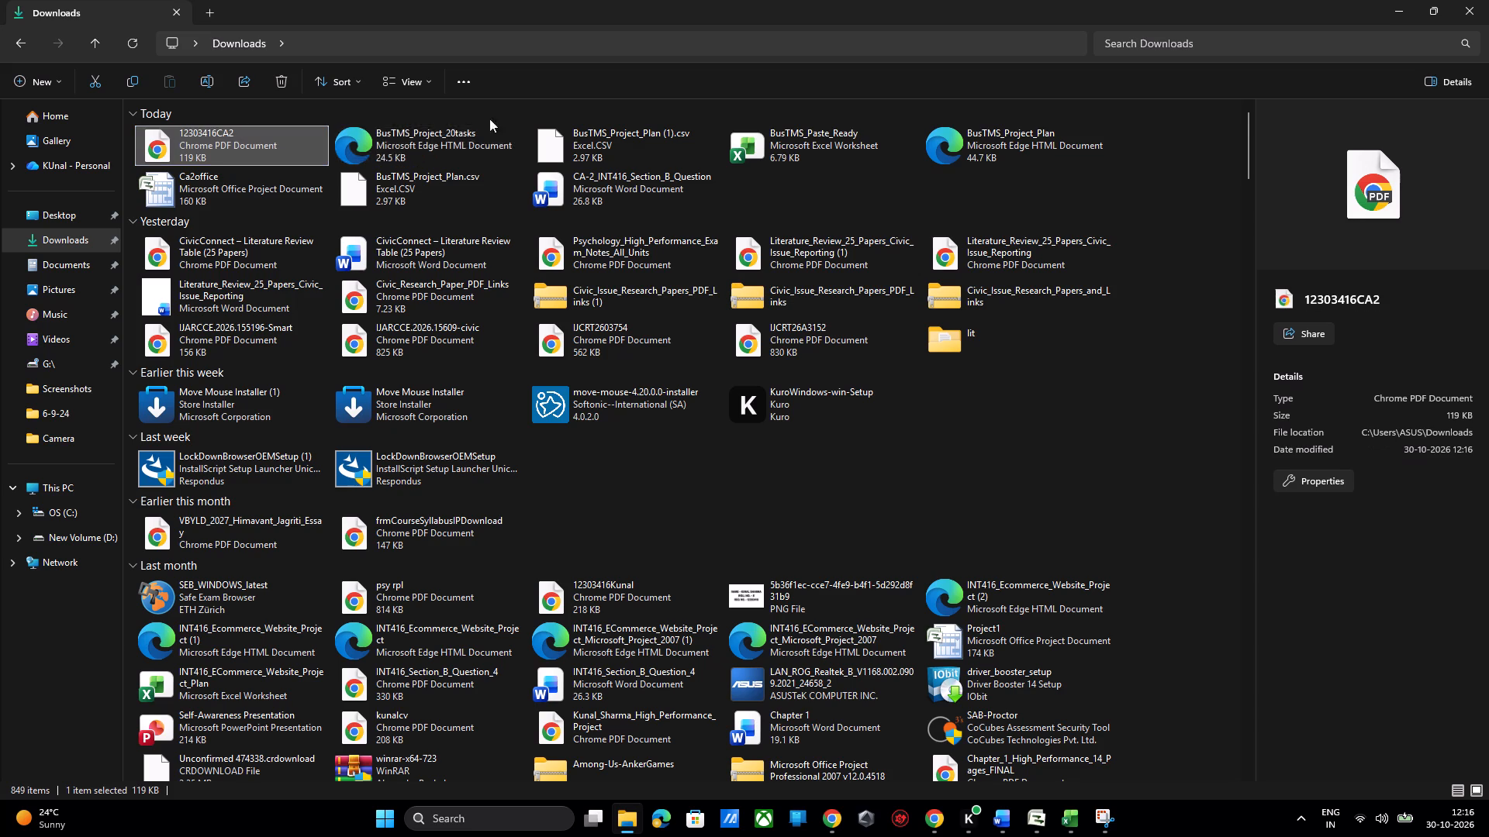
Open the renamed PDF and check its student-details and Gantt chart pages, rotating the view counterclockwise once.
double_click(201, 129)
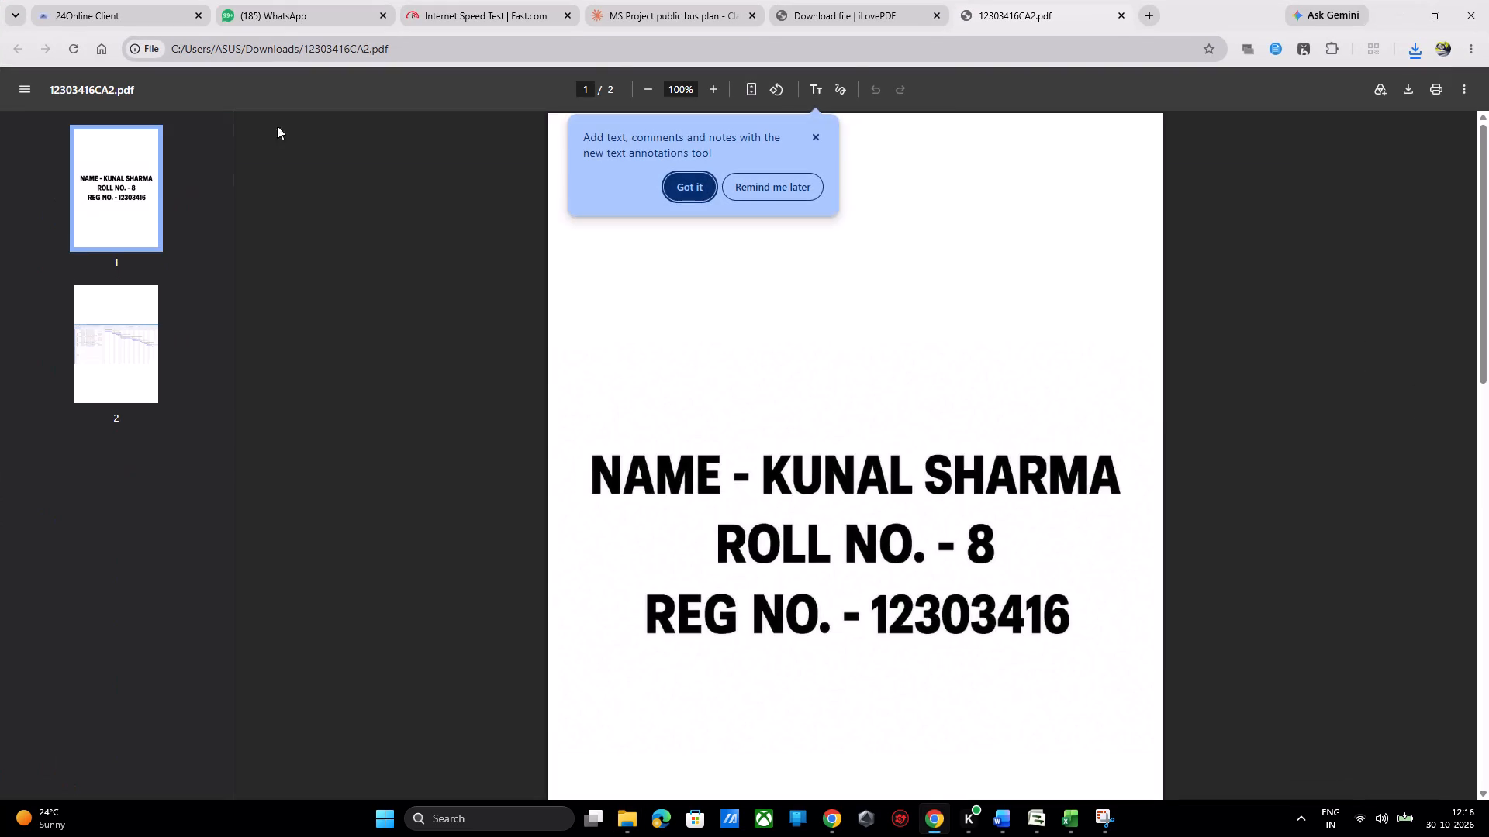
scroll(736, 285, "down", 9)
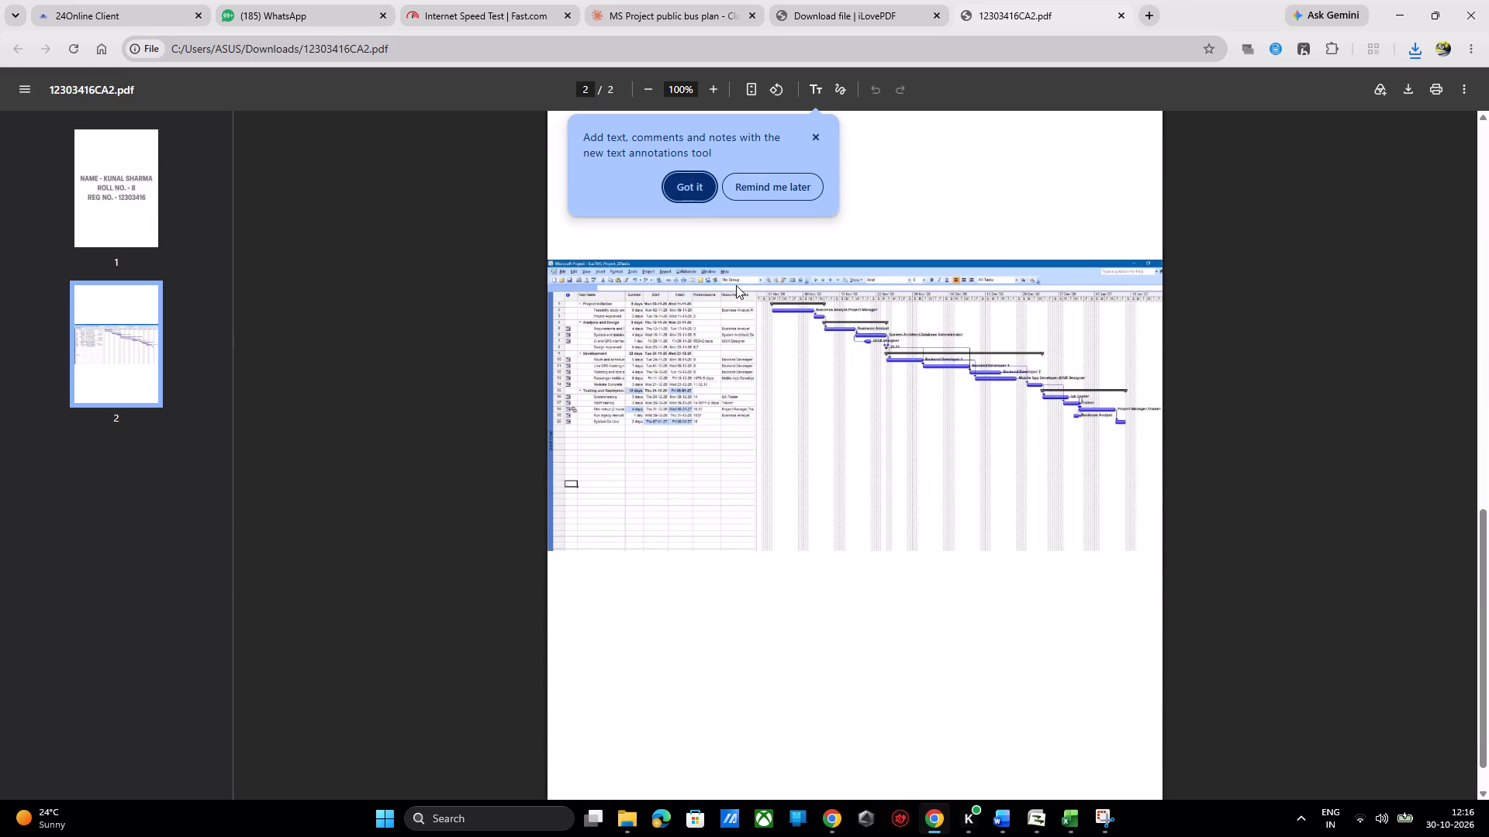
left_click(780, 100)
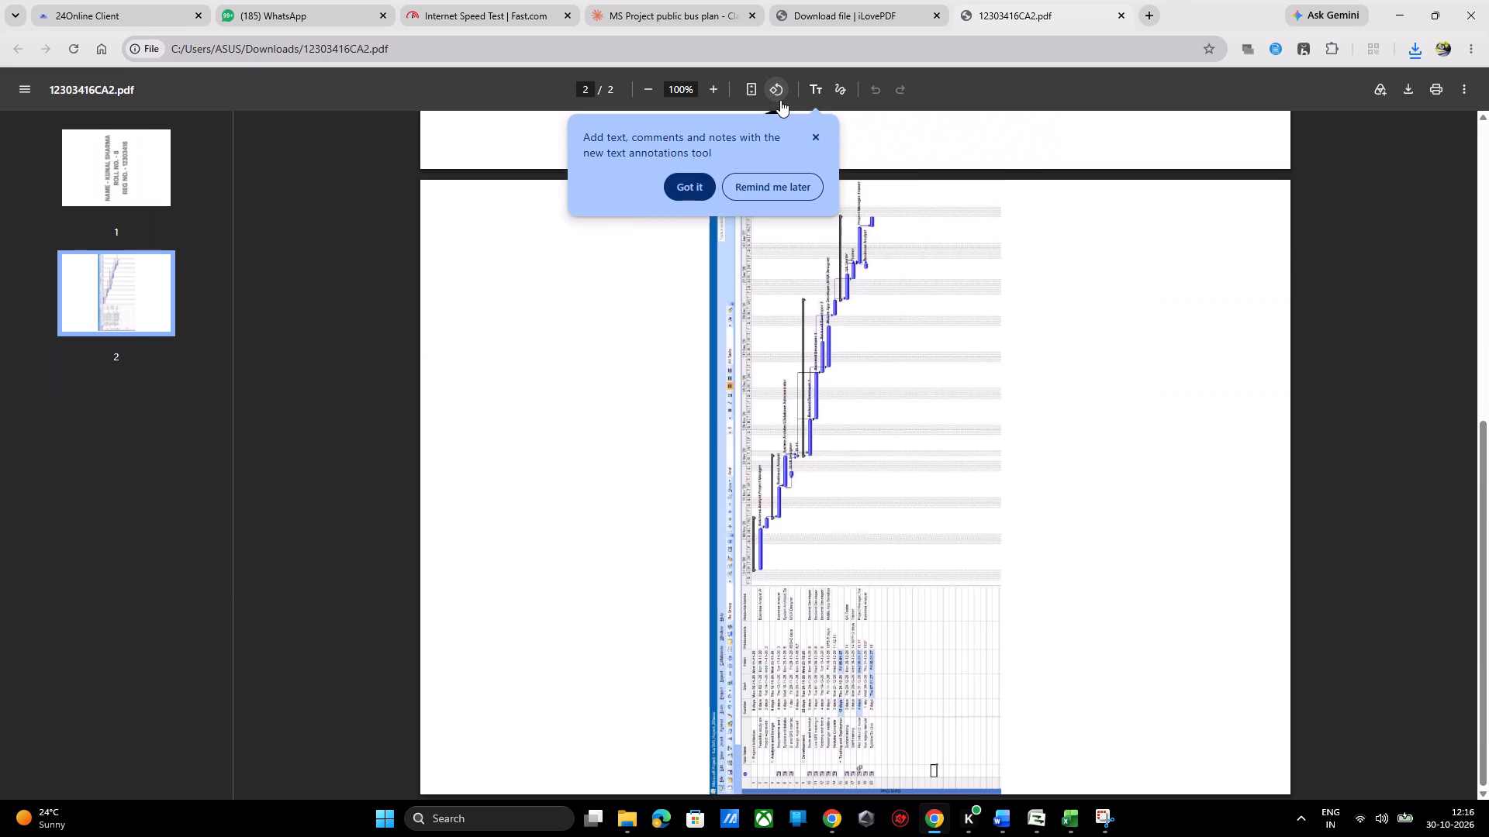
scroll(897, 394, "up", 11)
scroll(897, 394, "down", 4)
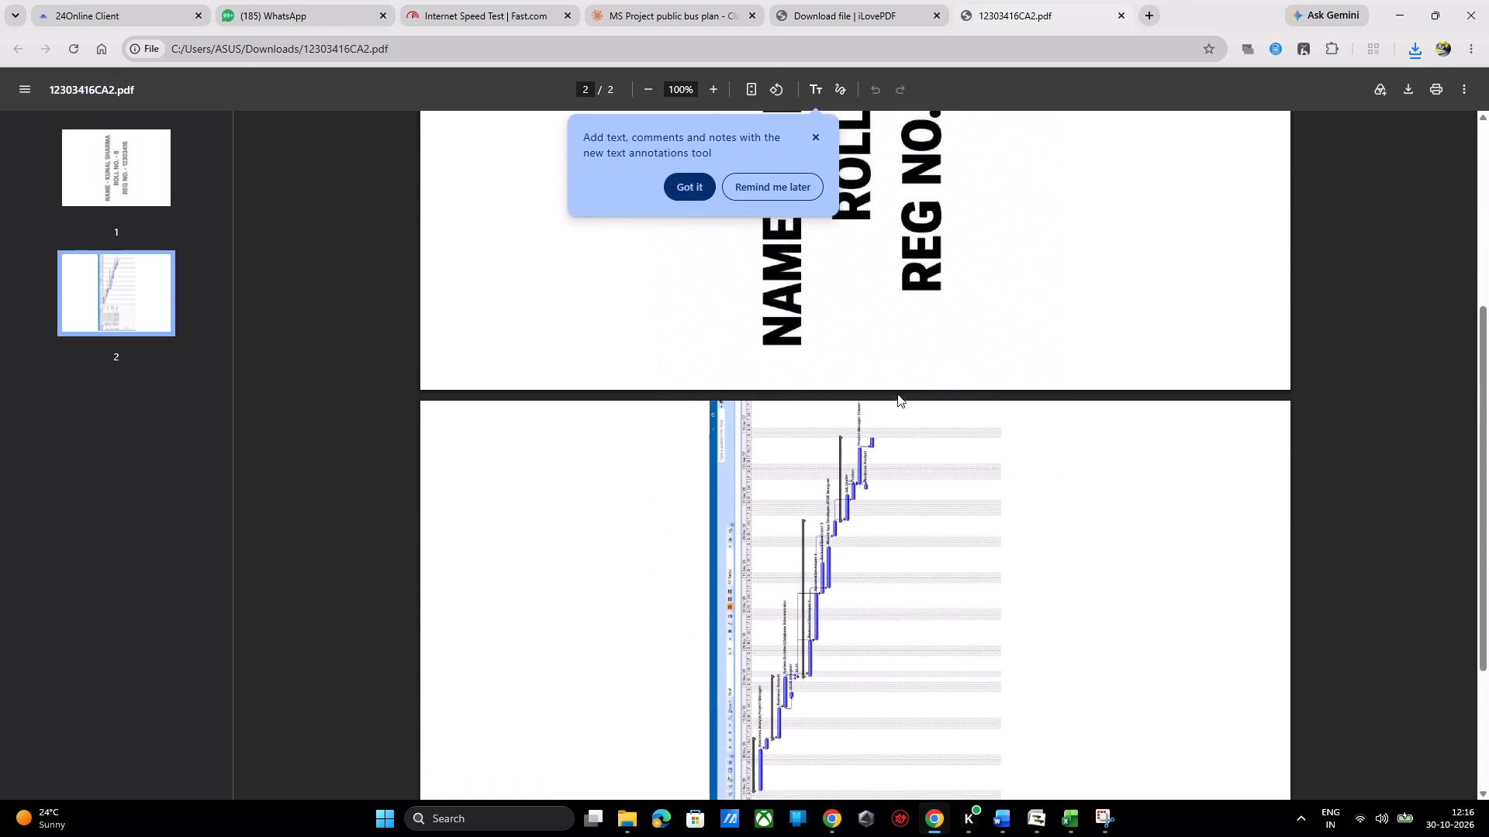
scroll(897, 394, "down", 6)
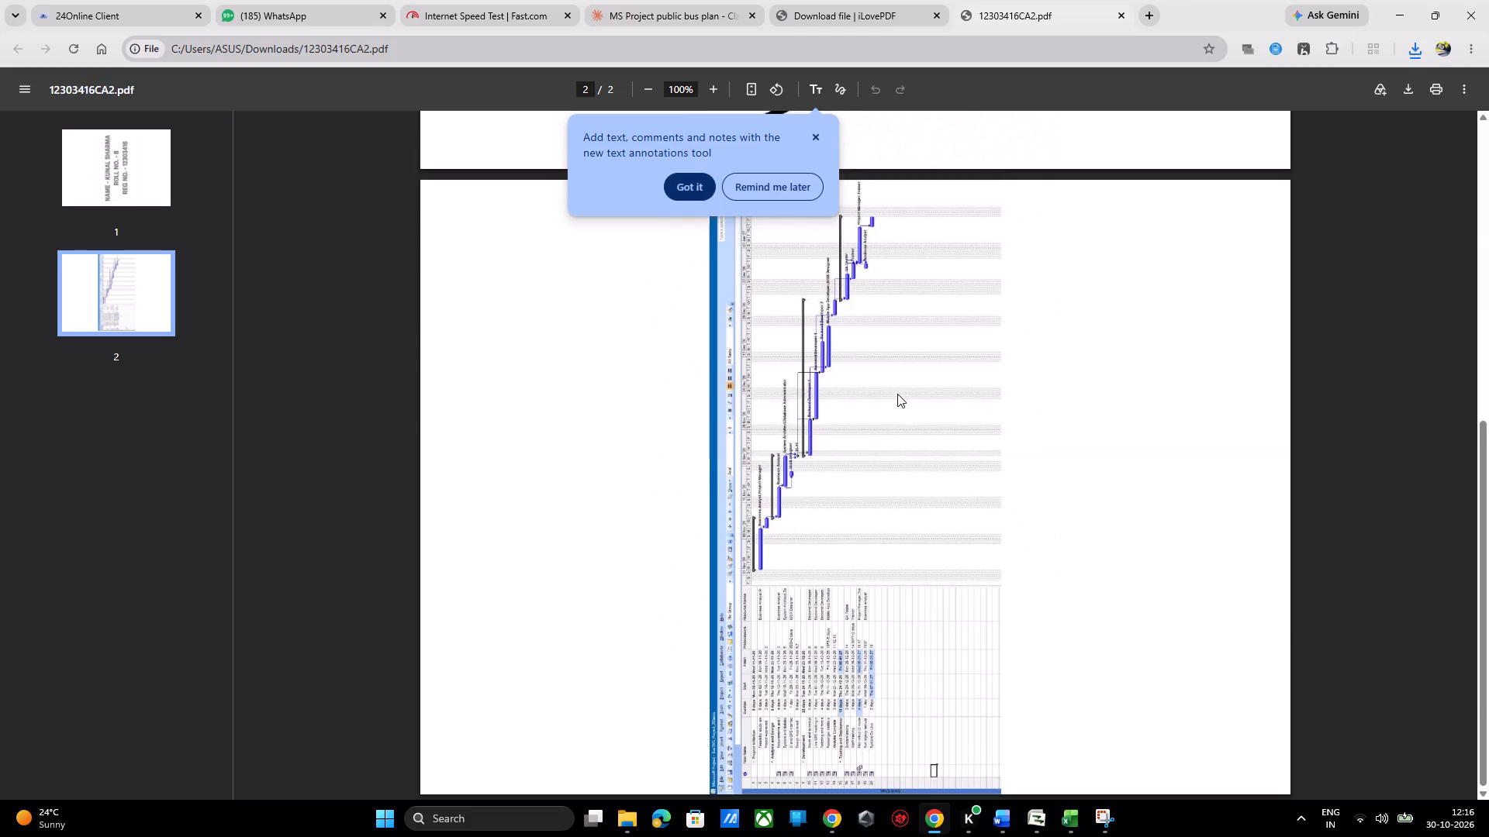
scroll(897, 394, "down", 1)
scroll(897, 394, "up", 13)
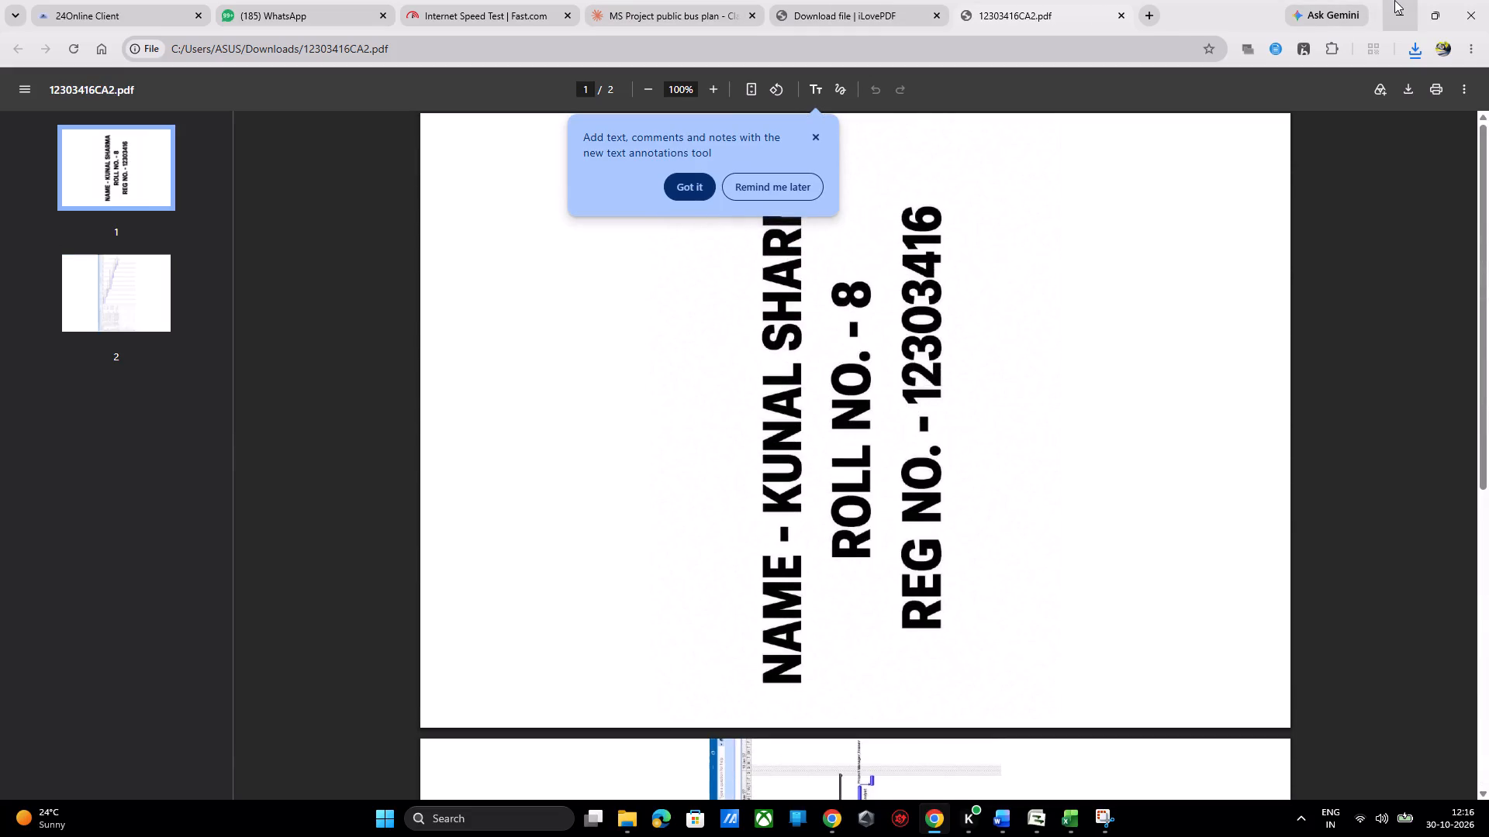
Search the web in a new tab for making a Word document and open the Microsoft Word for the Web result.
left_click(1152, 12)
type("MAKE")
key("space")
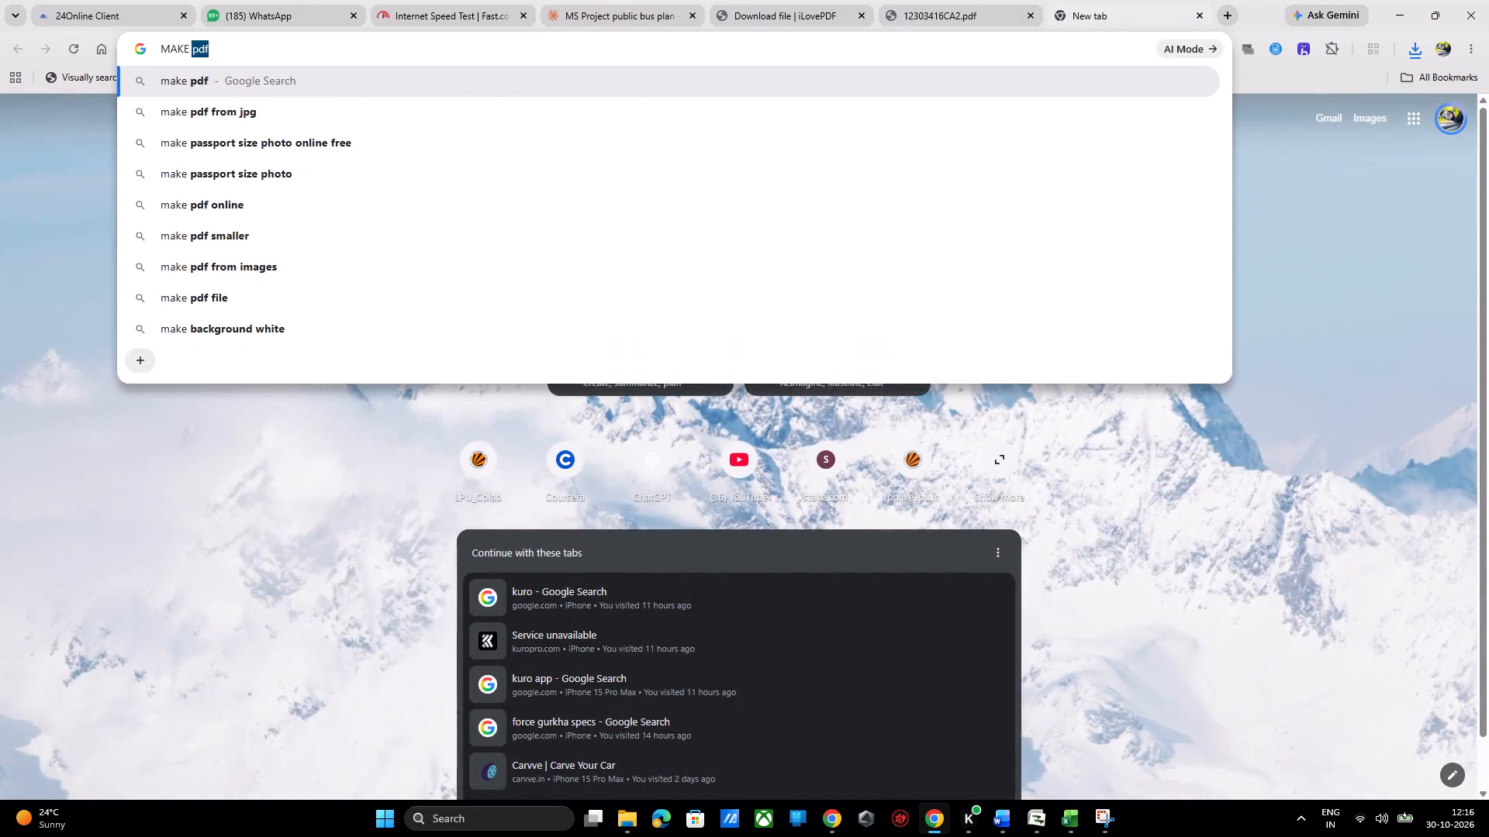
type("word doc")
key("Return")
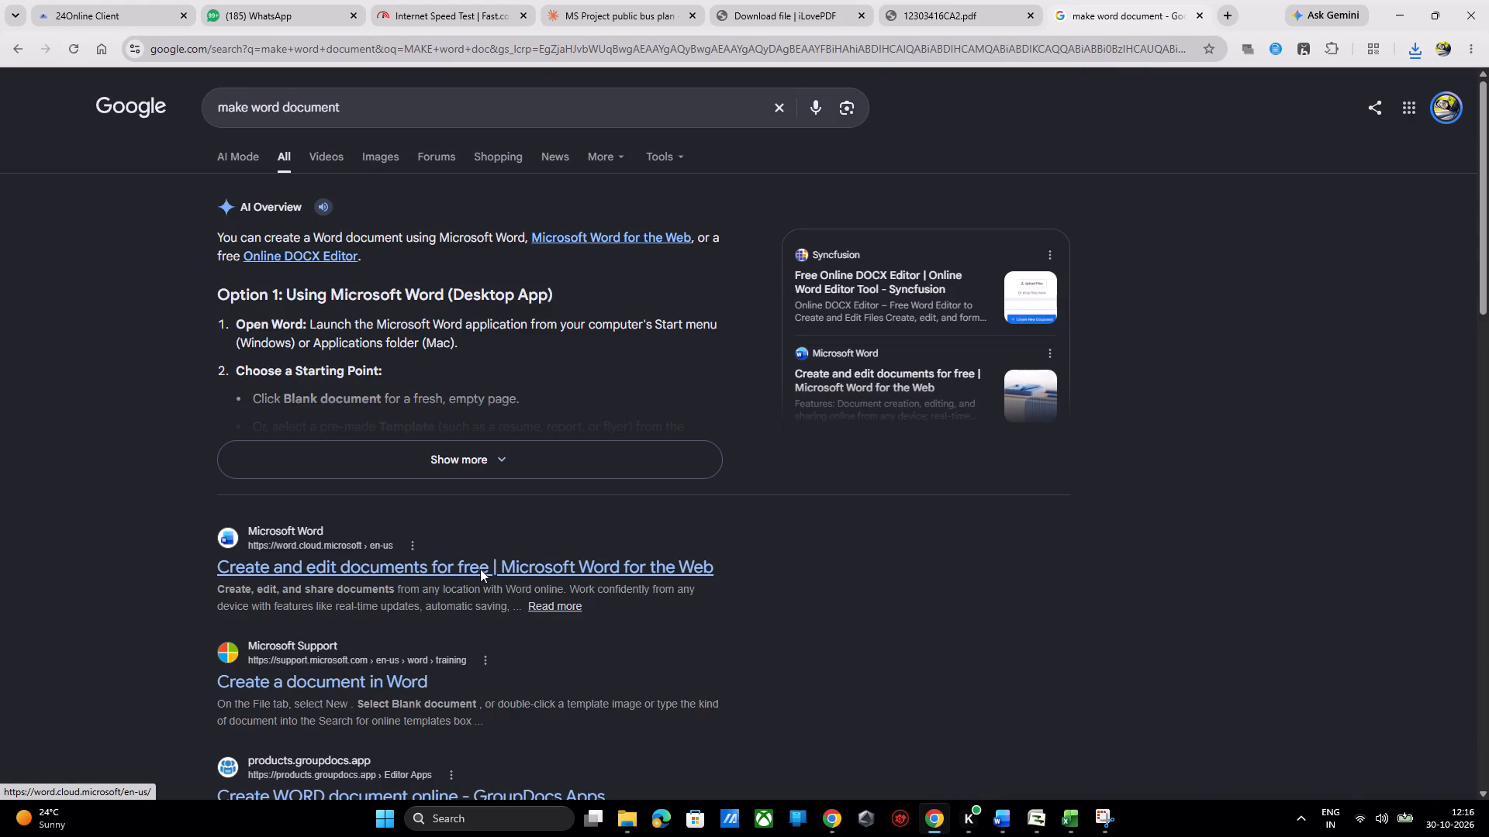
left_click(480, 569)
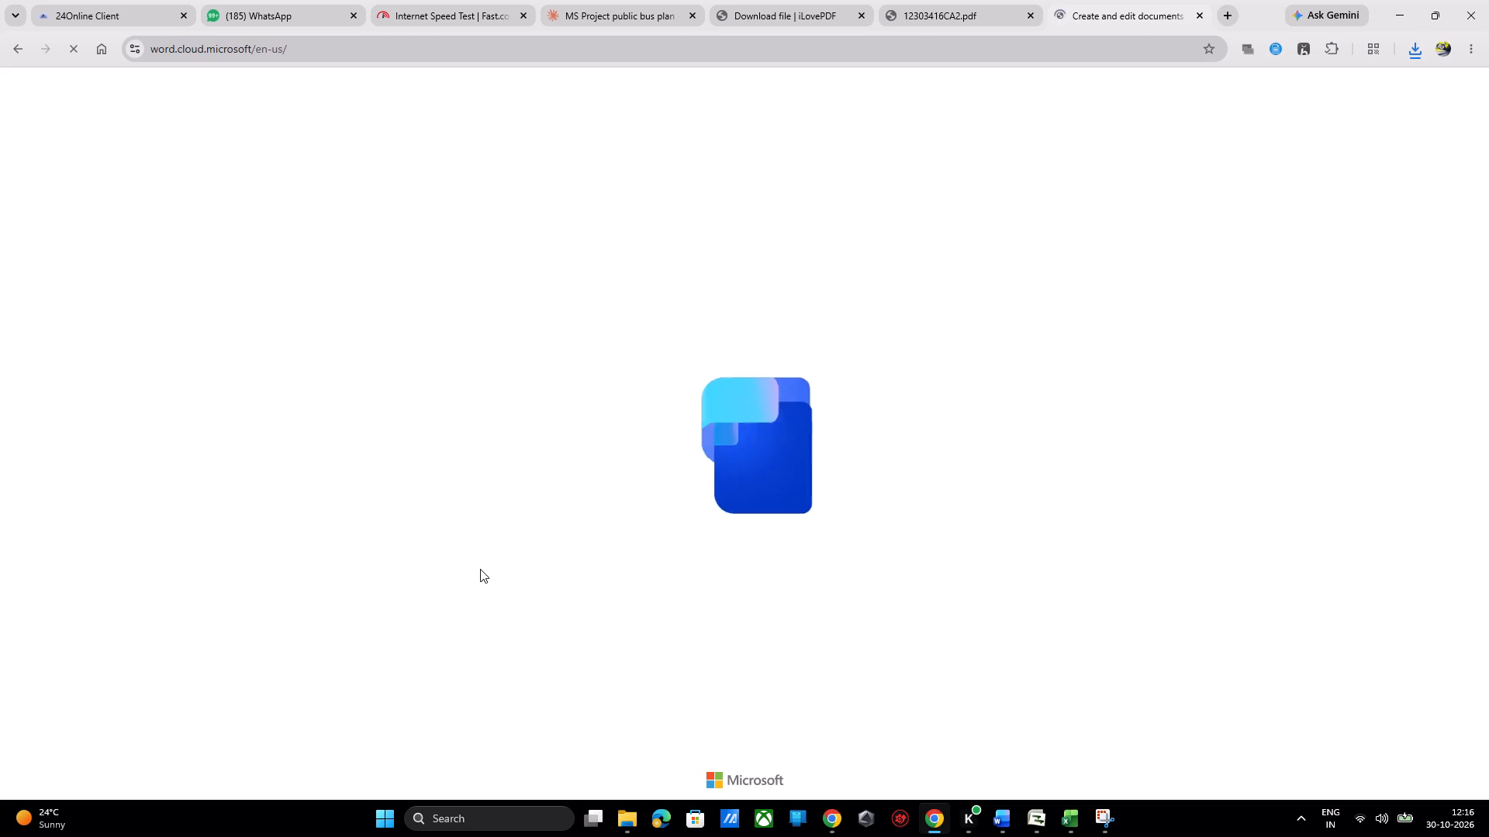
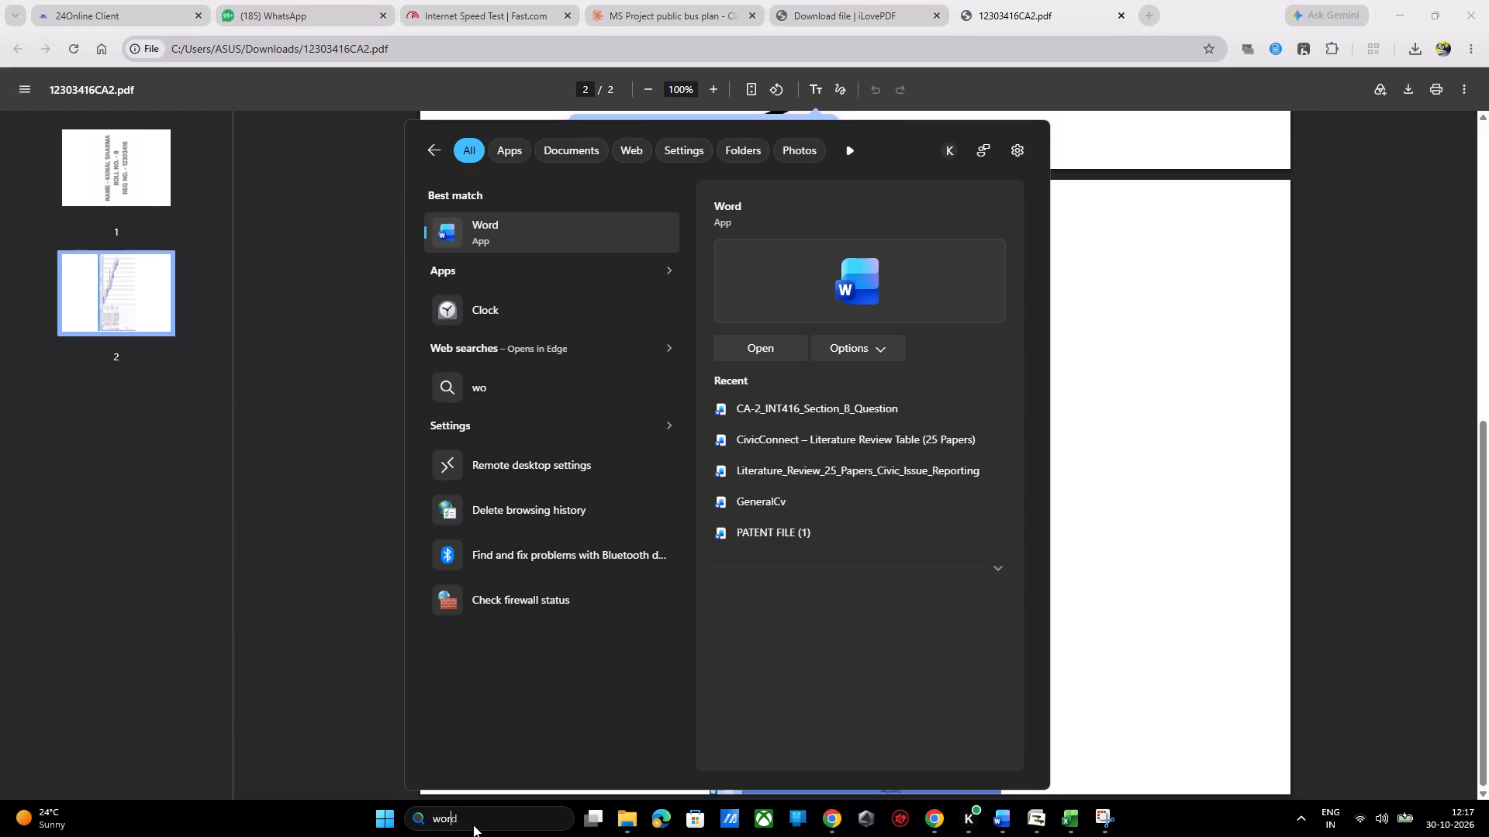
Search for Word and launch it.
type("d")
key("Return")
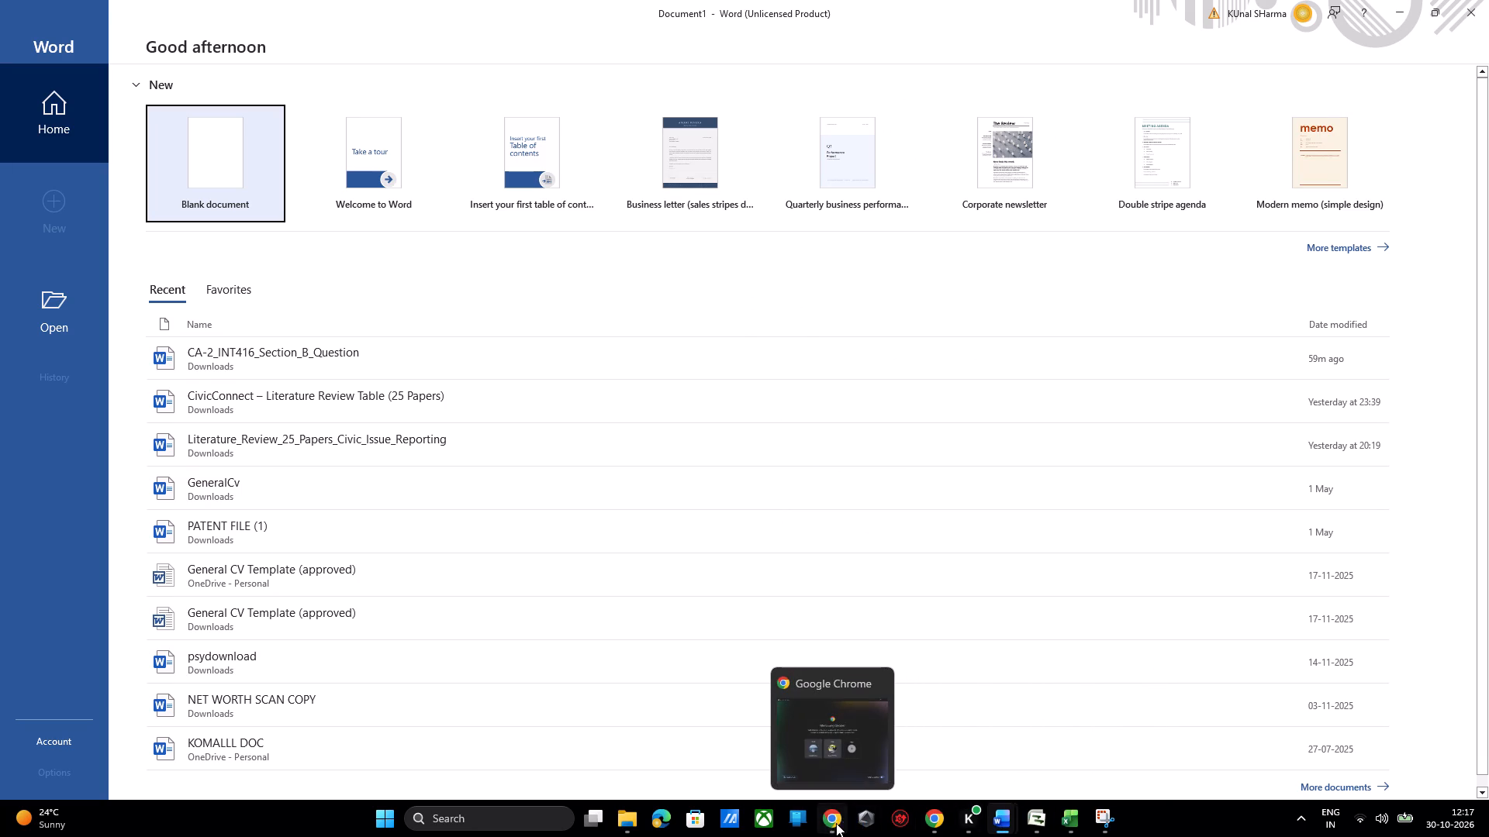
Switch back to the Chrome window showing the two-page assignment PDF.
left_click(927, 734)
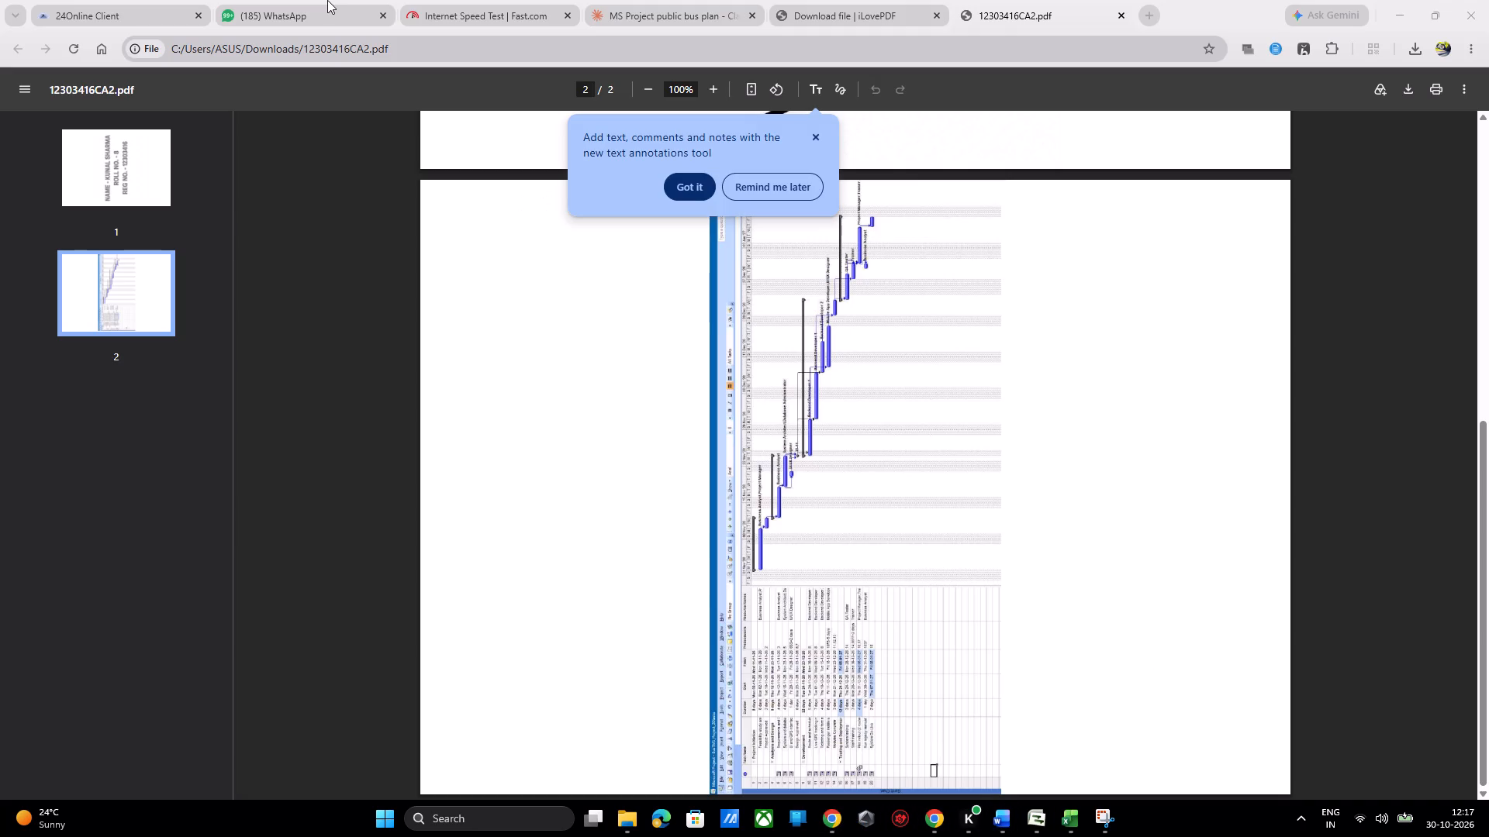
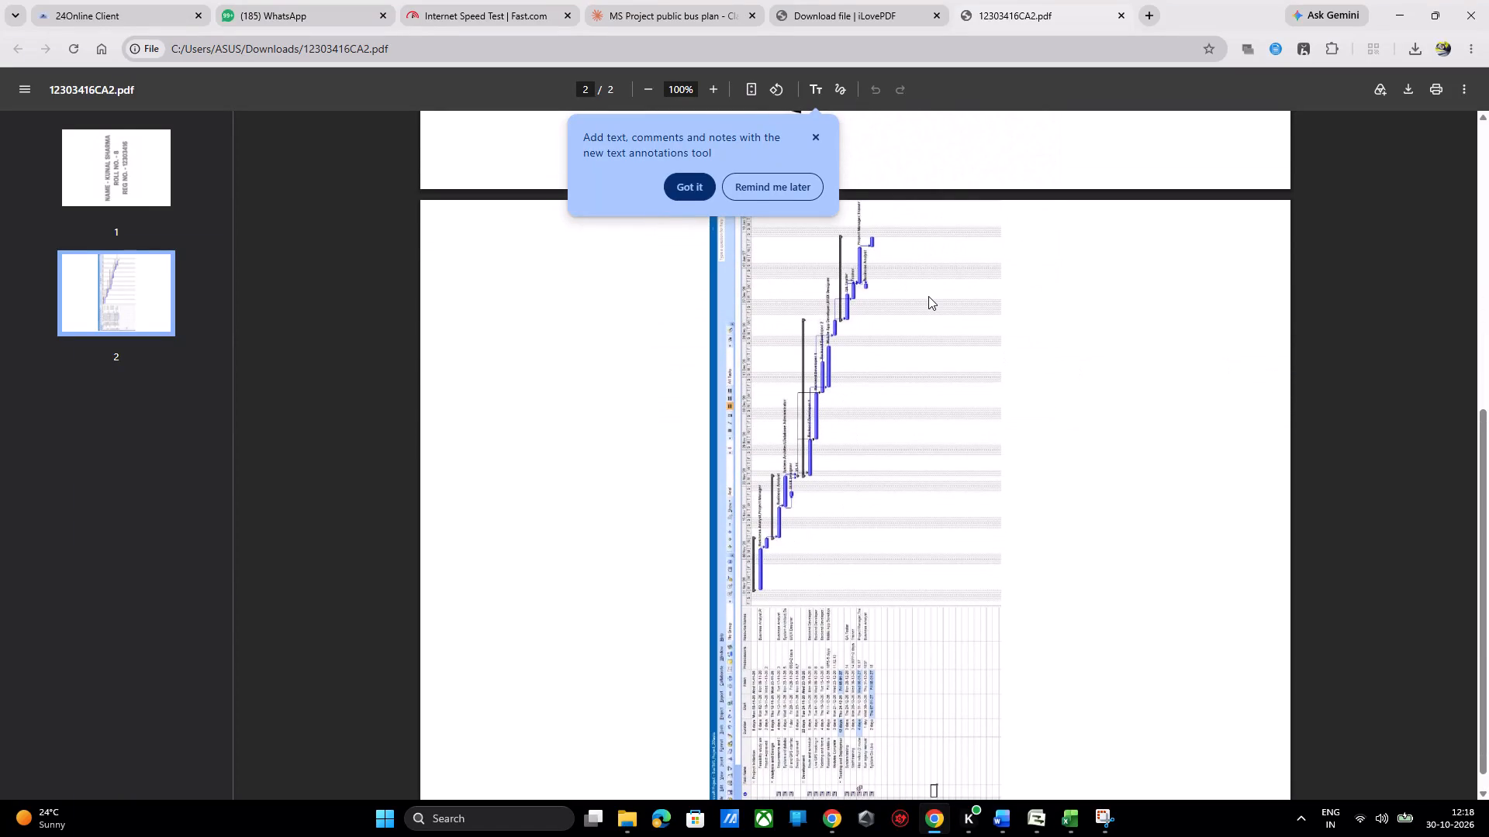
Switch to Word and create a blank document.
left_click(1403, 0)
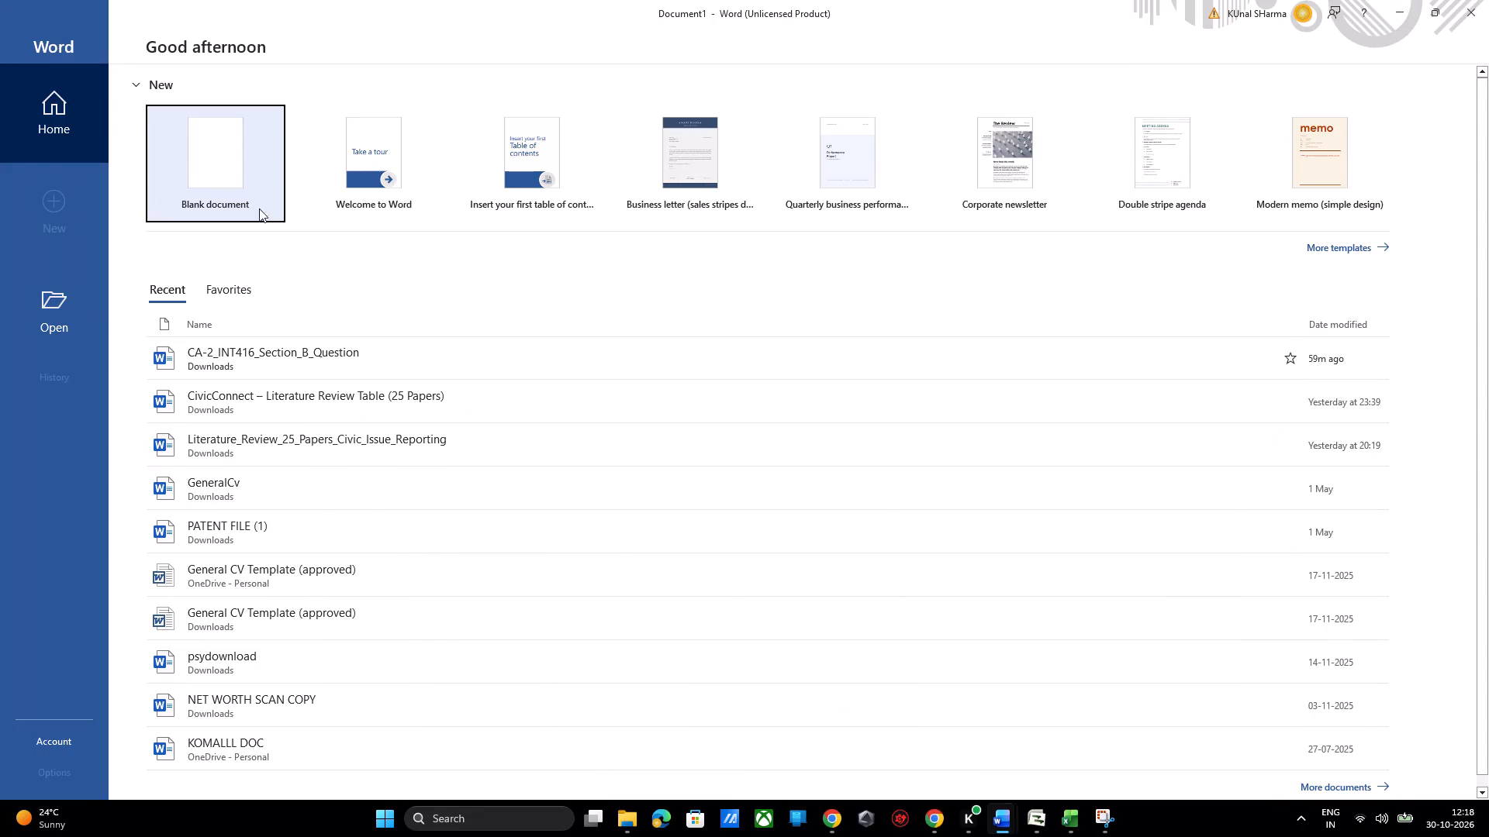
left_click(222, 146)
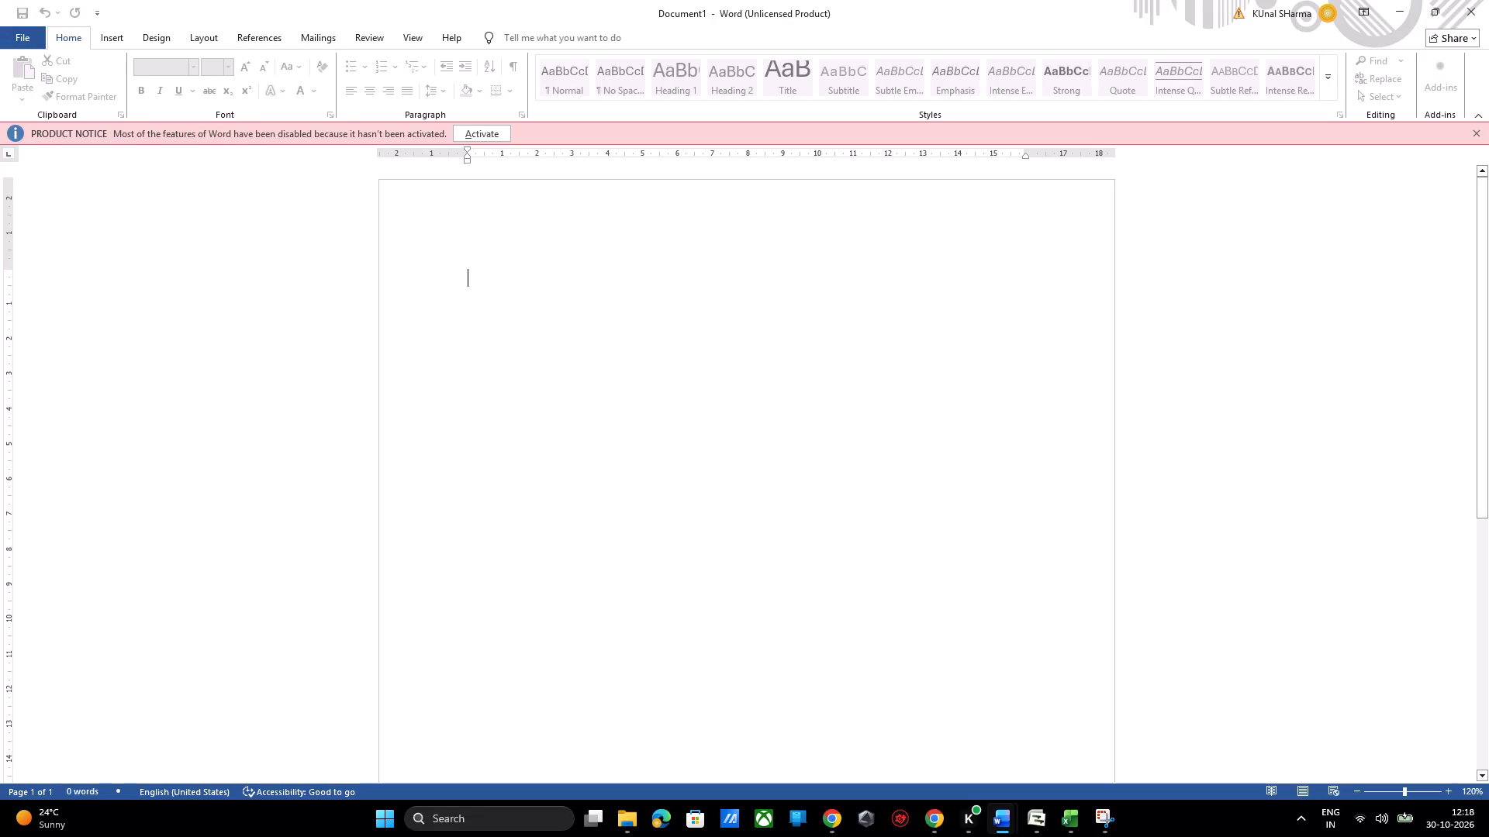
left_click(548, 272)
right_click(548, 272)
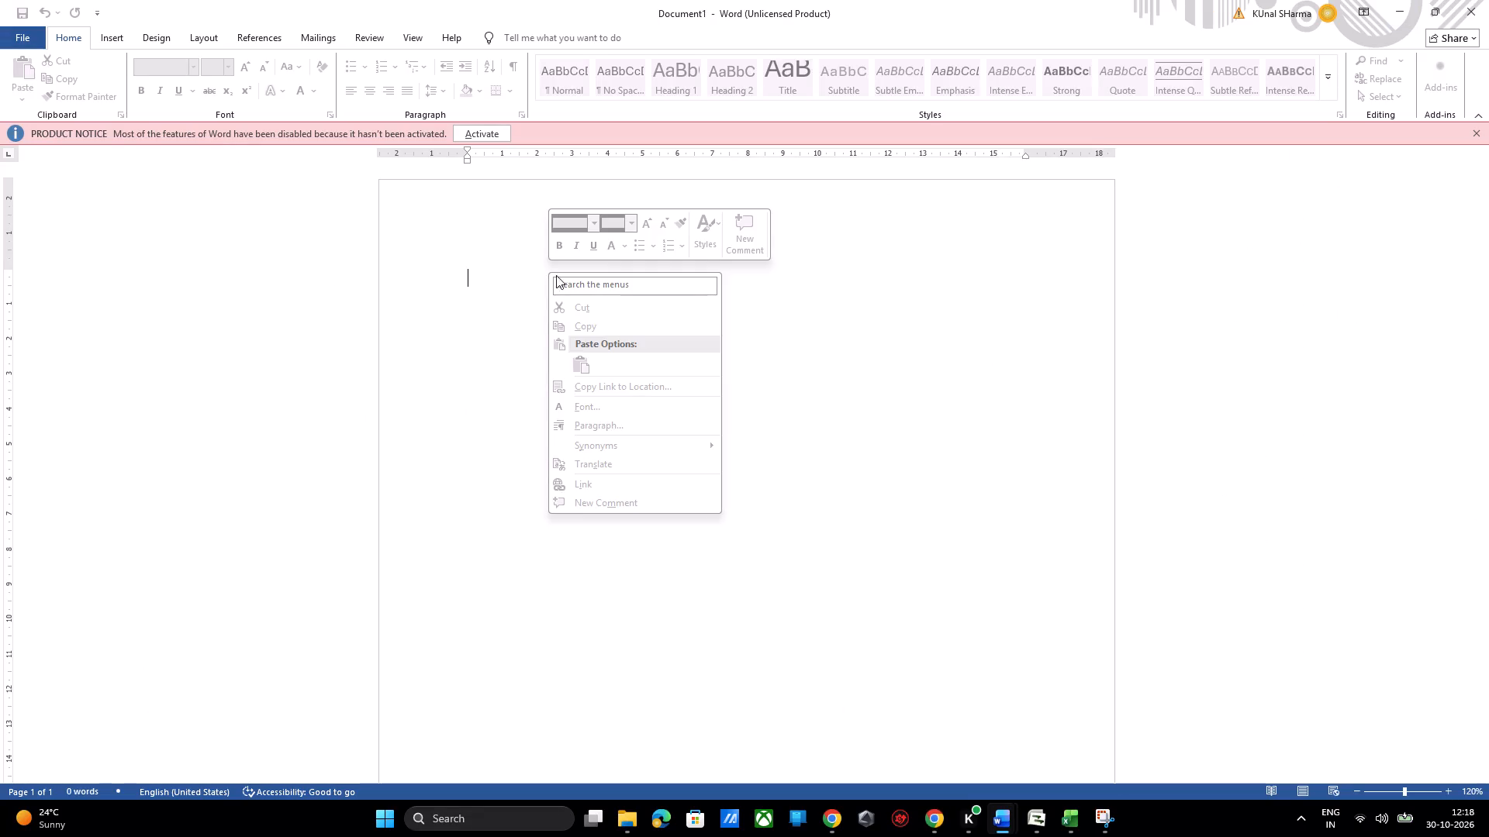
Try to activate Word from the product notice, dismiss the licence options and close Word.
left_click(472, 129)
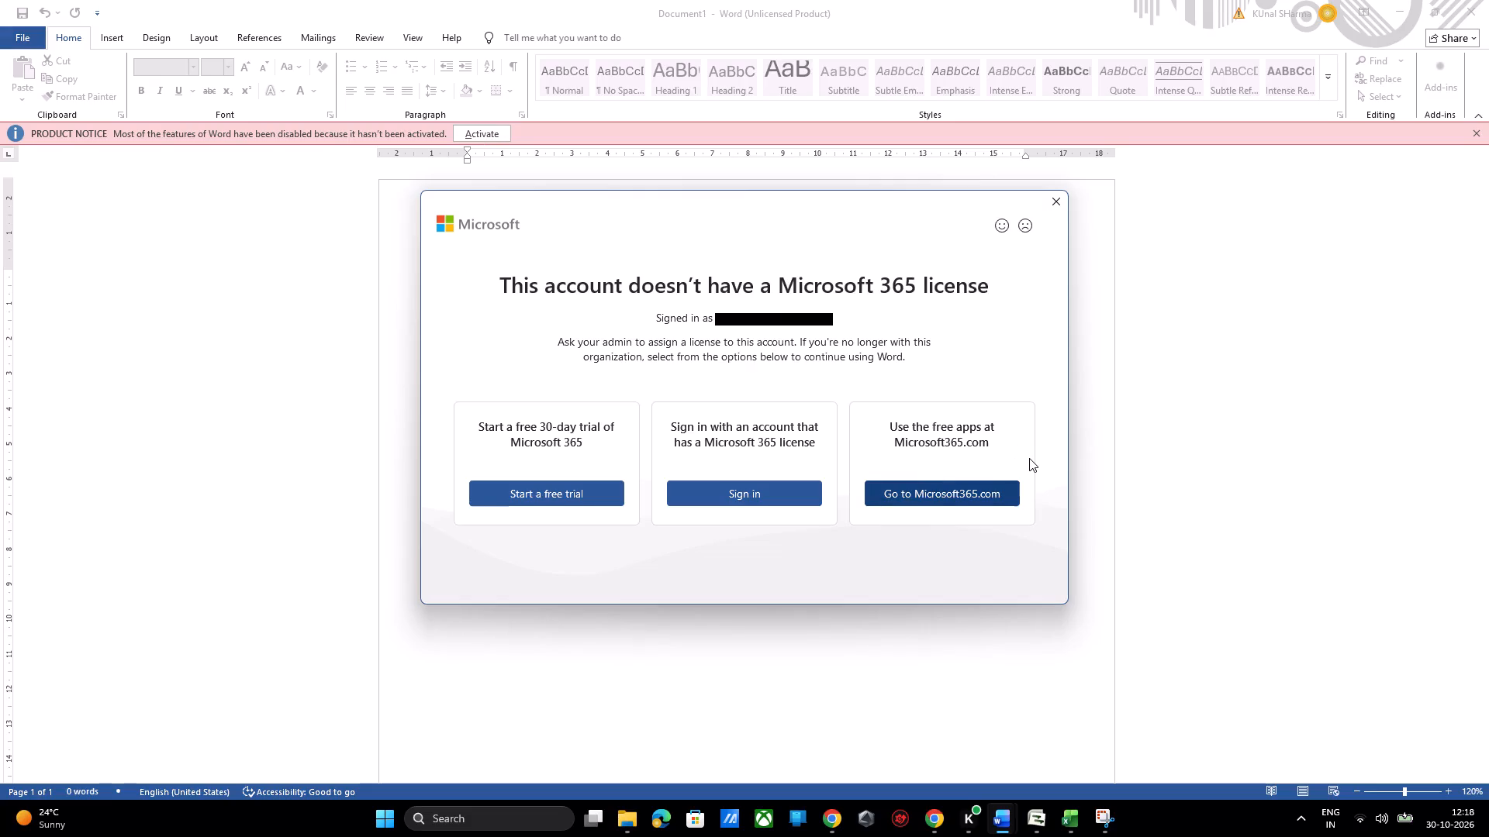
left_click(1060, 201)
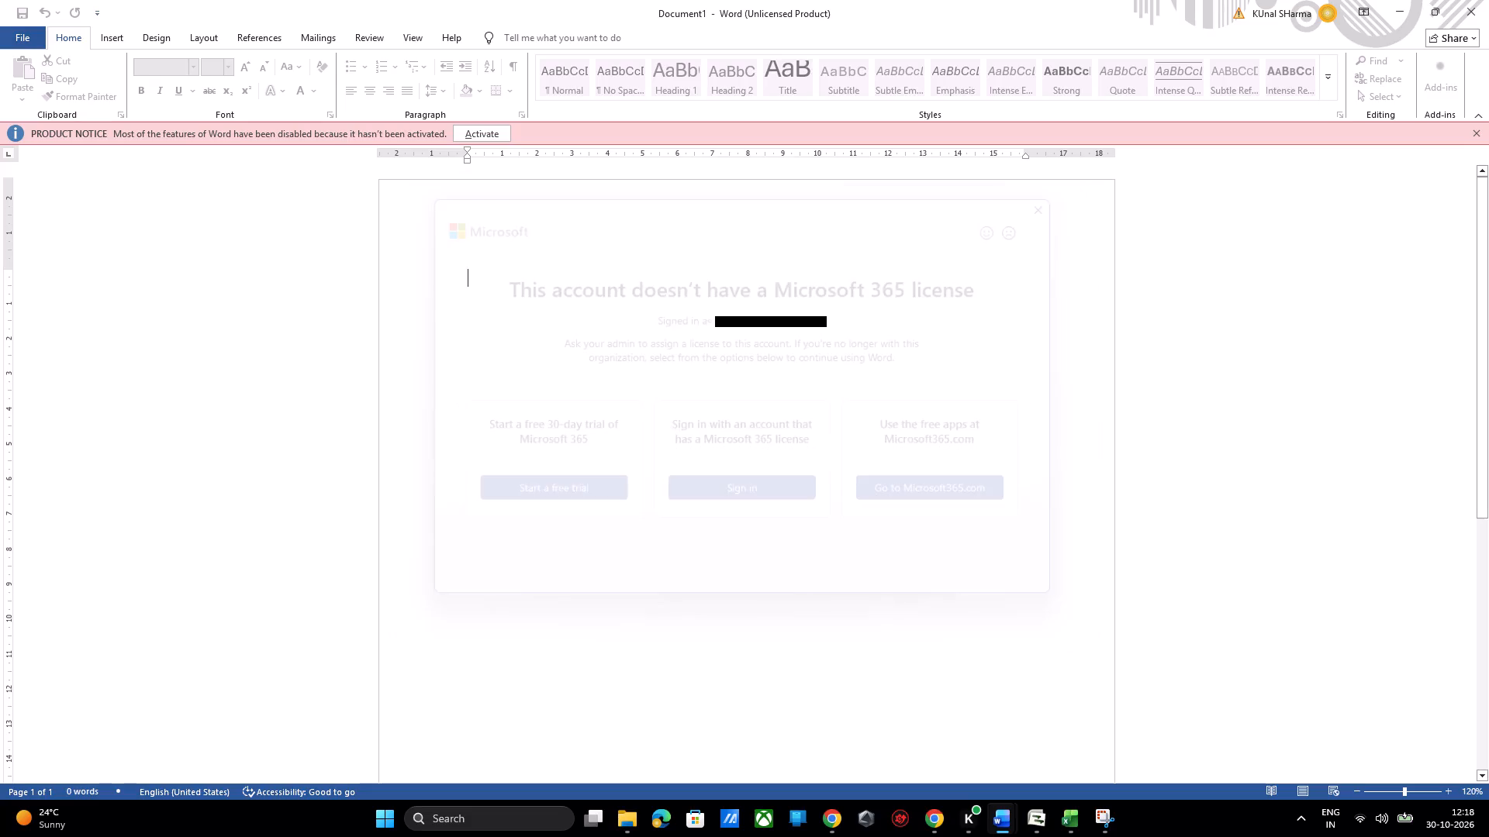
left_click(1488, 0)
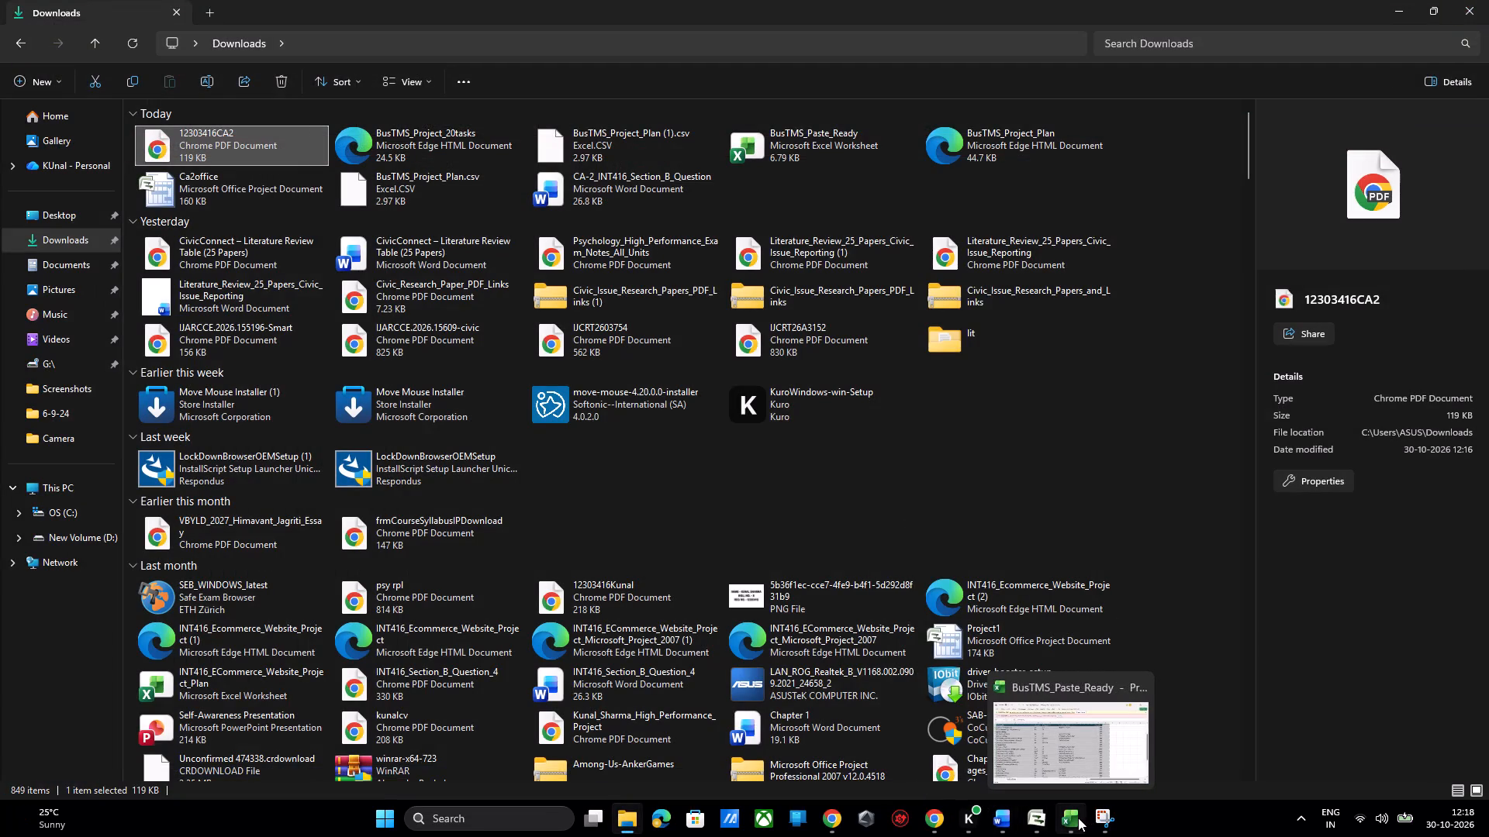
Return to the assignment PDF in Chrome, rotate its view so the text reads upright, and review both pages.
left_click(907, 729)
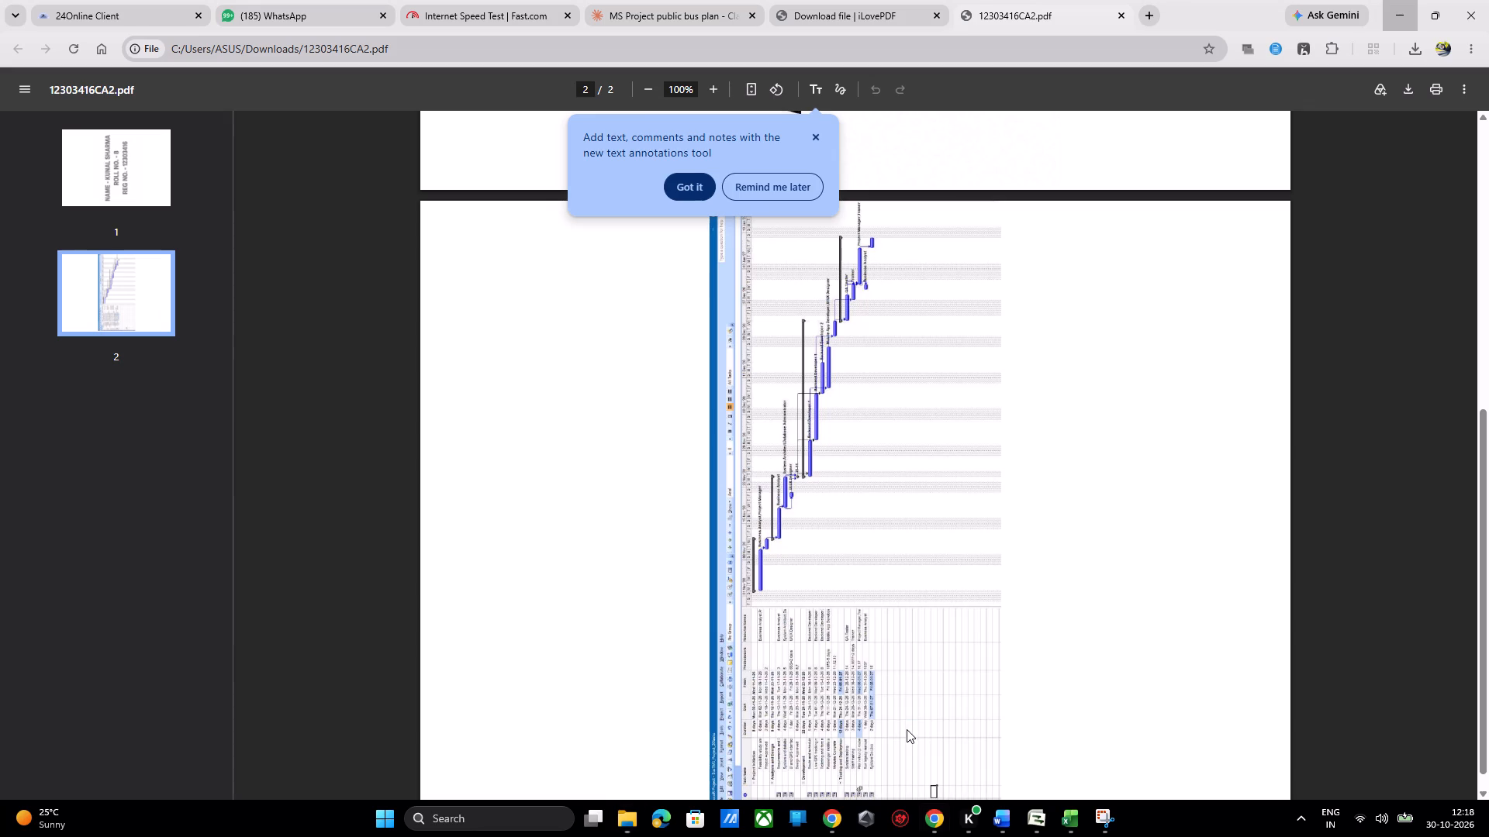
scroll(844, 387, "up", 13)
scroll(844, 387, "right", 1)
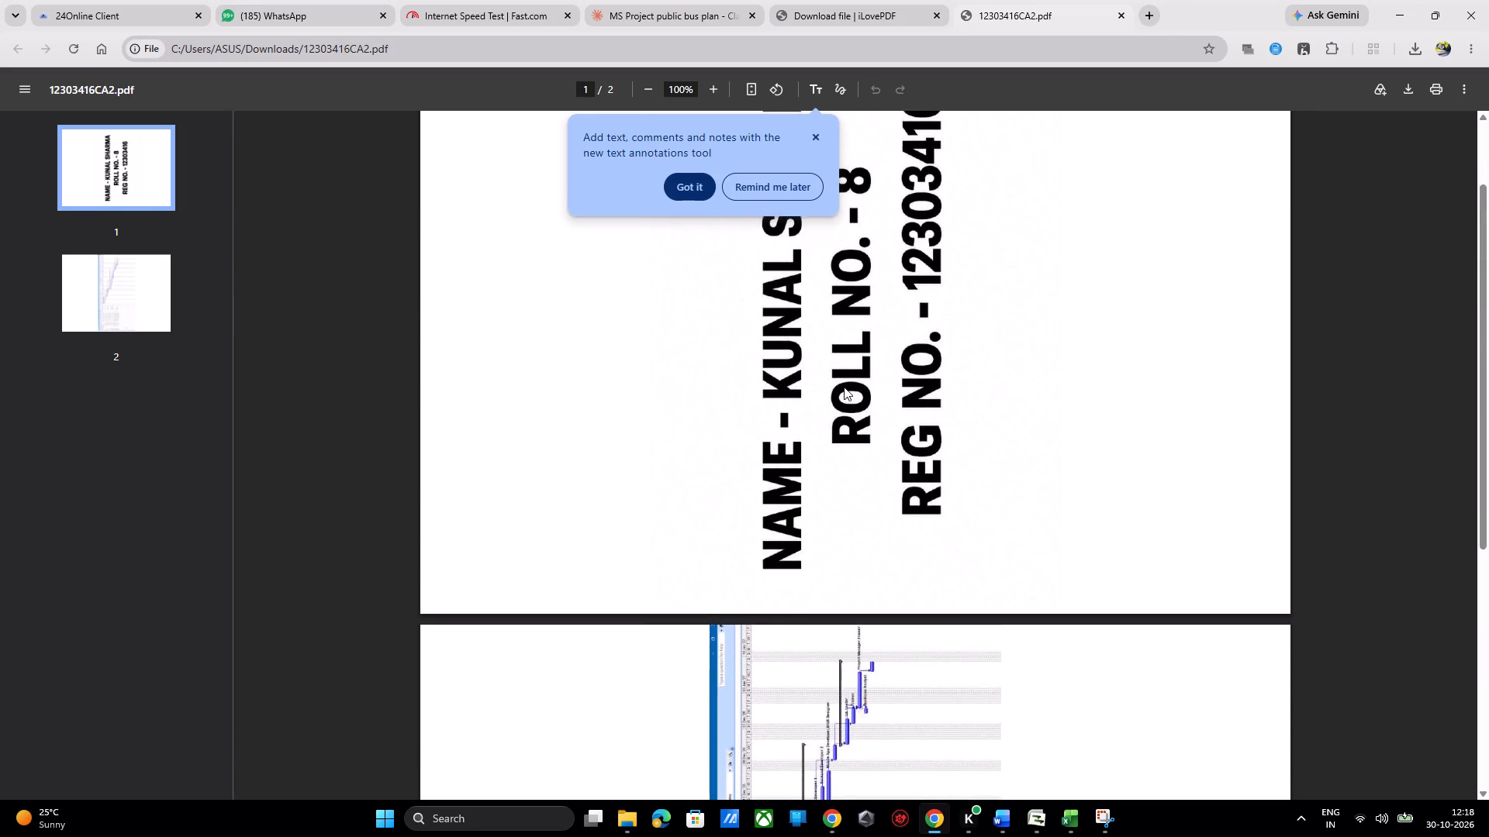
scroll(844, 387, "right", 1)
left_click(778, 100)
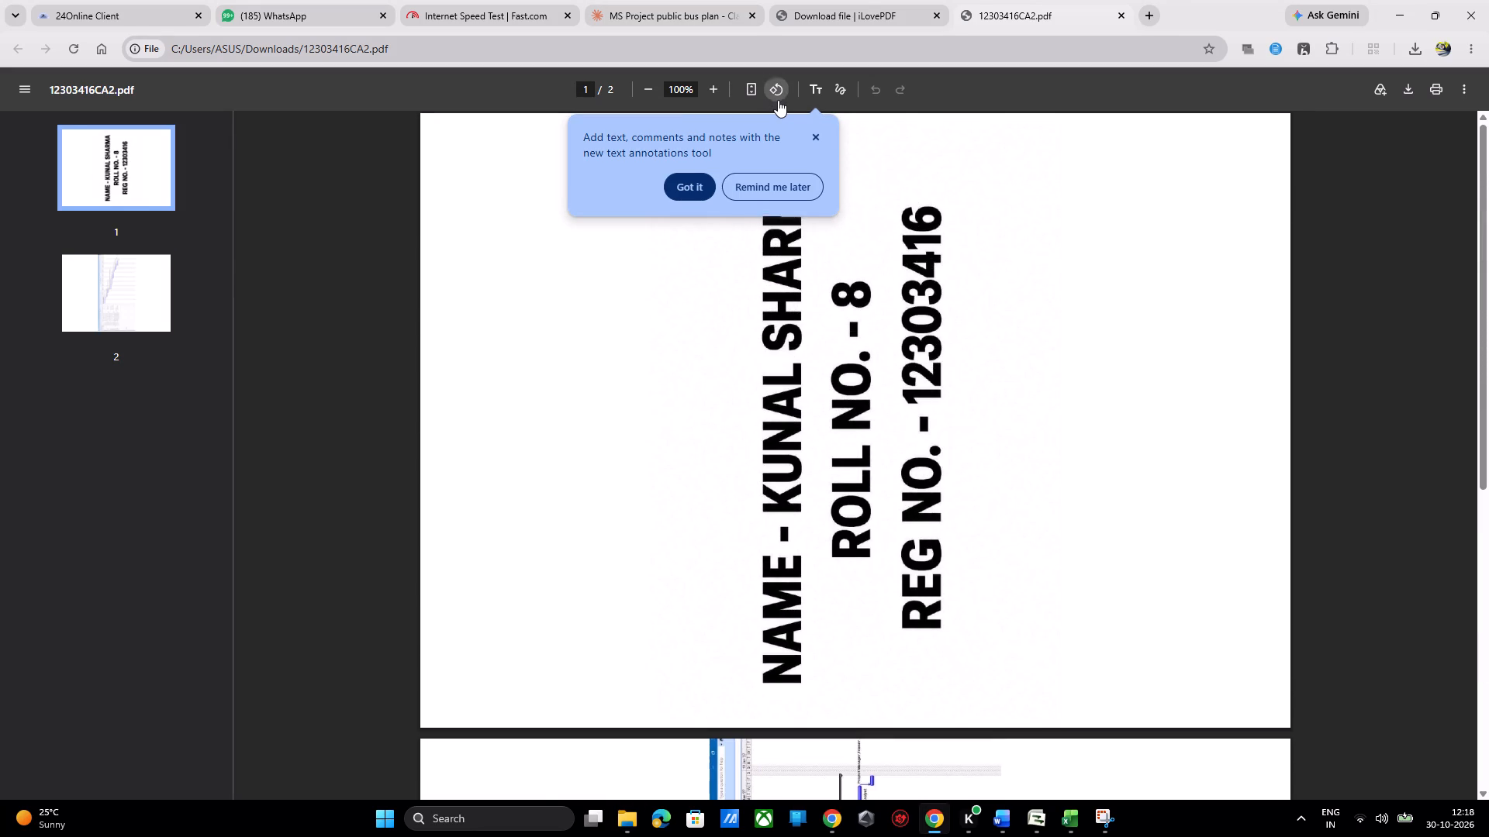
left_click(778, 100)
left_click(778, 100)
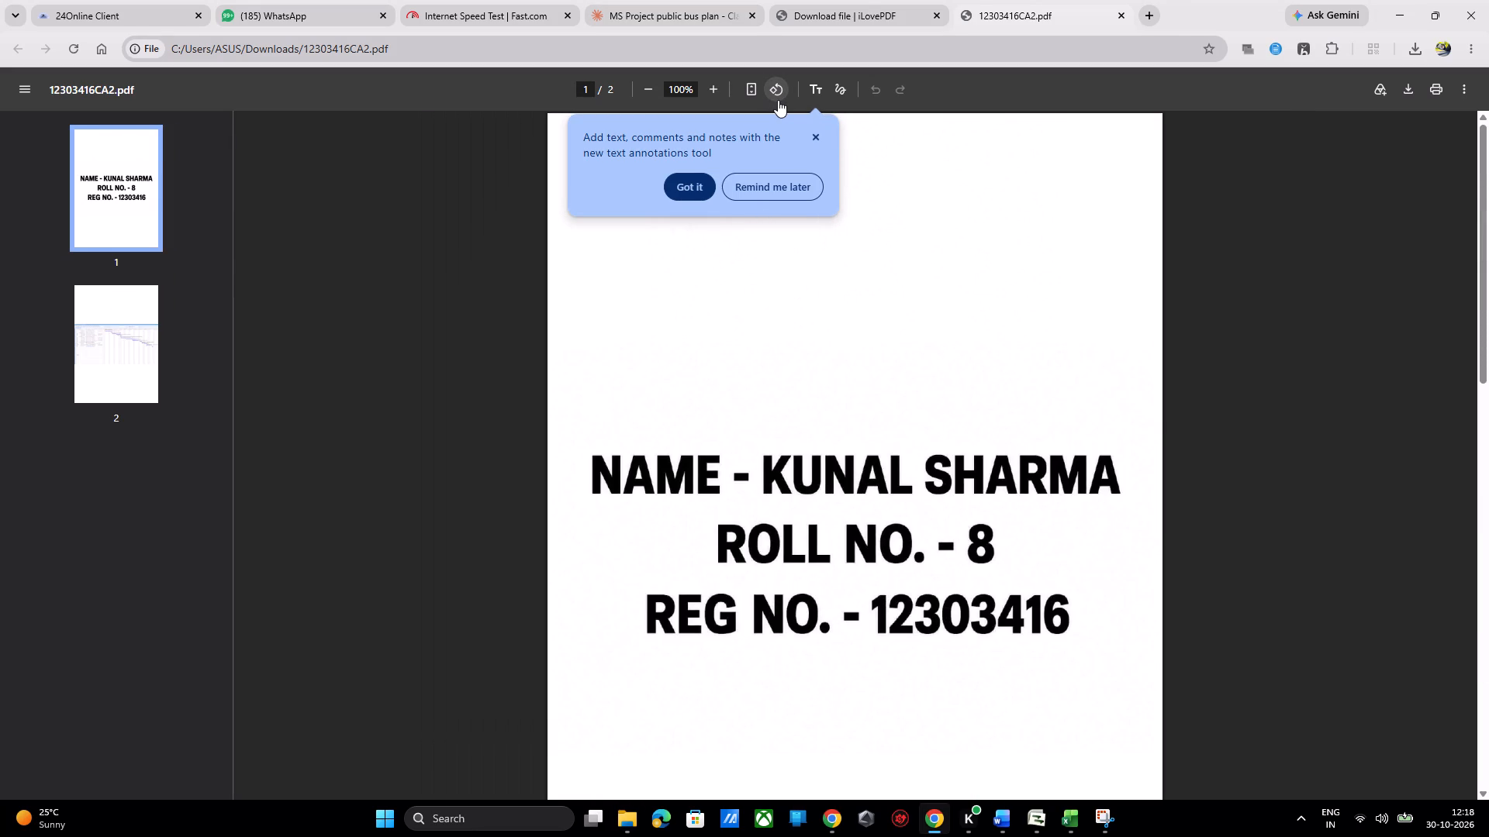
scroll(1153, 653, "down", 8)
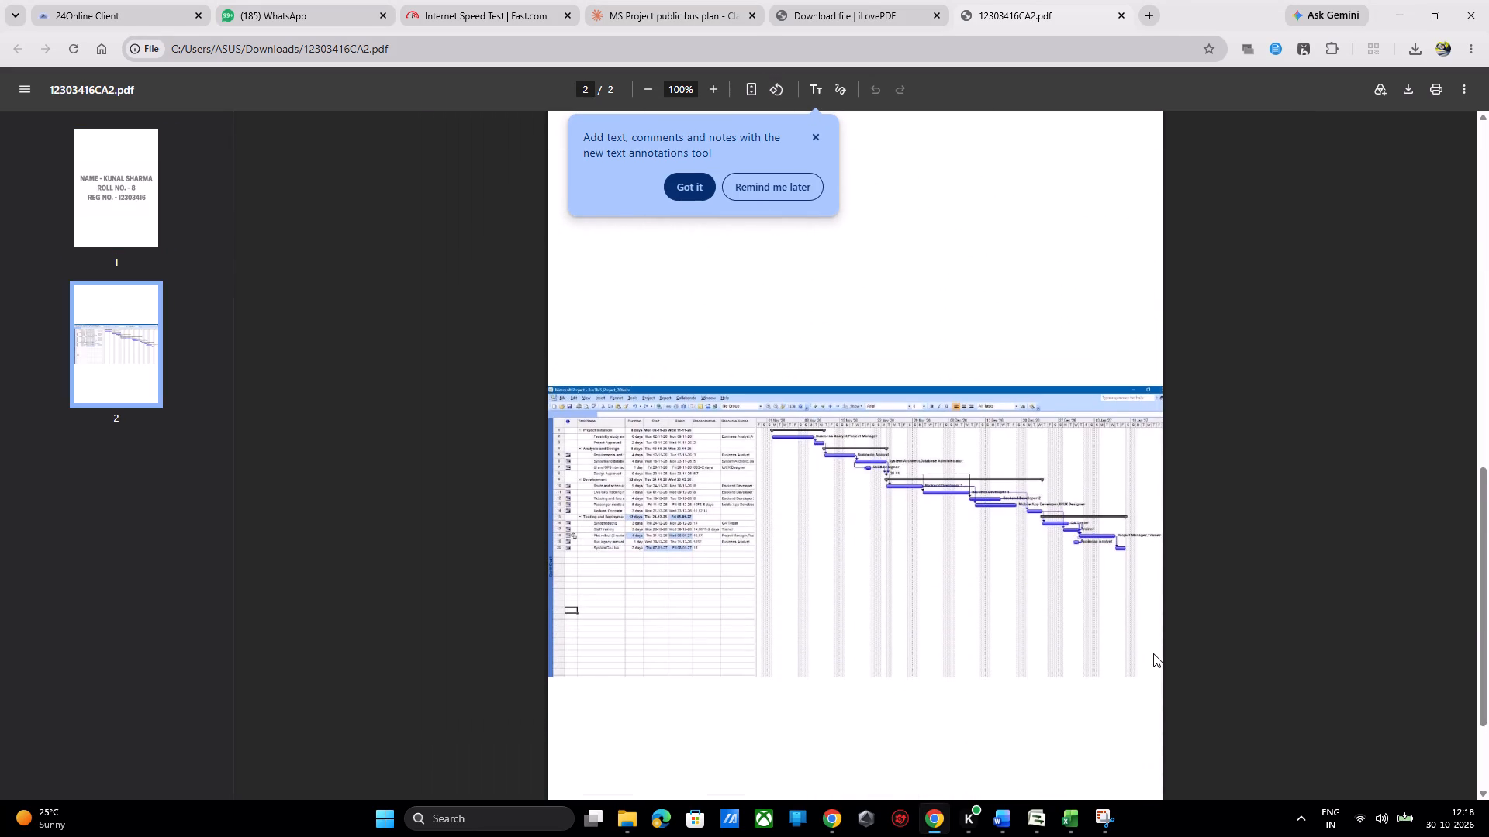
scroll(1153, 653, "down", 1)
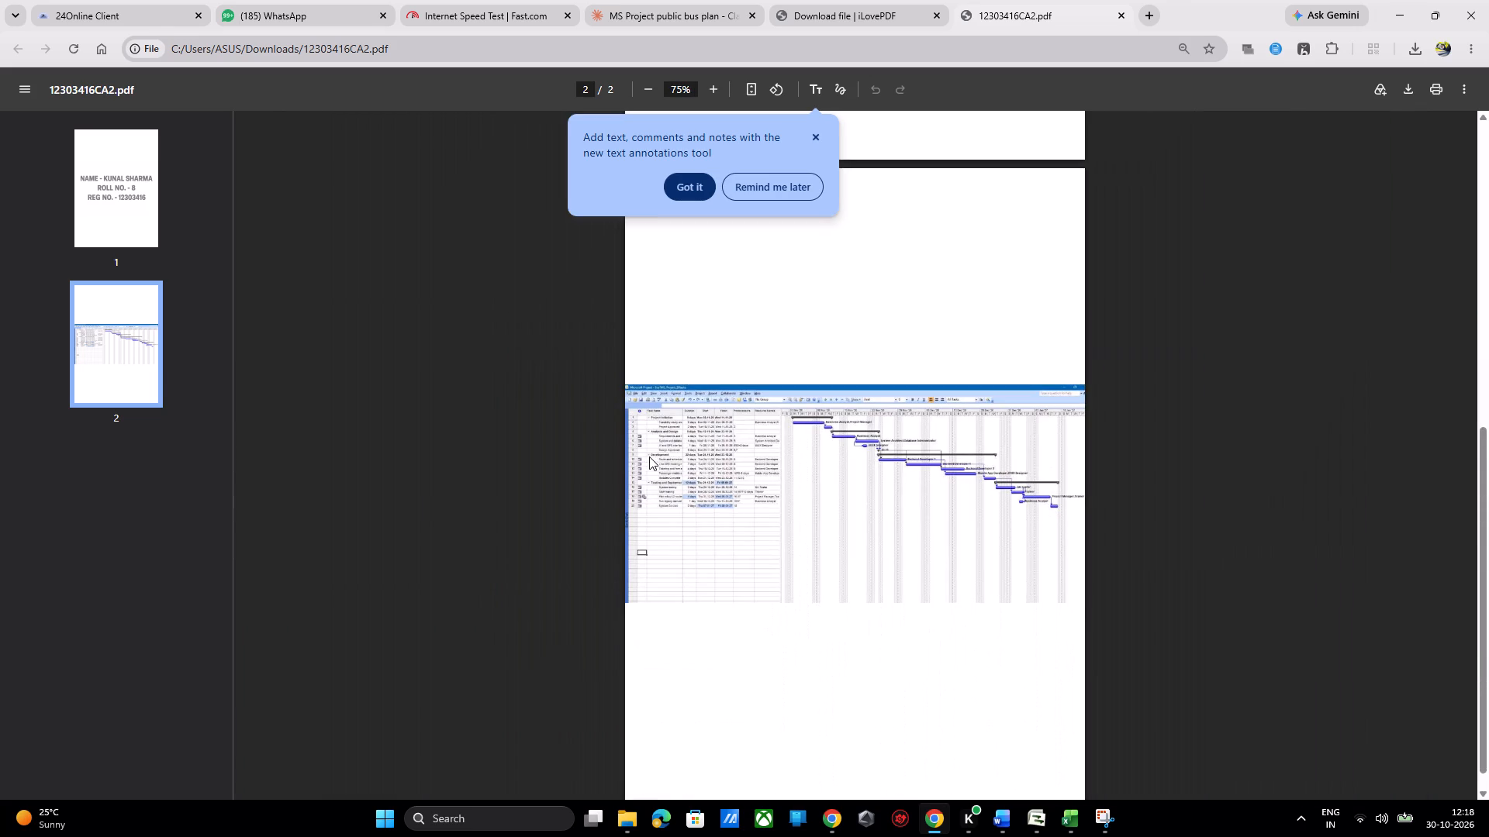
Search Google for "ums" in a new tab and open the university's UMS student dashboard.
left_click(1147, 7)
type("uma")
key("Return")
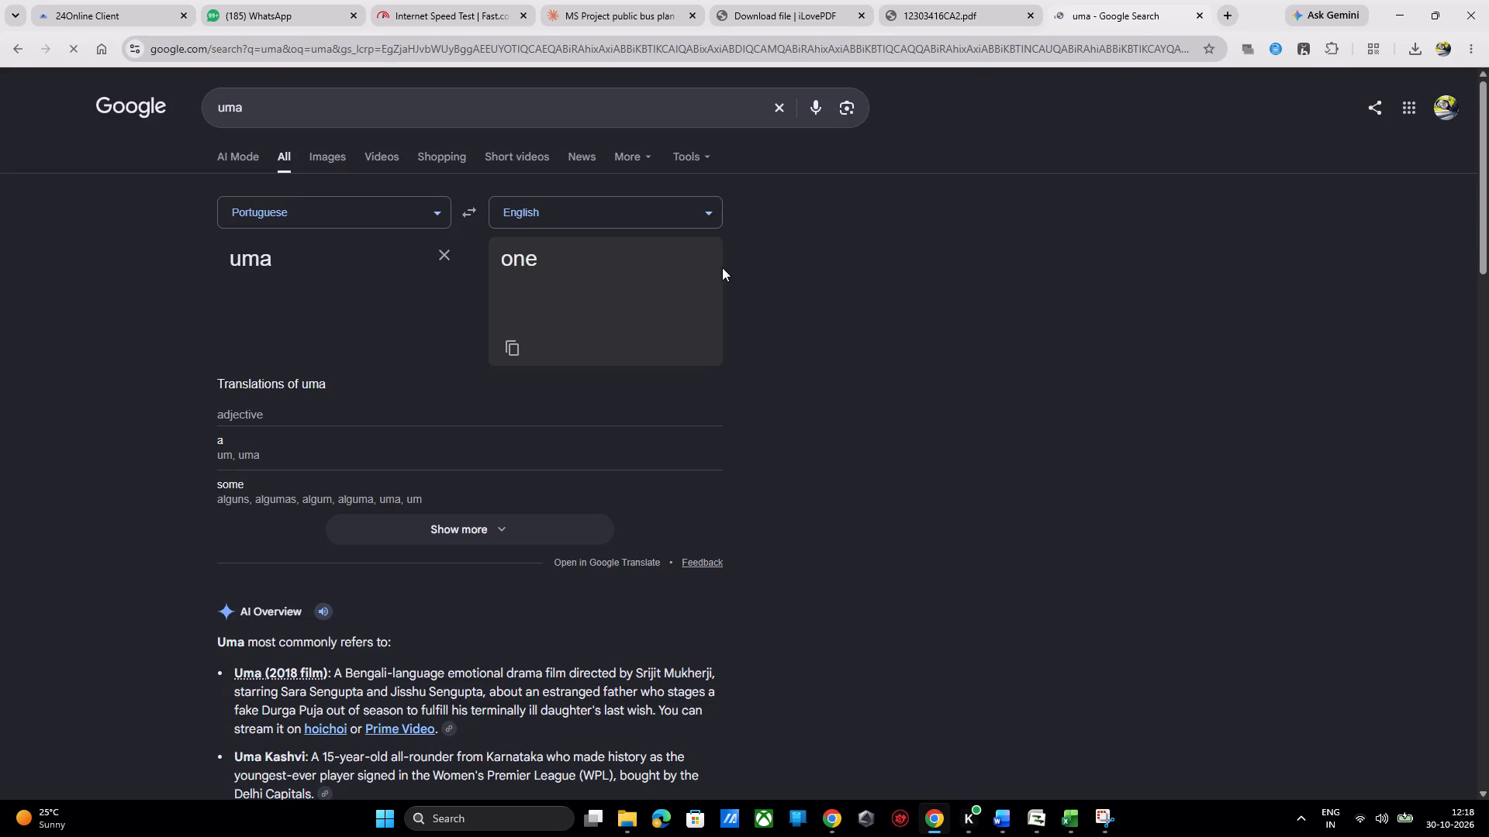
left_click(385, 97)
key("BackSpace")
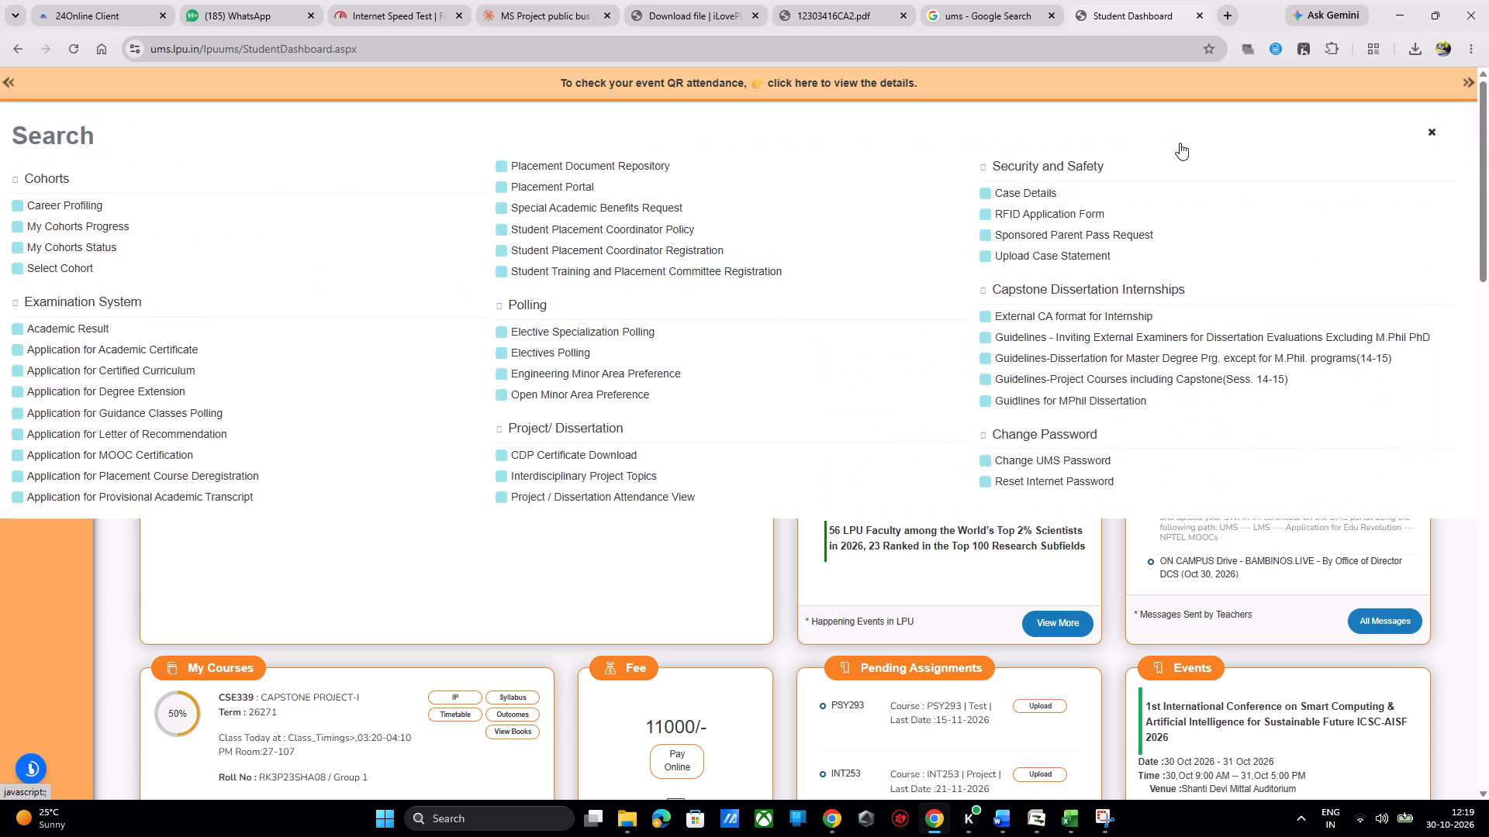
Search Google for "canva" in another new tab and open the Canva login result.
left_click(1228, 12)
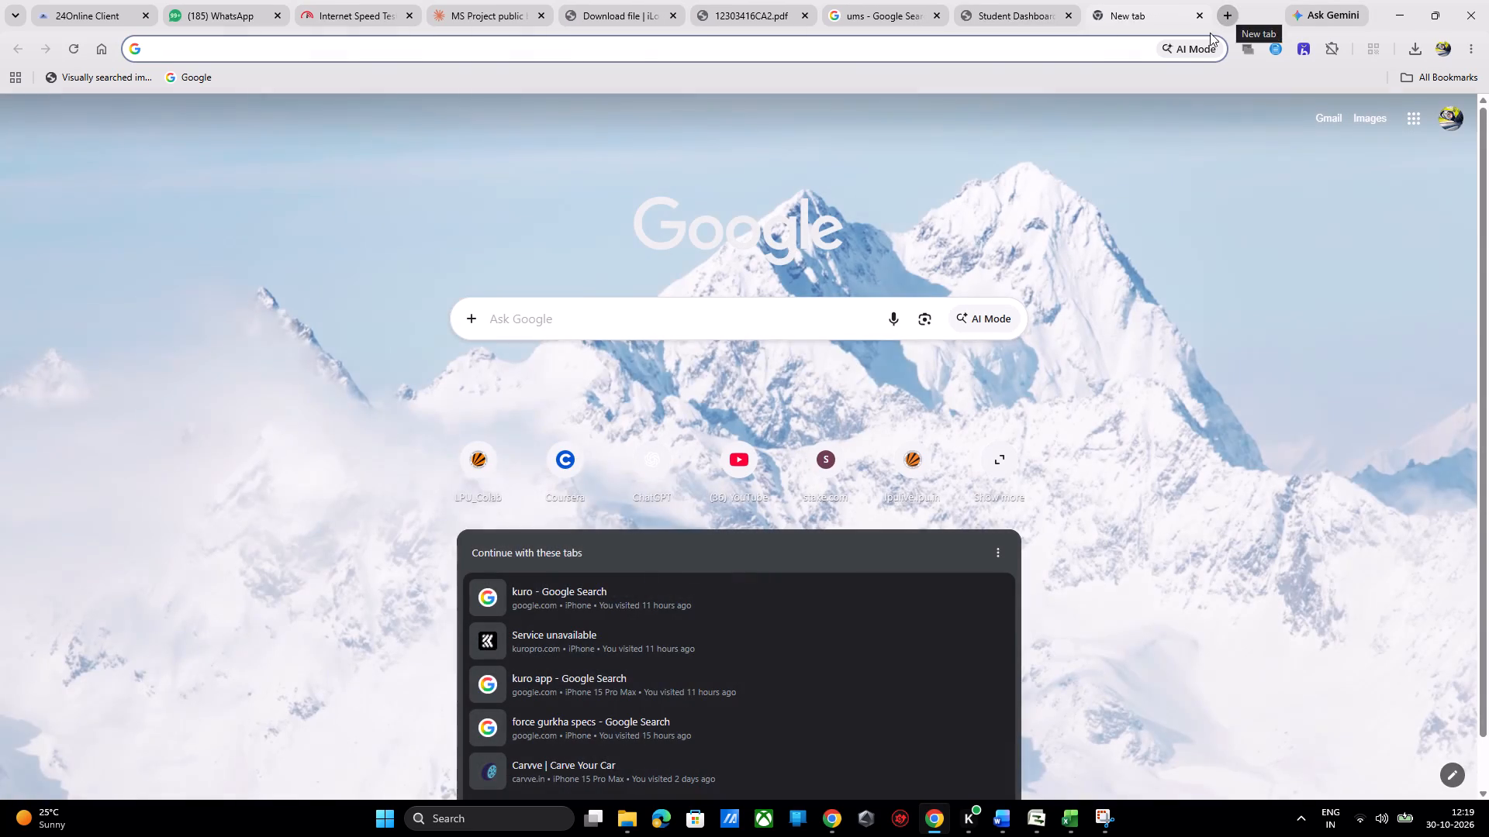
left_click(1138, 52)
type("canva")
key("Return")
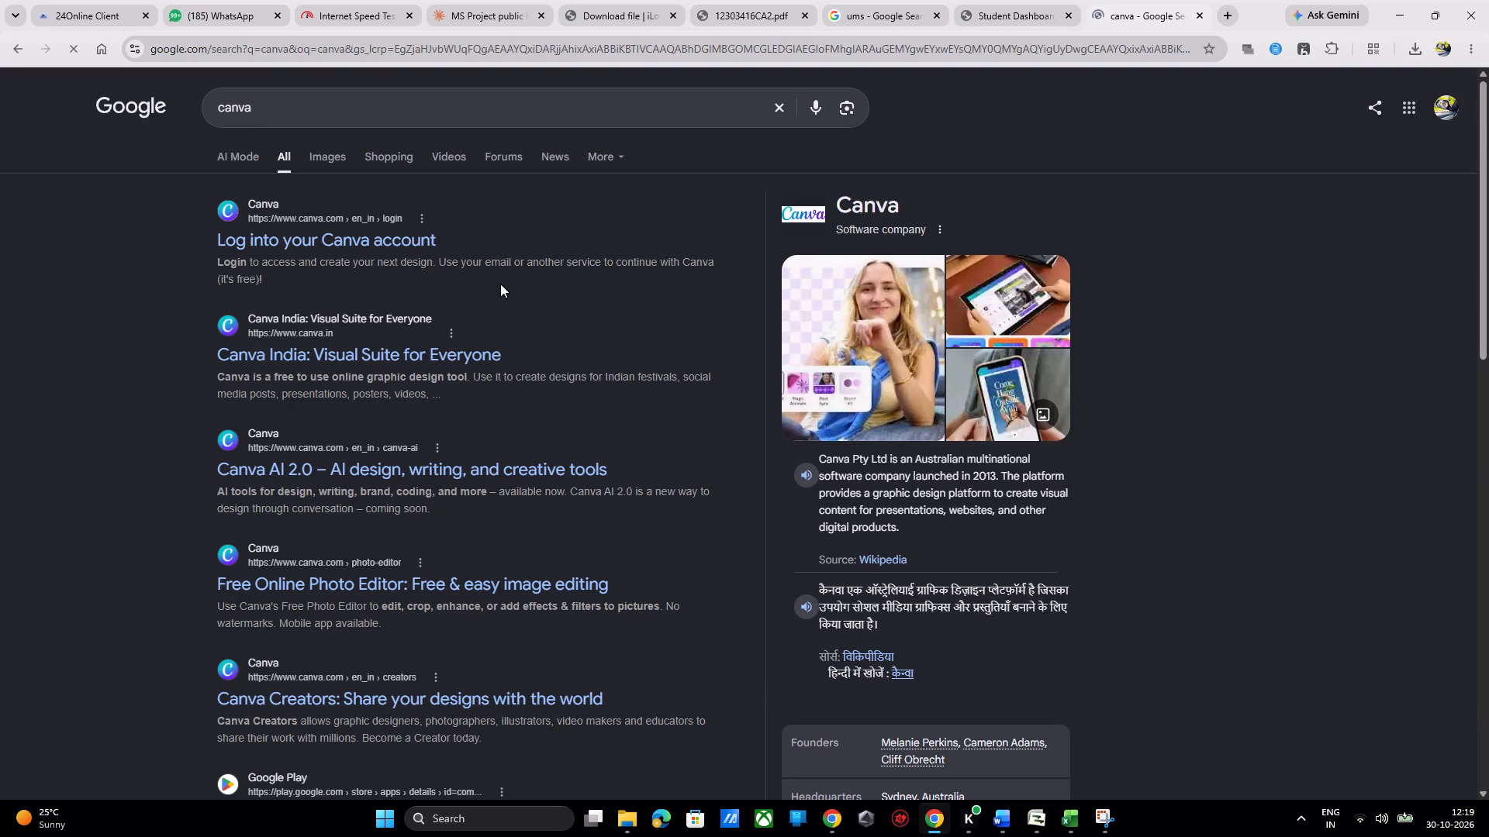
left_click(363, 243)
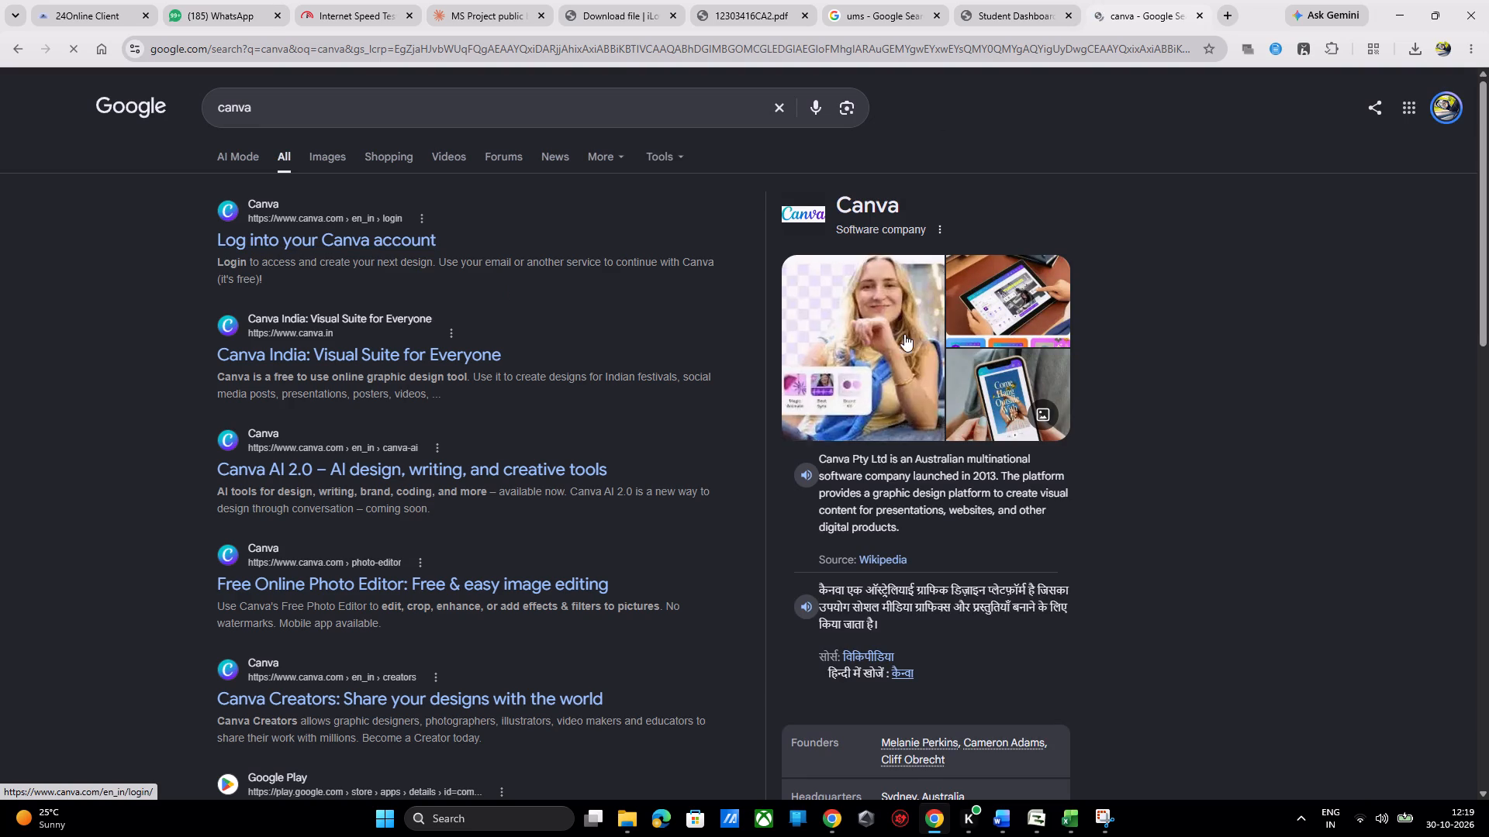
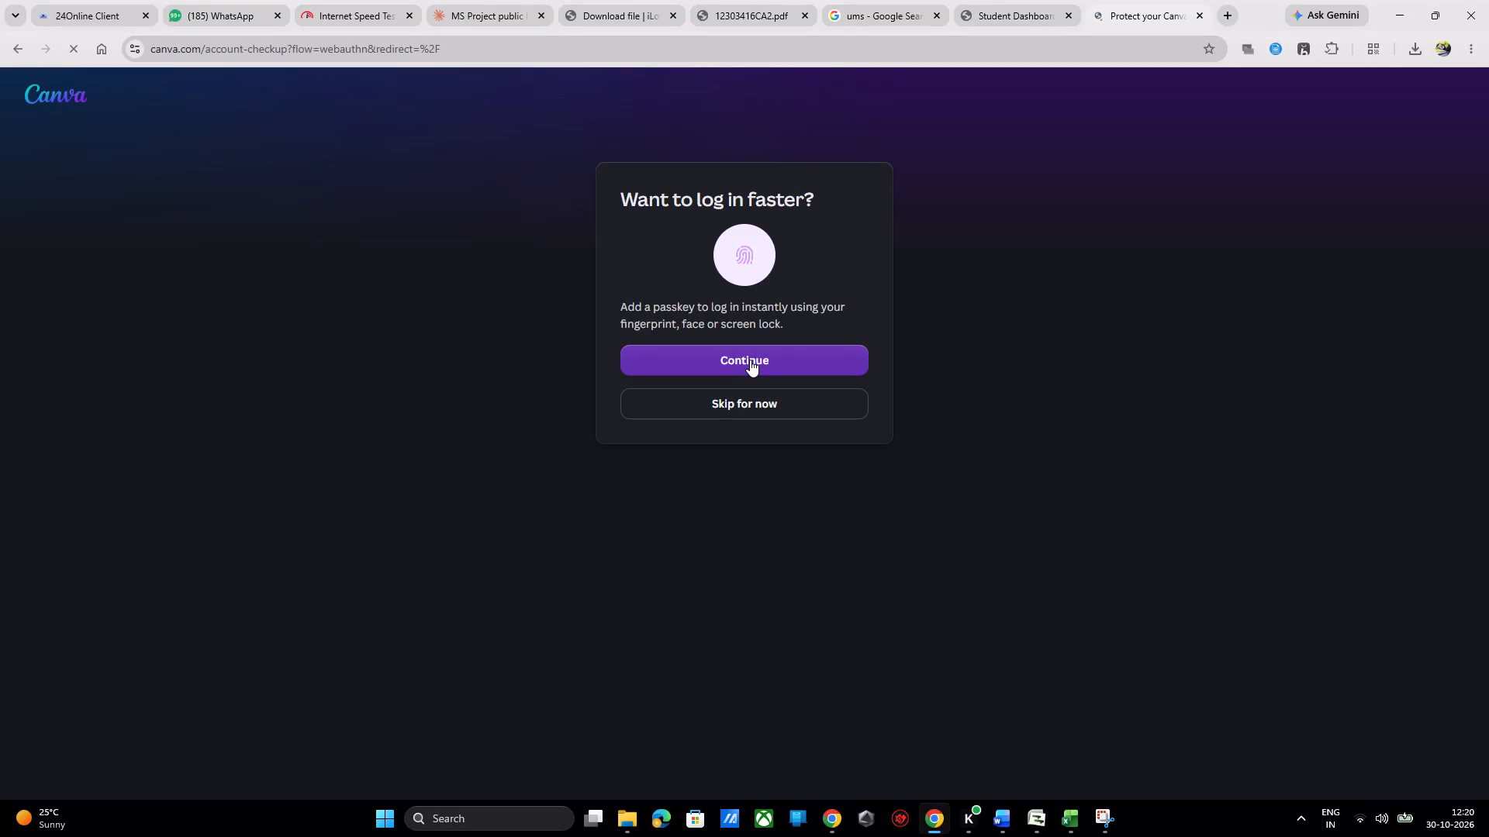
Skip Canva's passkey setup and check the wireless network in the quick settings while the home page loads.
left_click(748, 391)
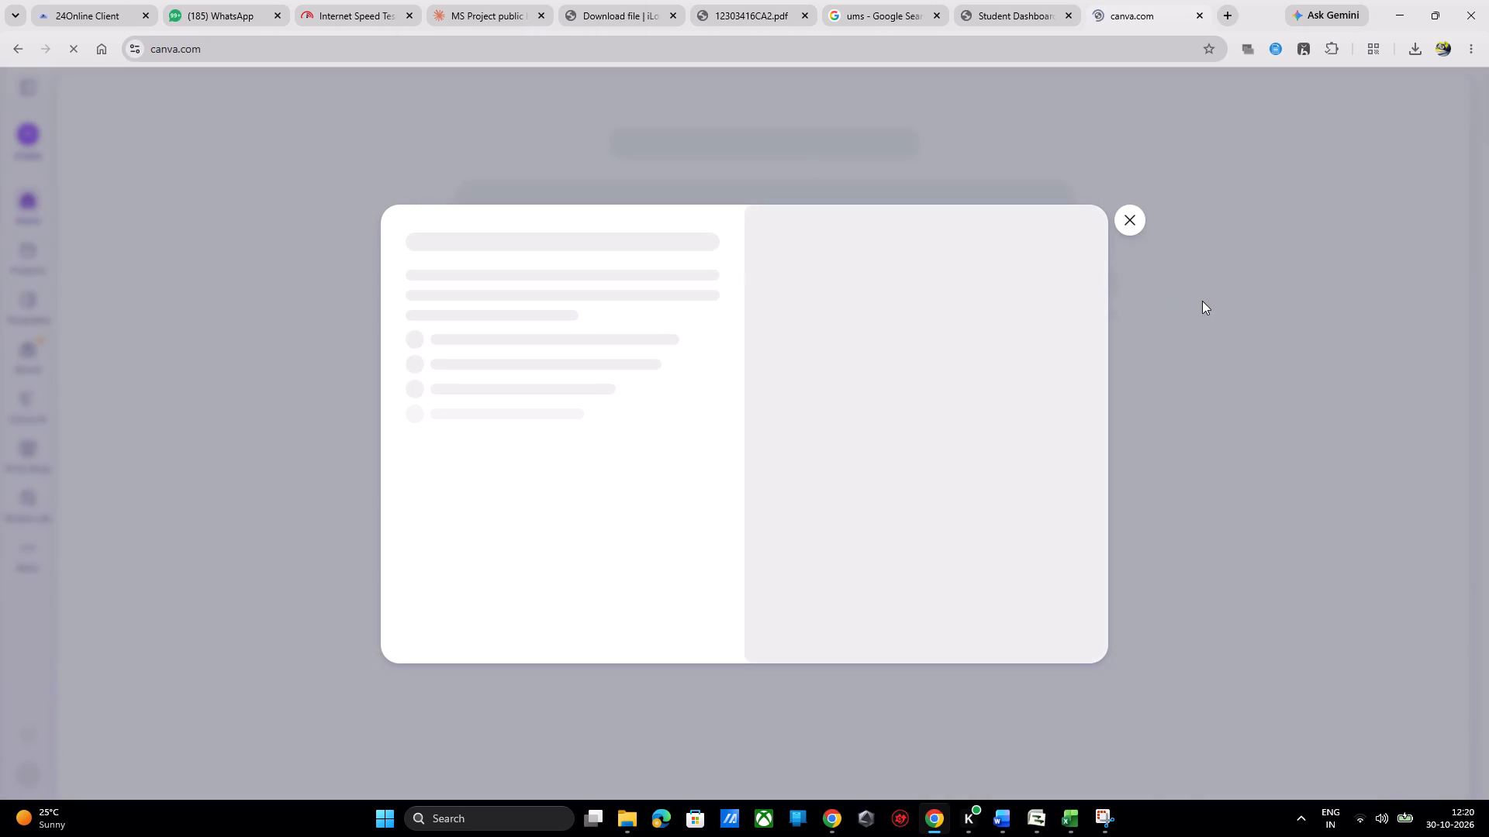
left_click(1376, 836)
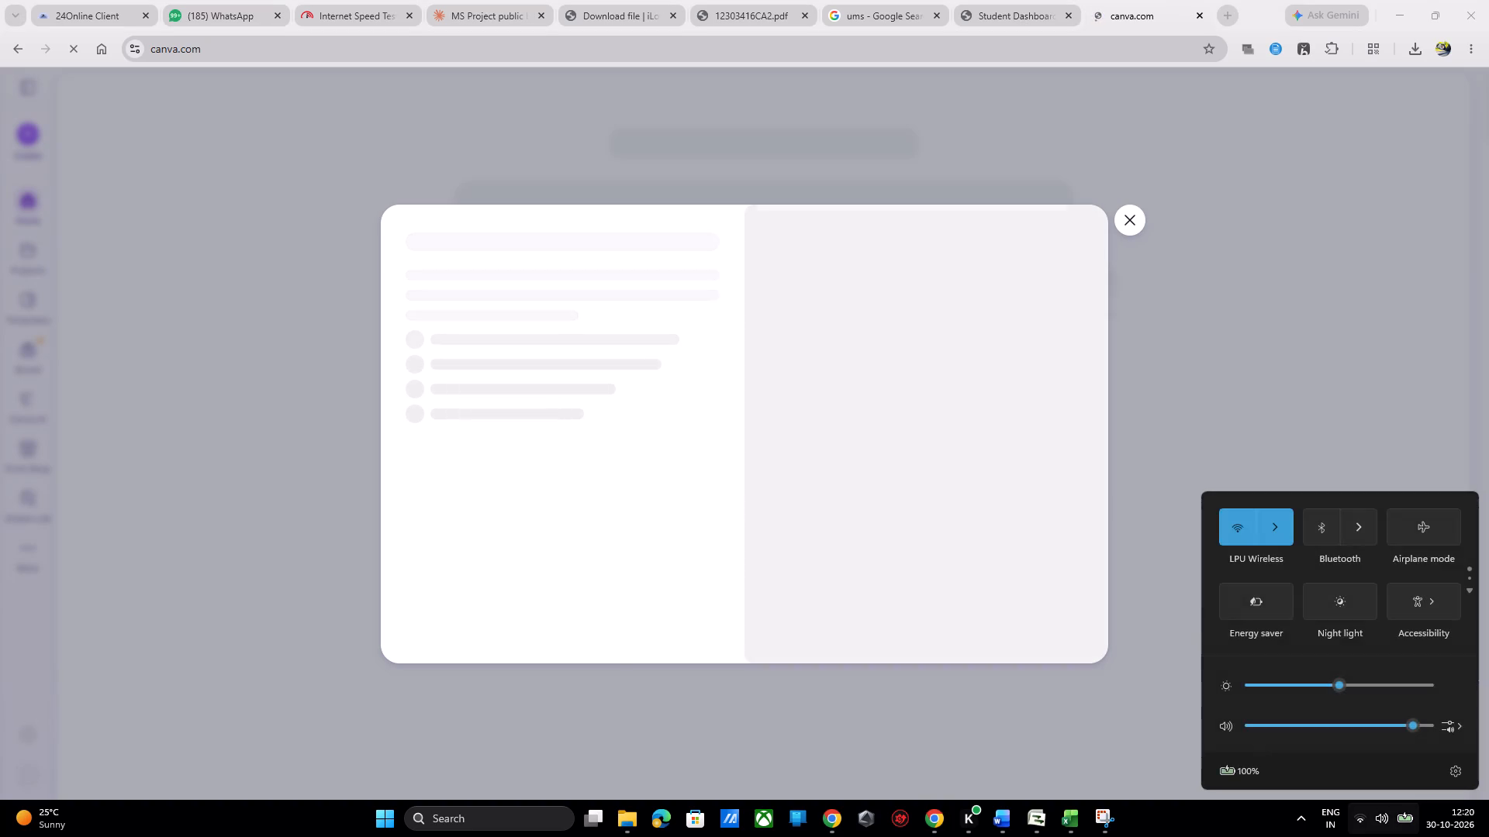
left_click(1271, 411)
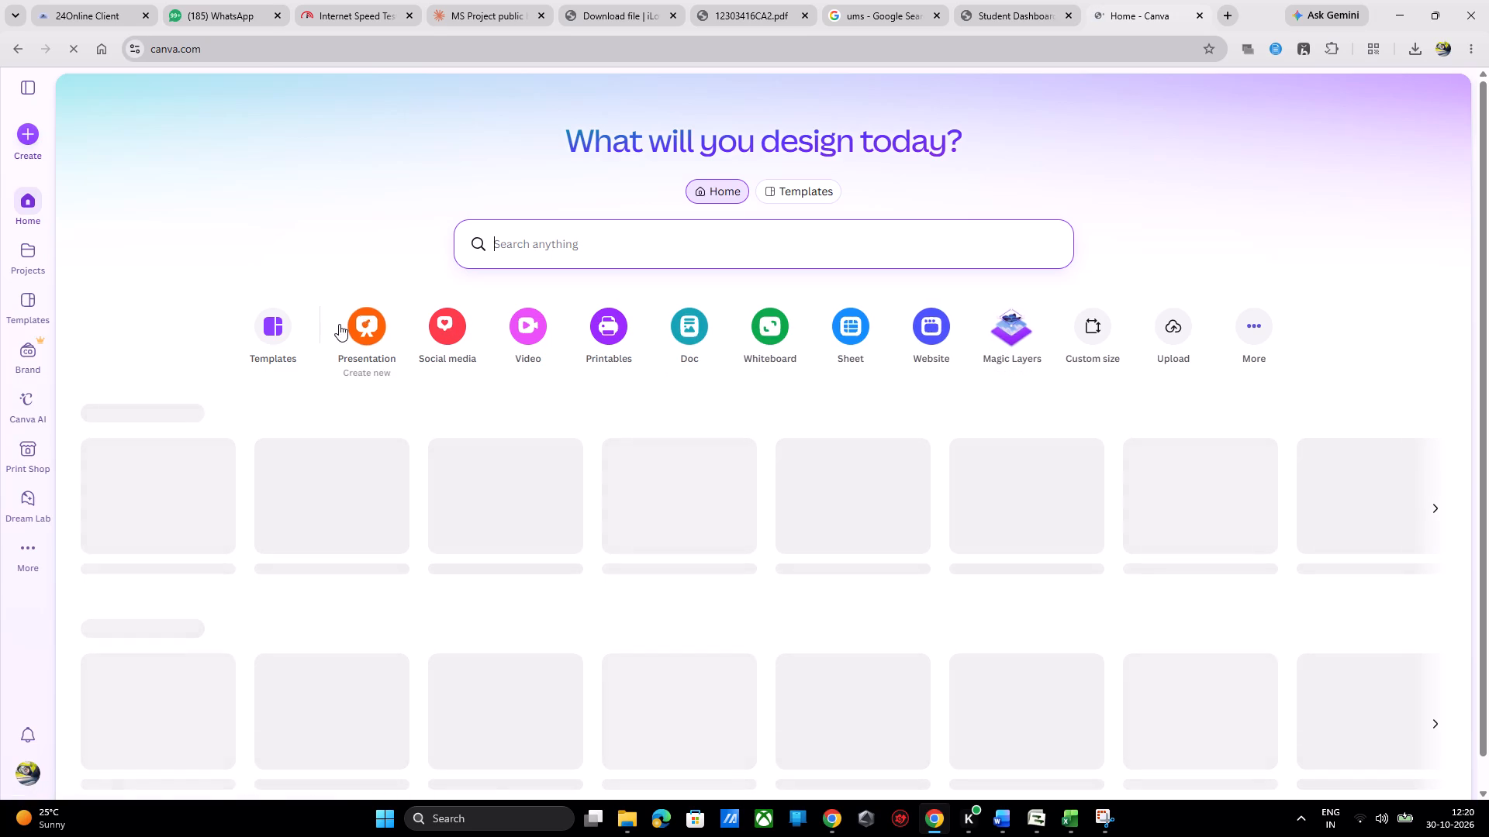
Open Canva's Create a design dialog and look through the popular and newly suggested formats for a document type.
left_click(16, 138)
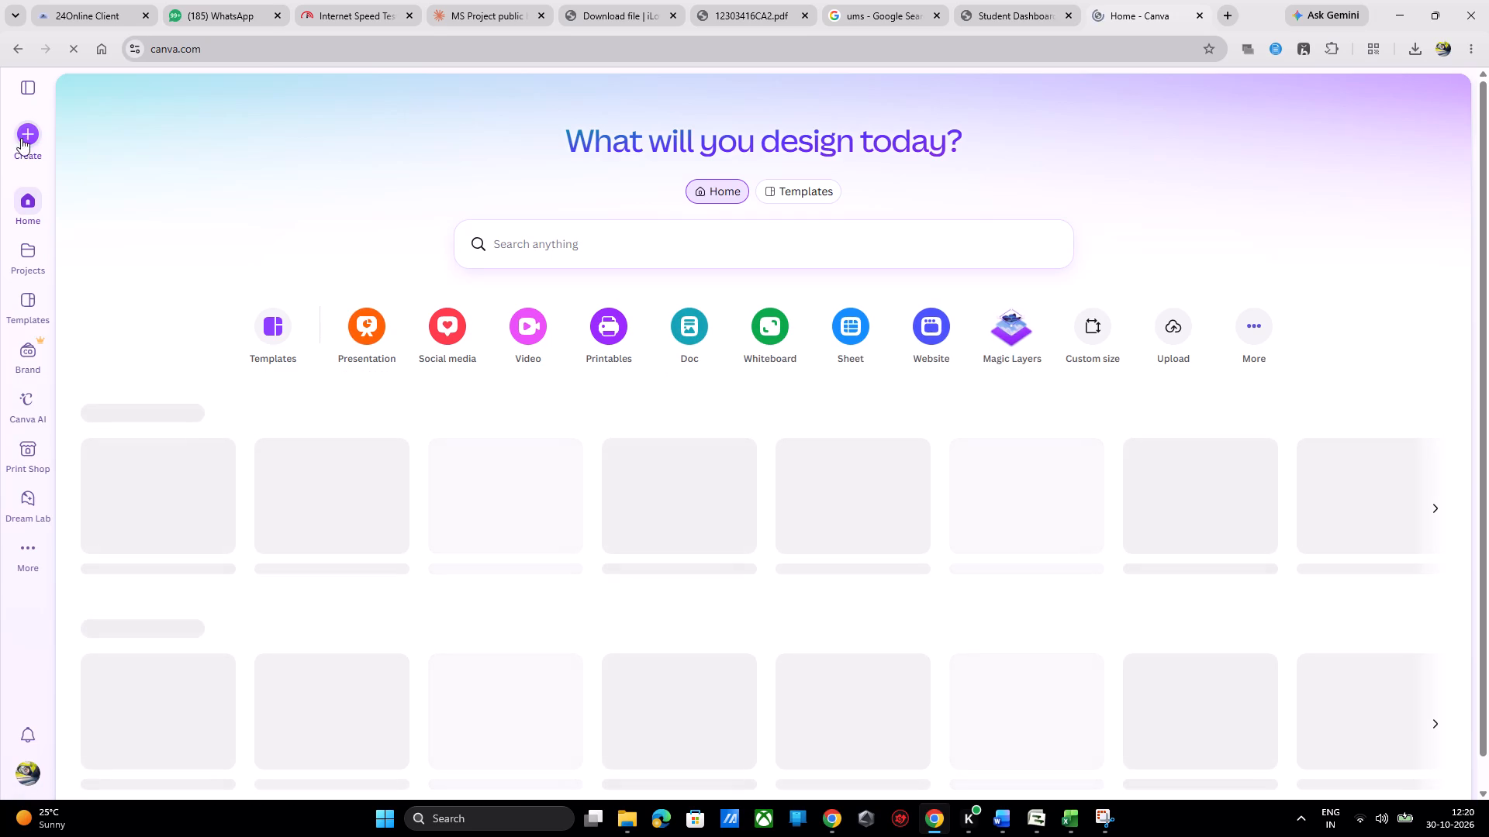
left_click(28, 137)
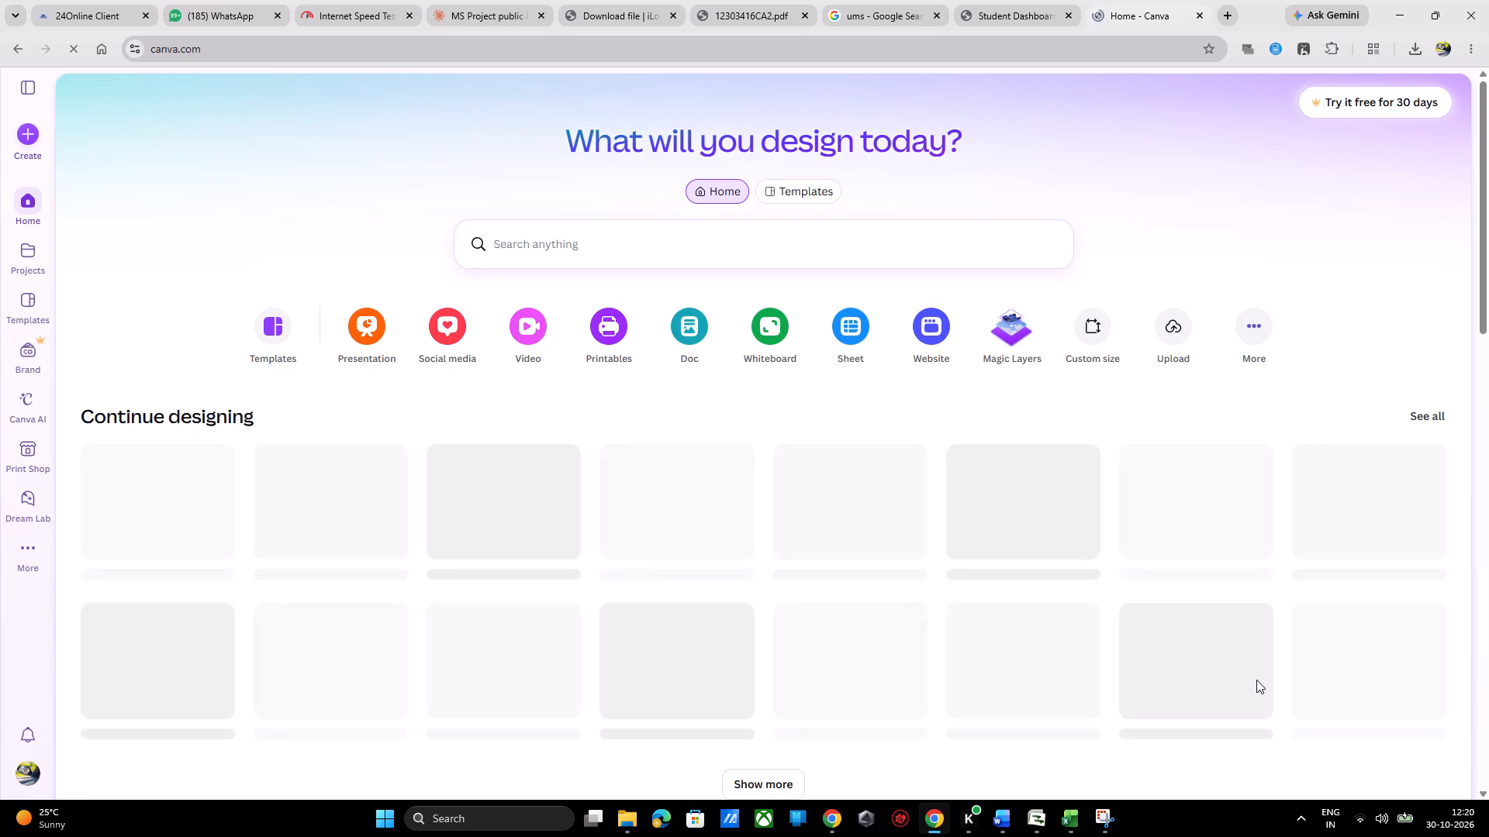
left_click(1361, 836)
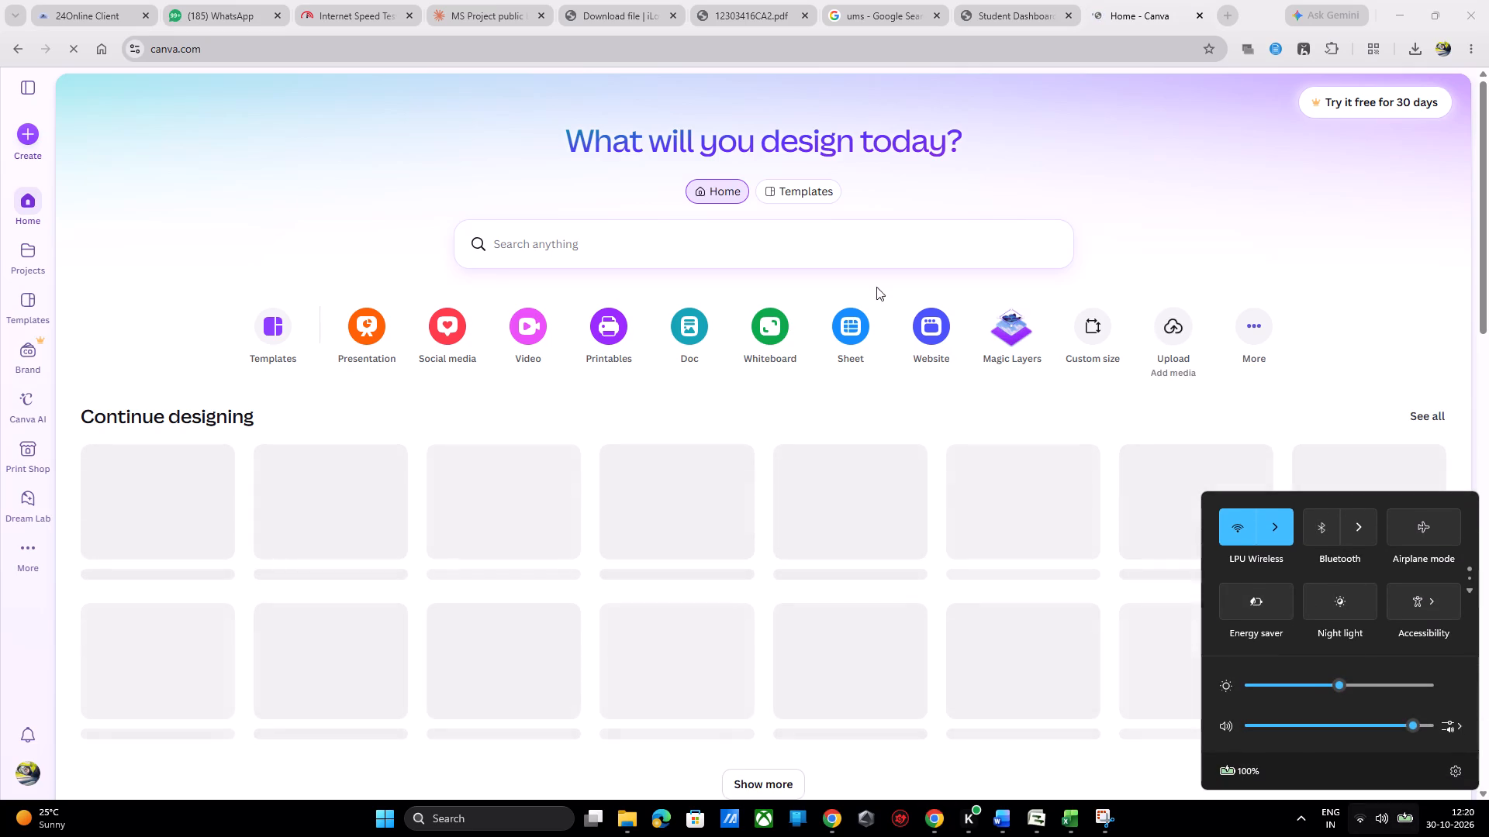
left_click(18, 129)
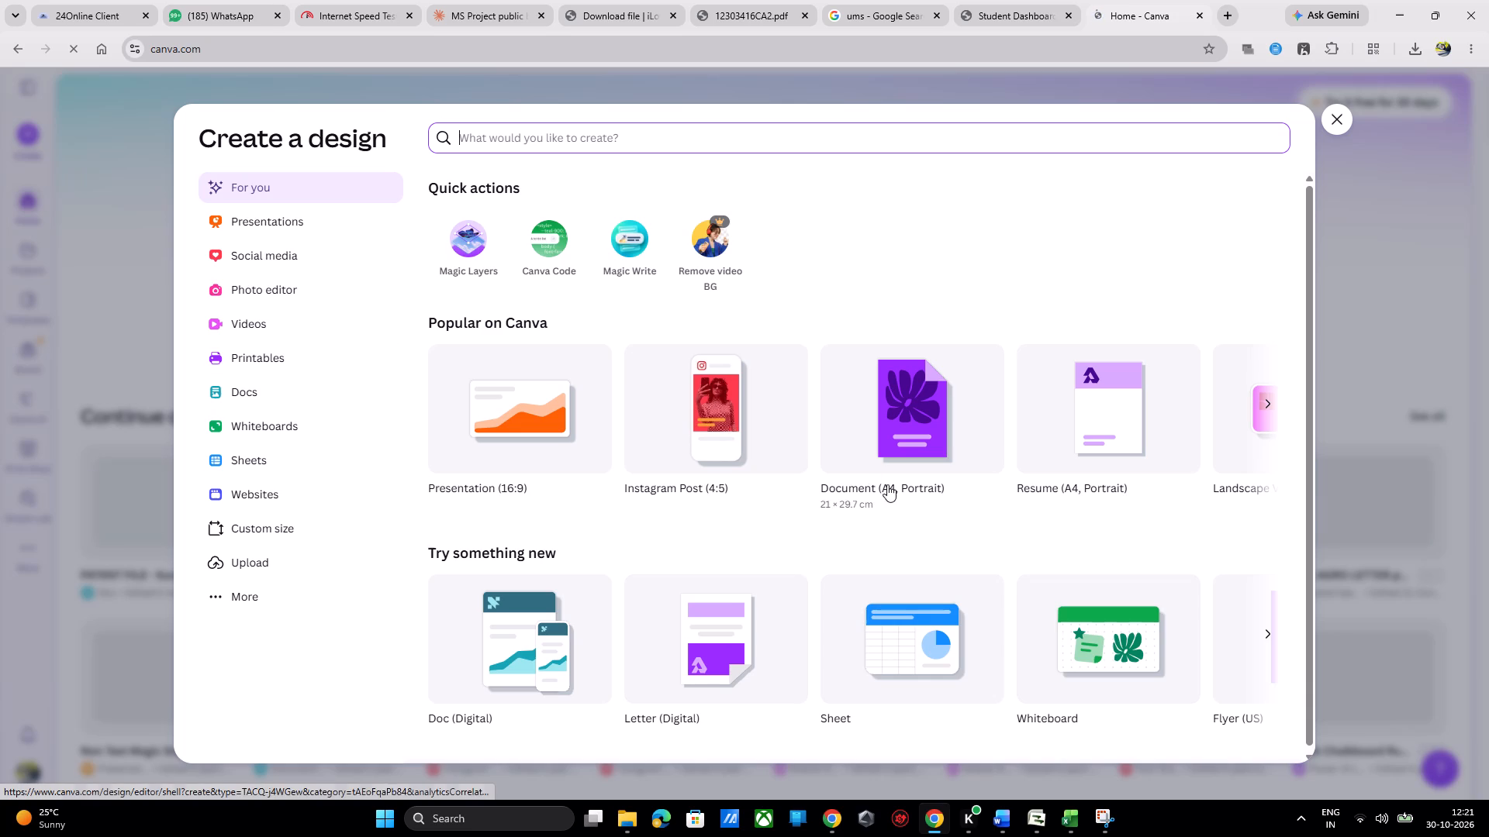
scroll(1023, 502, "down", 1)
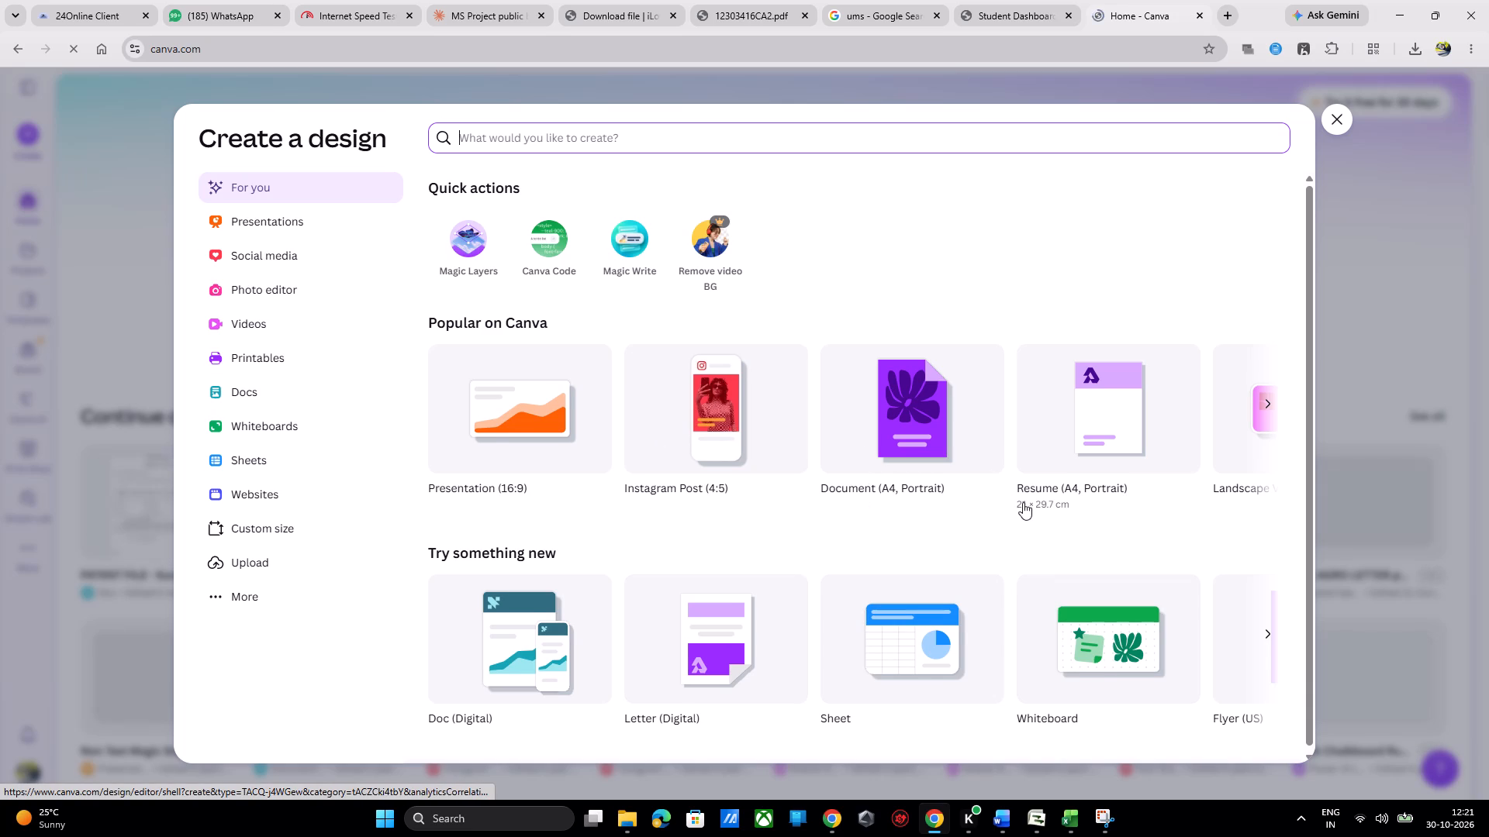
scroll(1023, 502, "down", 1)
scroll(1027, 635, "left", 3)
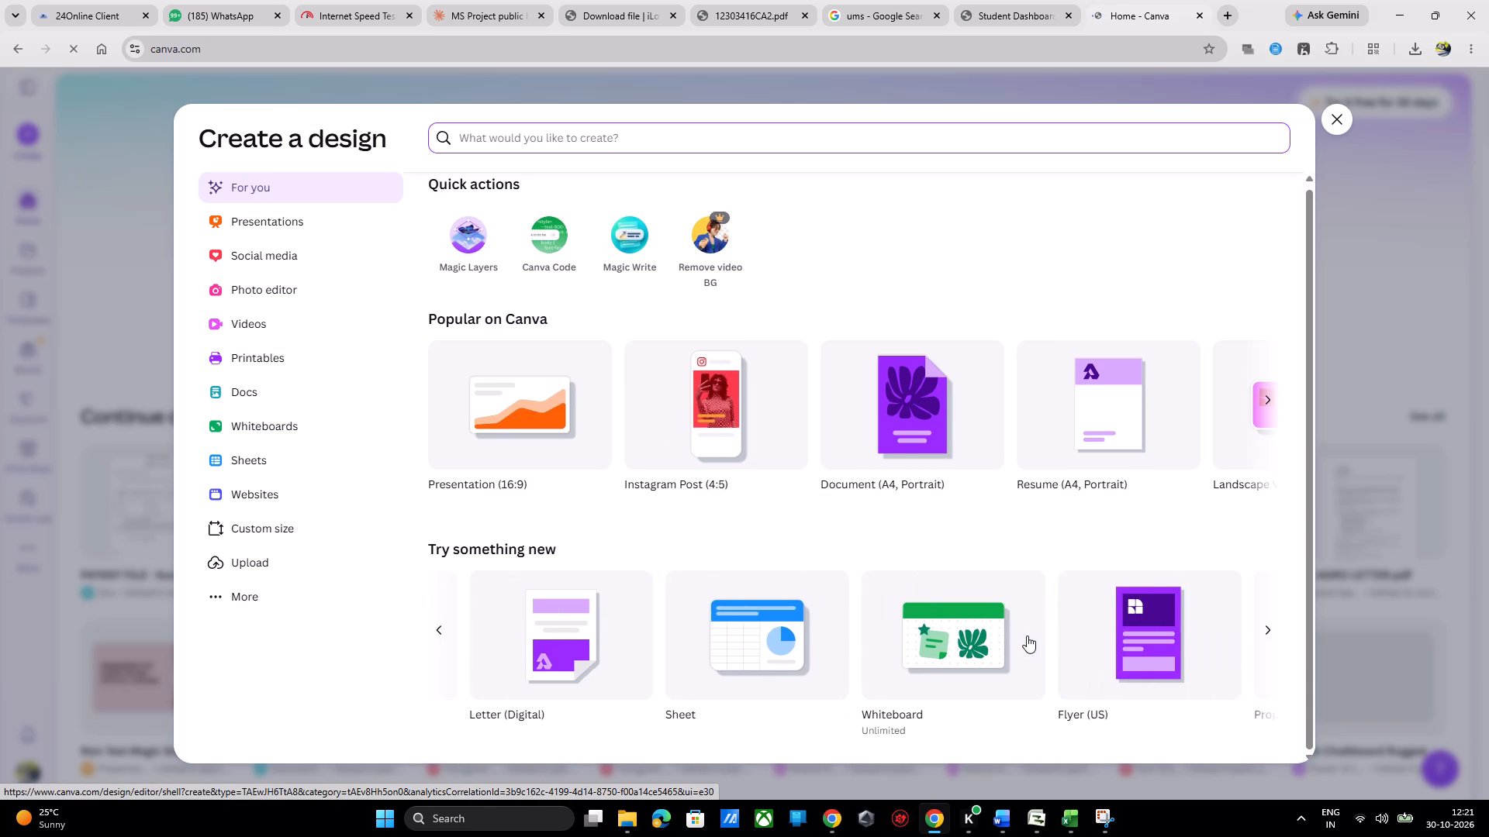
scroll(1027, 635, "left", 2)
scroll(1047, 446, "left", 2)
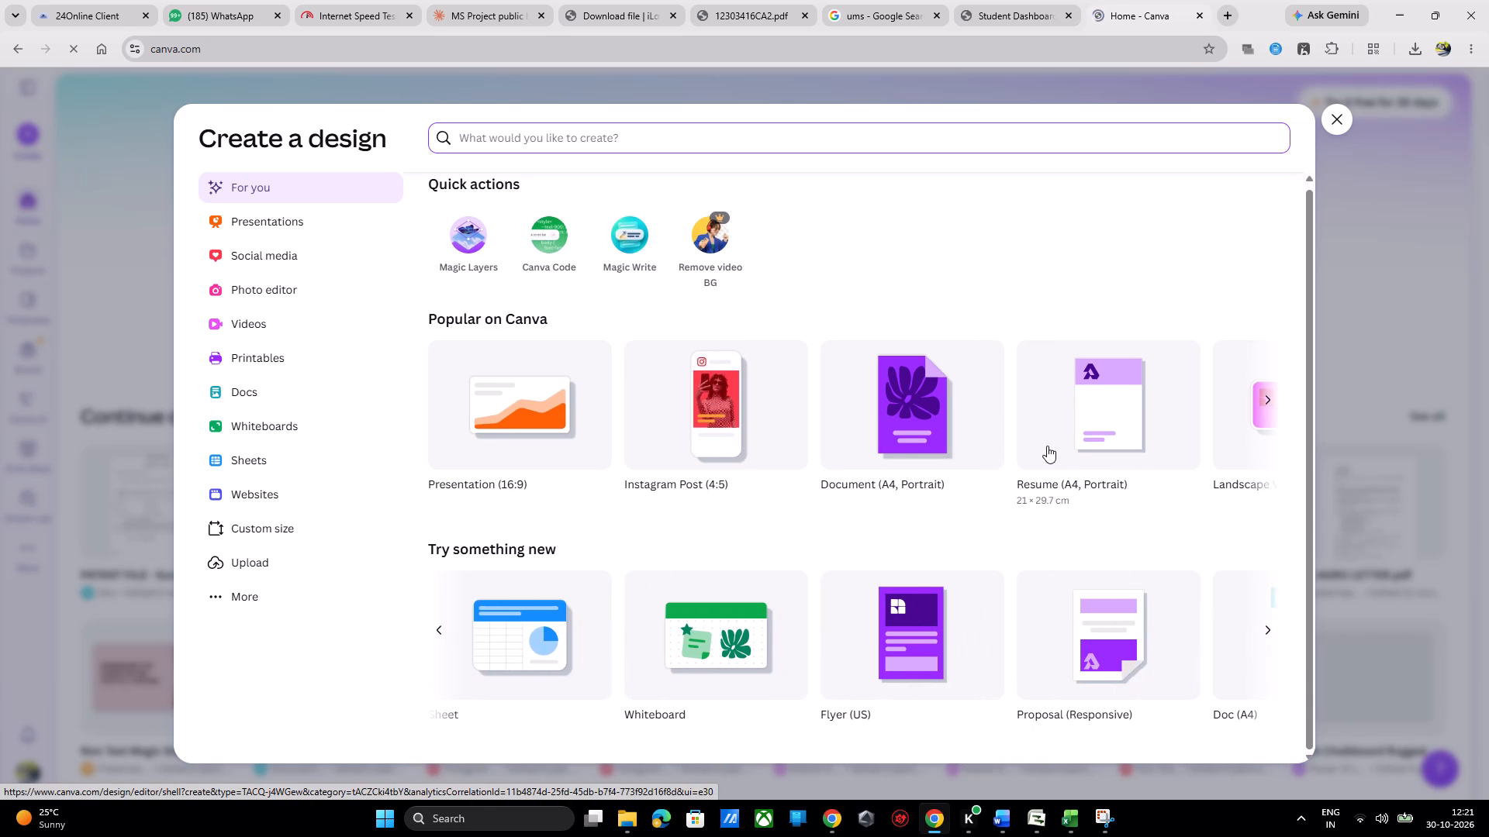
scroll(1047, 446, "left", 2)
scroll(1047, 446, "right", 6)
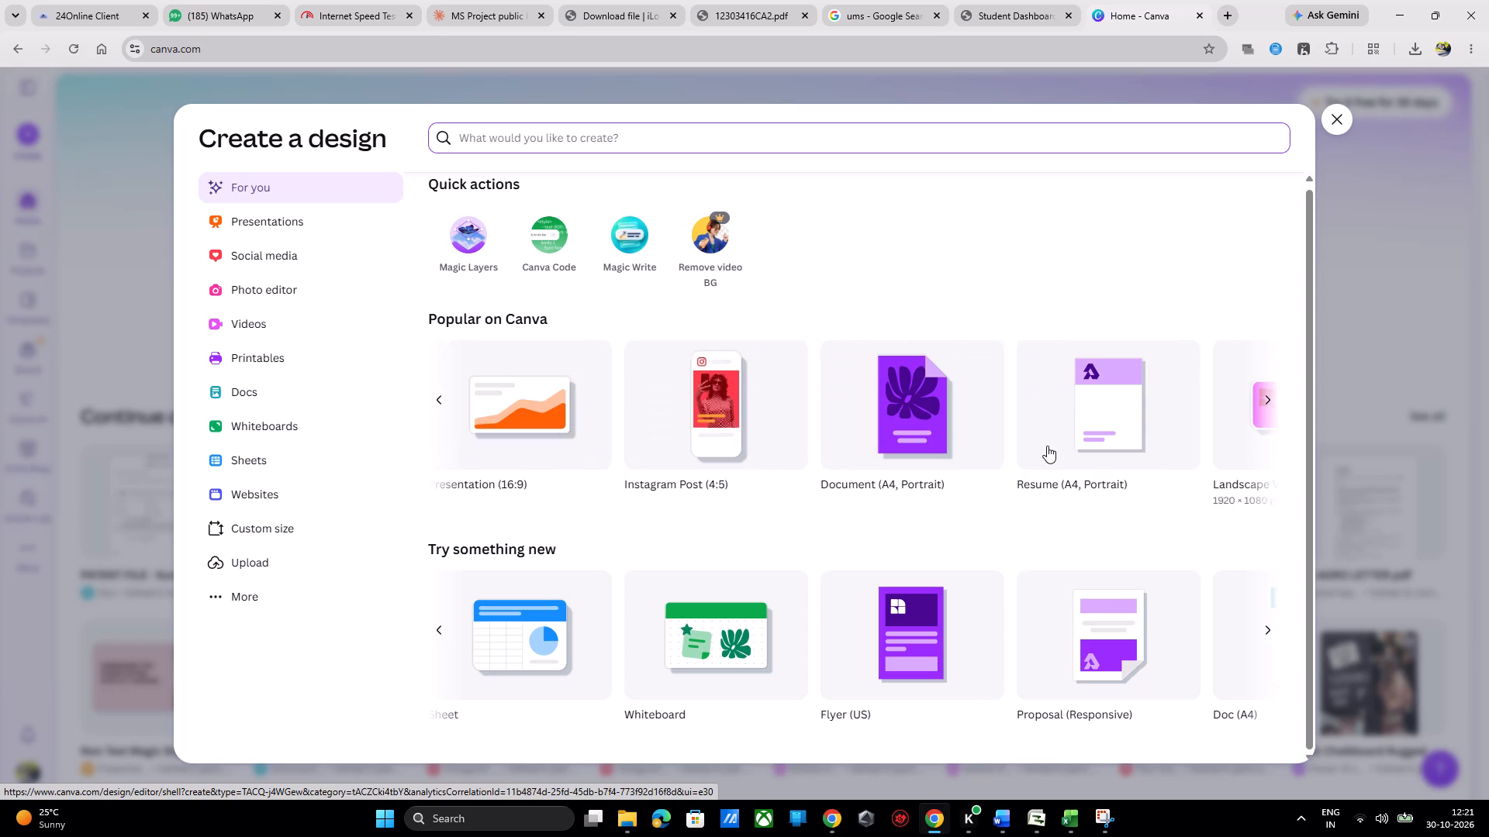
scroll(1047, 446, "right", 16)
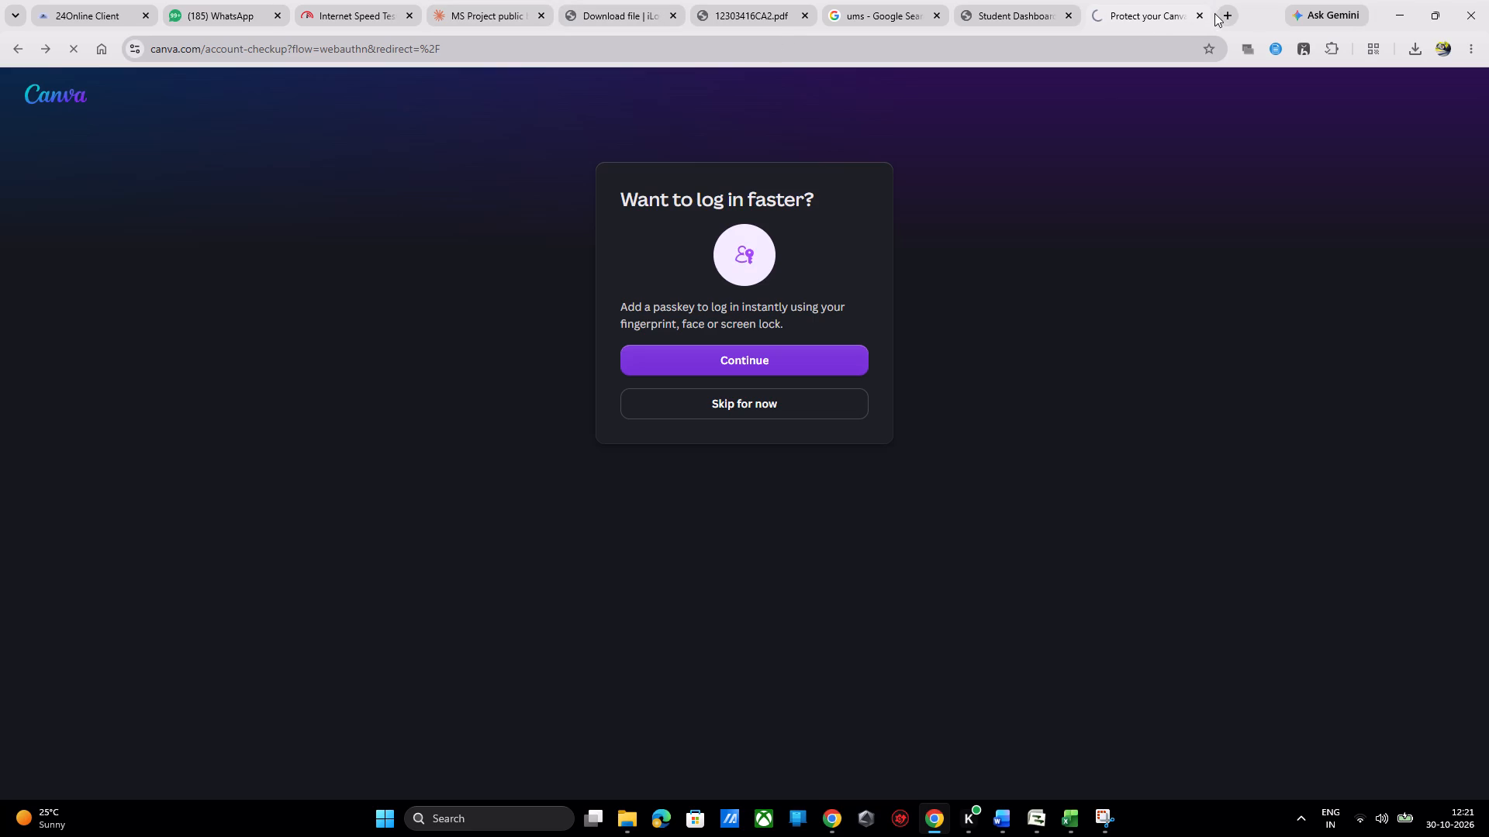
Glance at the UMS student dashboard, return to Canva and skip the passkey offer to reach the home page.
left_click(1010, 20)
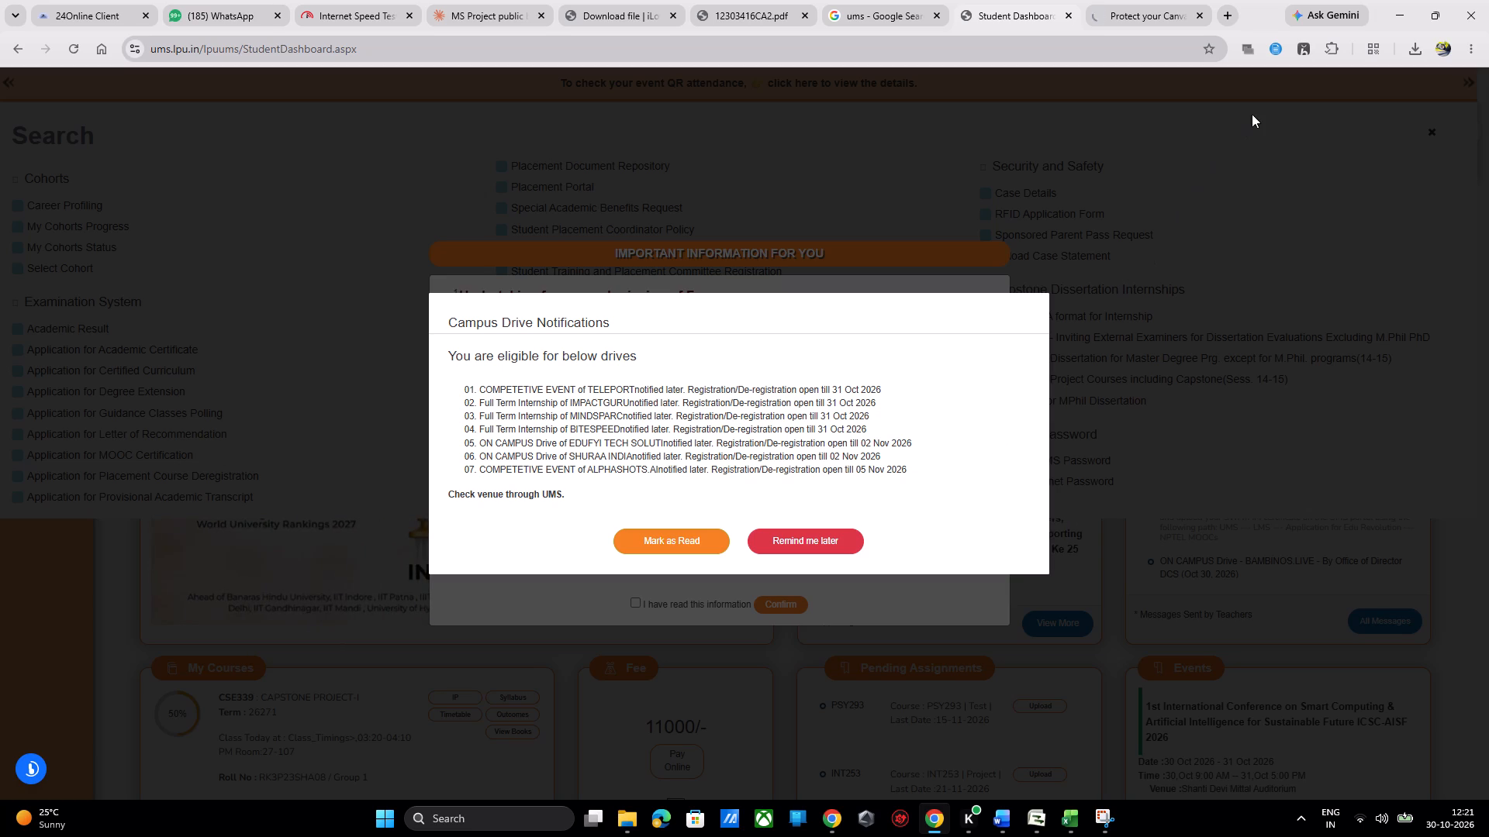
left_click(1129, 0)
left_click(710, 402)
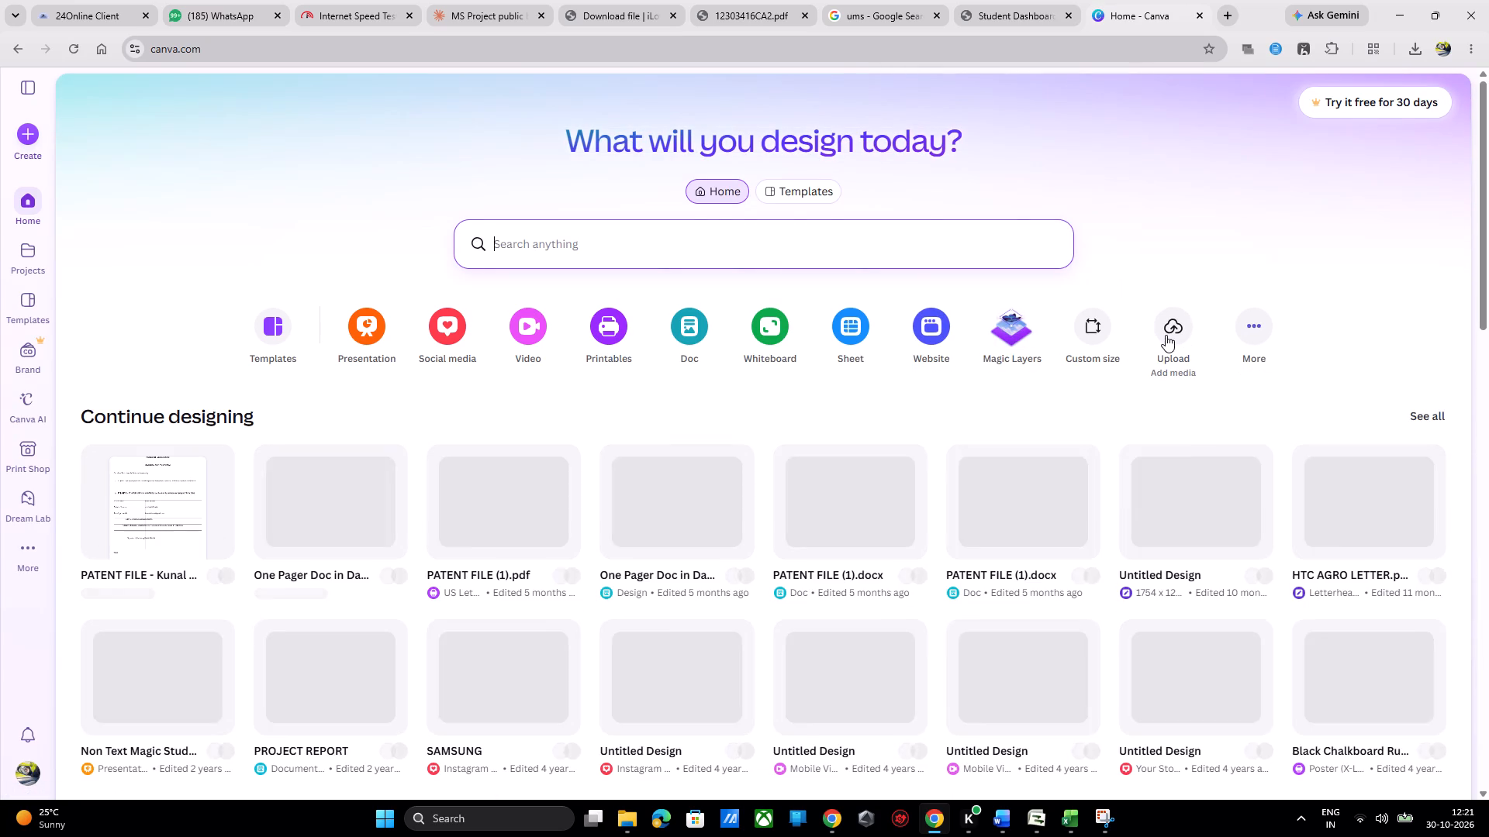
left_click(1166, 335)
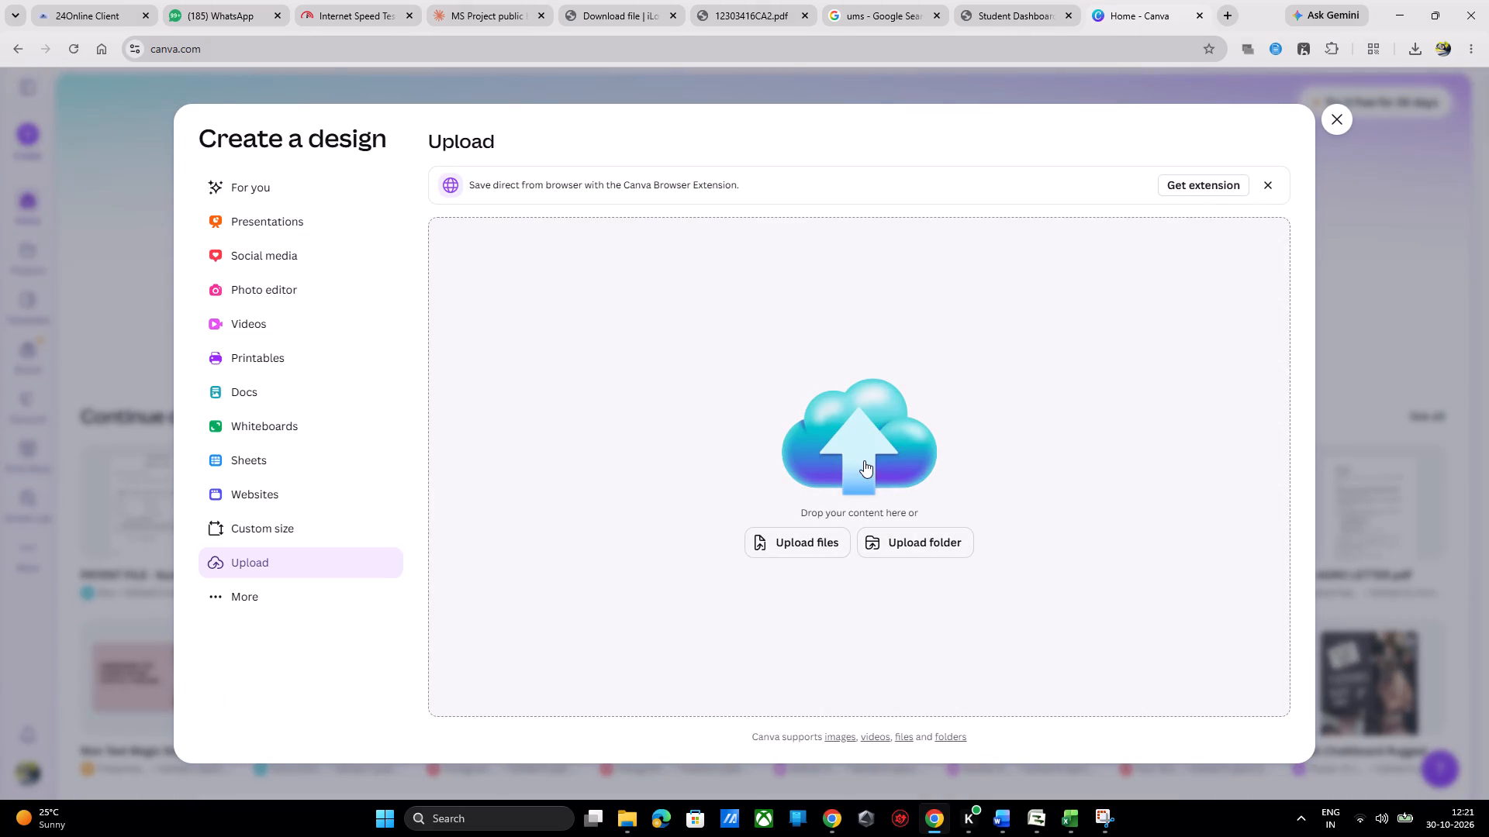
left_click(836, 542)
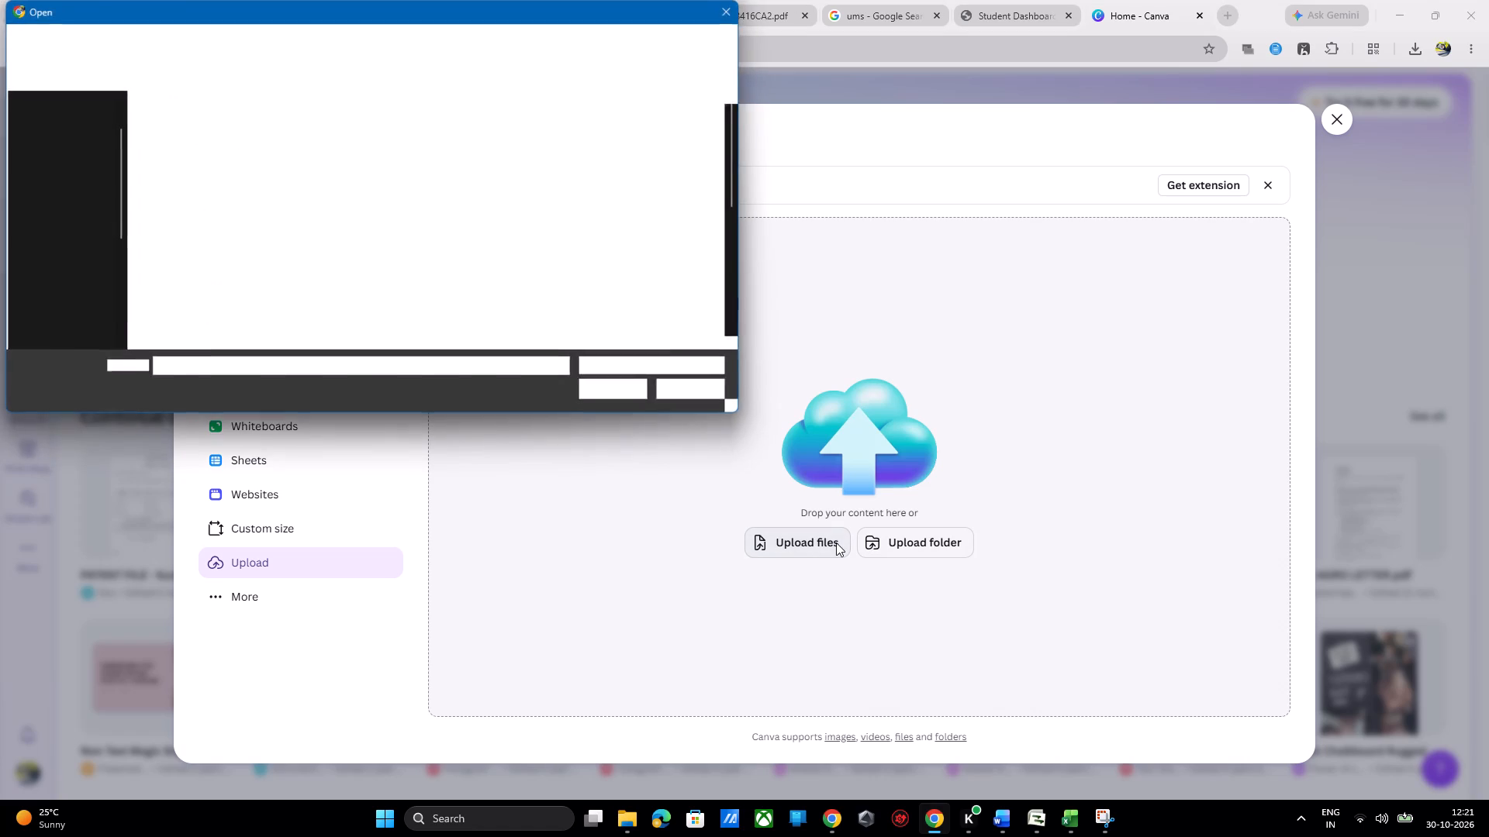
scroll(426, 315, "down", 2)
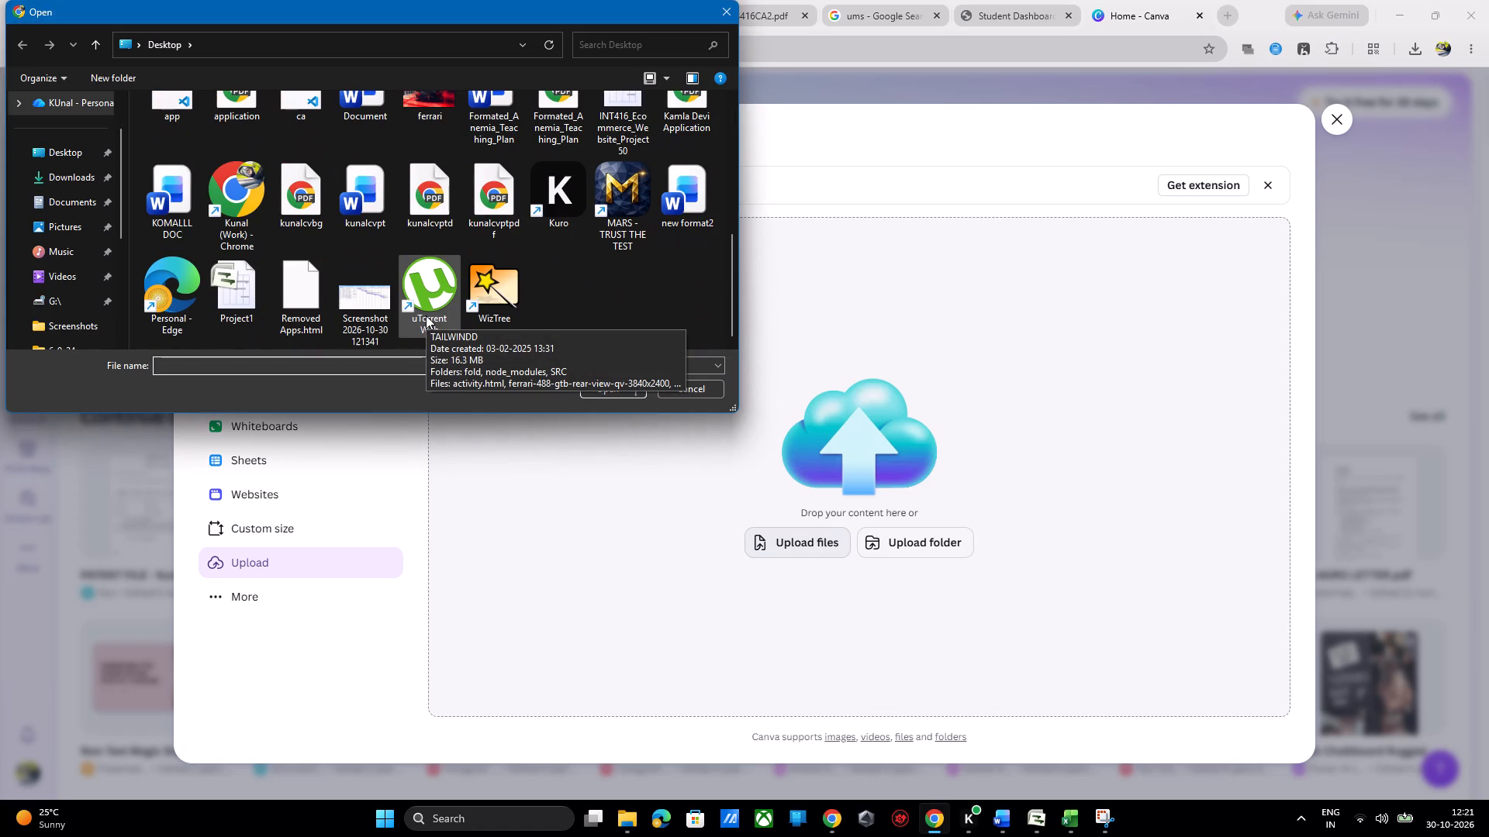
scroll(426, 315, "up", 2)
scroll(426, 315, "down", 4)
double_click(385, 318)
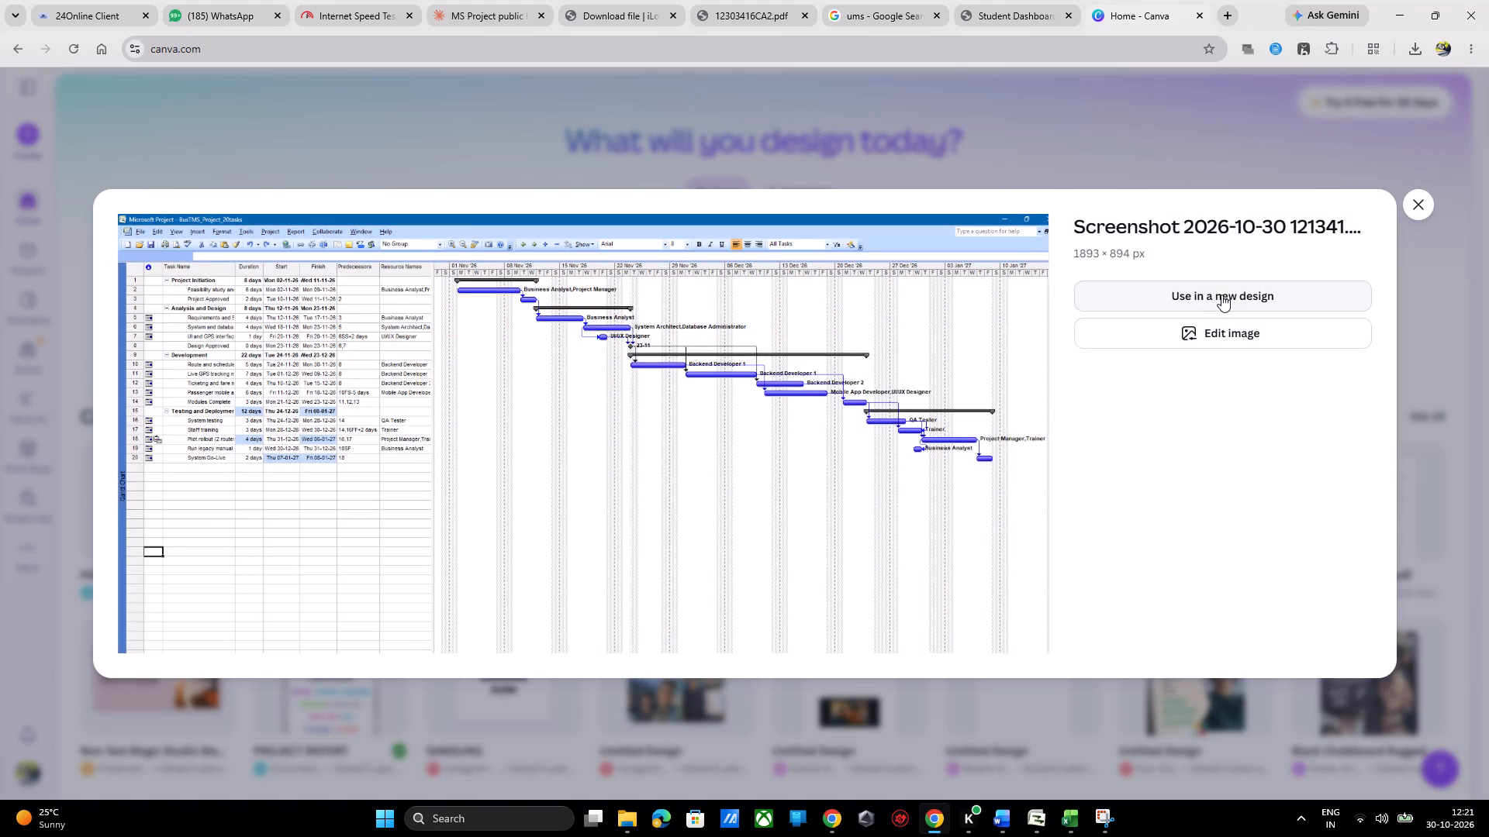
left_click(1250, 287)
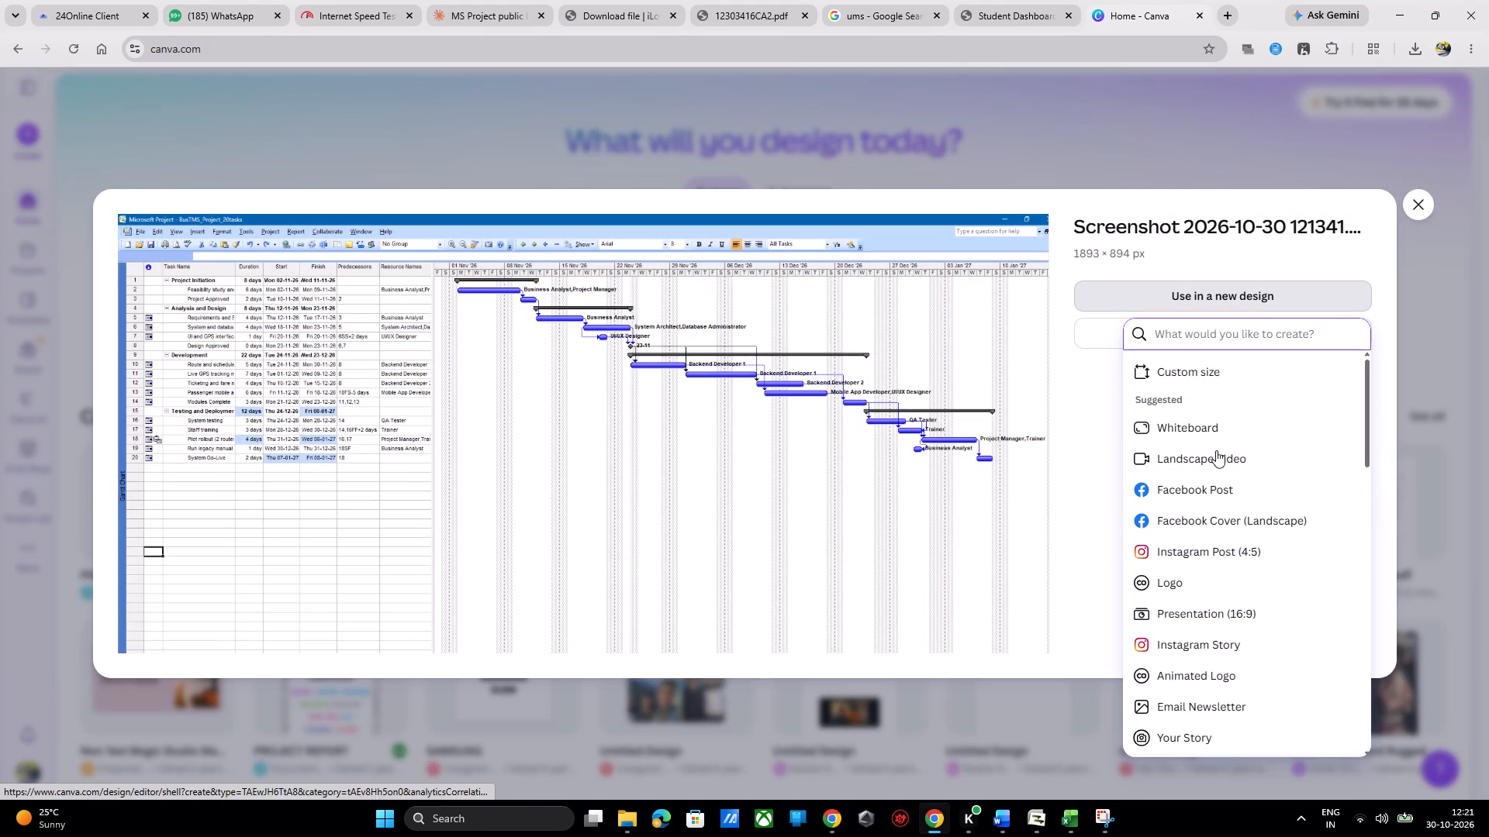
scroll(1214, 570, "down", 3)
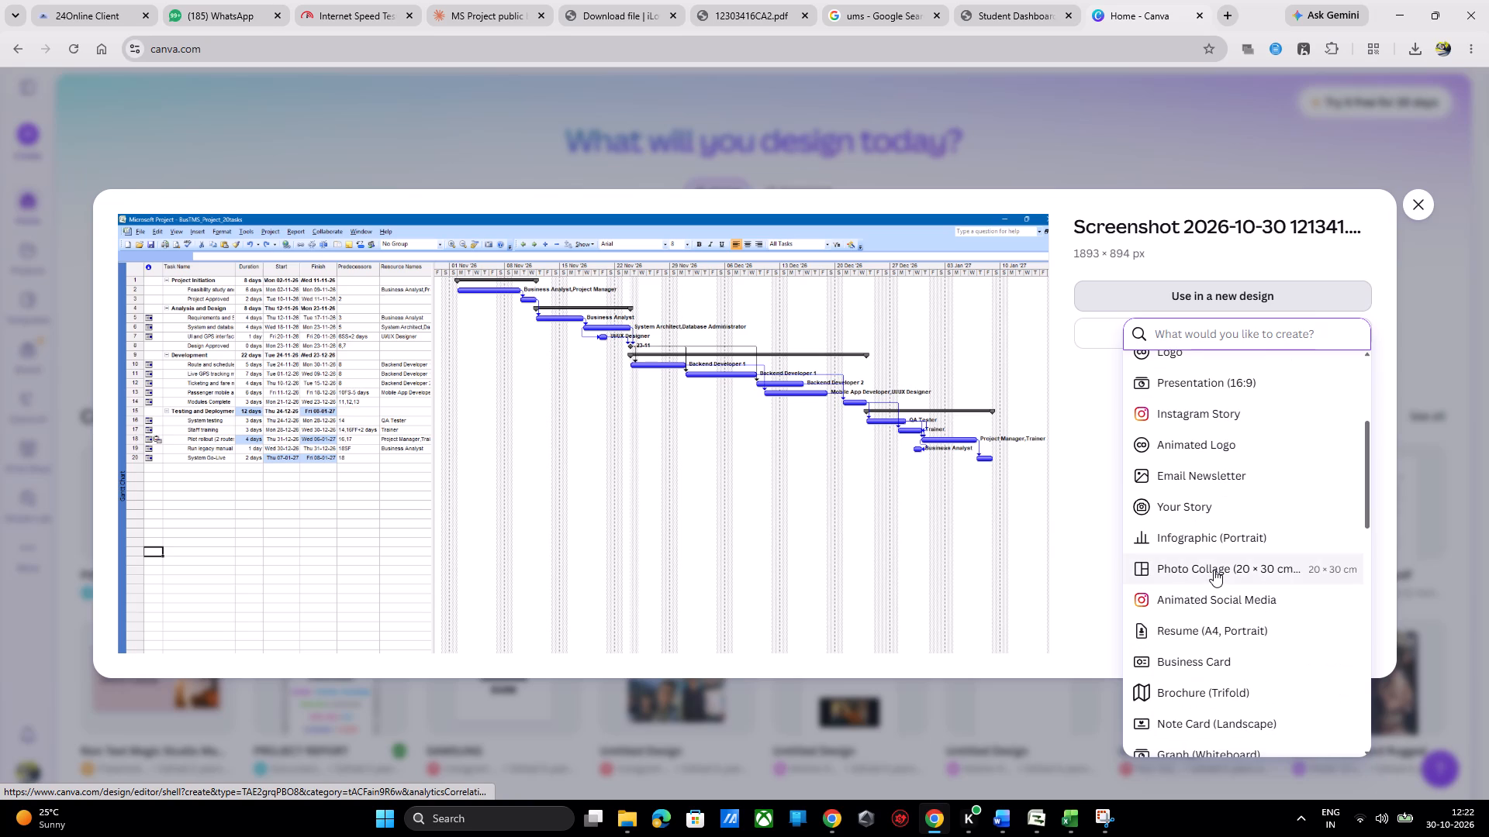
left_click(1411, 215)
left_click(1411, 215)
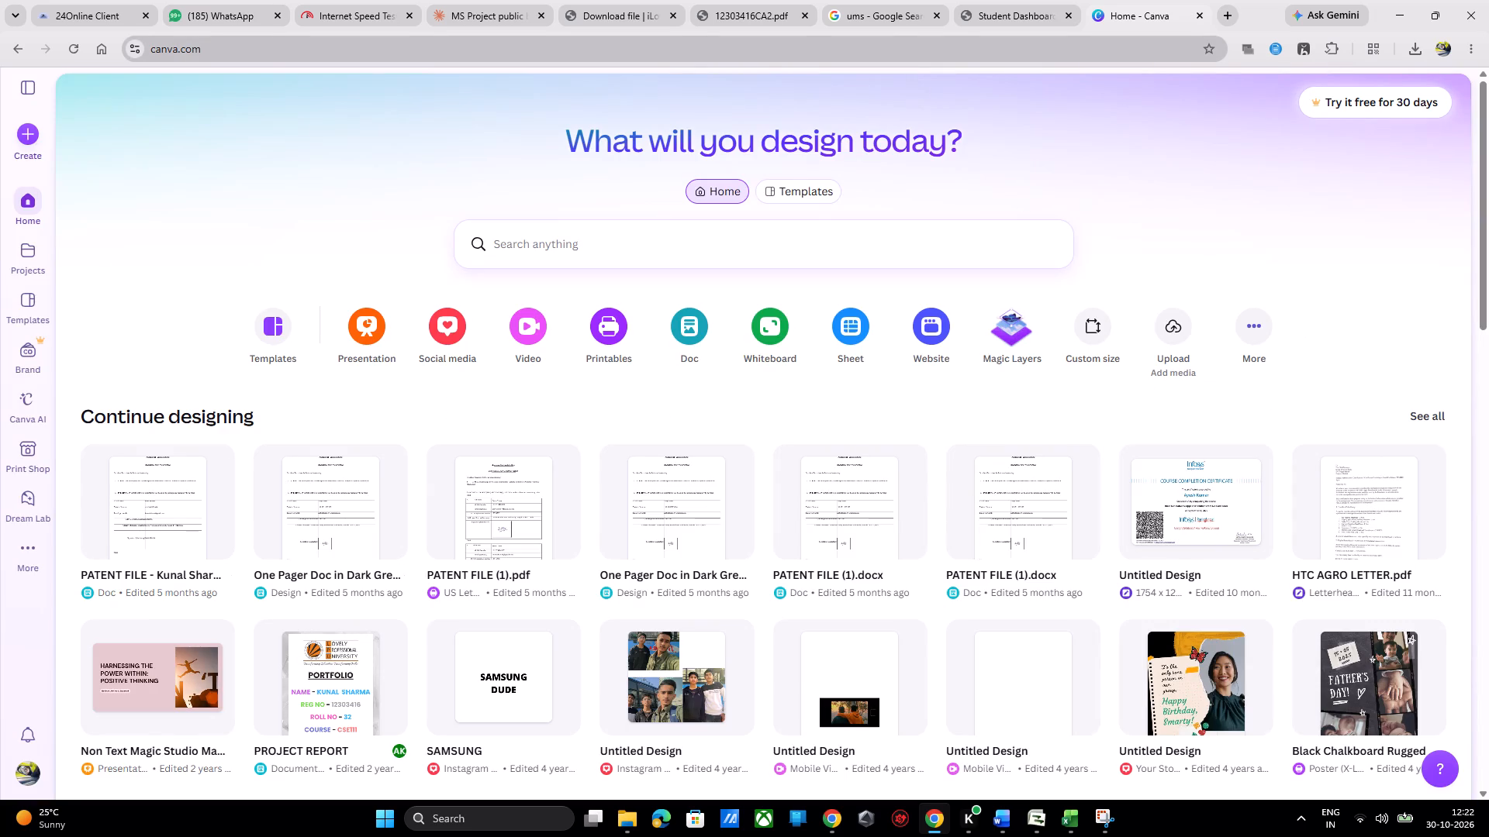
Search Google for "make pdf", refine the query to "make pdf freee", and show the regular web results.
left_click(901, 50)
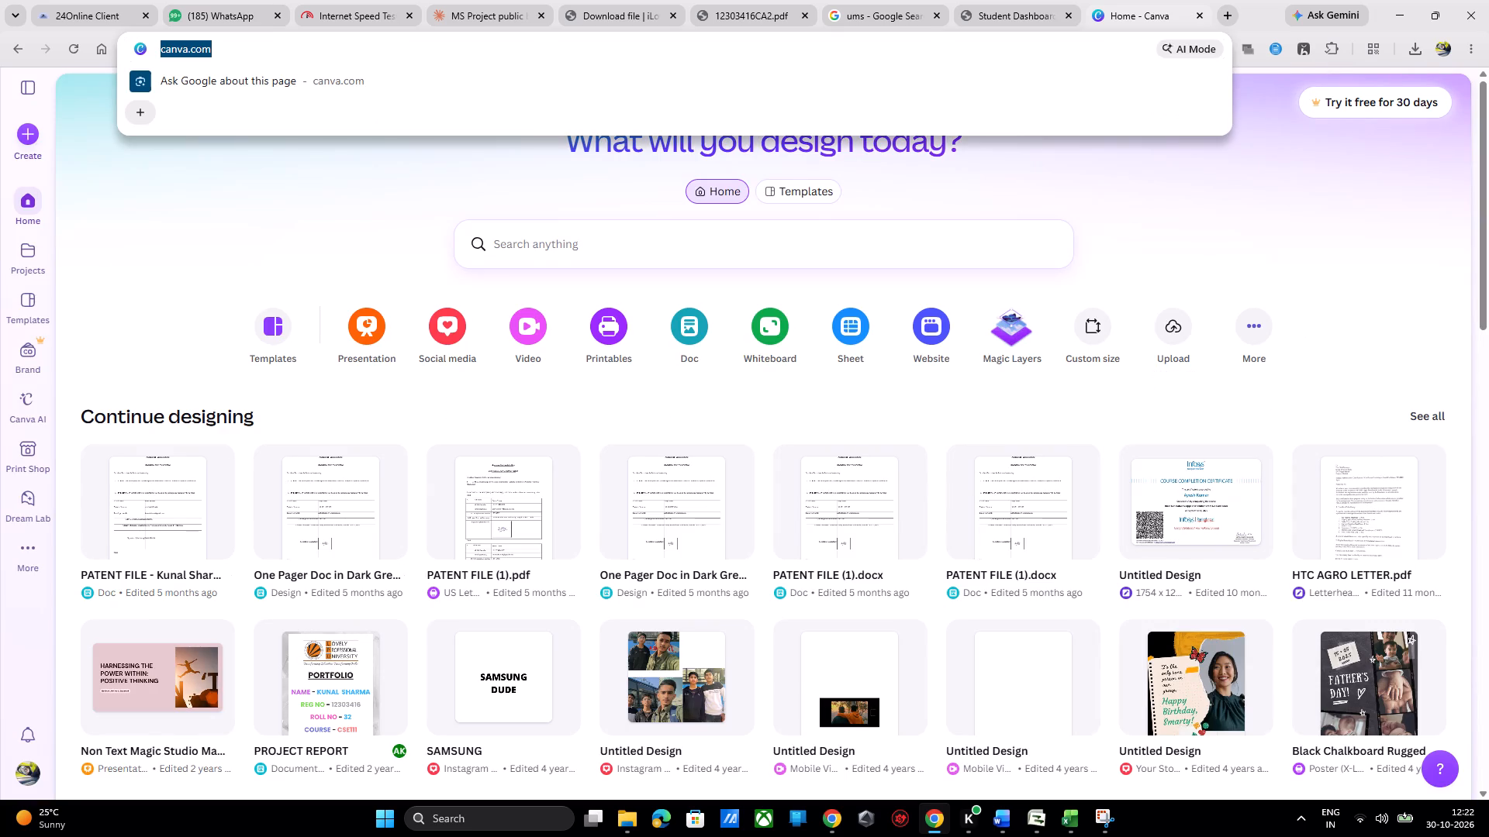
type("make pdf")
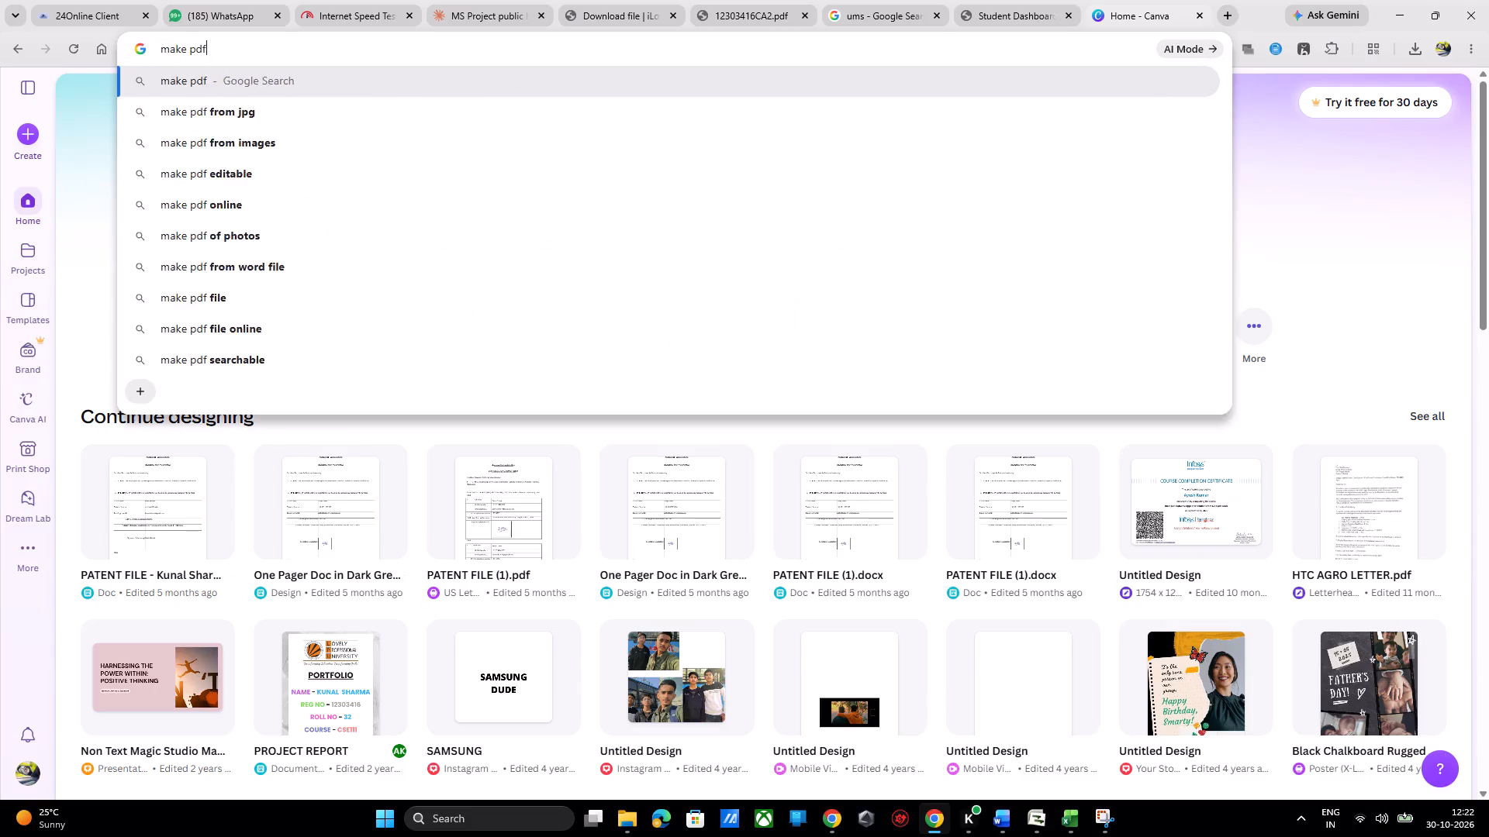
key("Return")
left_click(495, 120)
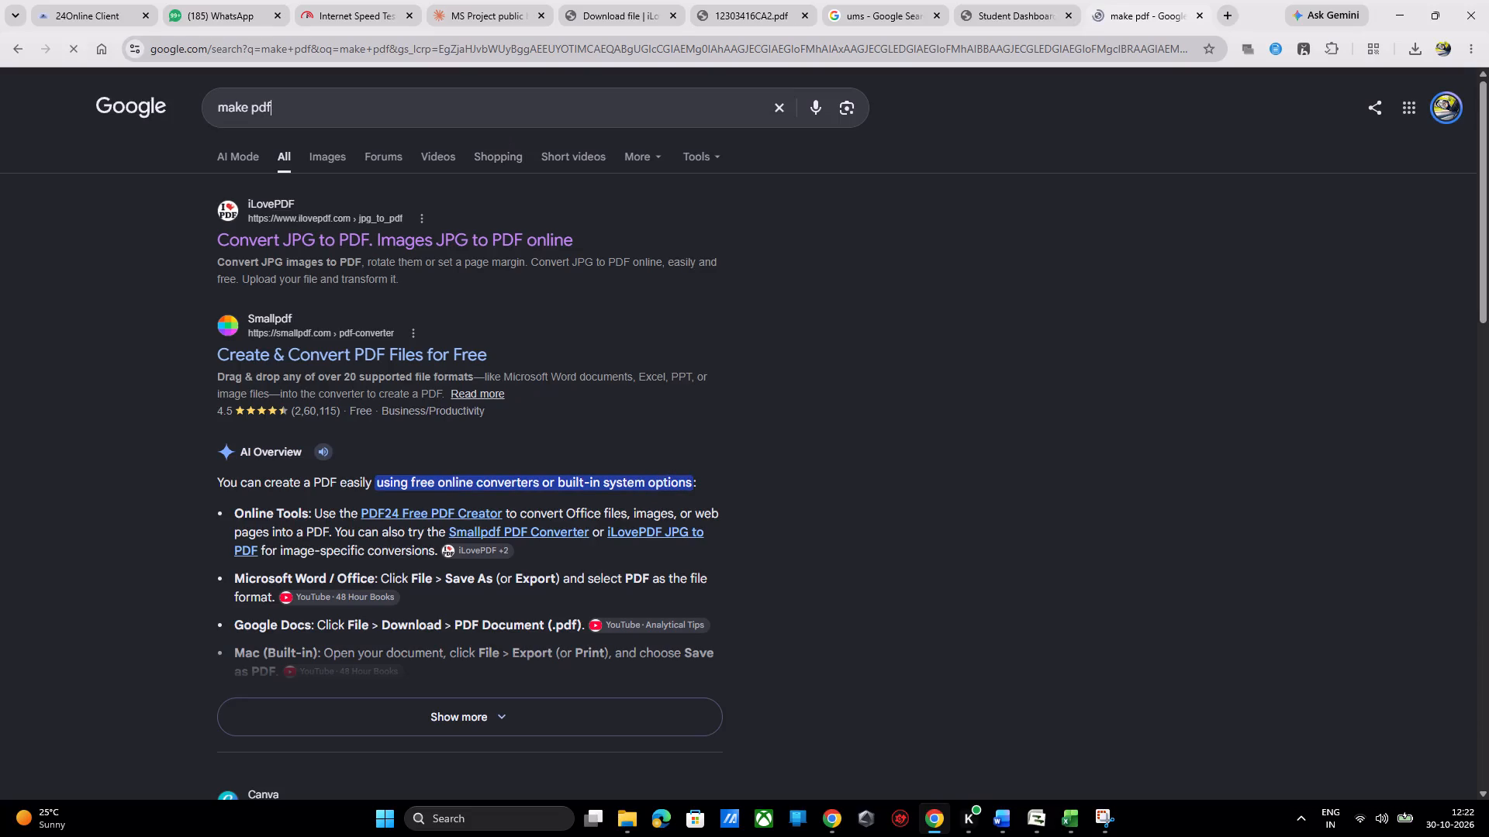
key("space")
type("freee")
key("Return")
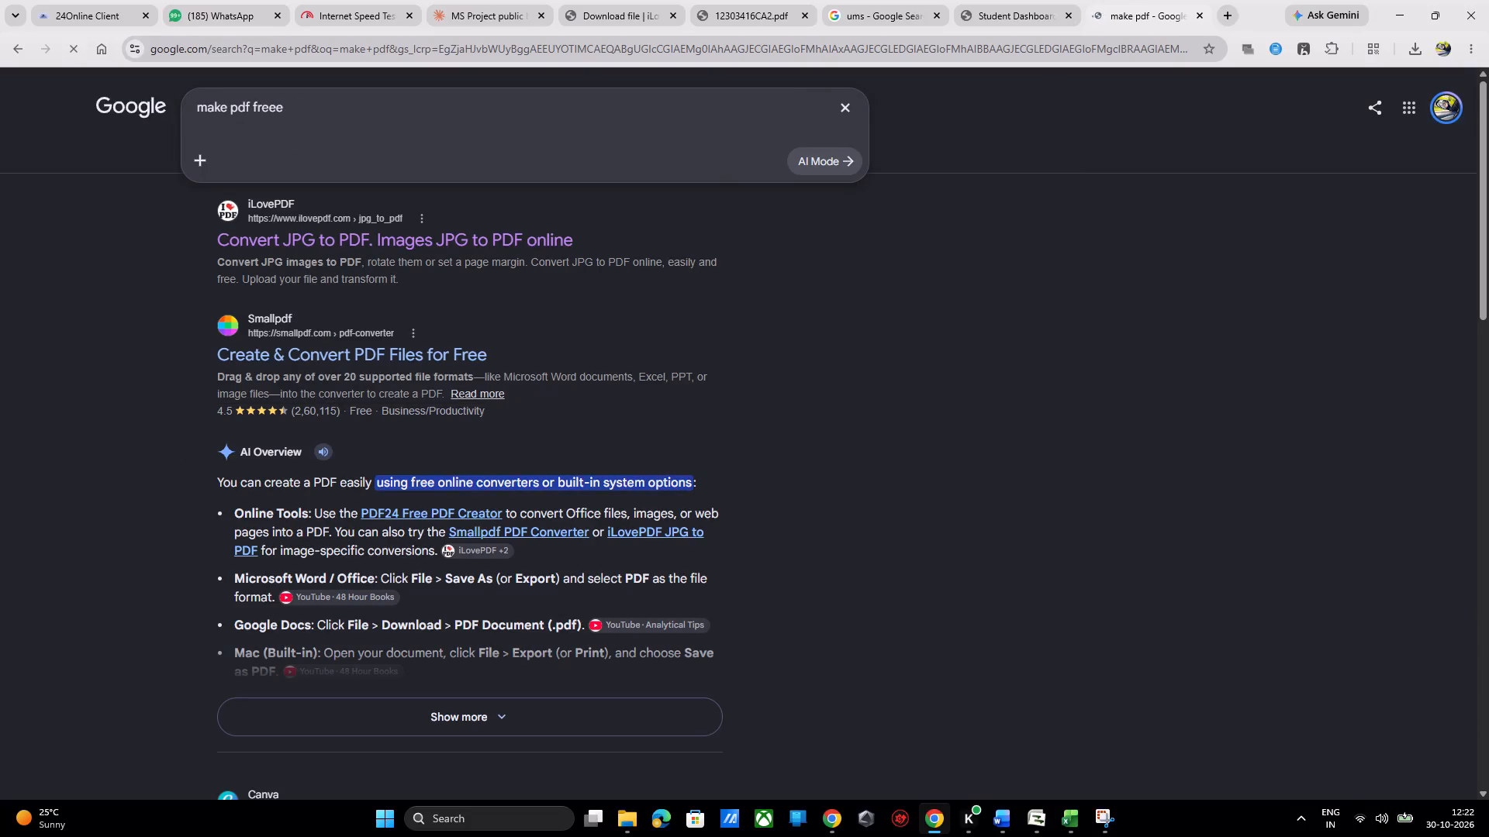
left_click(841, 157)
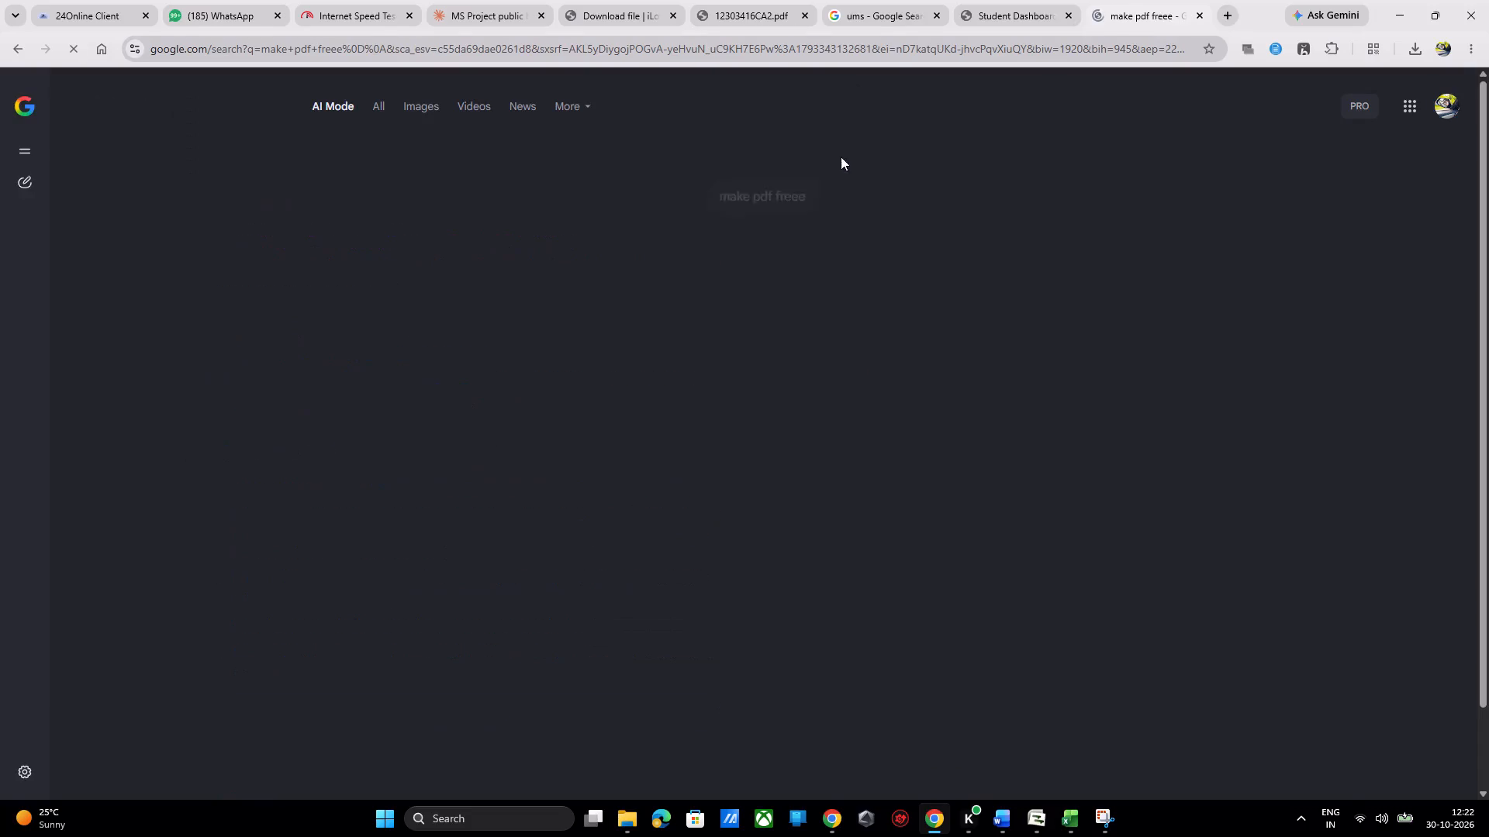
left_click(380, 98)
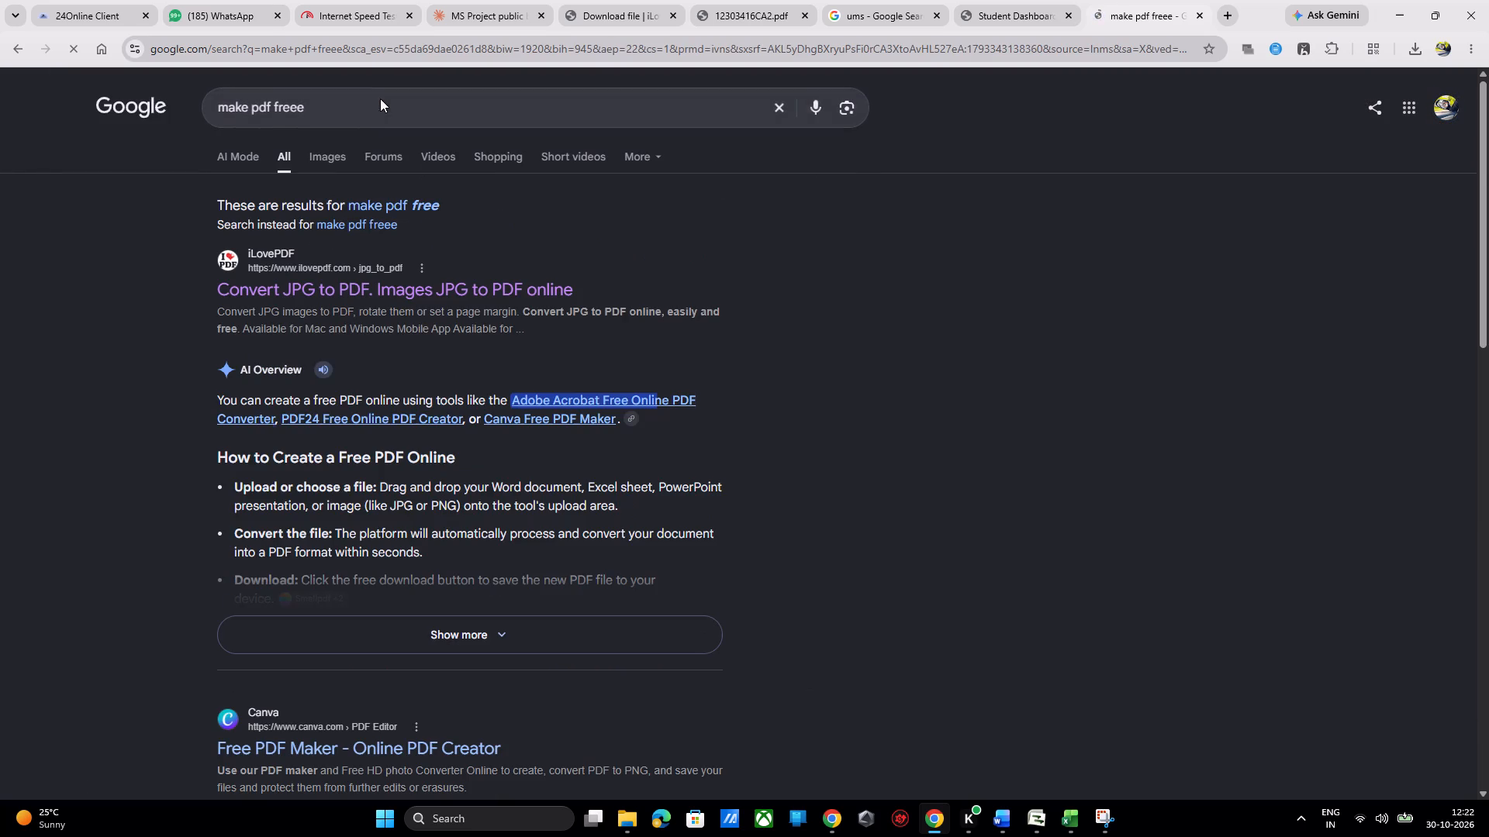
Open Canva's Free PDF Maker from the search results and start a new PDF design.
scroll(520, 537, "down", 3)
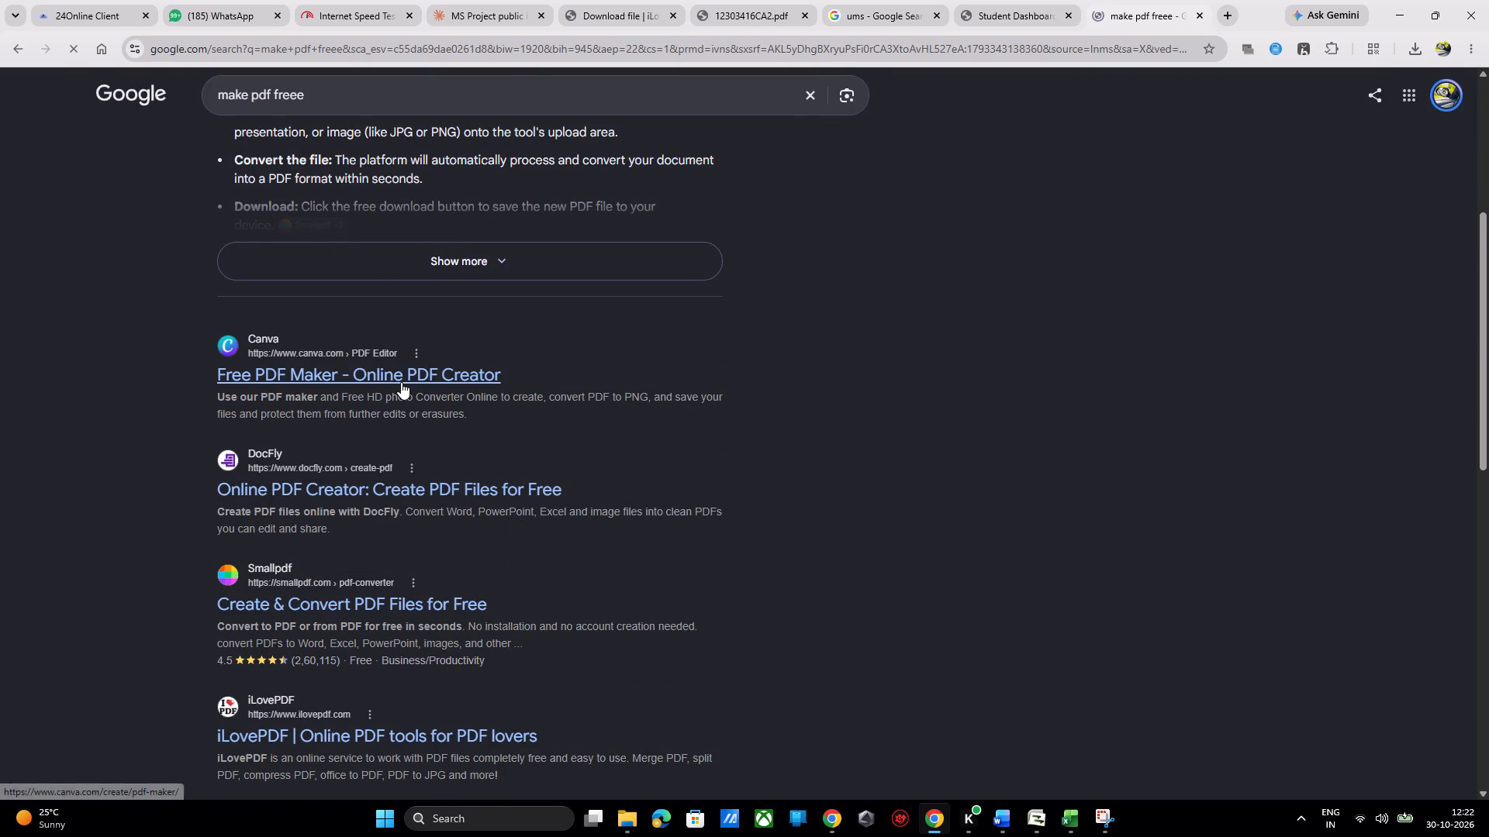
left_click(401, 382)
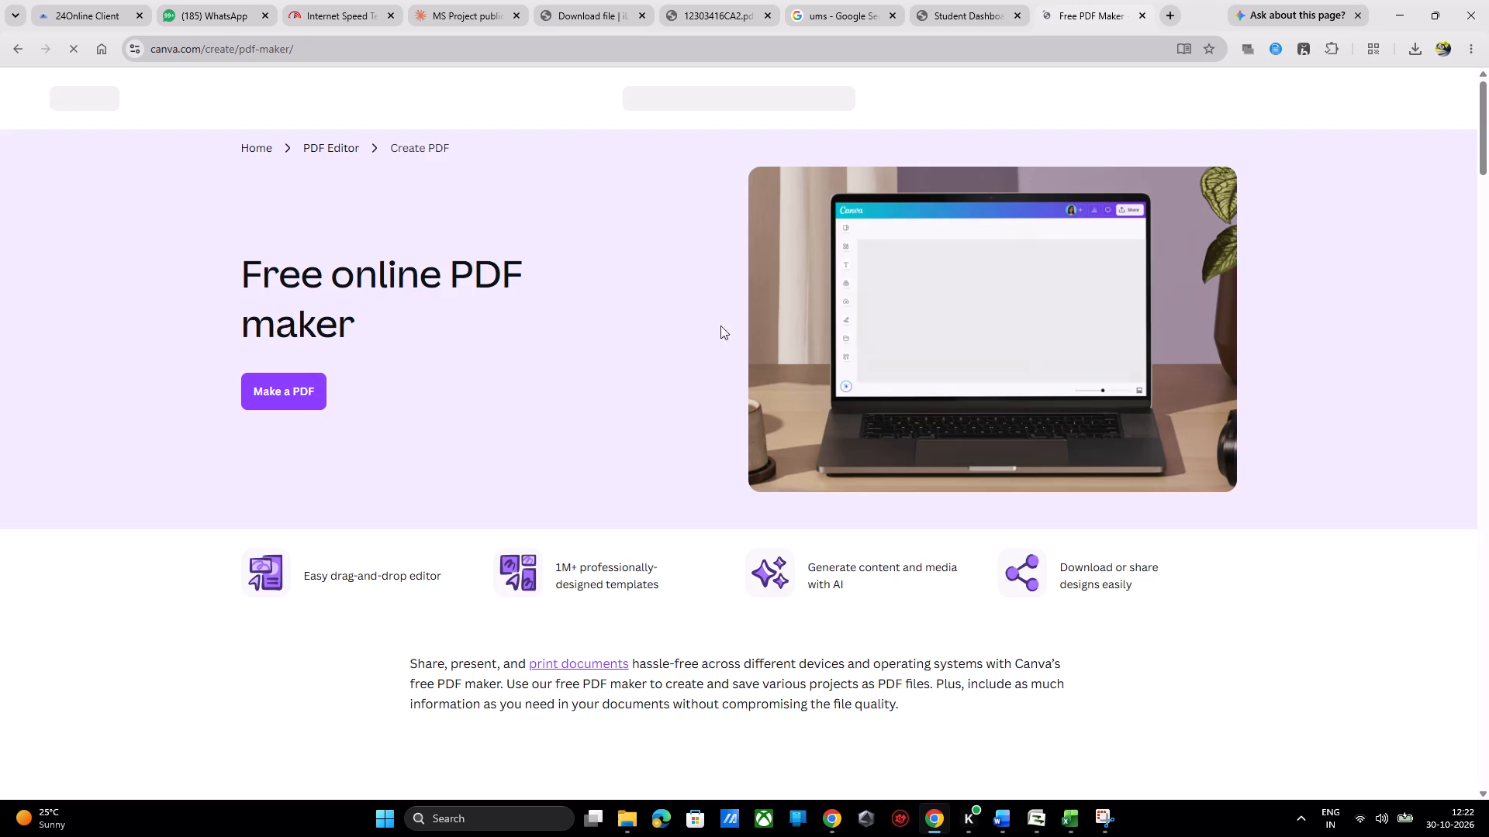
left_click(283, 386)
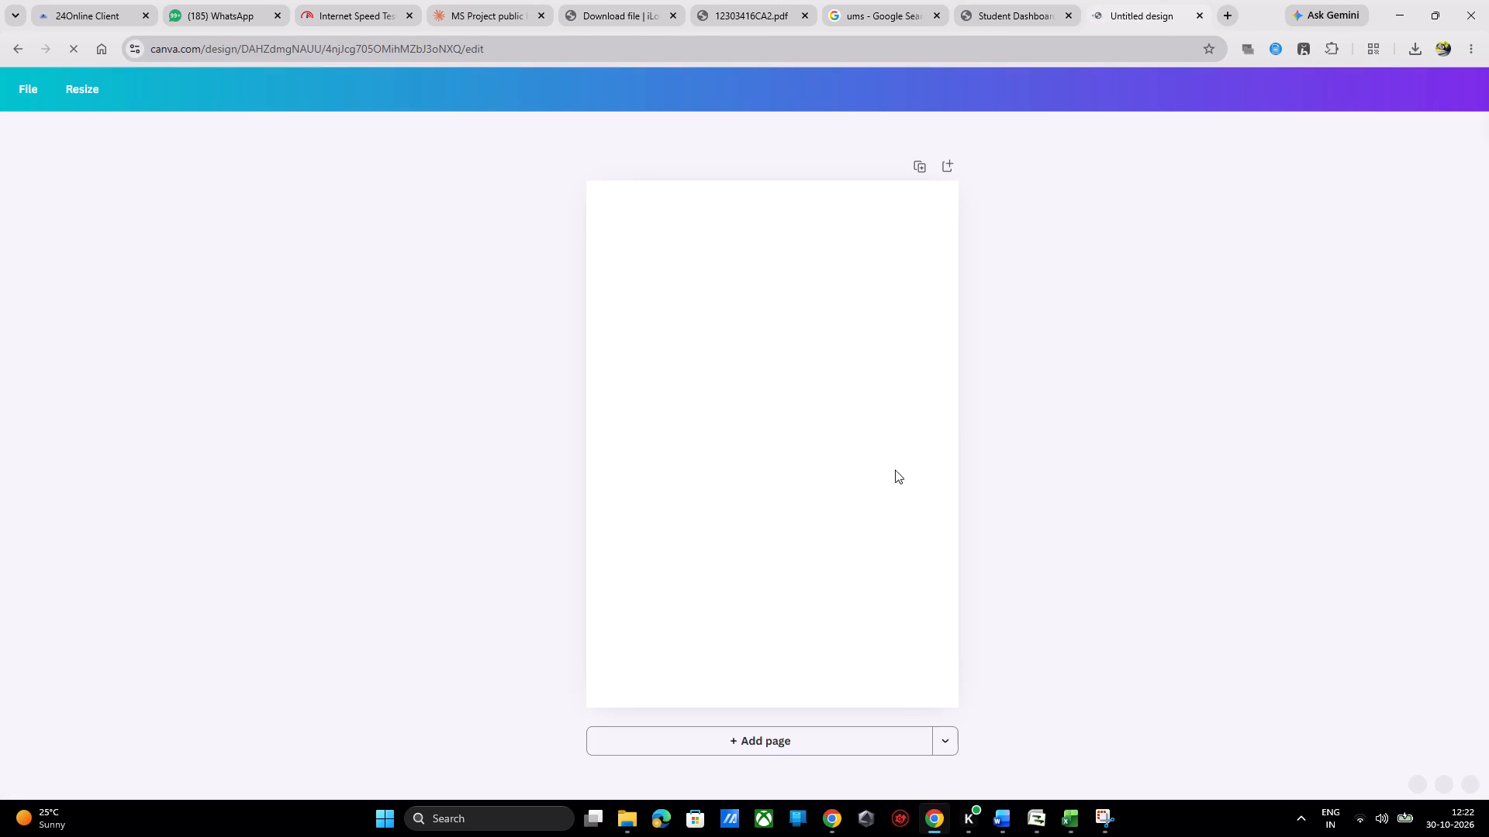
Open the uploaded files in the blank A4 design, add a second page, and select page 1.
left_click(777, 350)
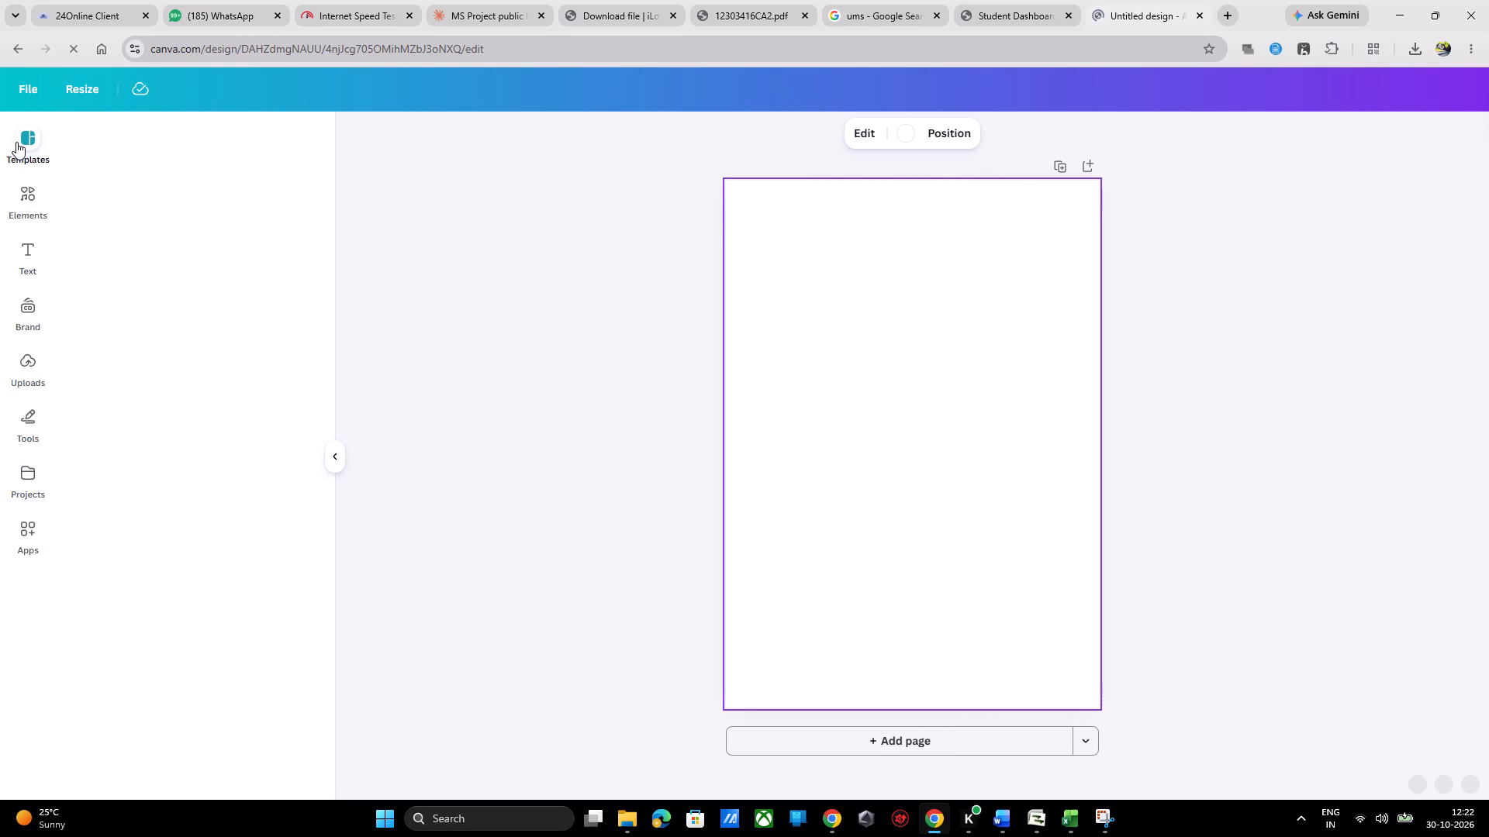
left_click(27, 360)
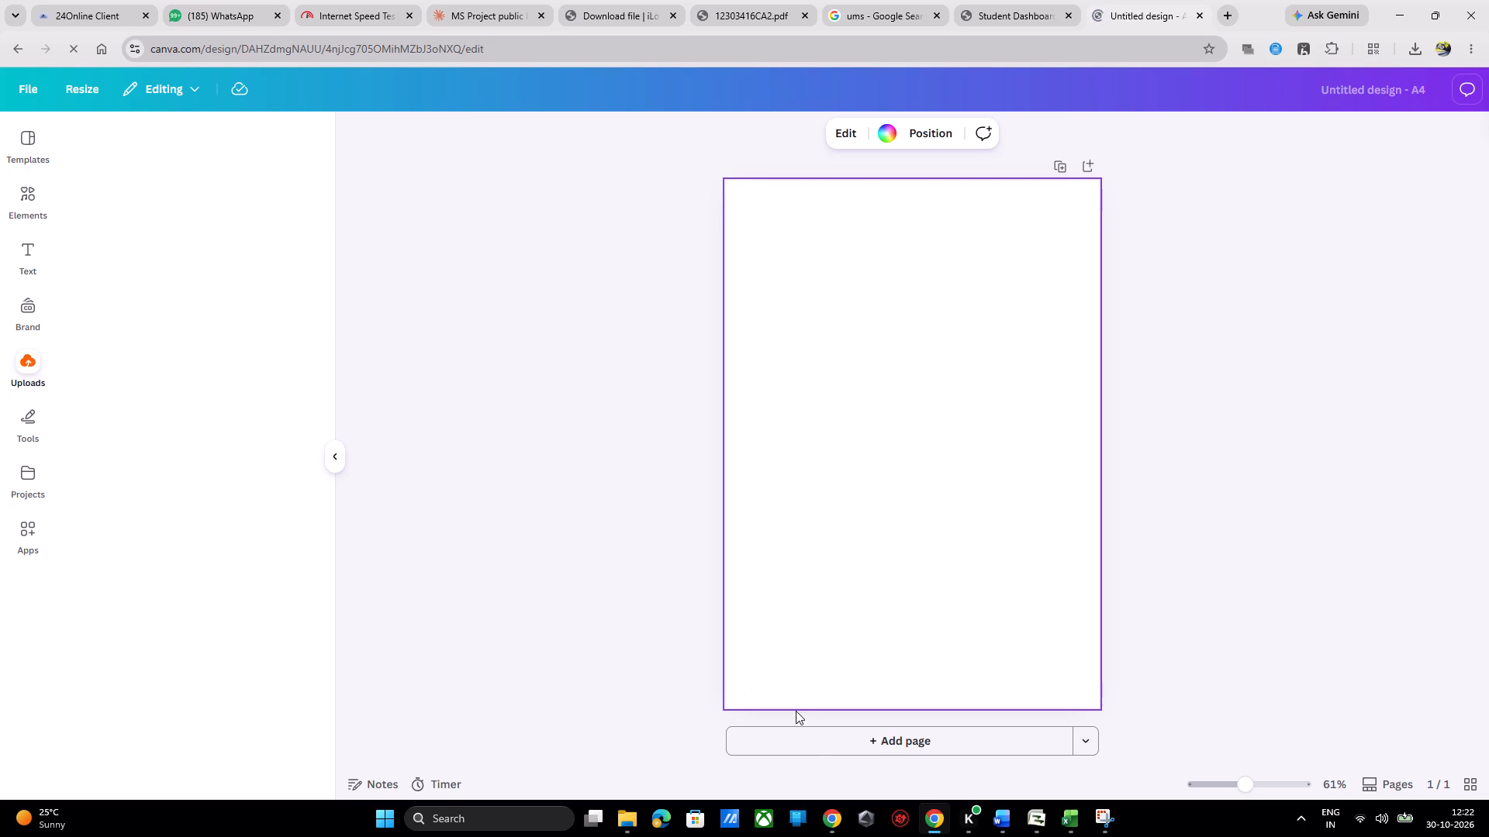
left_click(811, 740)
scroll(641, 487, "up", 1)
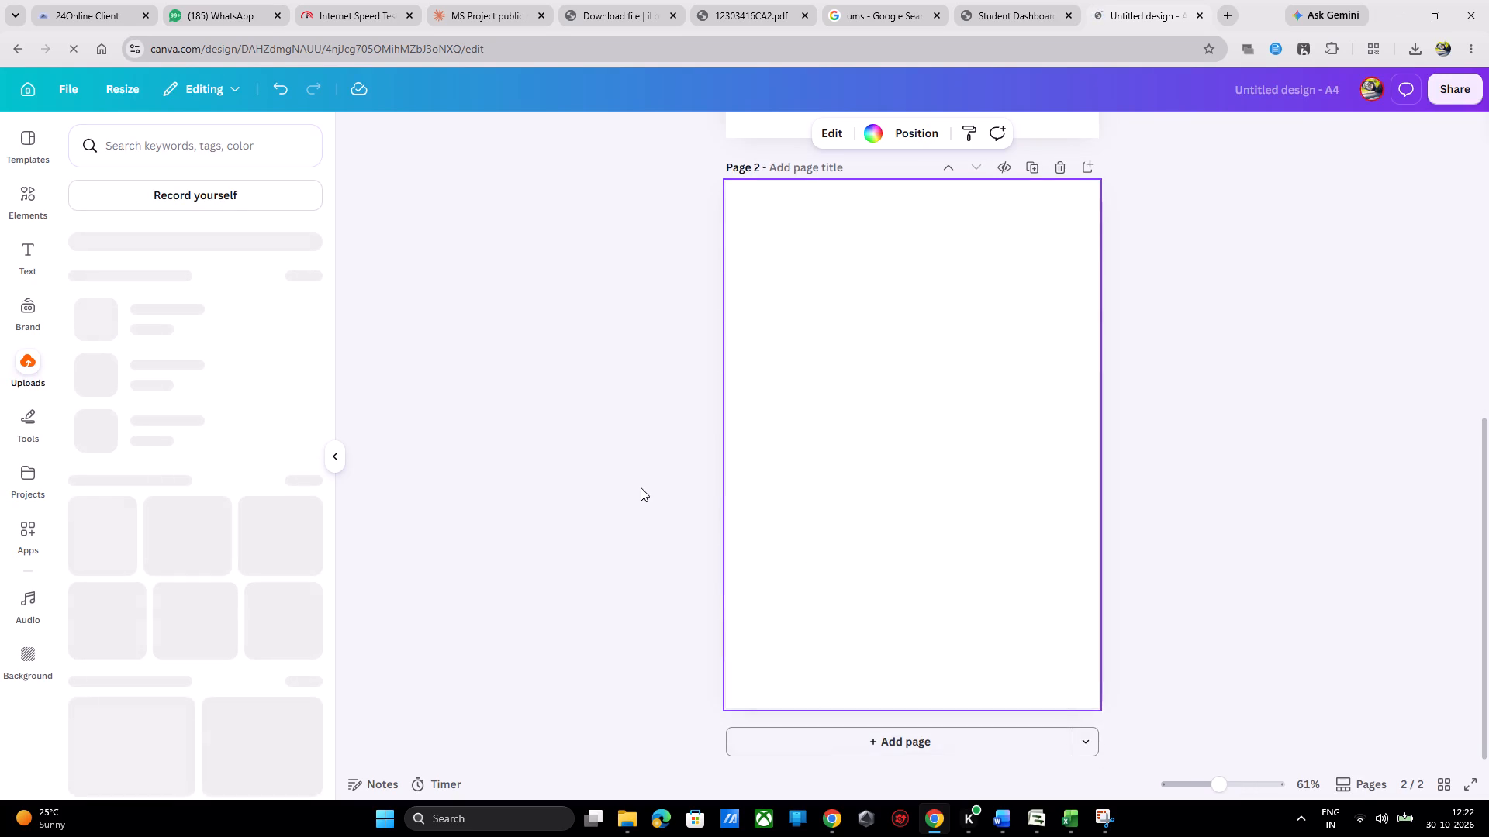
scroll(641, 487, "up", 5)
left_click(881, 474)
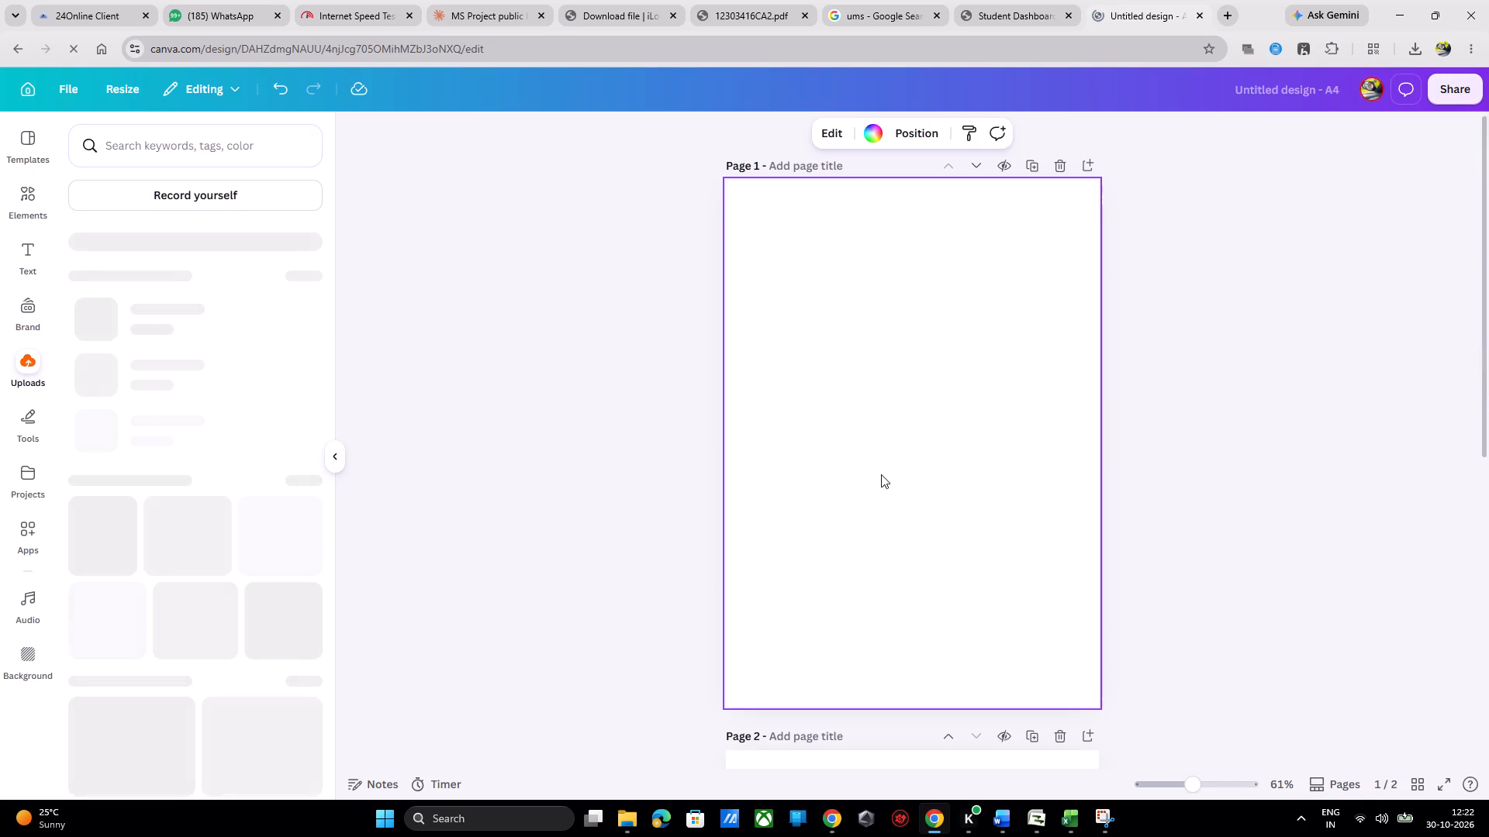
Upload the image with the student's name, roll number and registration number from the Downloads folder.
right_click(881, 474)
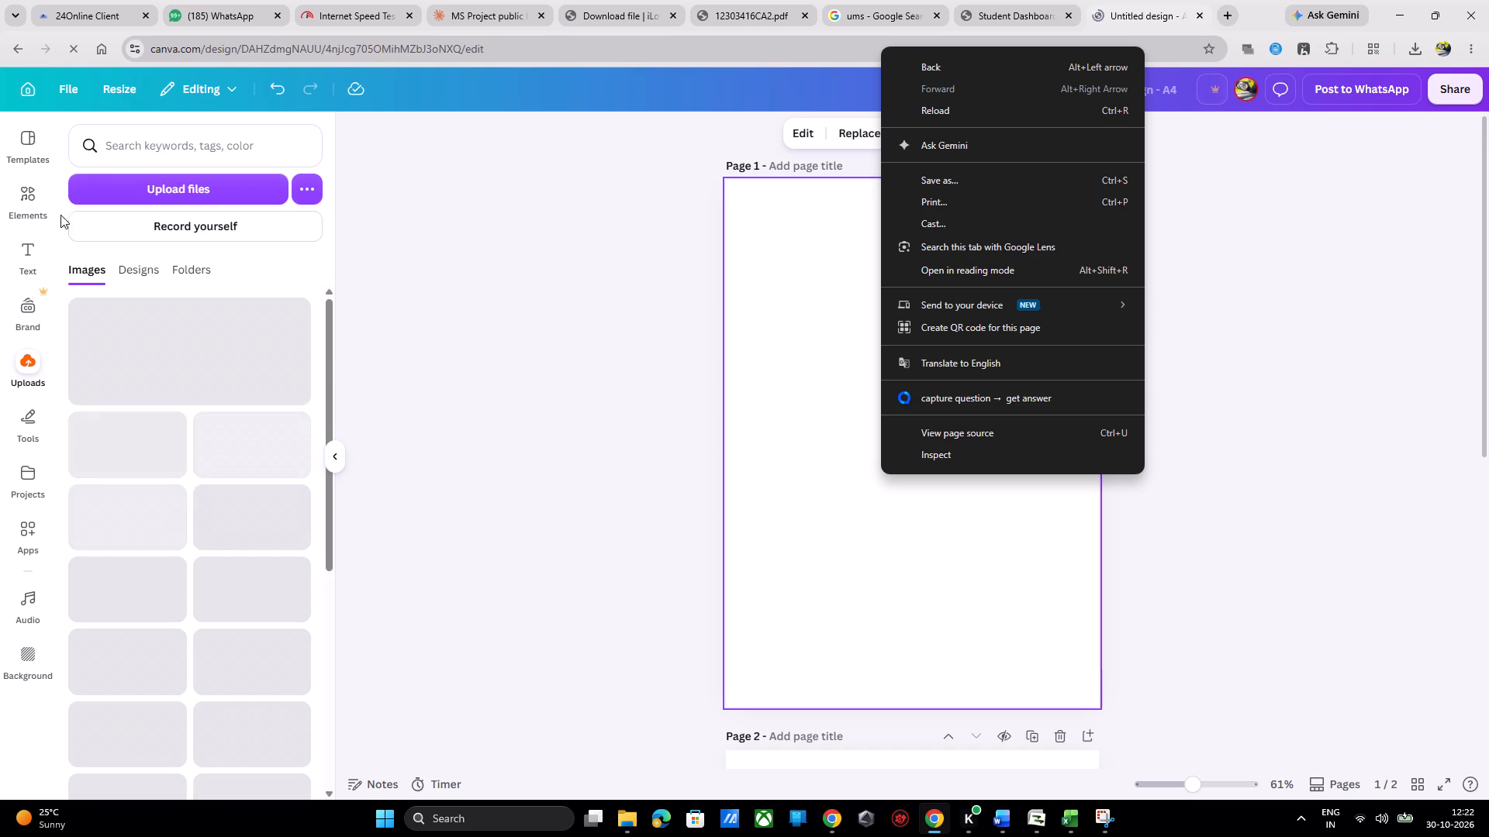
left_click(206, 198)
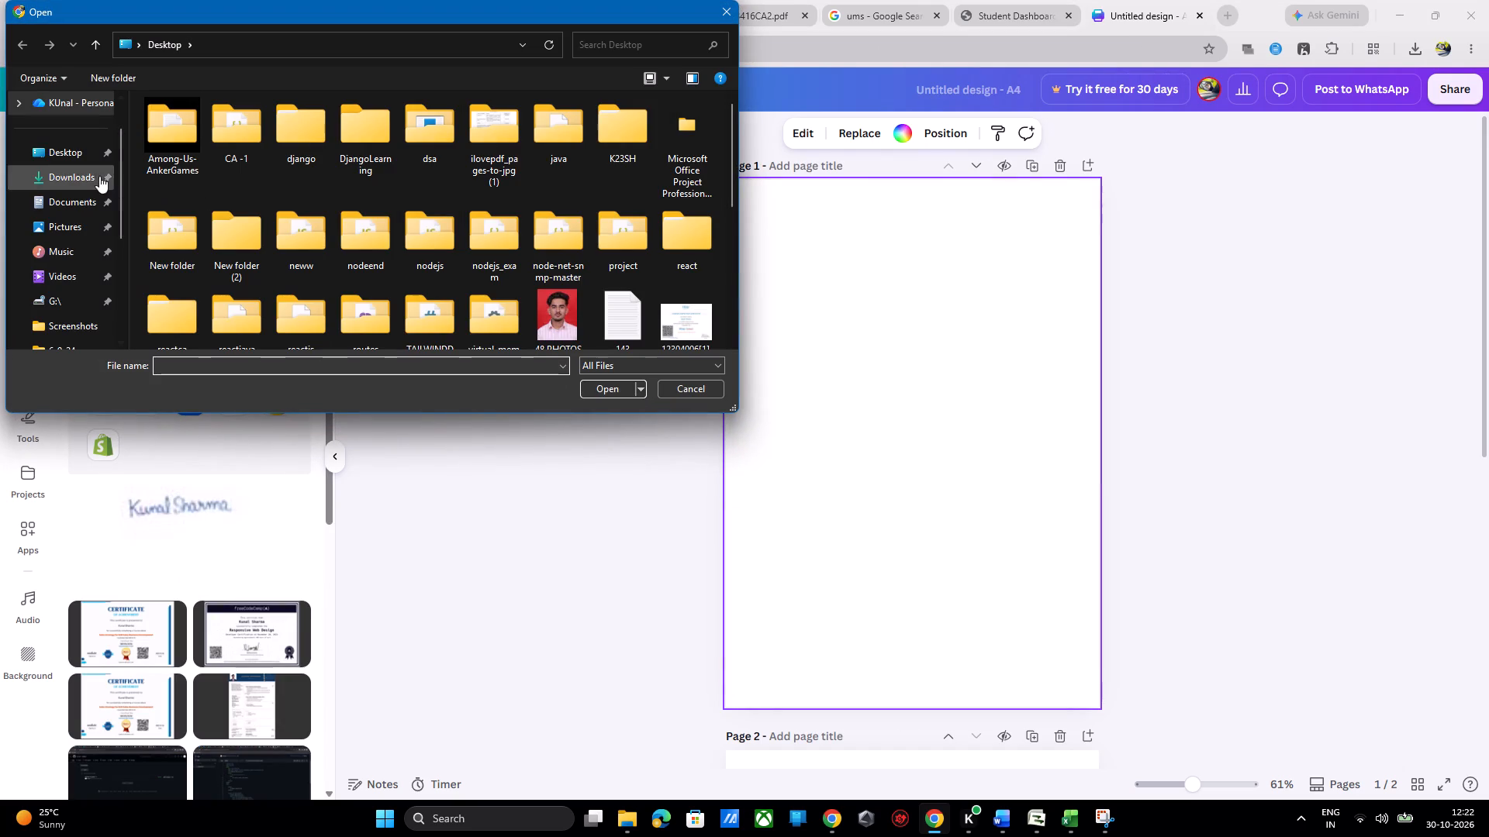
left_click(48, 179)
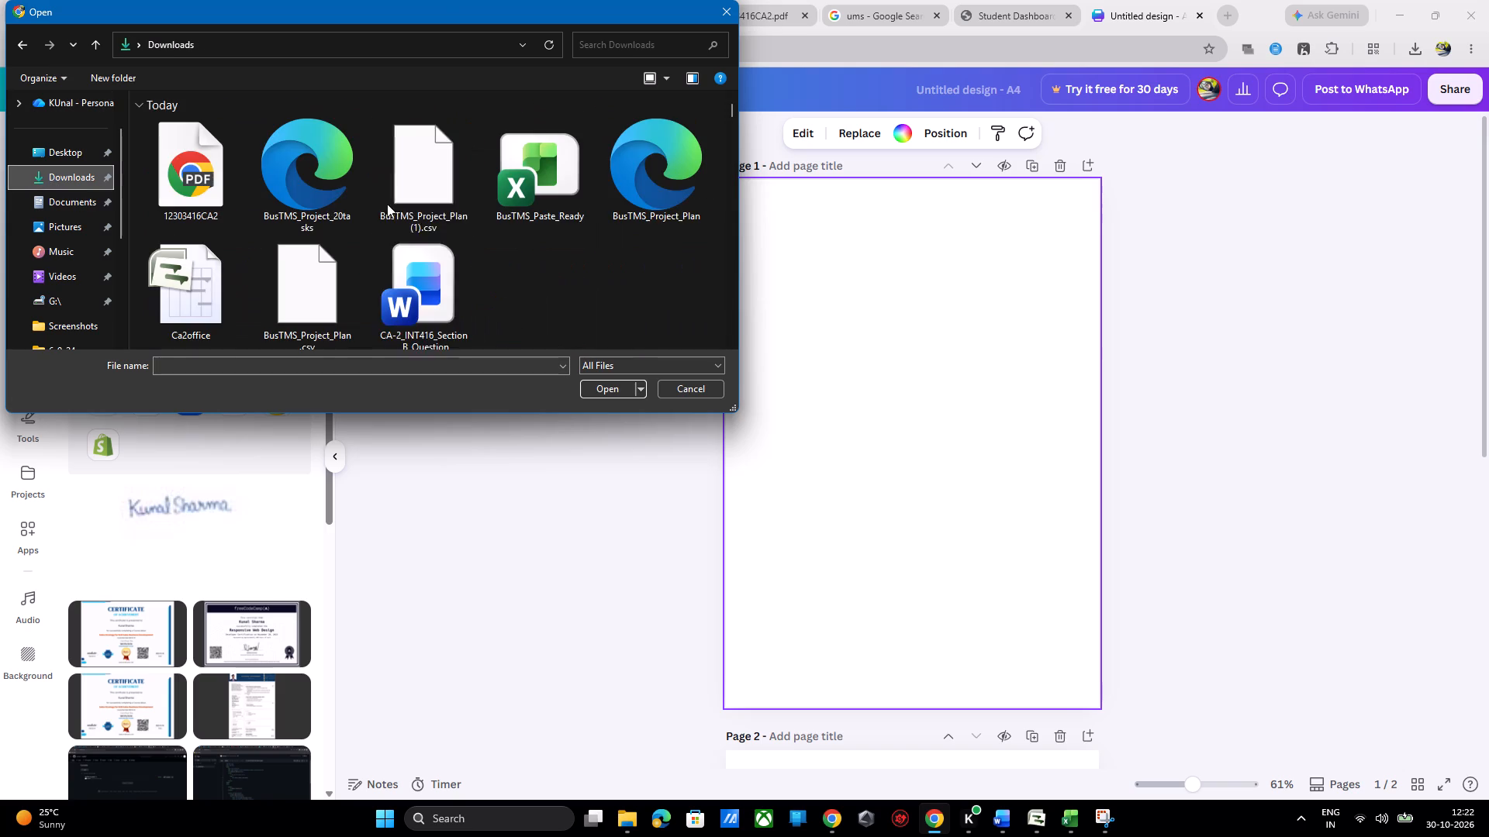
scroll(437, 238, "down", 2)
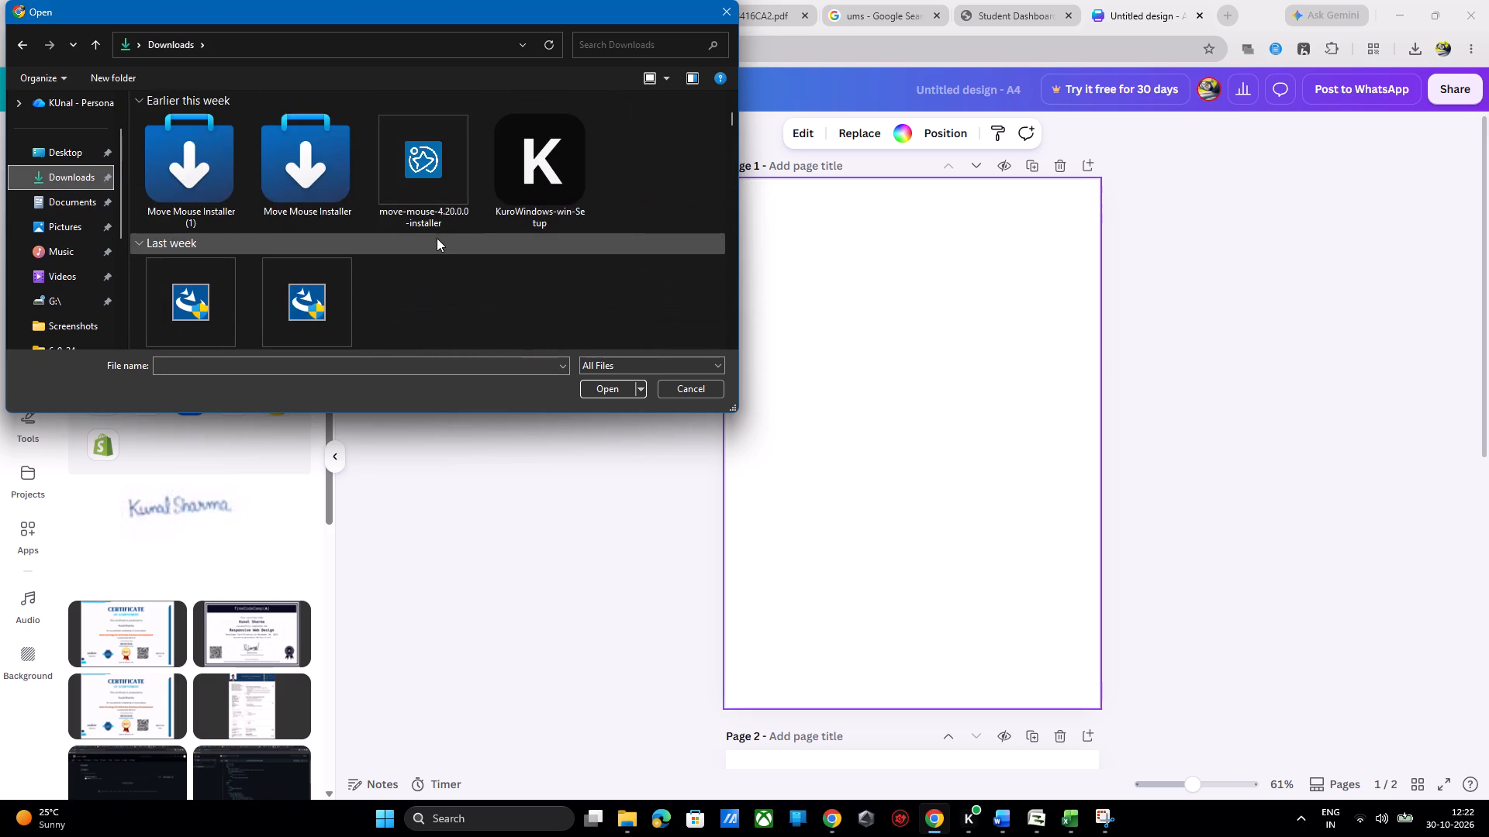
scroll(437, 238, "down", 2)
left_click(437, 238)
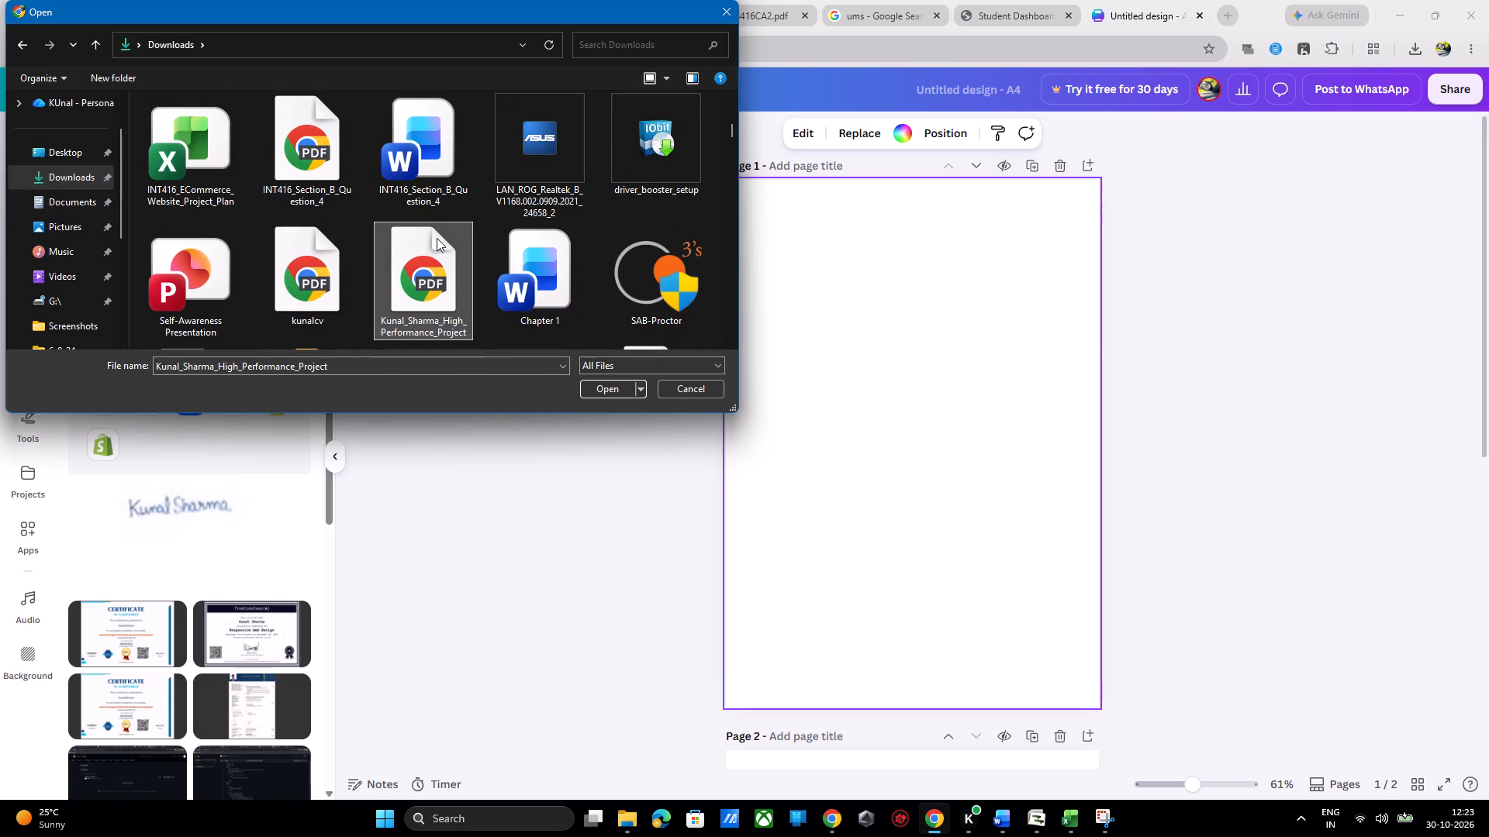
scroll(437, 238, "up", 1)
double_click(511, 292)
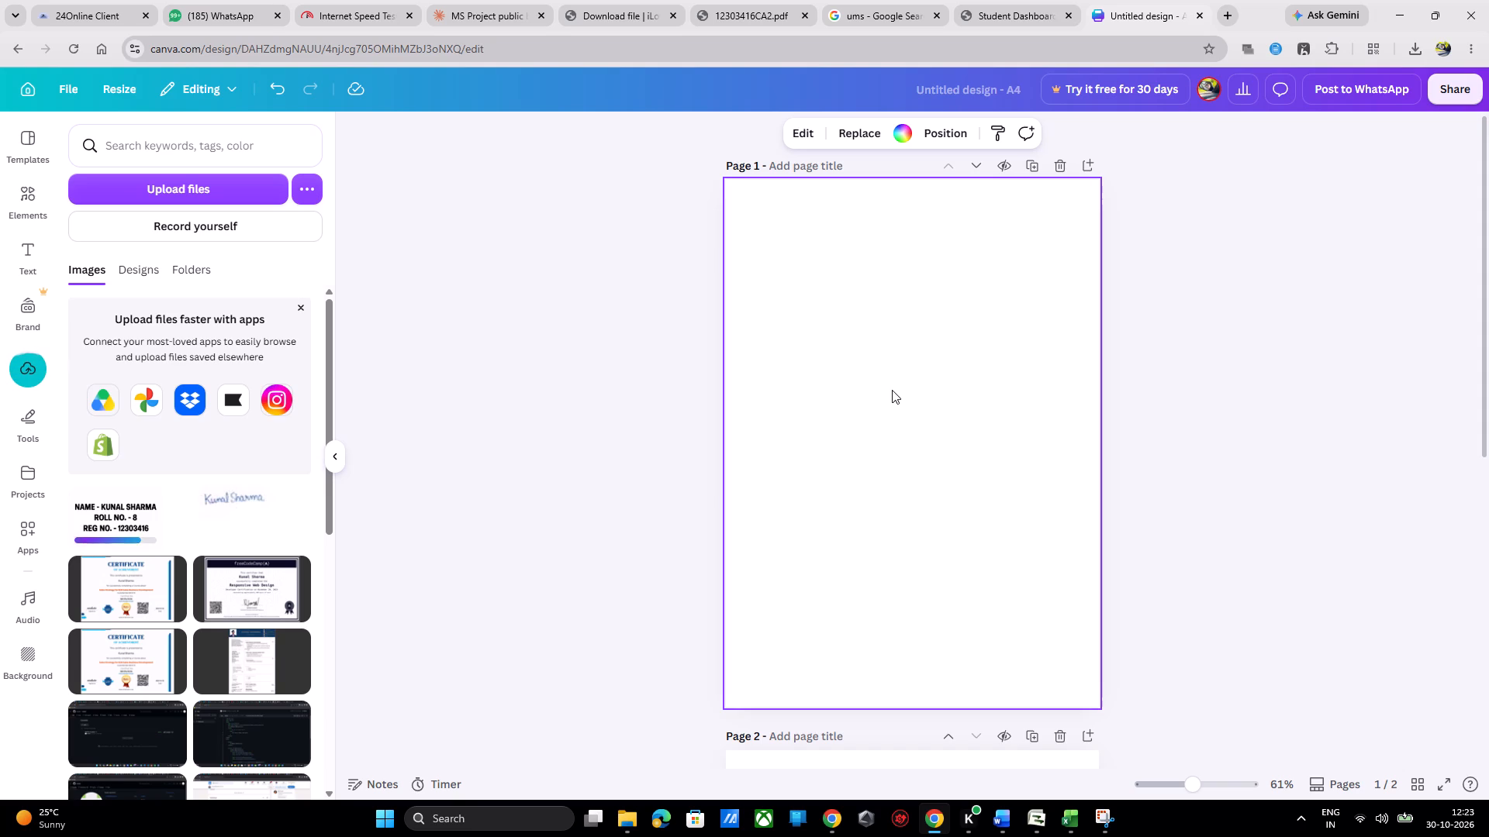
Place the uploaded student-details image on page 1 and enlarge it to about 22.7 wide so it spans the page width.
left_click(126, 507)
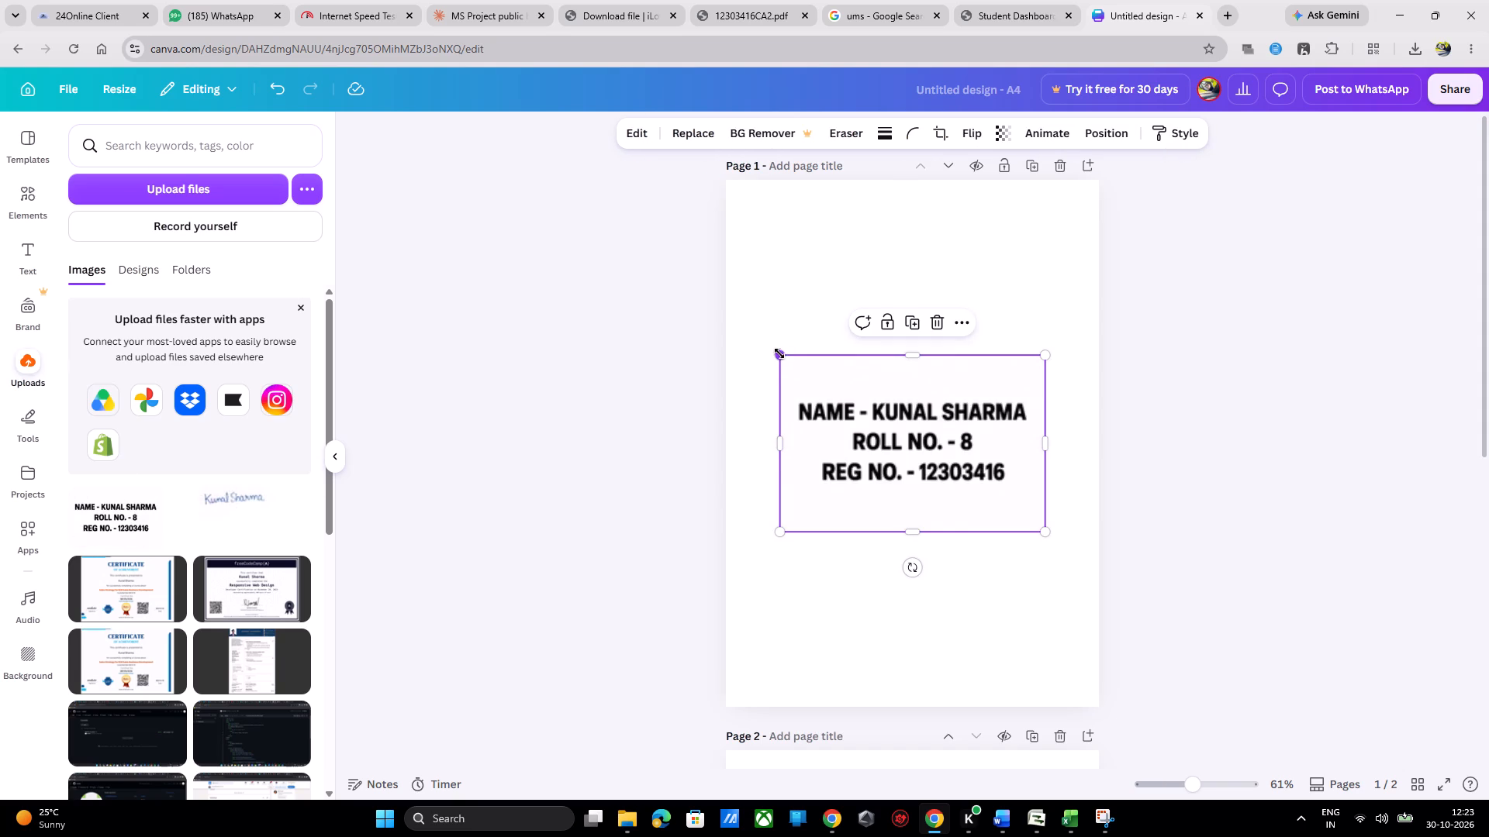
left_click_drag(779, 353, 755, 247)
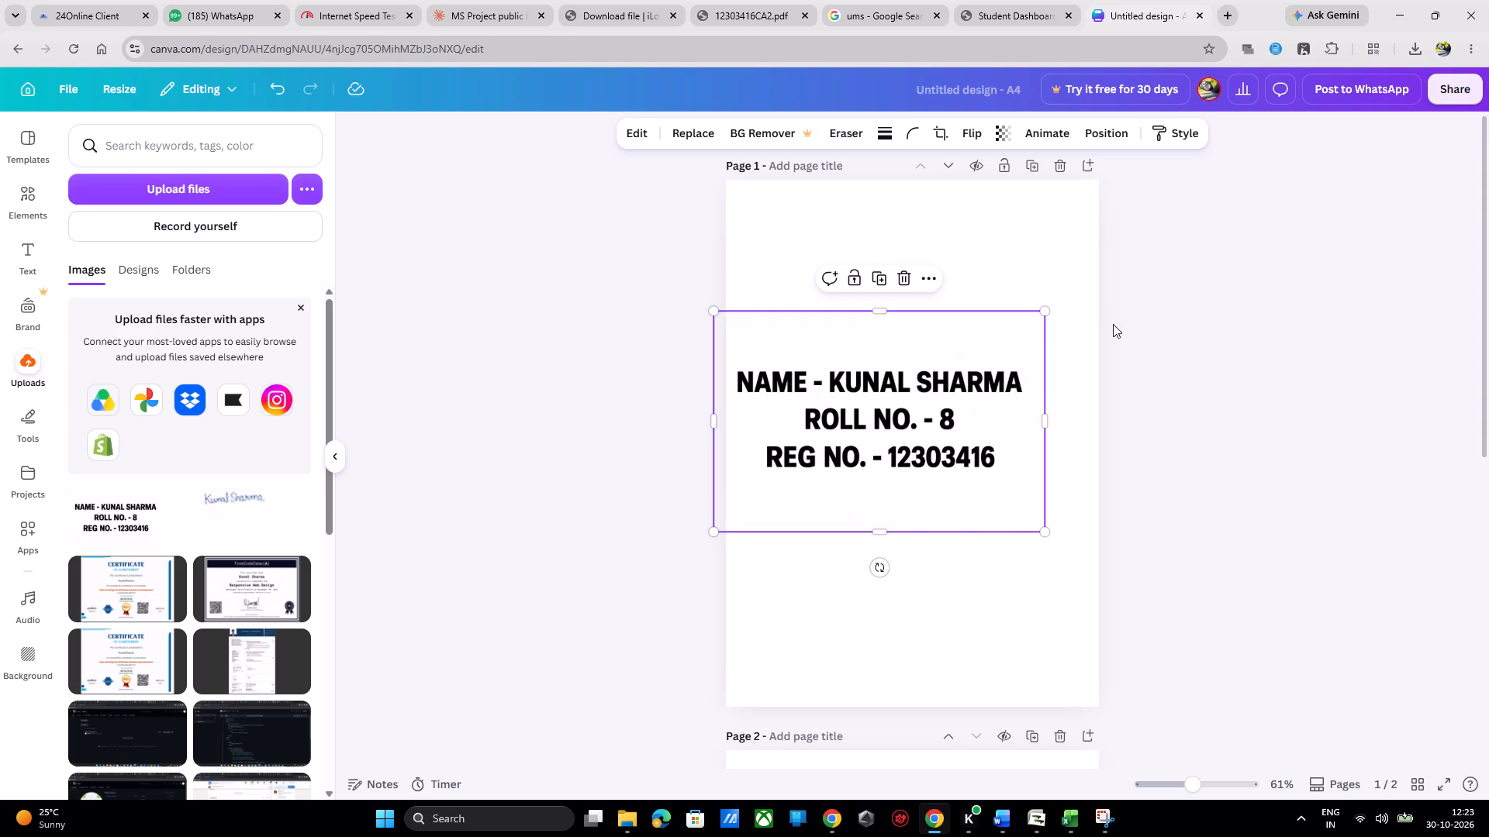
left_click_drag(1047, 308, 1089, 206)
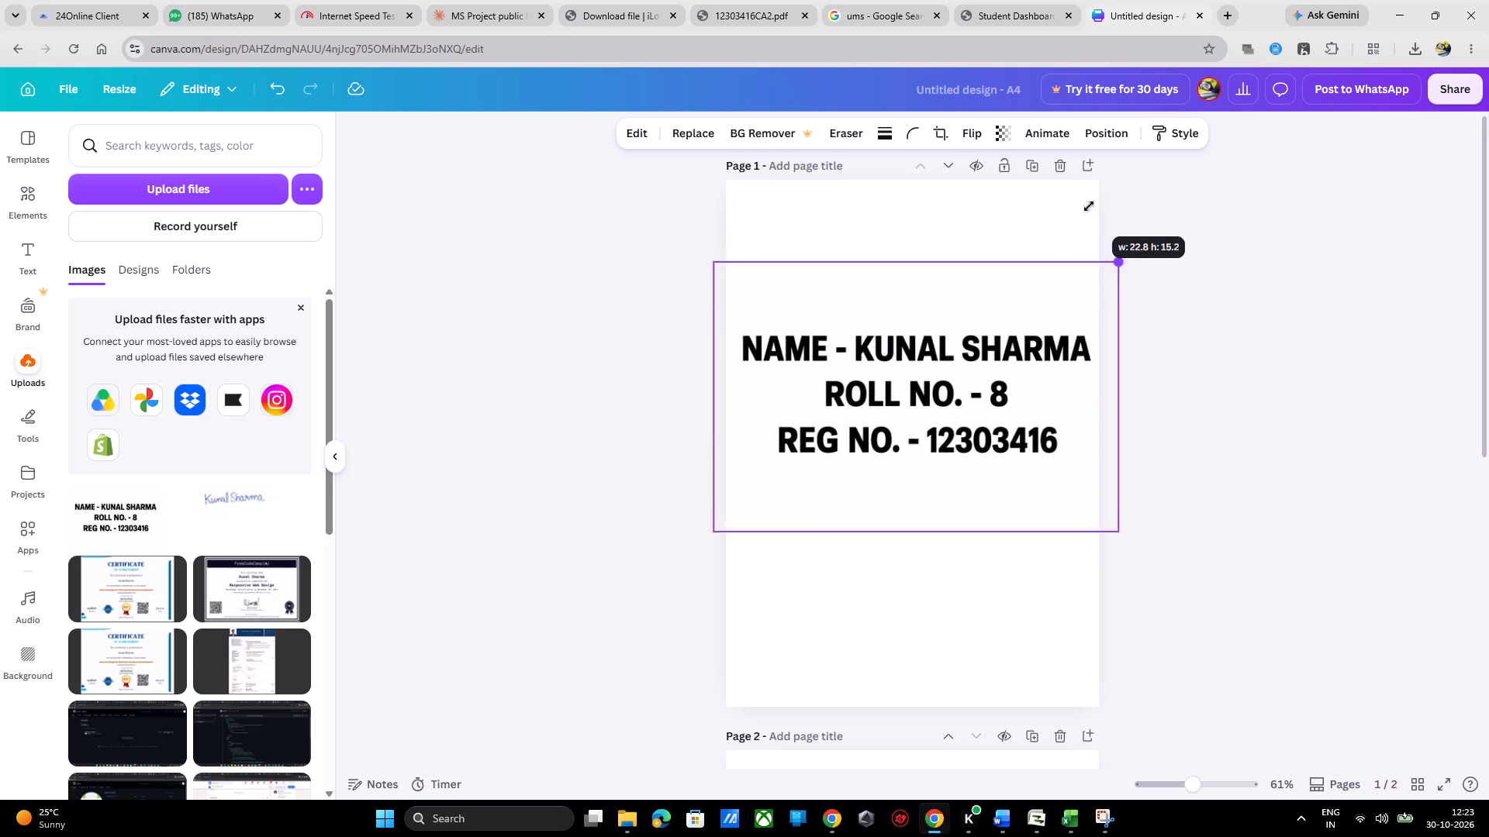
left_click_drag(1089, 206, 1080, 199)
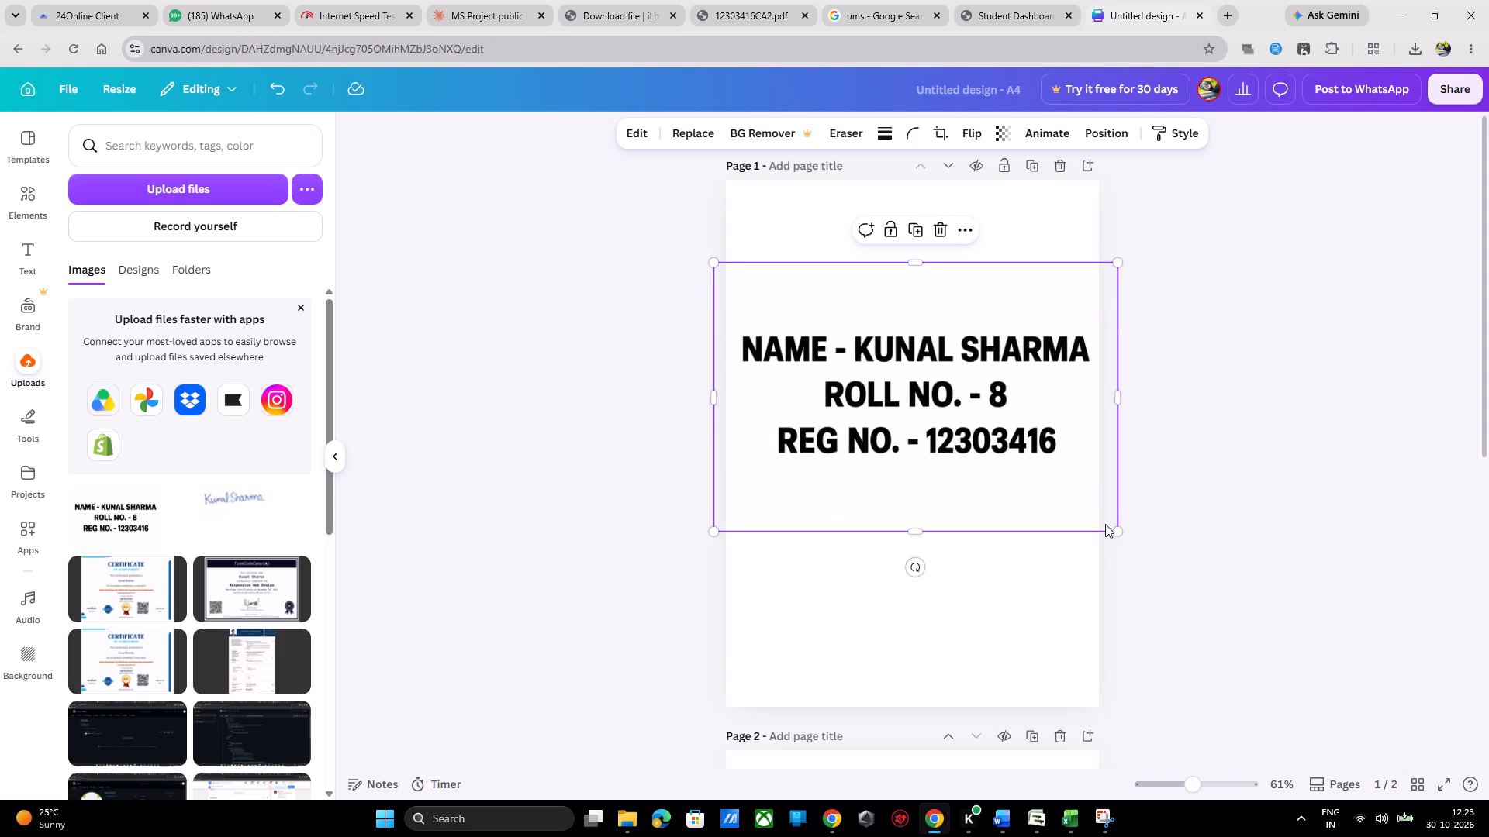
left_click_drag(914, 531, 907, 584)
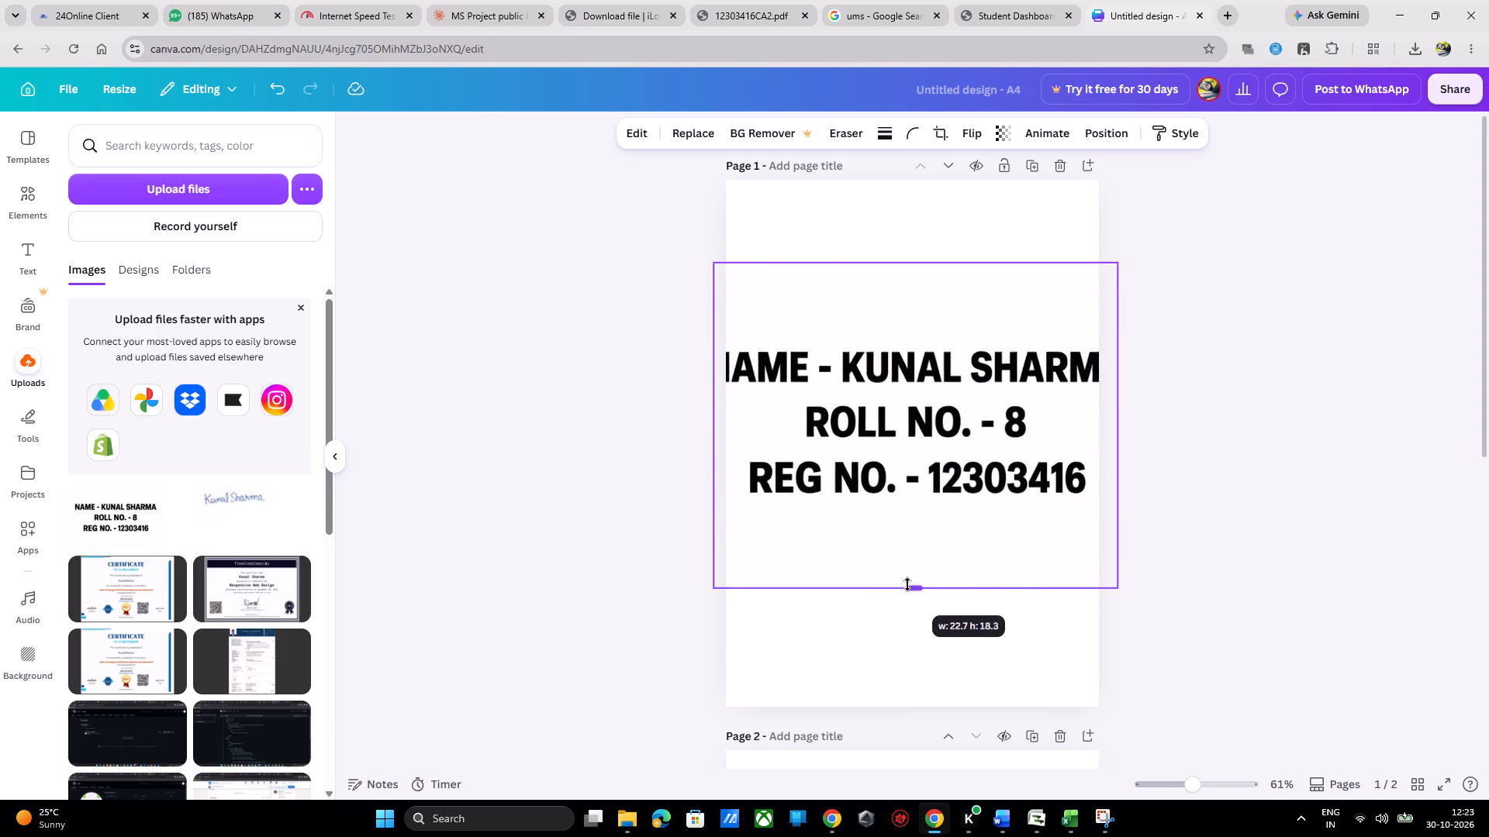
left_click_drag(907, 584, 895, 542)
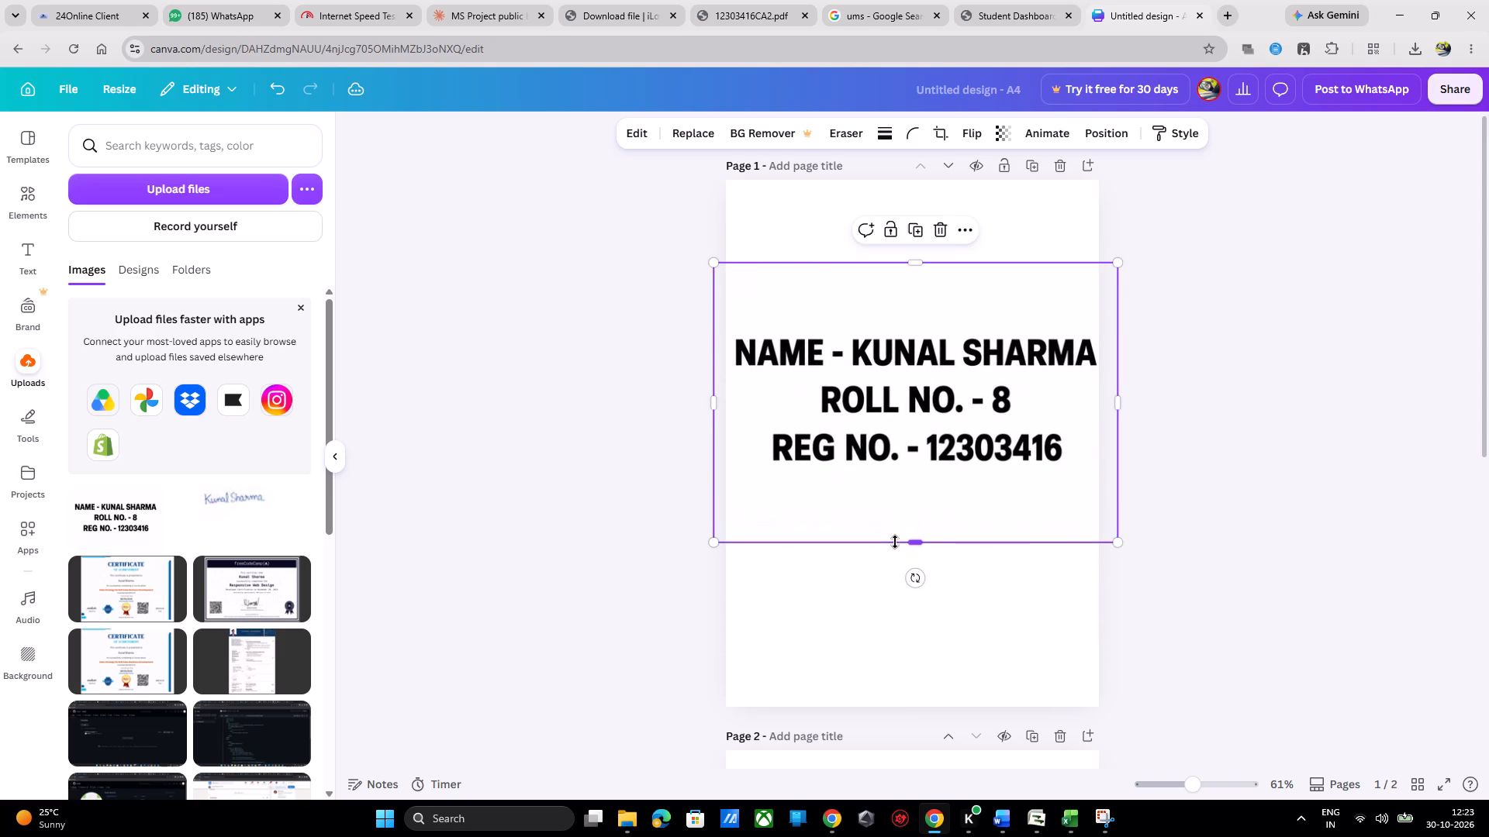
scroll(1114, 598, "down", 5)
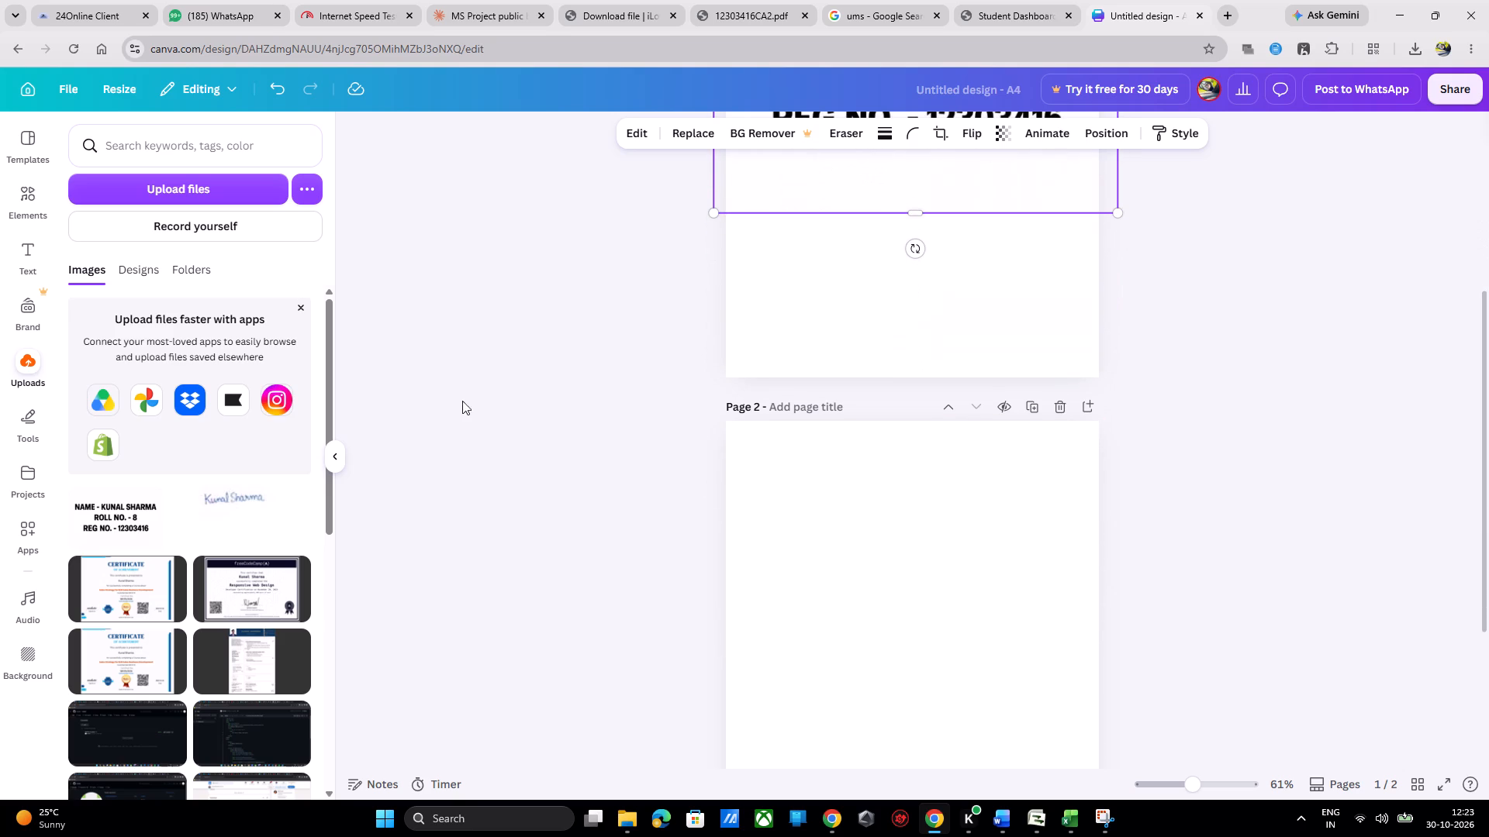
left_click(221, 180)
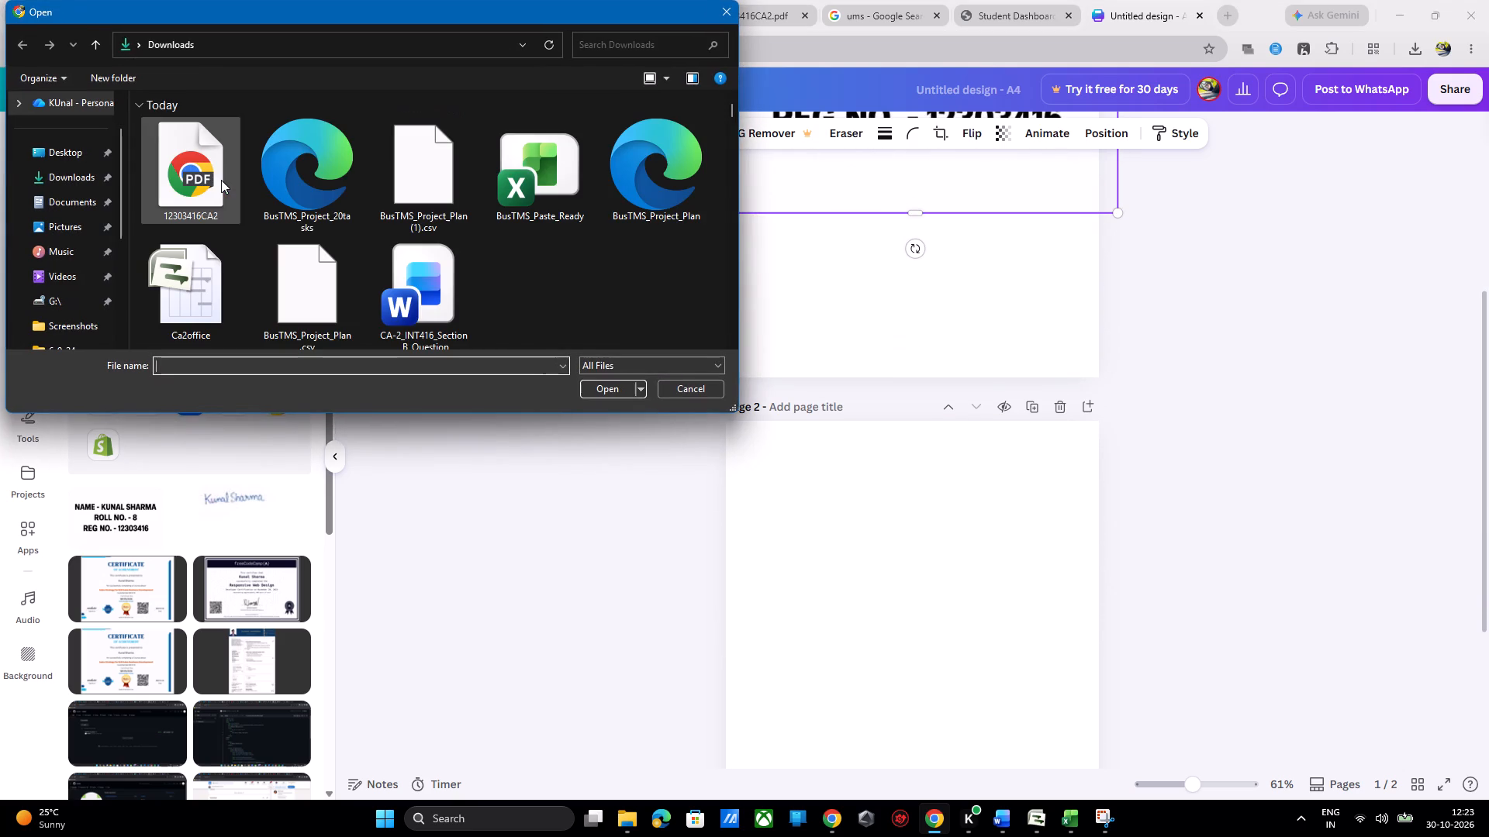
left_click(64, 147)
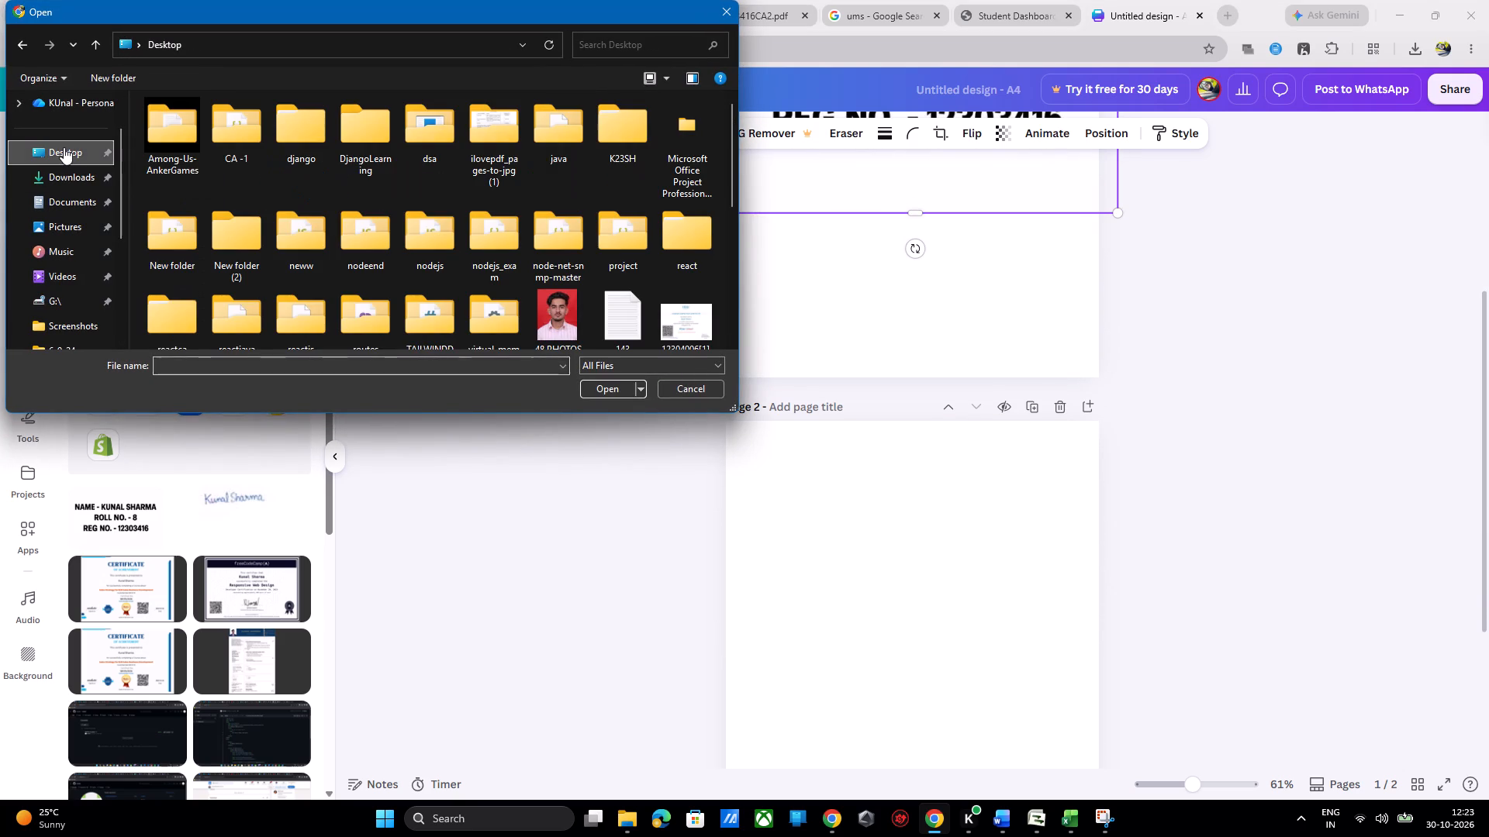
scroll(437, 257, "down", 3)
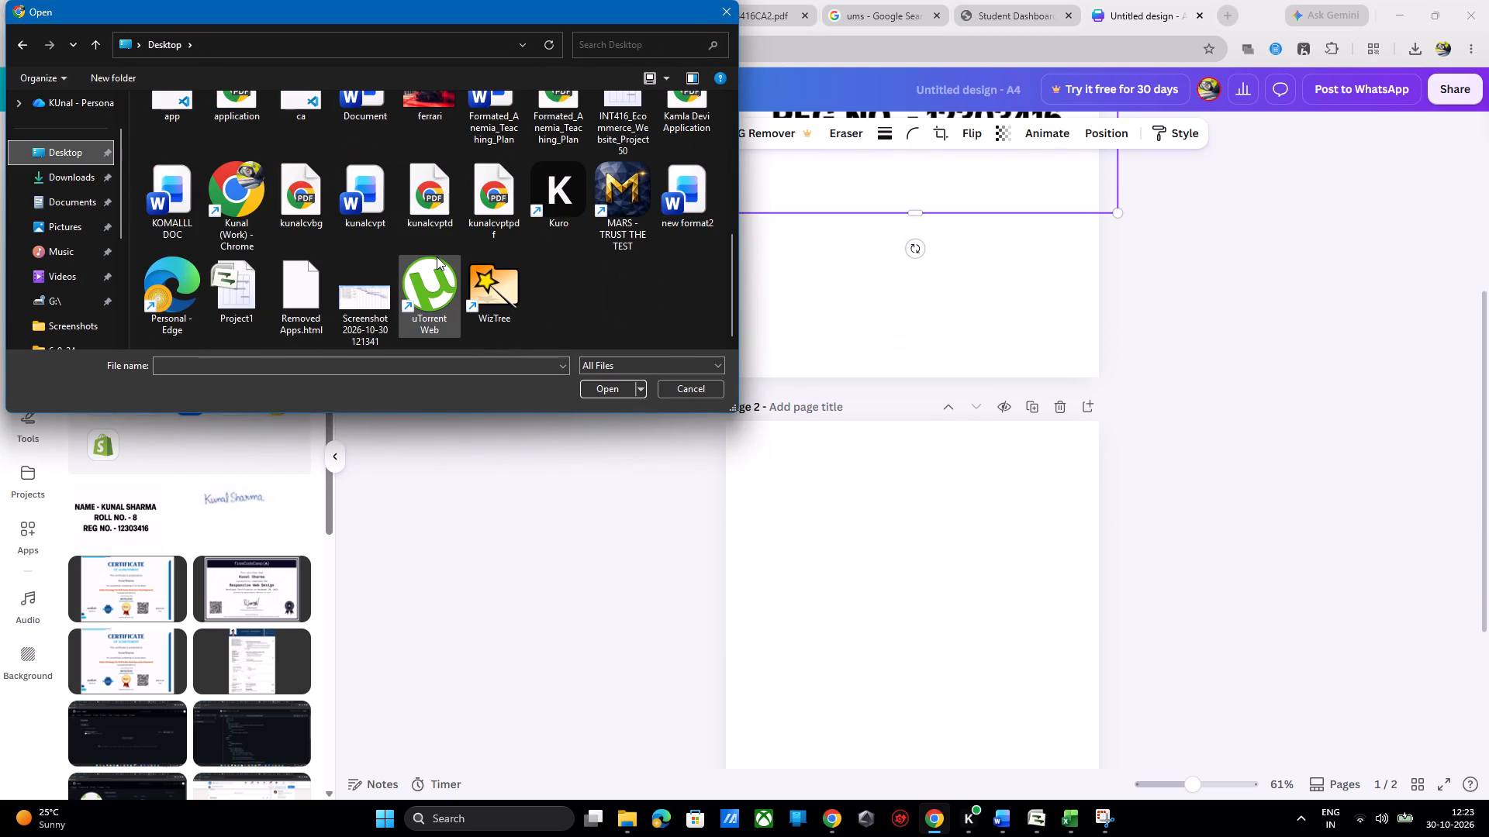
scroll(437, 257, "down", 1)
double_click(373, 281)
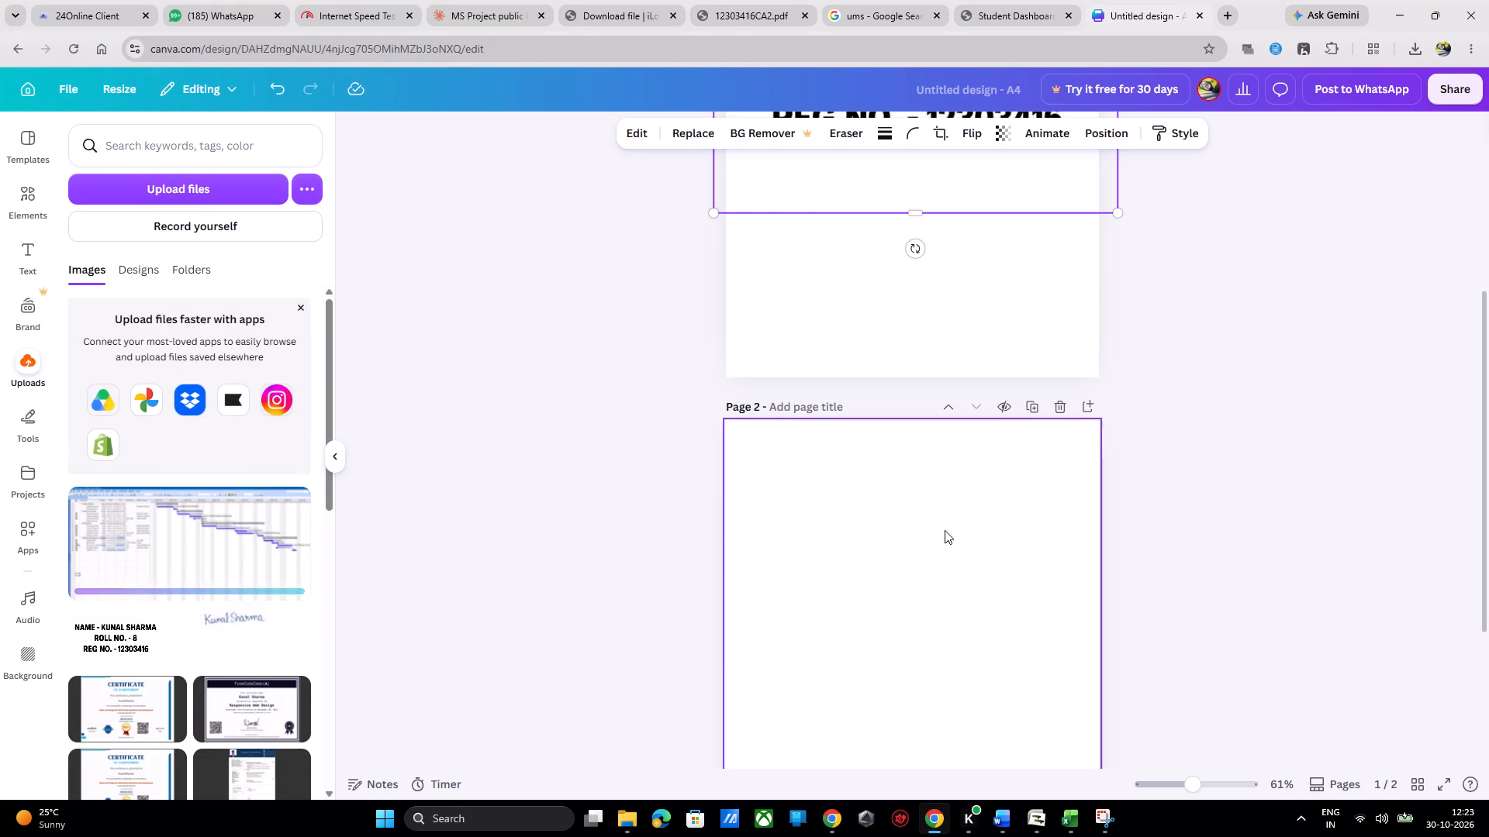
Place the MS Project Gantt chart screenshot on page 2 and rotate it to about -89°.
scroll(1158, 563, "down", 3)
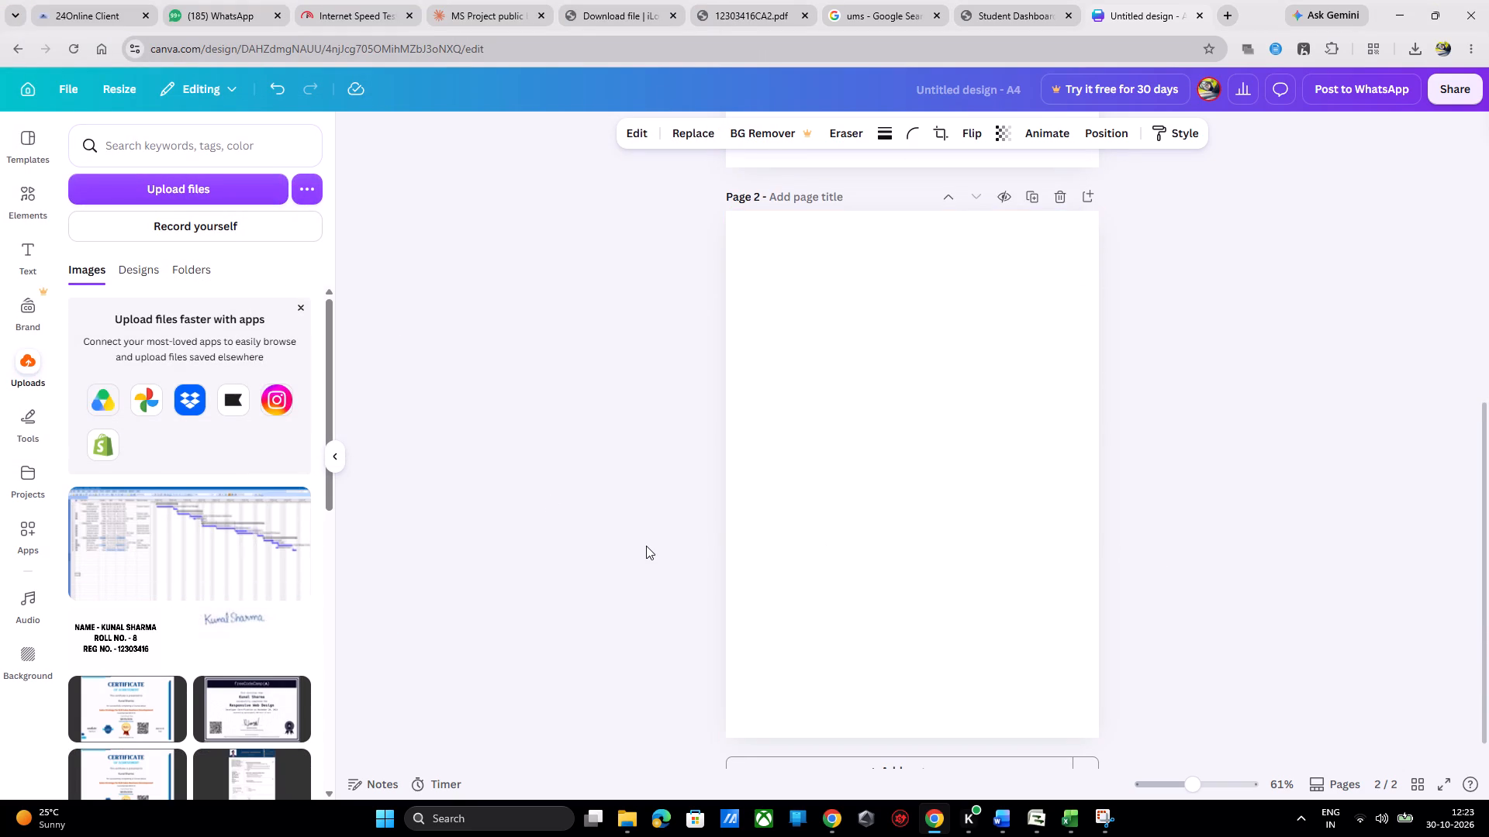
scroll(646, 546, "down", 2)
left_click(247, 557)
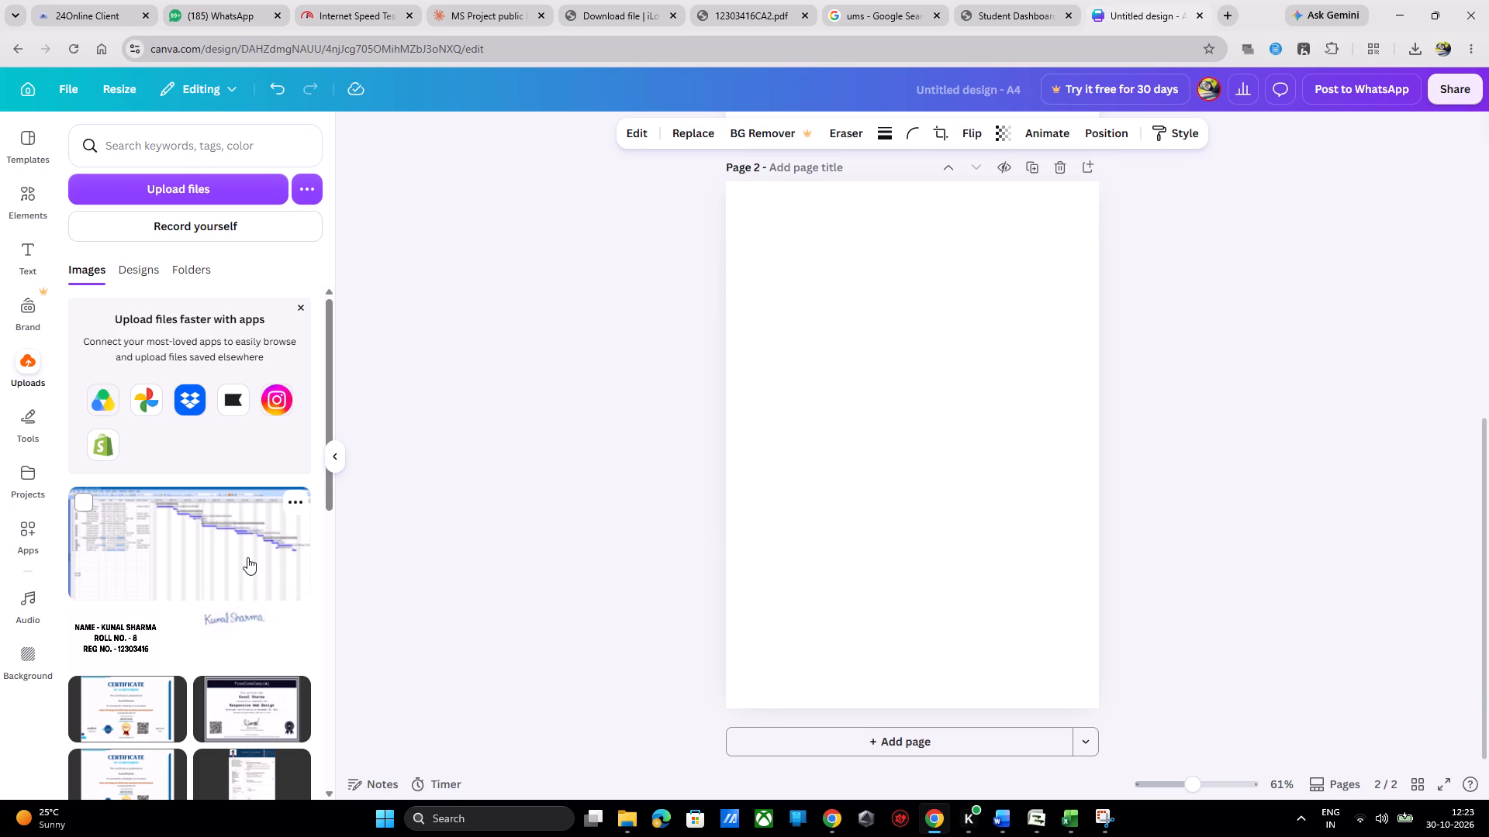
left_click_drag(910, 545, 914, 542)
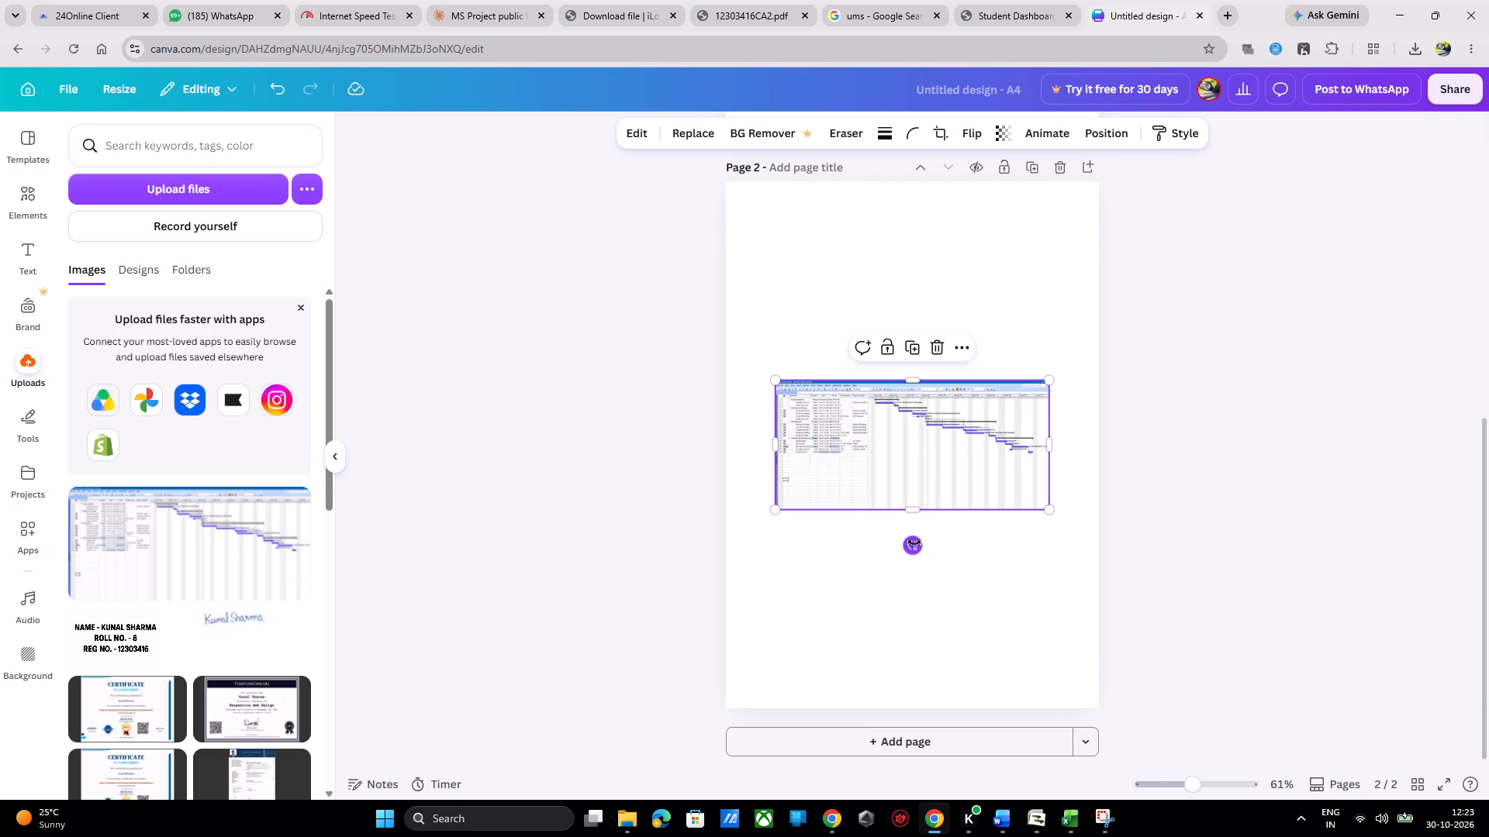
left_click_drag(914, 542, 1027, 443)
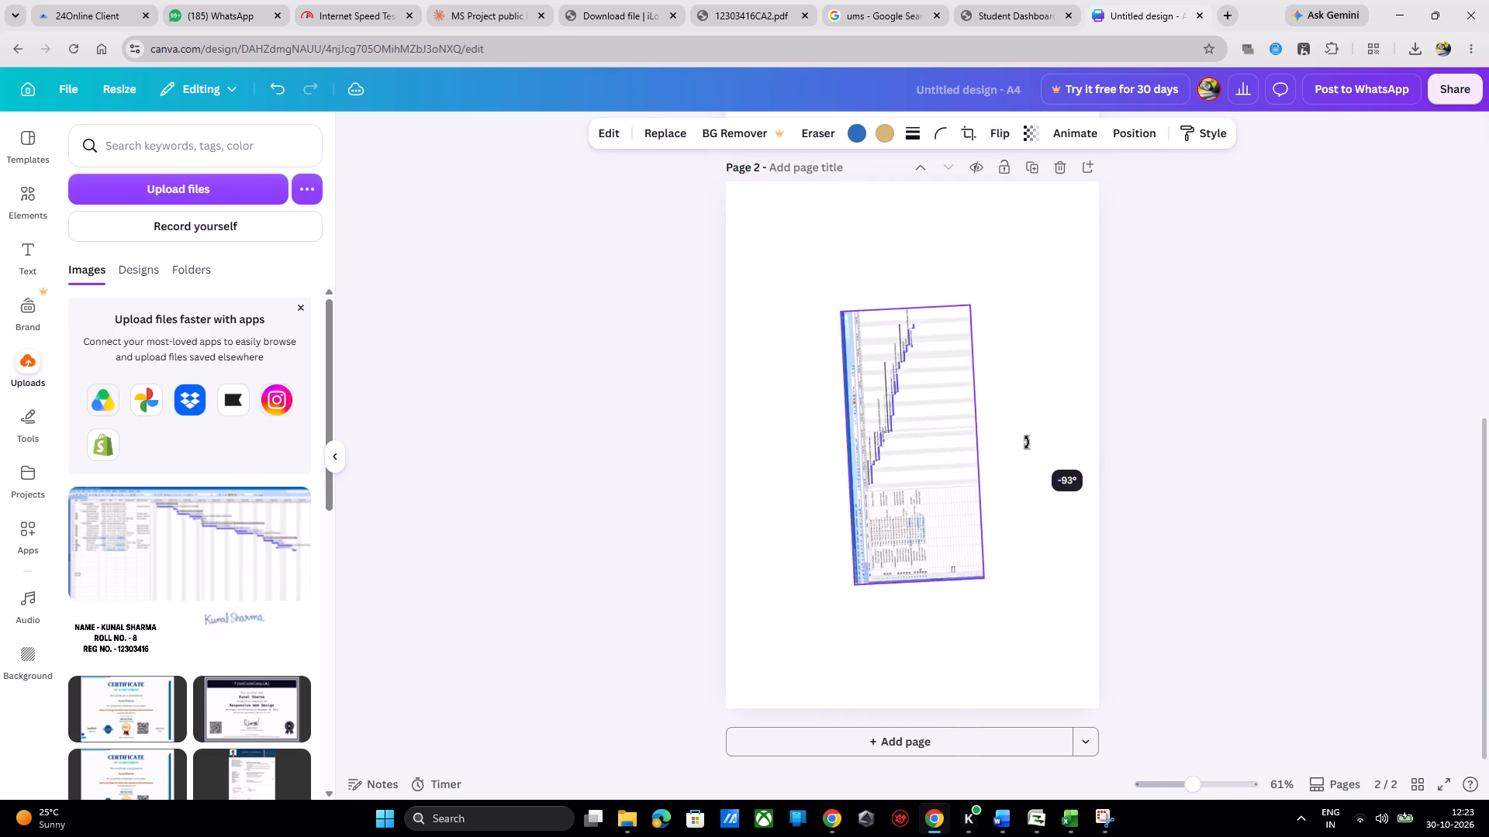
left_click_drag(1027, 443, 1024, 455)
left_click_drag(1011, 443, 1017, 445)
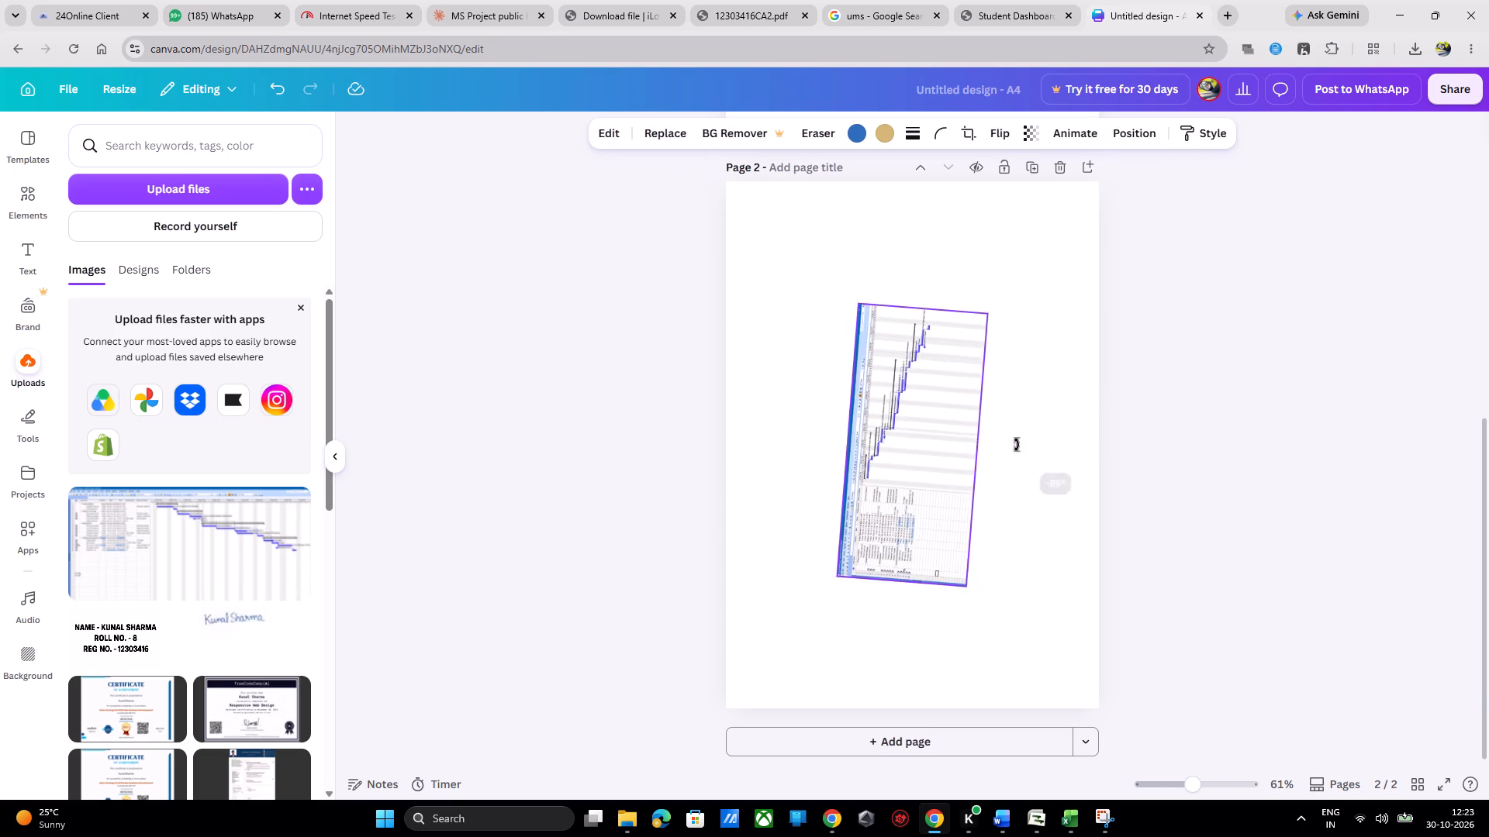
left_click_drag(1017, 445, 1024, 434)
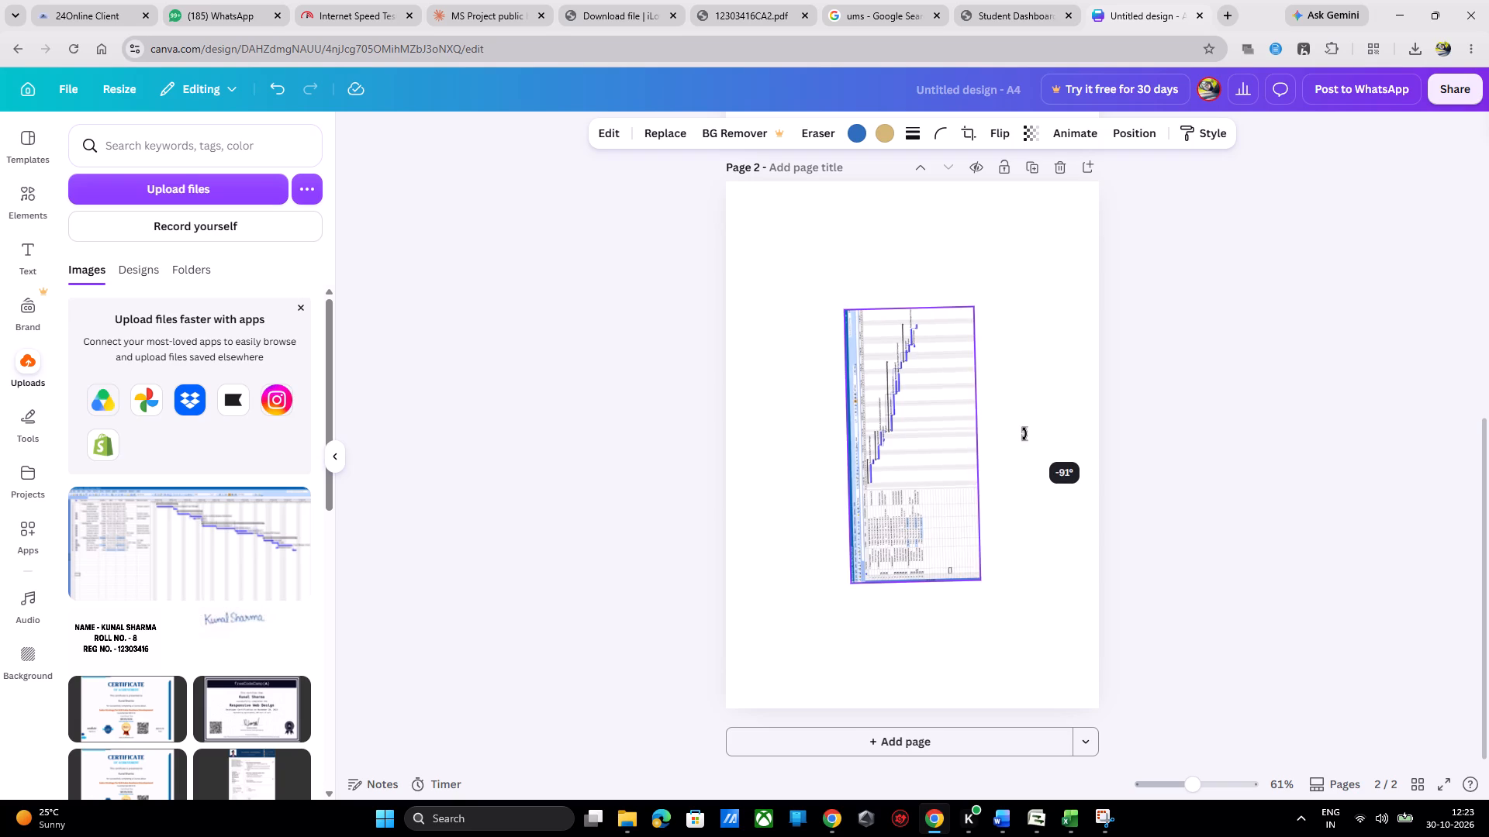
left_click_drag(1024, 434, 1021, 439)
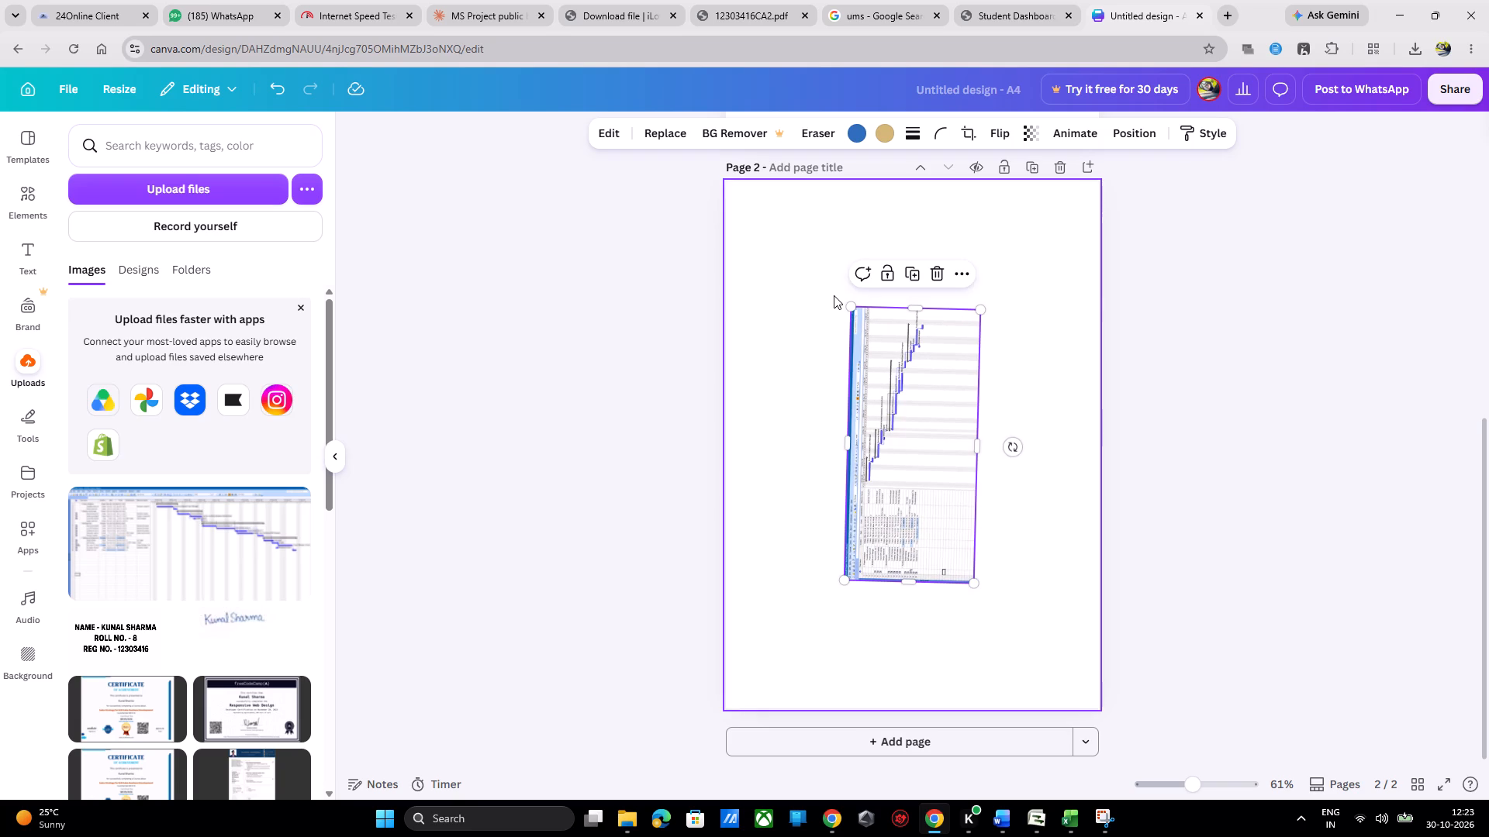
Enlarge the Gantt chart screenshot on page 2 and straighten its rotation to -90°.
left_click_drag(850, 305, 743, 232)
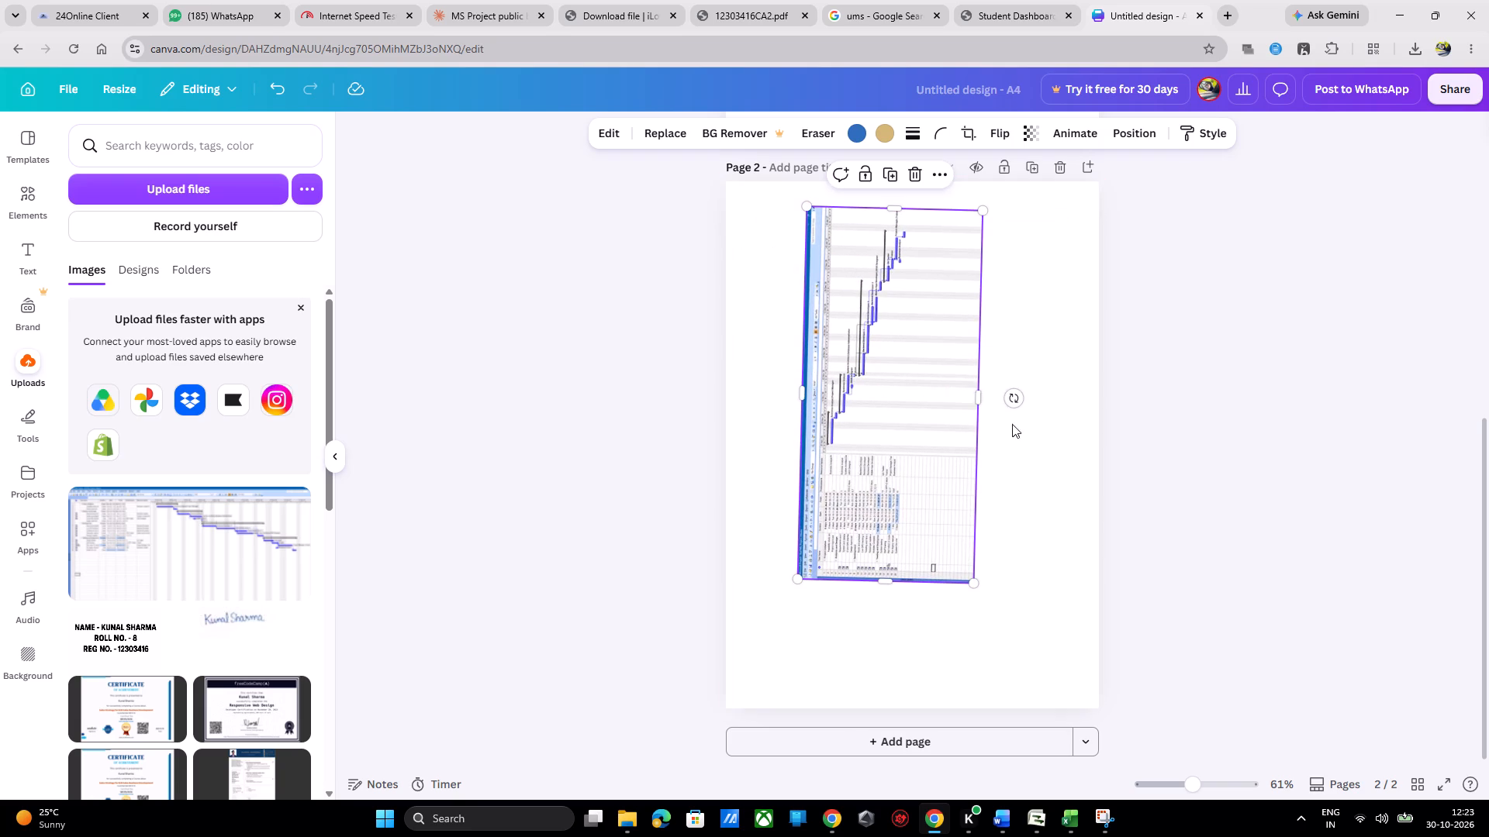
left_click_drag(974, 577, 1059, 631)
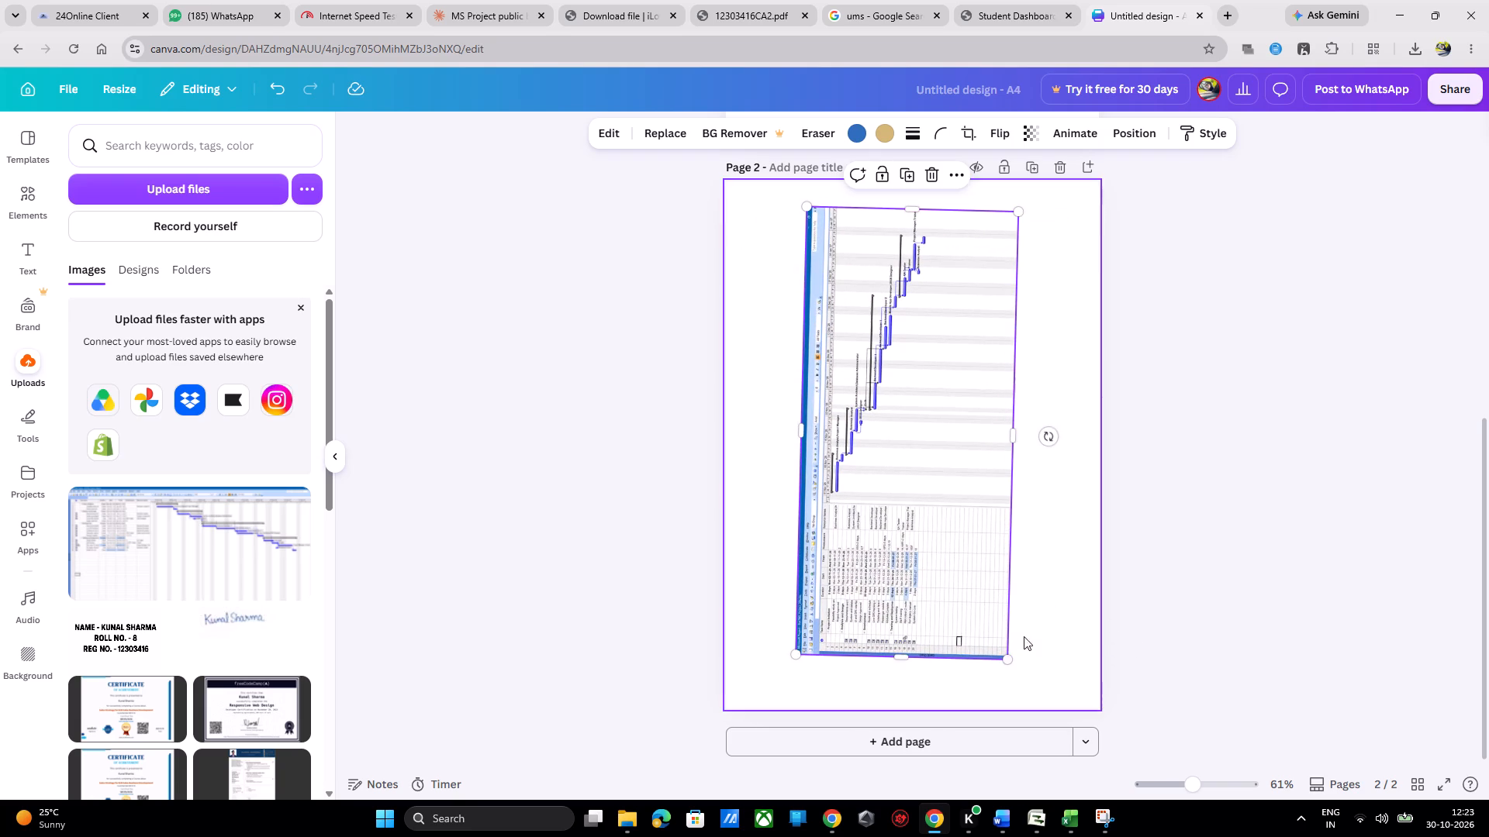
left_click_drag(1052, 436, 1059, 436)
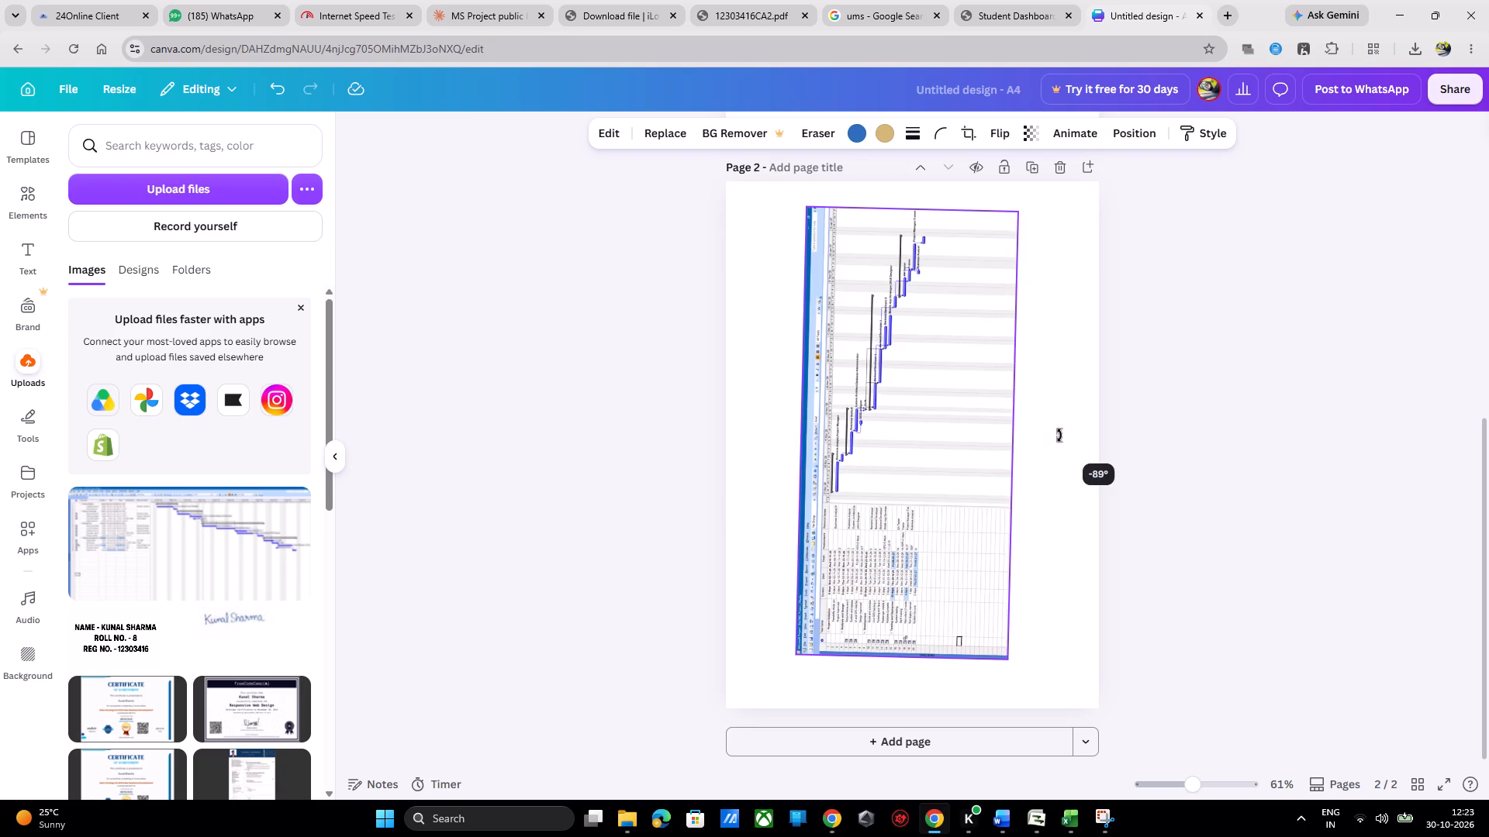
left_click_drag(1059, 436, 1065, 432)
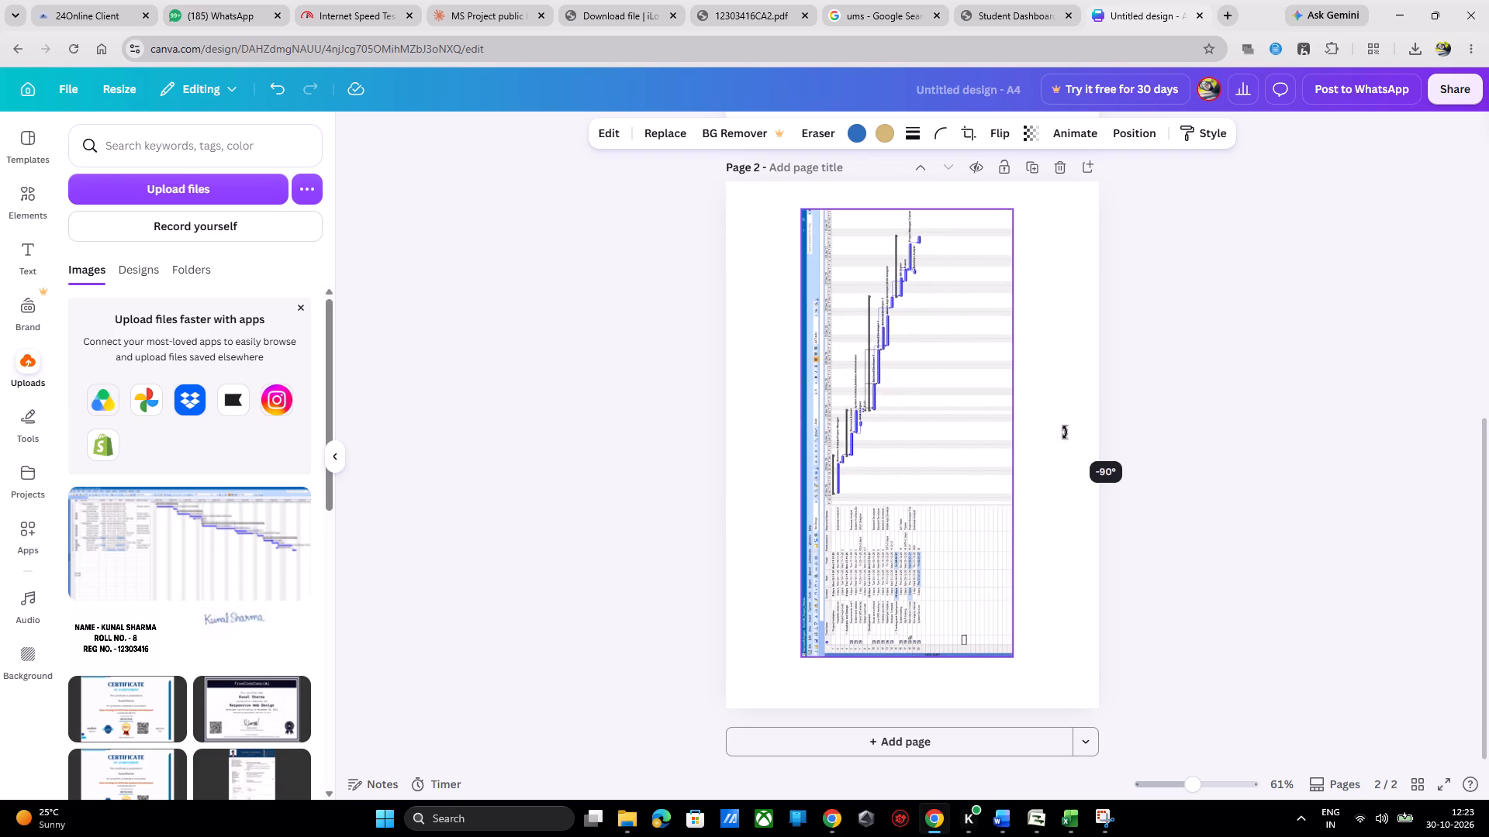
left_click_drag(1065, 432, 1070, 429)
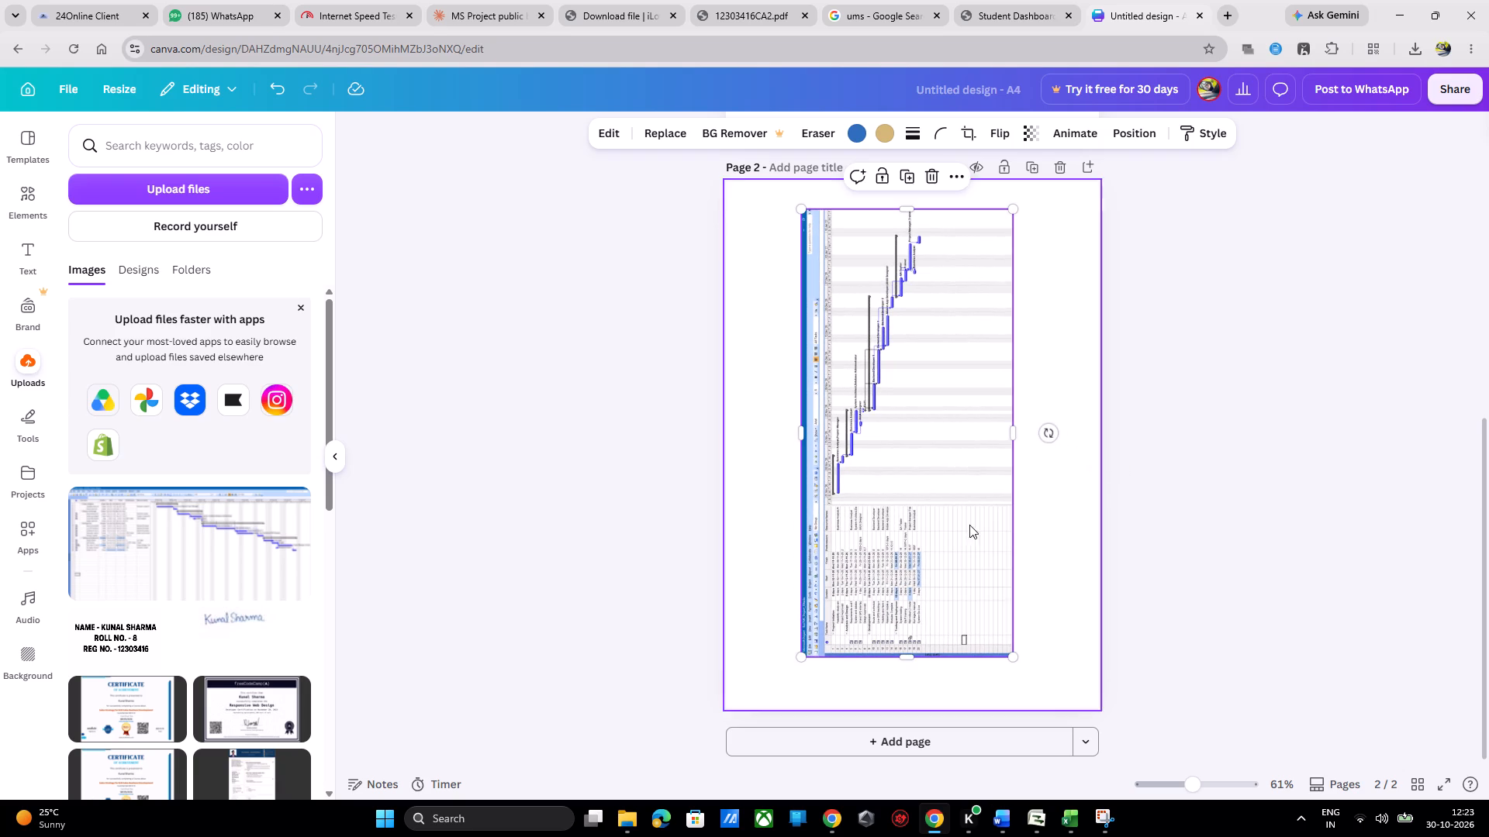
Enlarge the Gantt chart screenshot on page 2 proportionally to about 27.2 wide.
left_click_drag(802, 657, 740, 695)
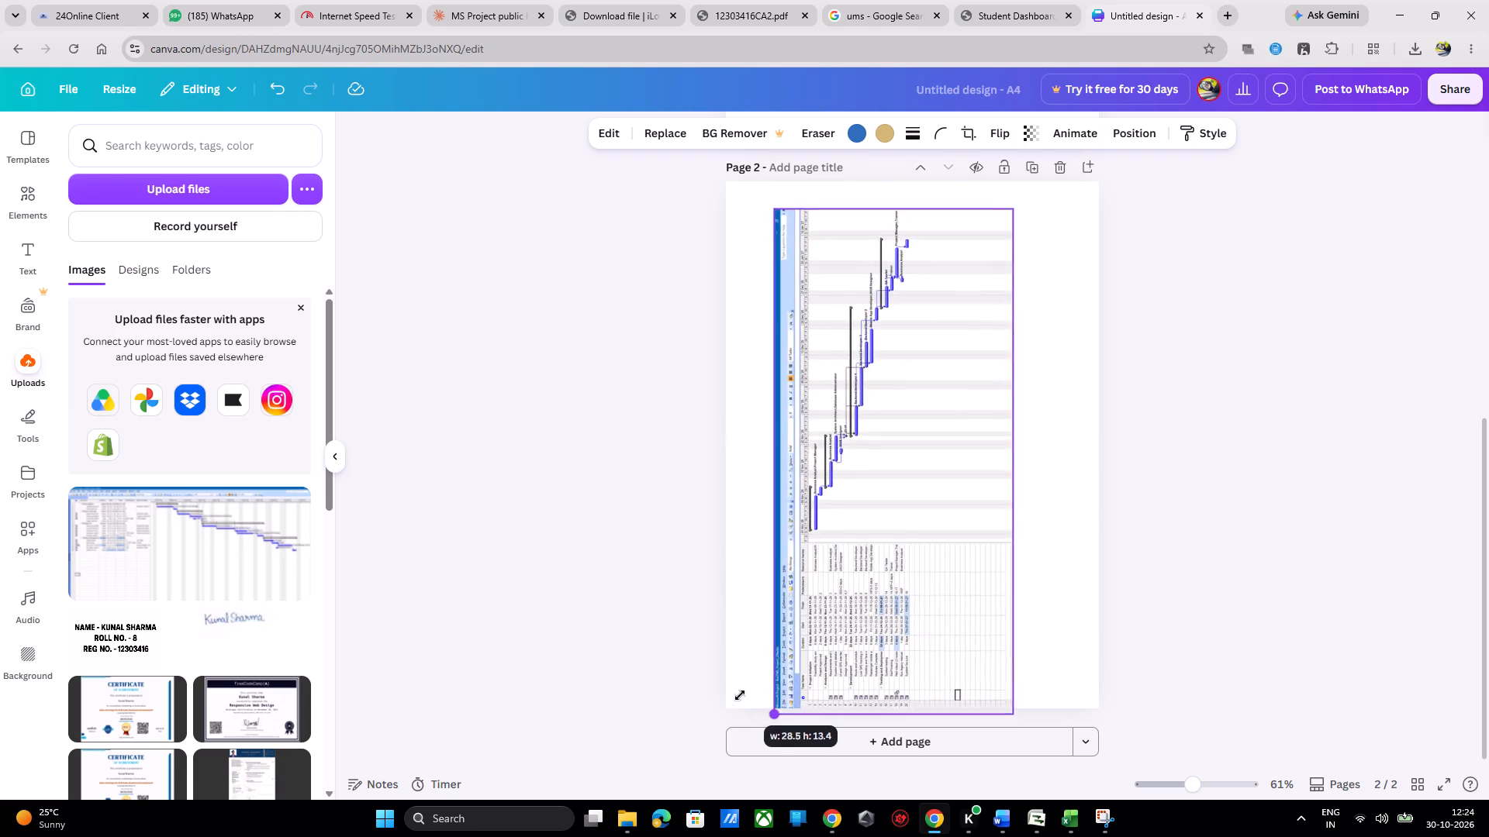
left_click_drag(740, 695, 754, 678)
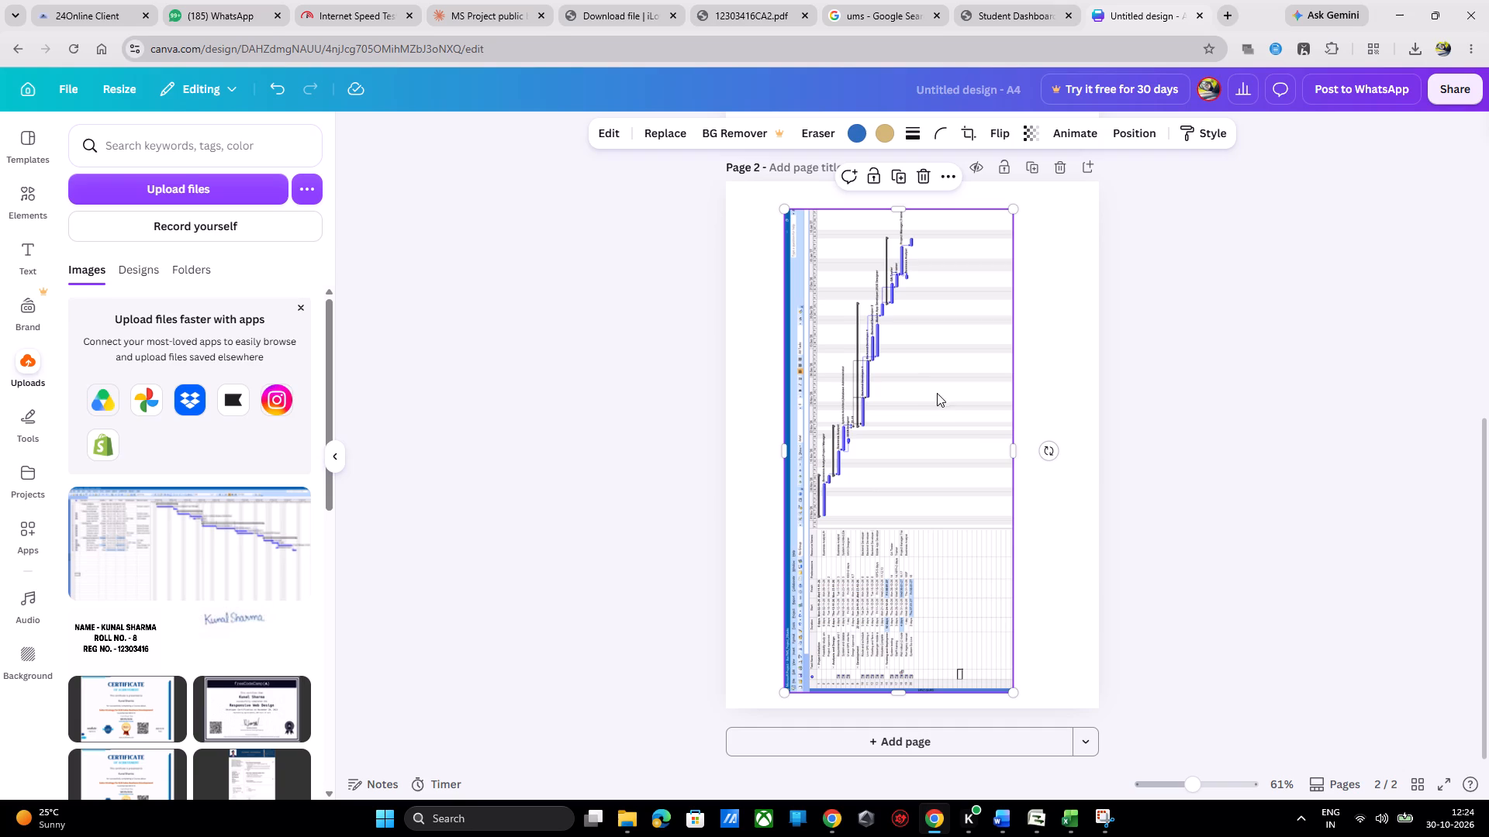
left_click_drag(1012, 449, 1059, 438)
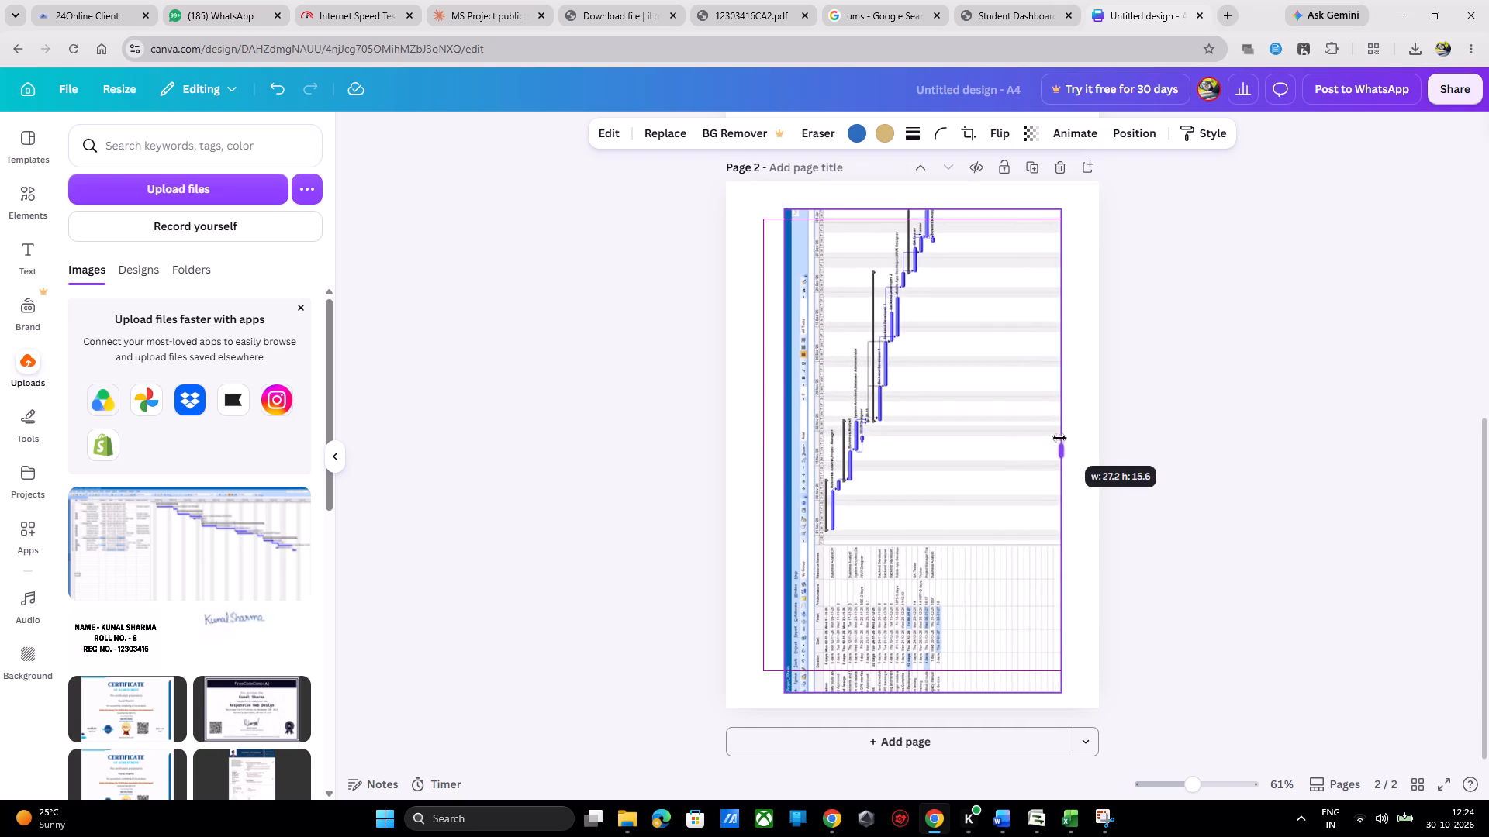
left_click_drag(1059, 438, 1021, 433)
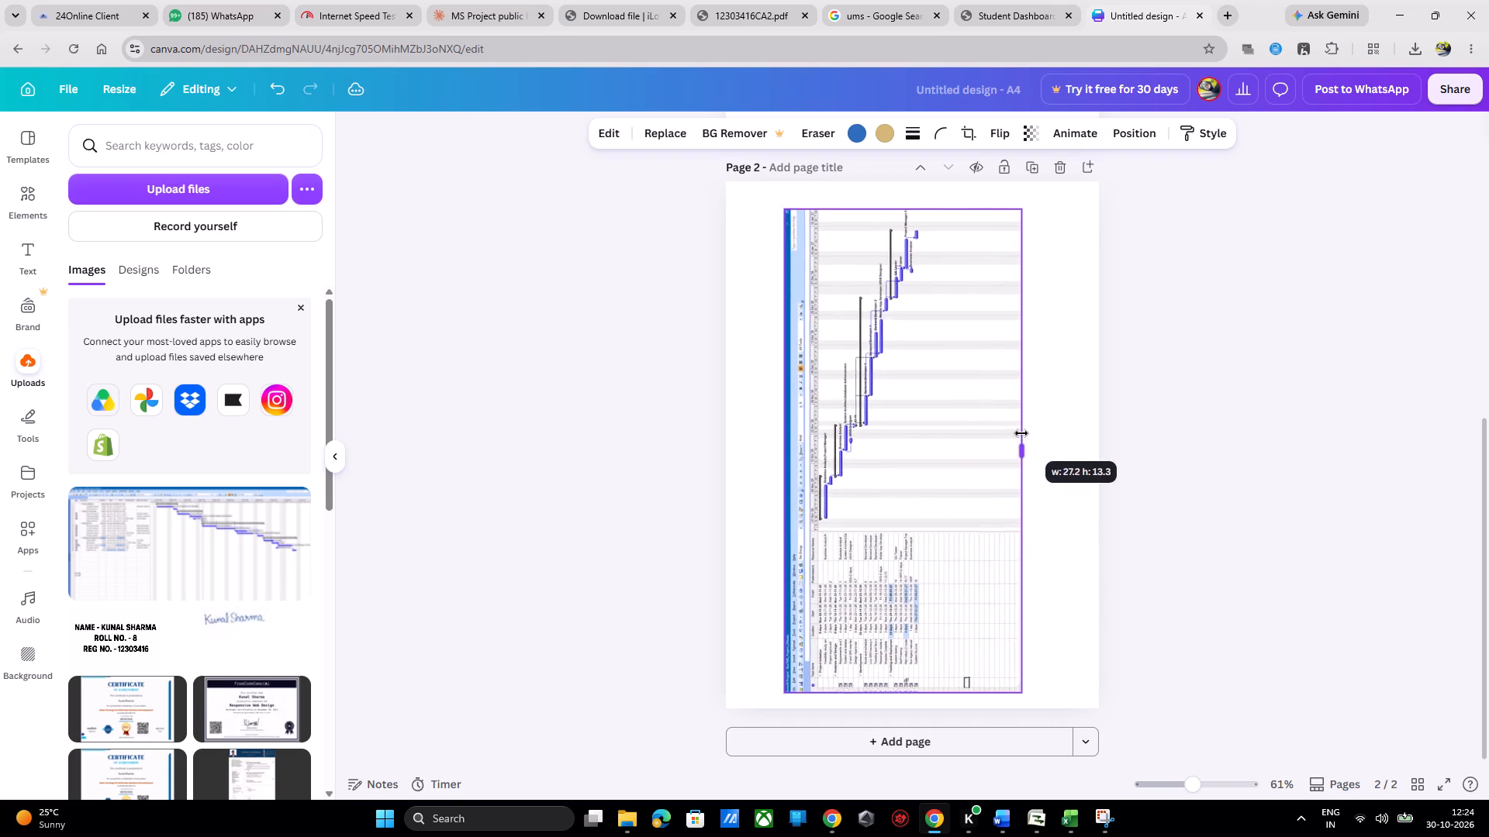
left_click_drag(1021, 433, 1011, 436)
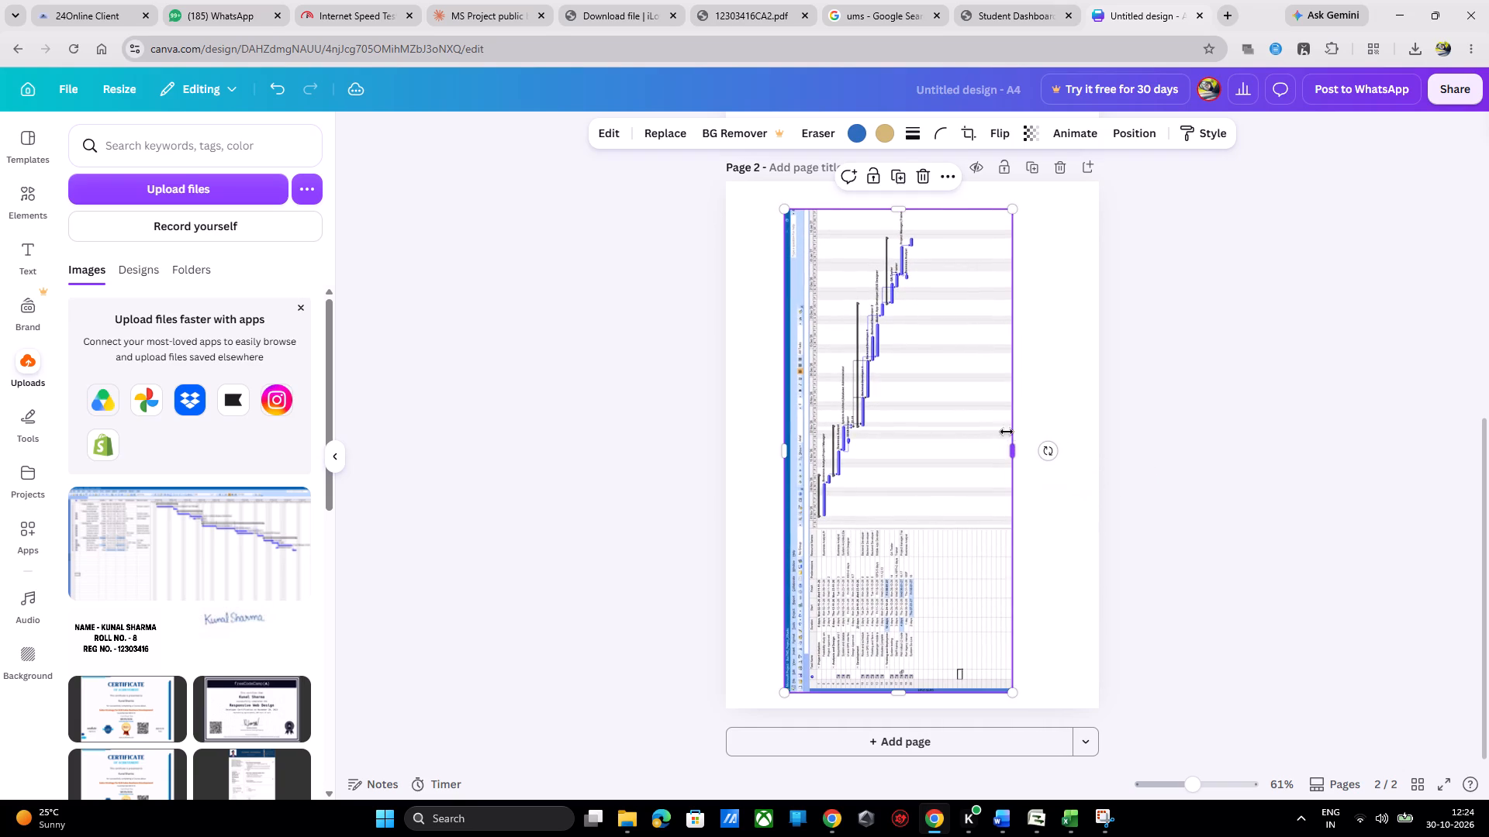
Adjust the Gantt chart screenshot's edges to about 27 wide by 14.6 high, trimming its timeline end and extending its task-table end.
left_click_drag(785, 443, 769, 444)
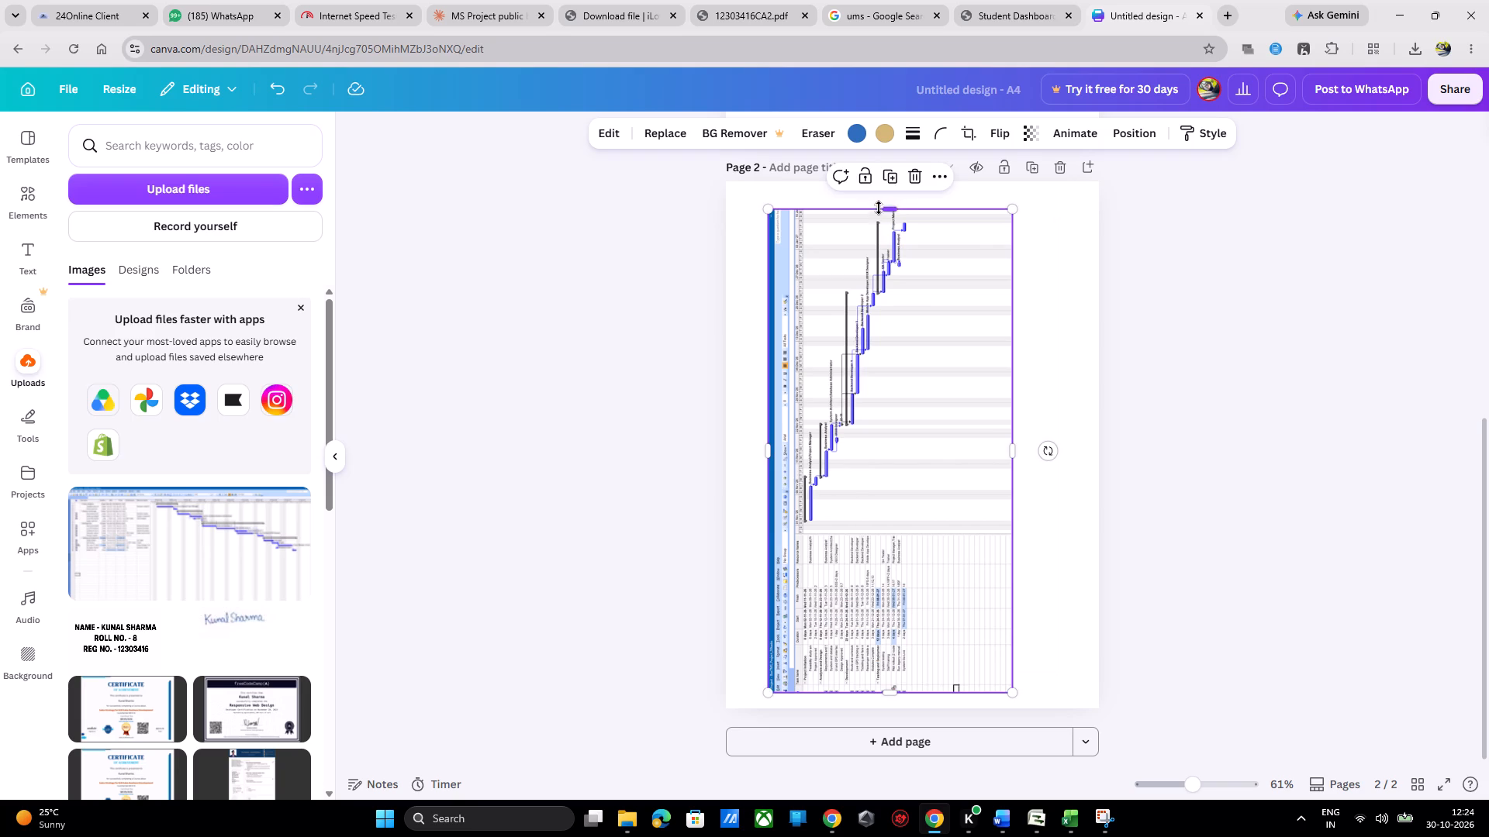
left_click_drag(882, 208, 887, 234)
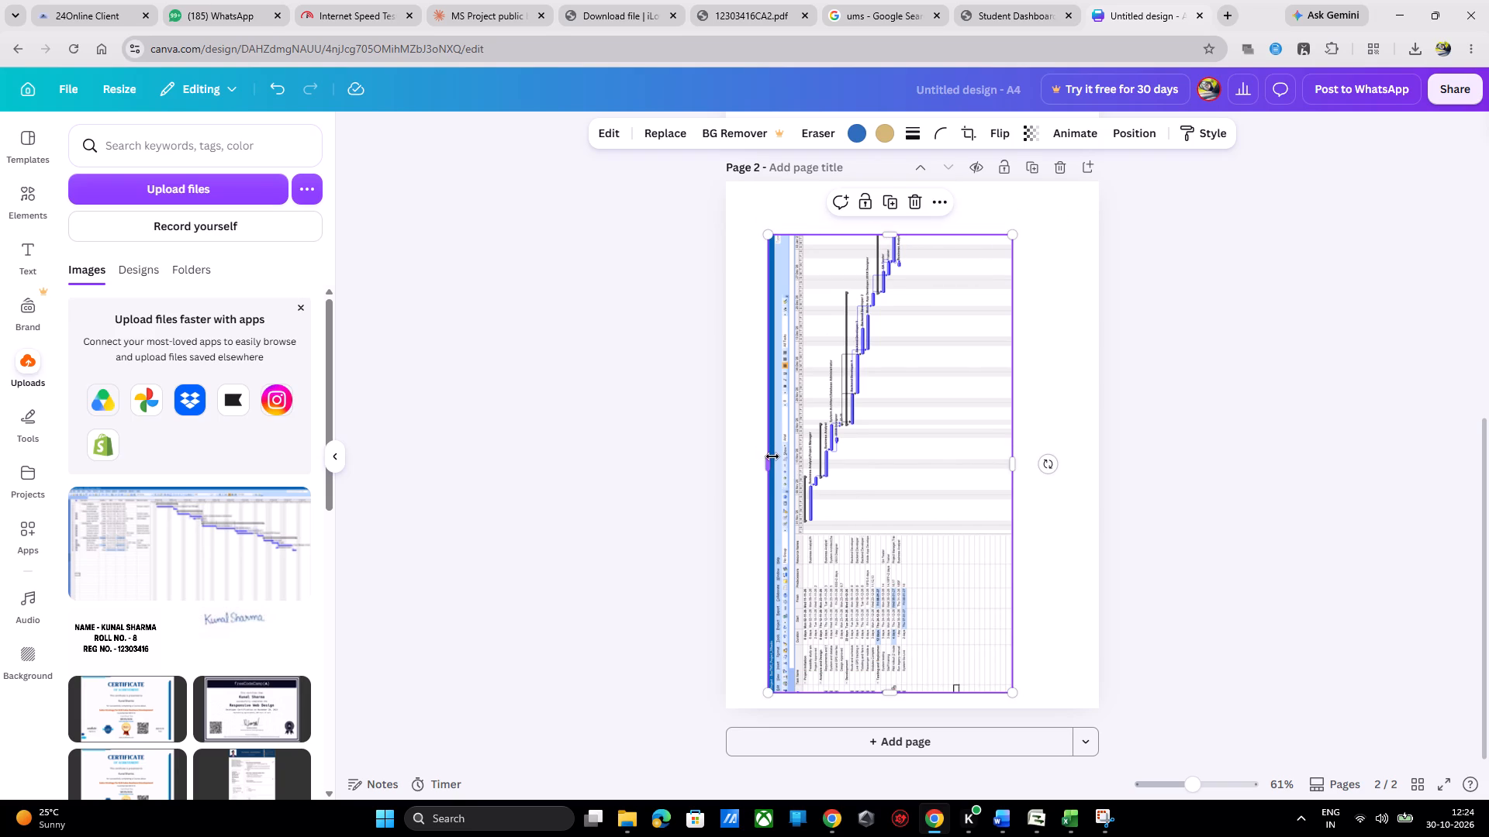
left_click_drag(772, 457, 757, 462)
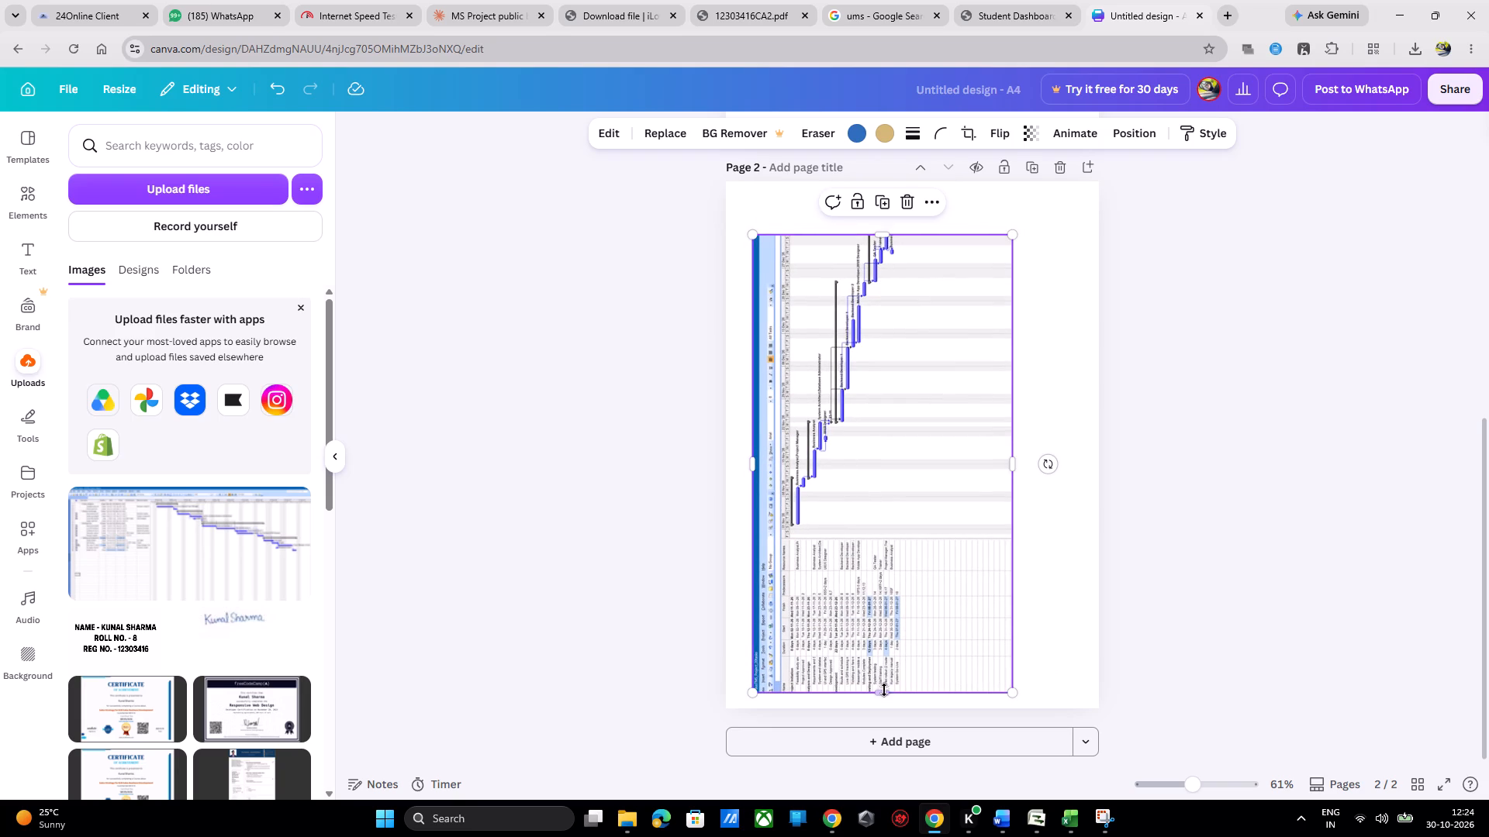
left_click_drag(883, 691, 889, 713)
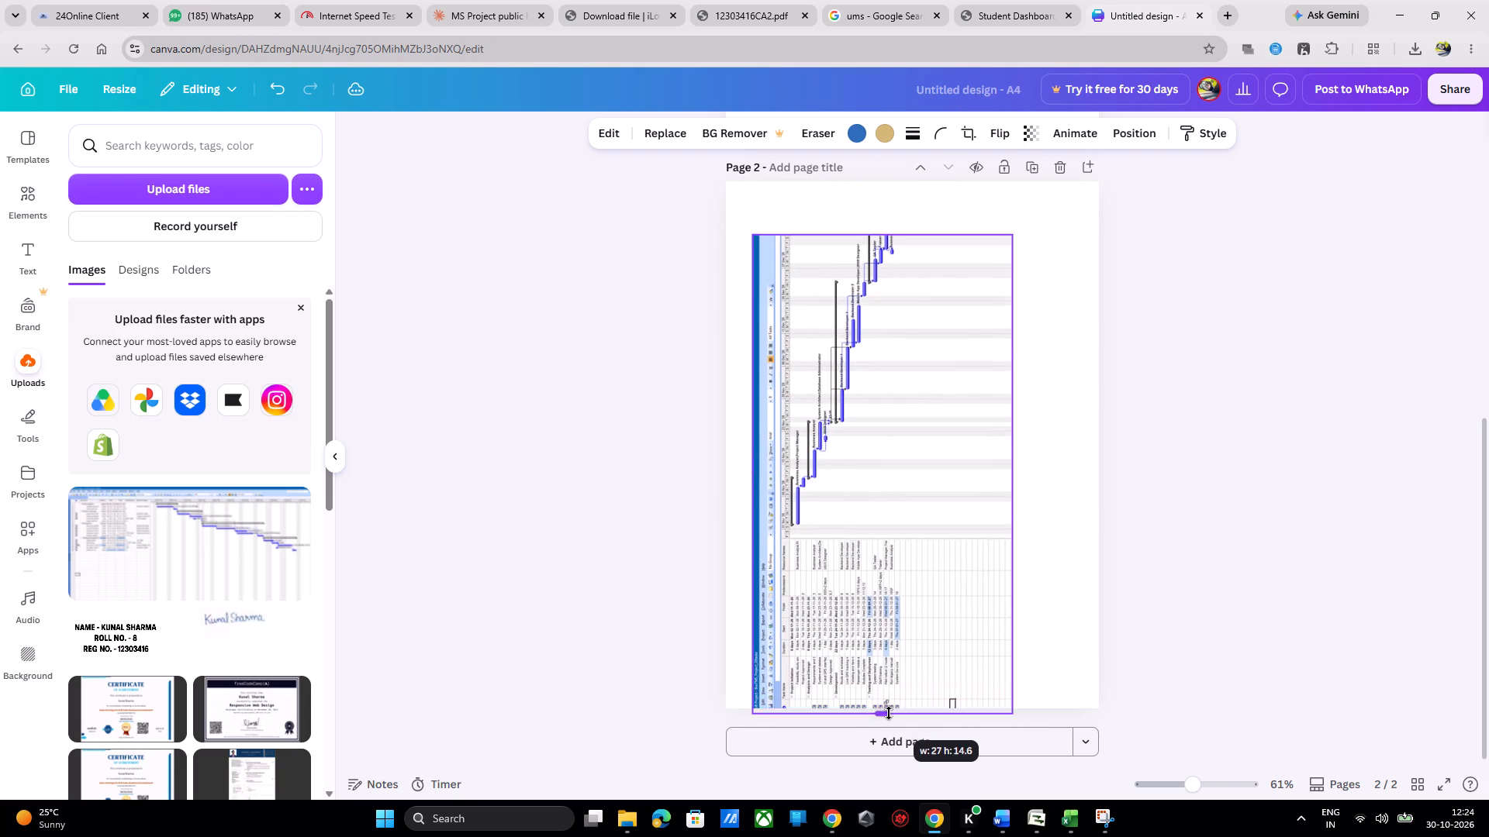
left_click_drag(889, 713, 883, 715)
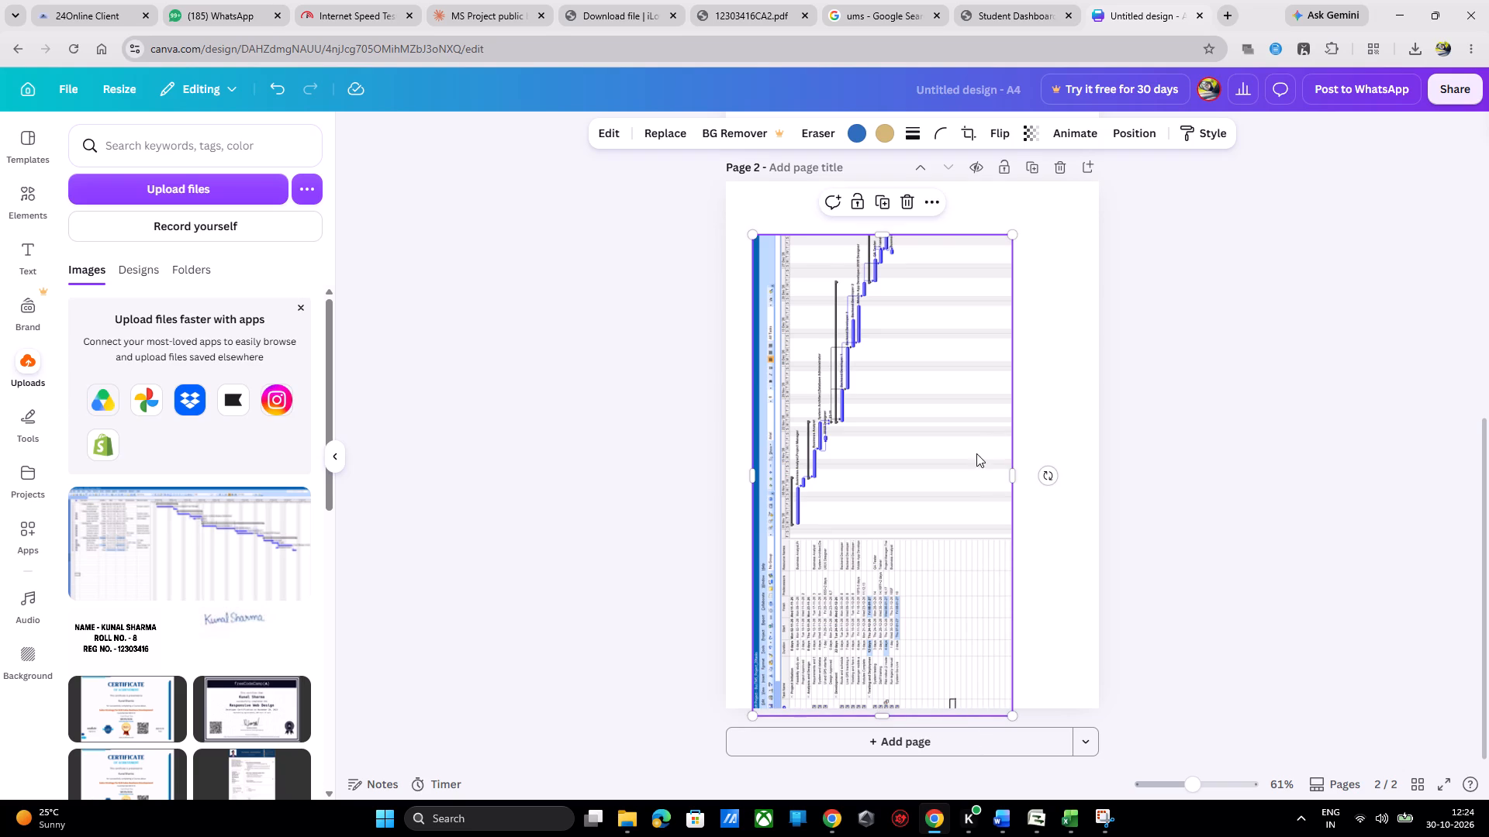
Reposition the Gantt chart screenshot within page 2 and extend its task-table end to about 27.7 wide.
left_click_drag(976, 454, 984, 439)
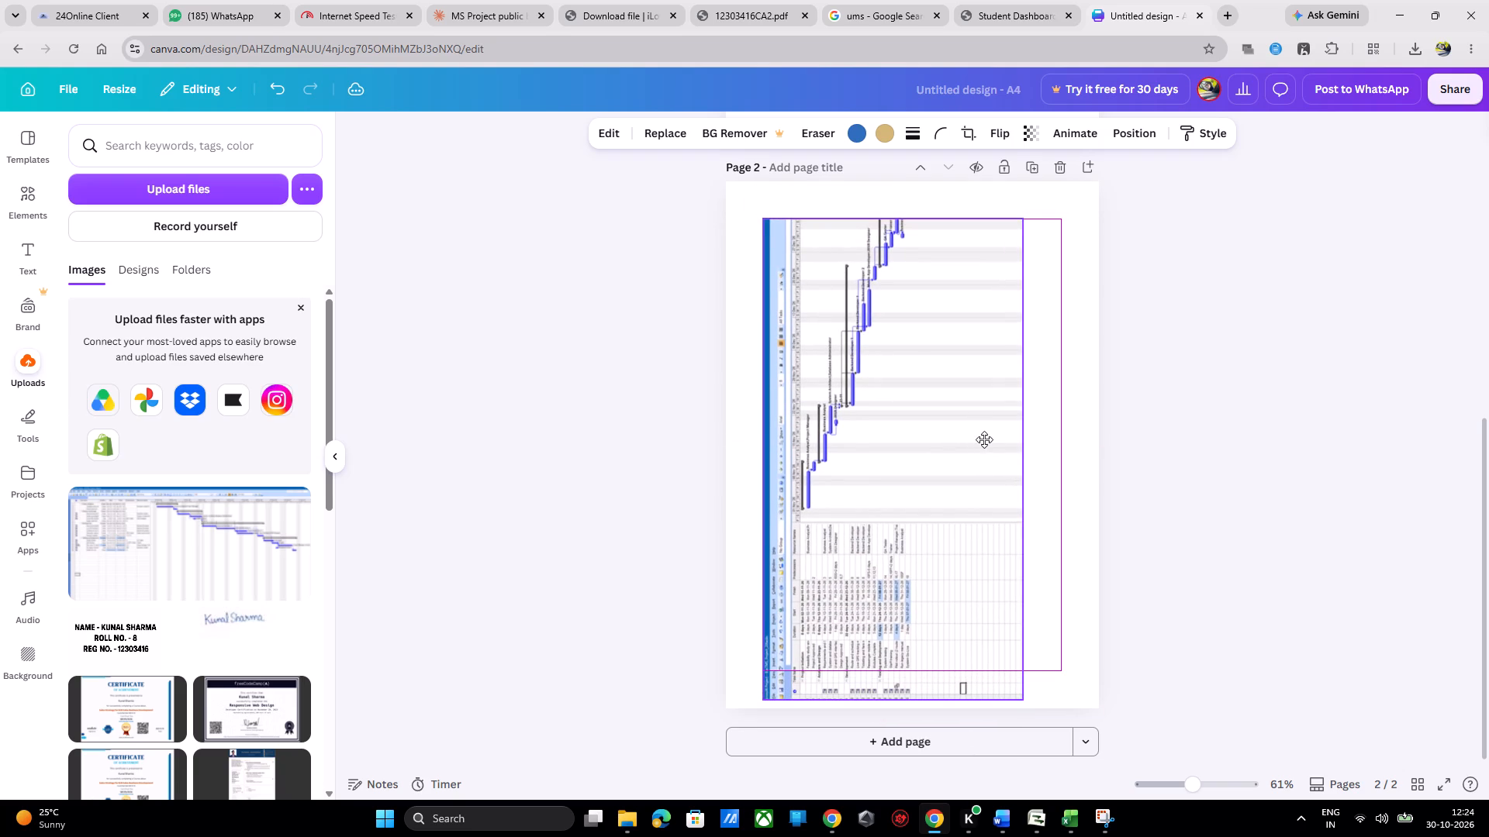
left_click_drag(984, 439, 981, 417)
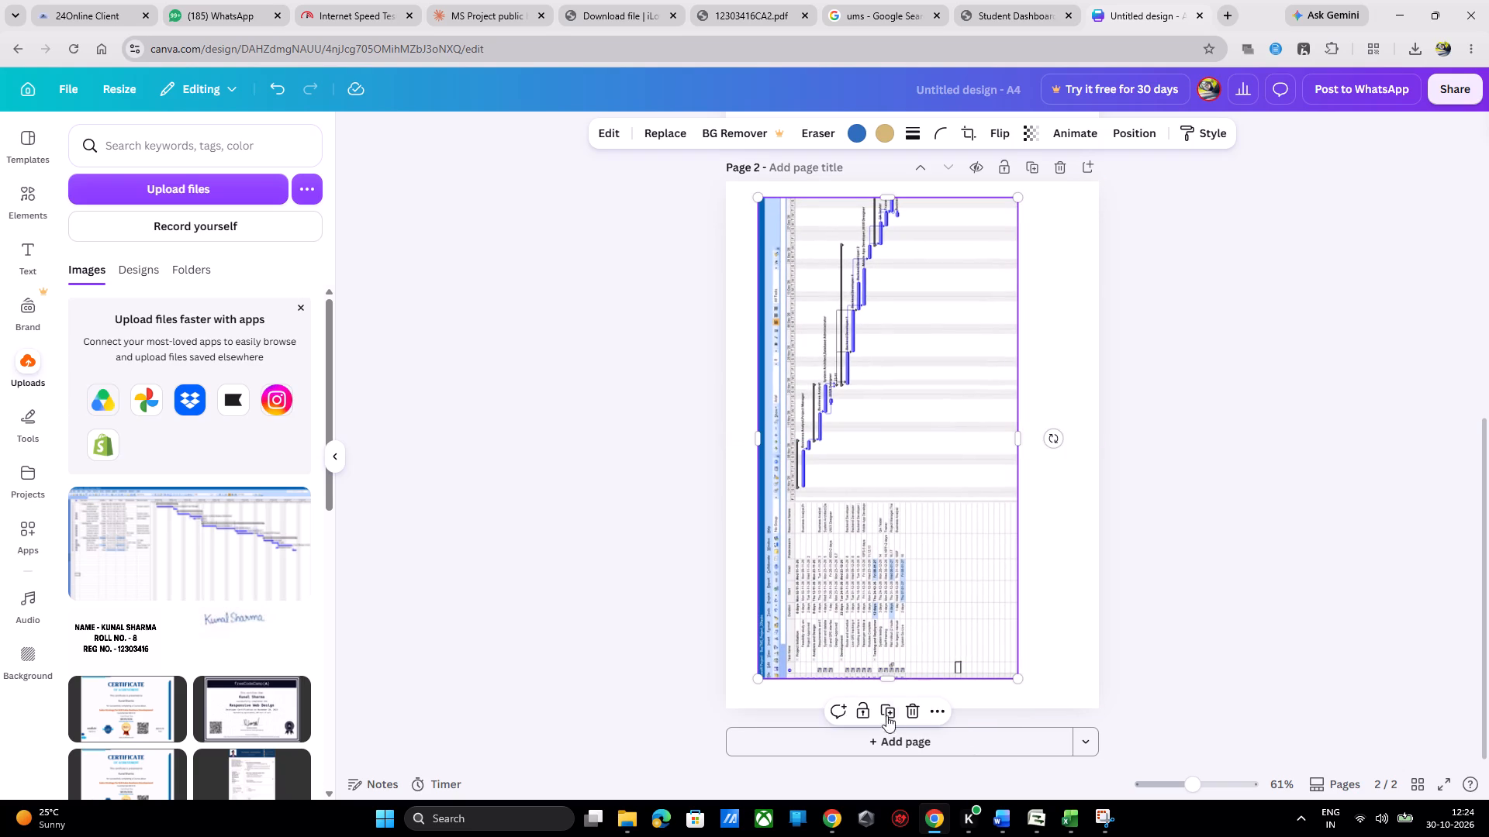
left_click_drag(883, 677, 884, 687)
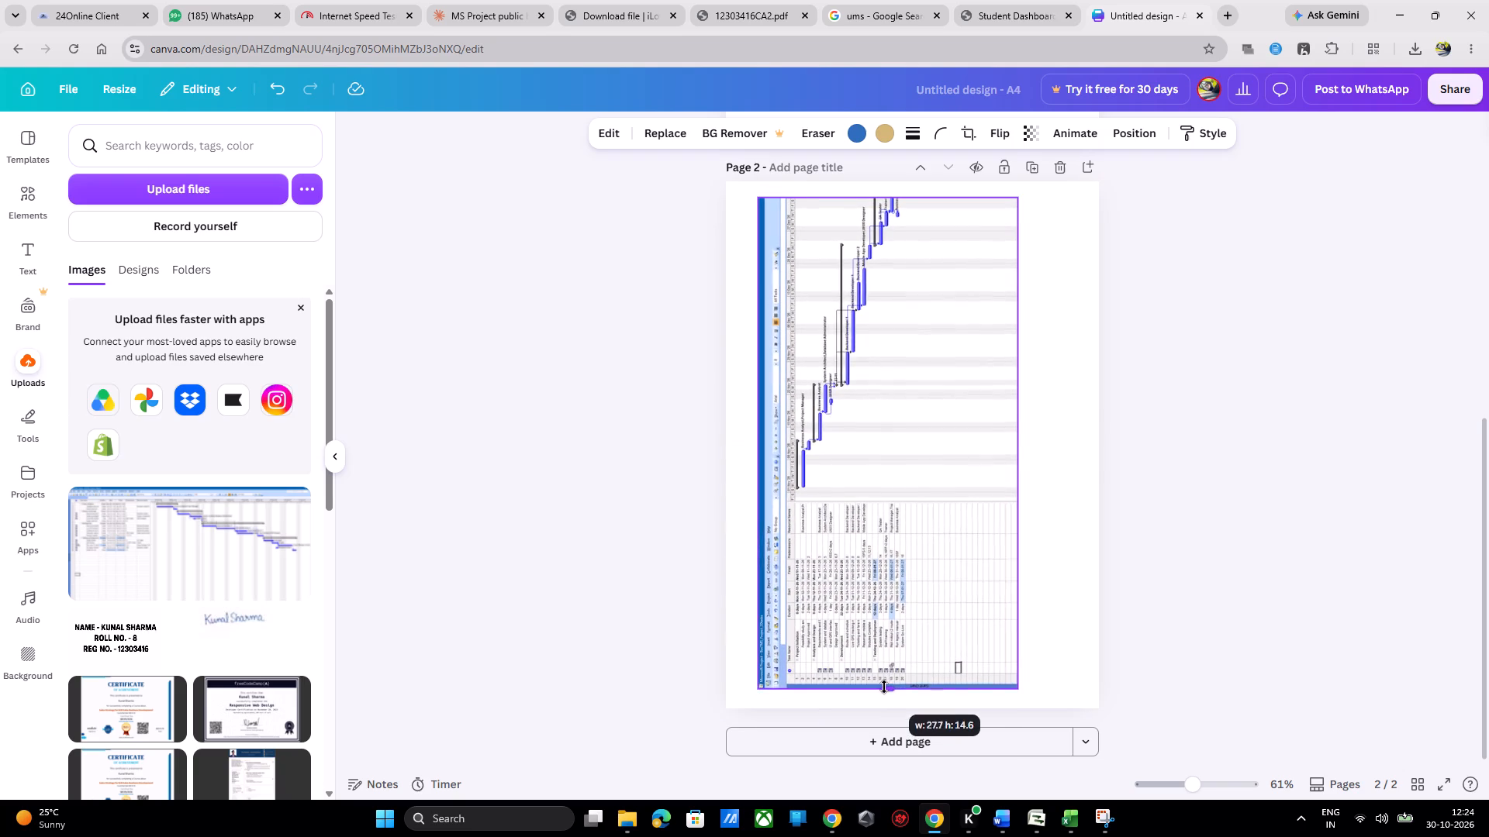
left_click_drag(884, 687, 884, 691)
left_click_drag(885, 531, 885, 548)
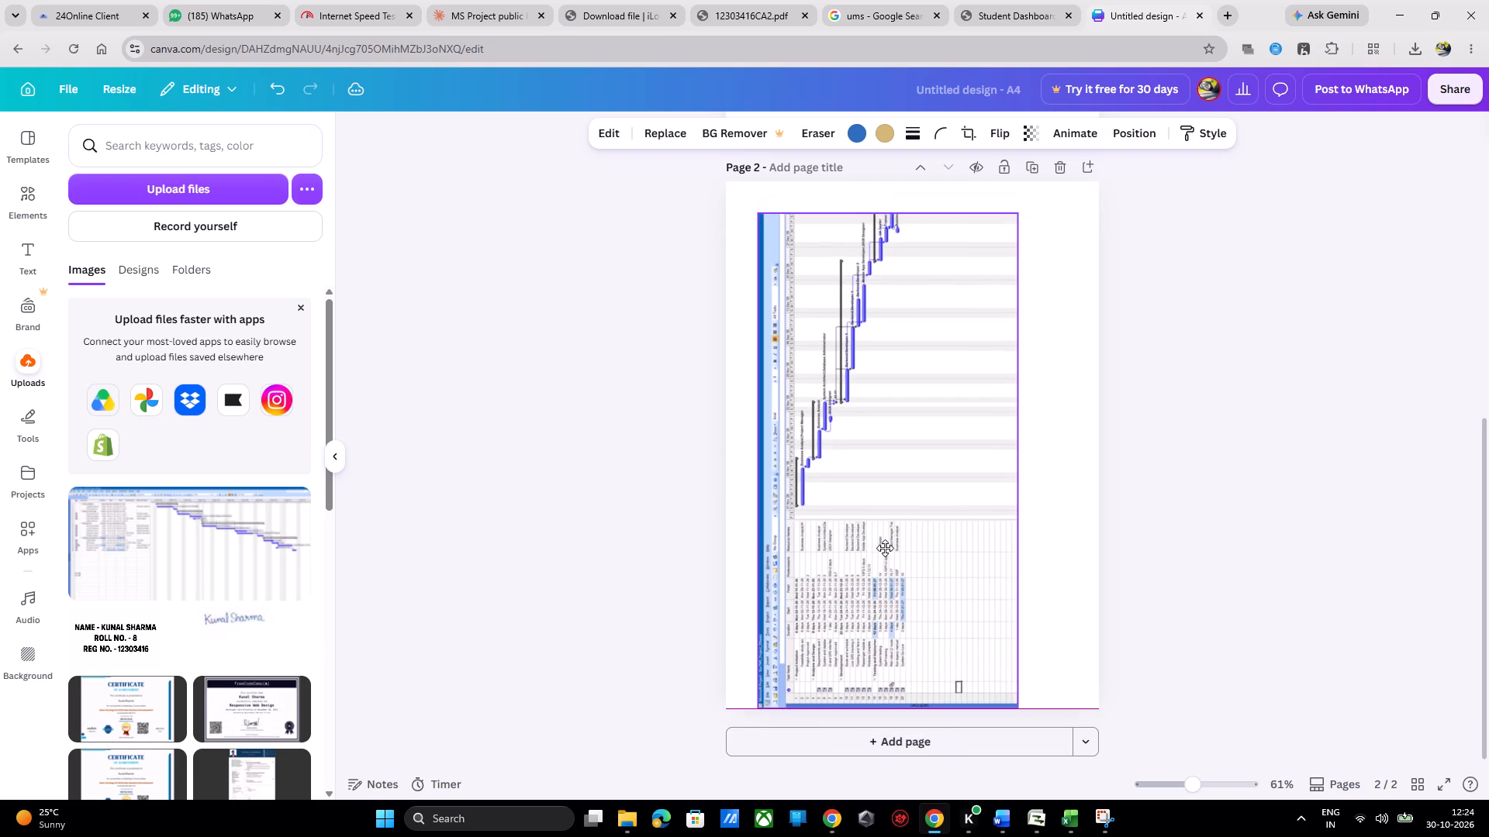
left_click_drag(885, 548, 886, 542)
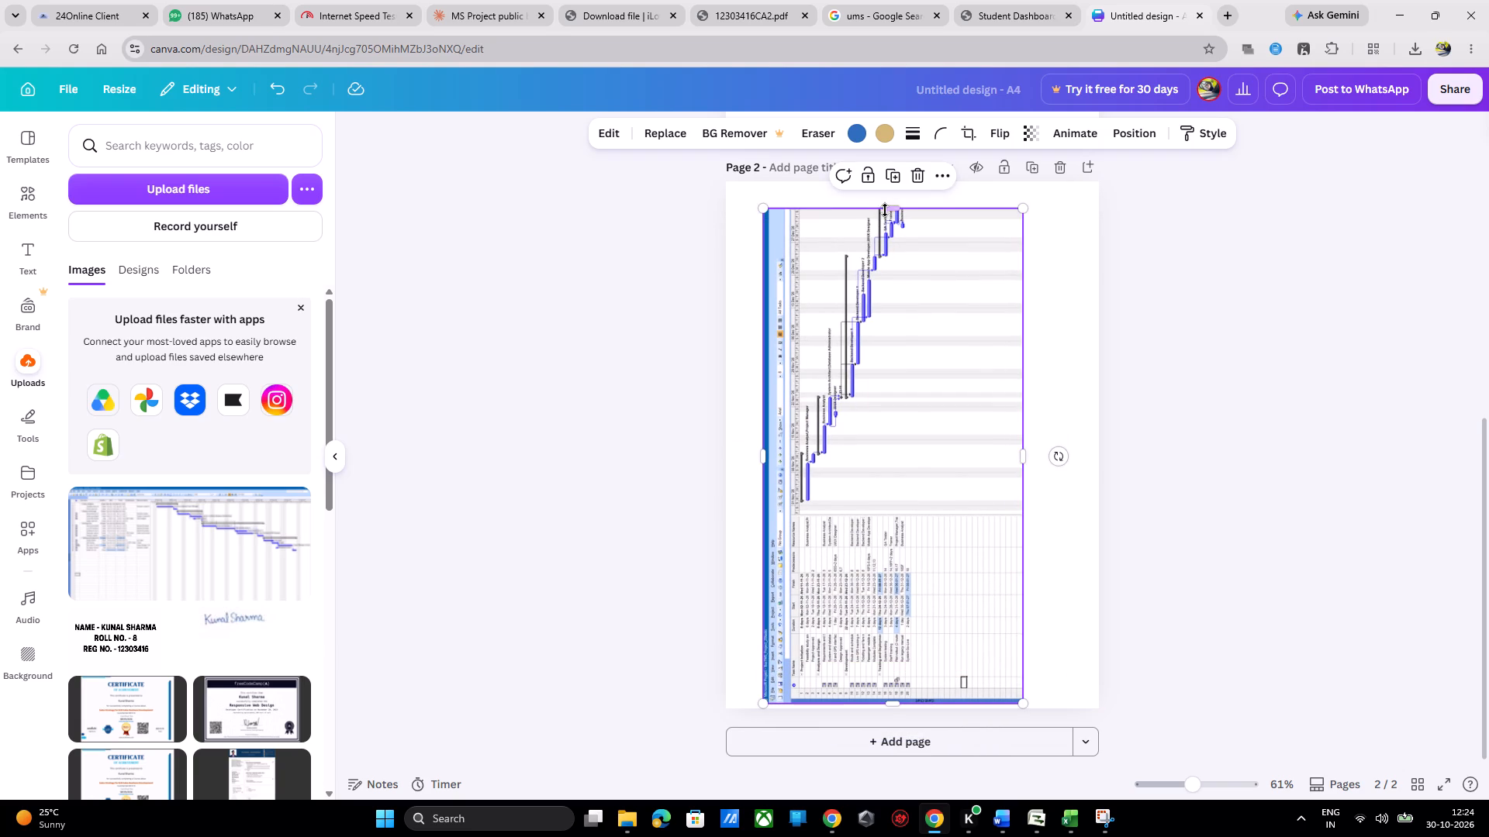
Extend the Gantt chart screenshot to about 29.7 wide, spanning page 2's full height, and trim off its title-bar edge.
left_click_drag(886, 208, 883, 177)
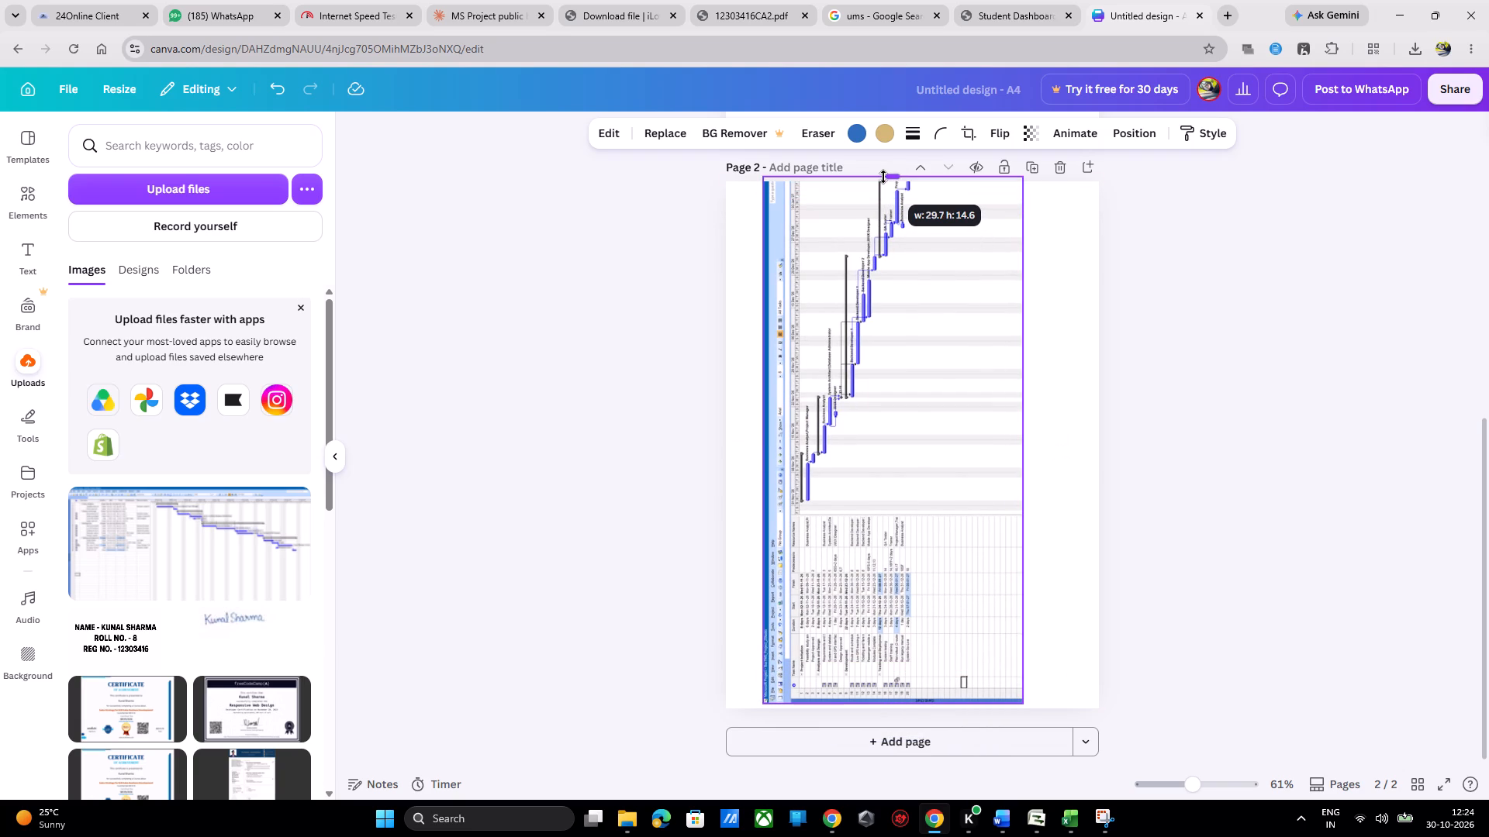
left_click_drag(883, 177, 880, 177)
left_click(899, 272)
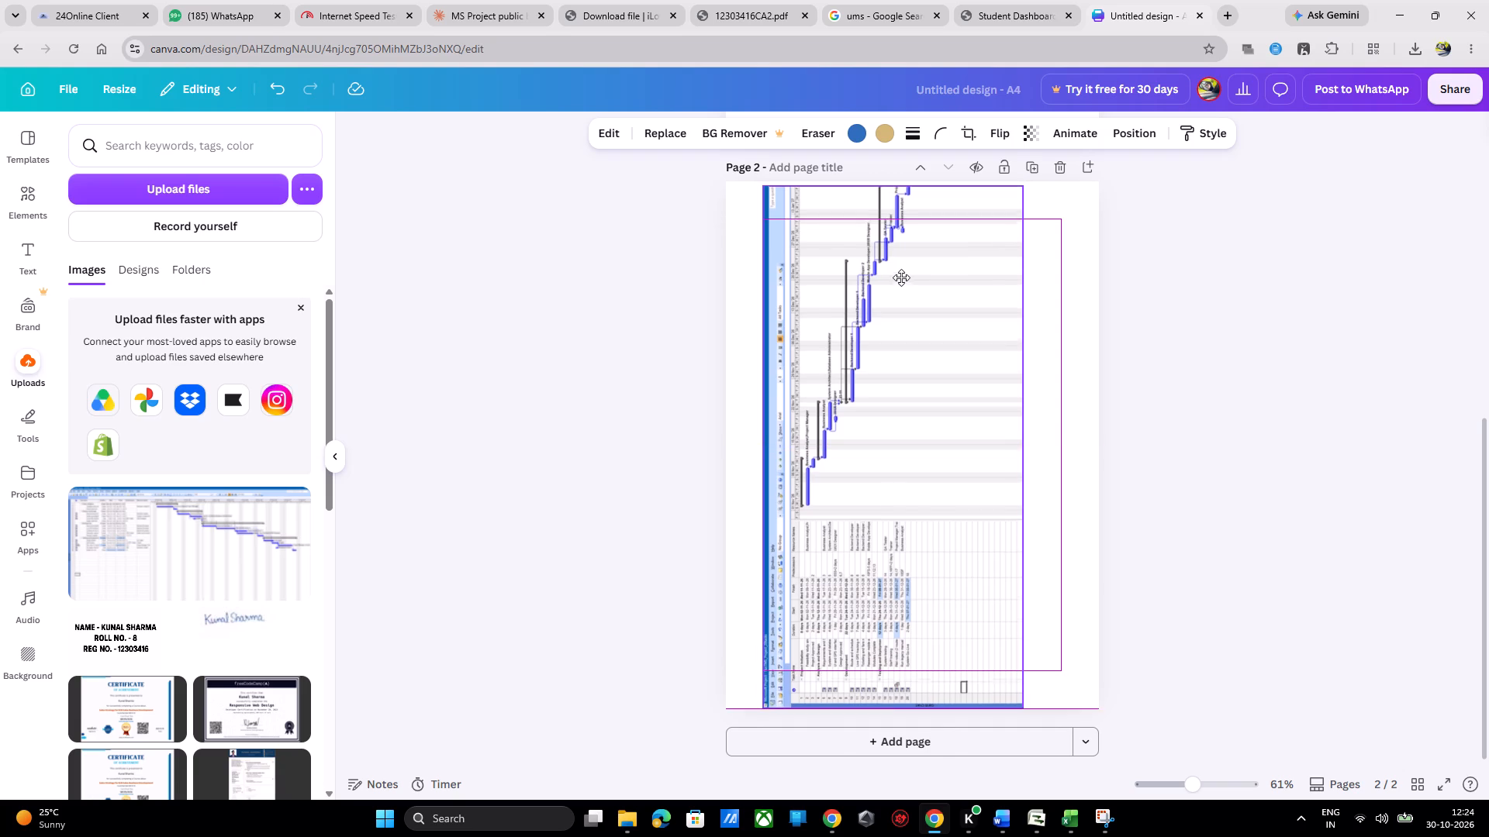
left_click_drag(893, 187, 890, 177)
left_click_drag(760, 448, 748, 446)
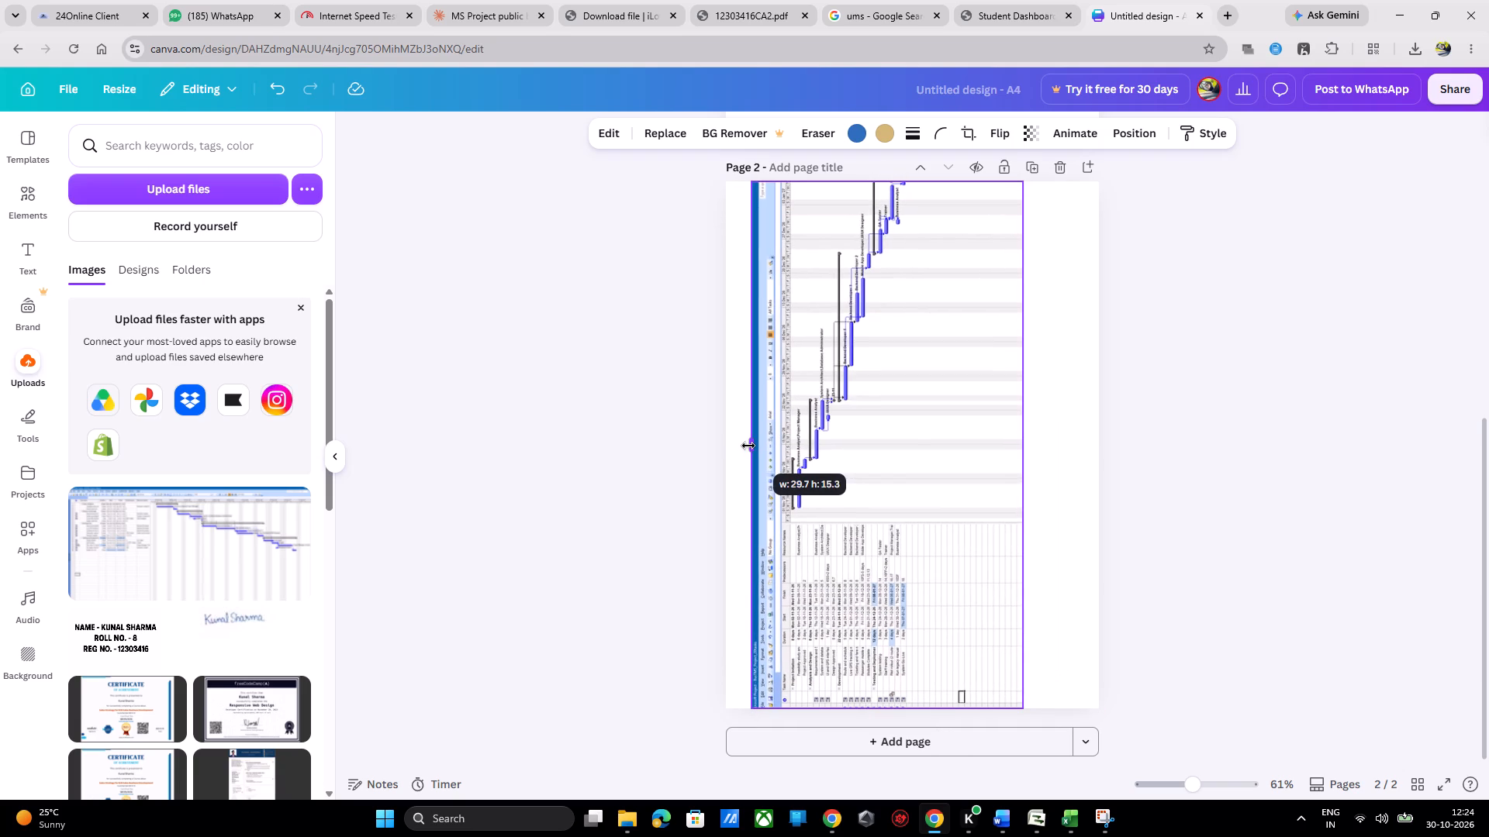
left_click_drag(748, 446, 765, 436)
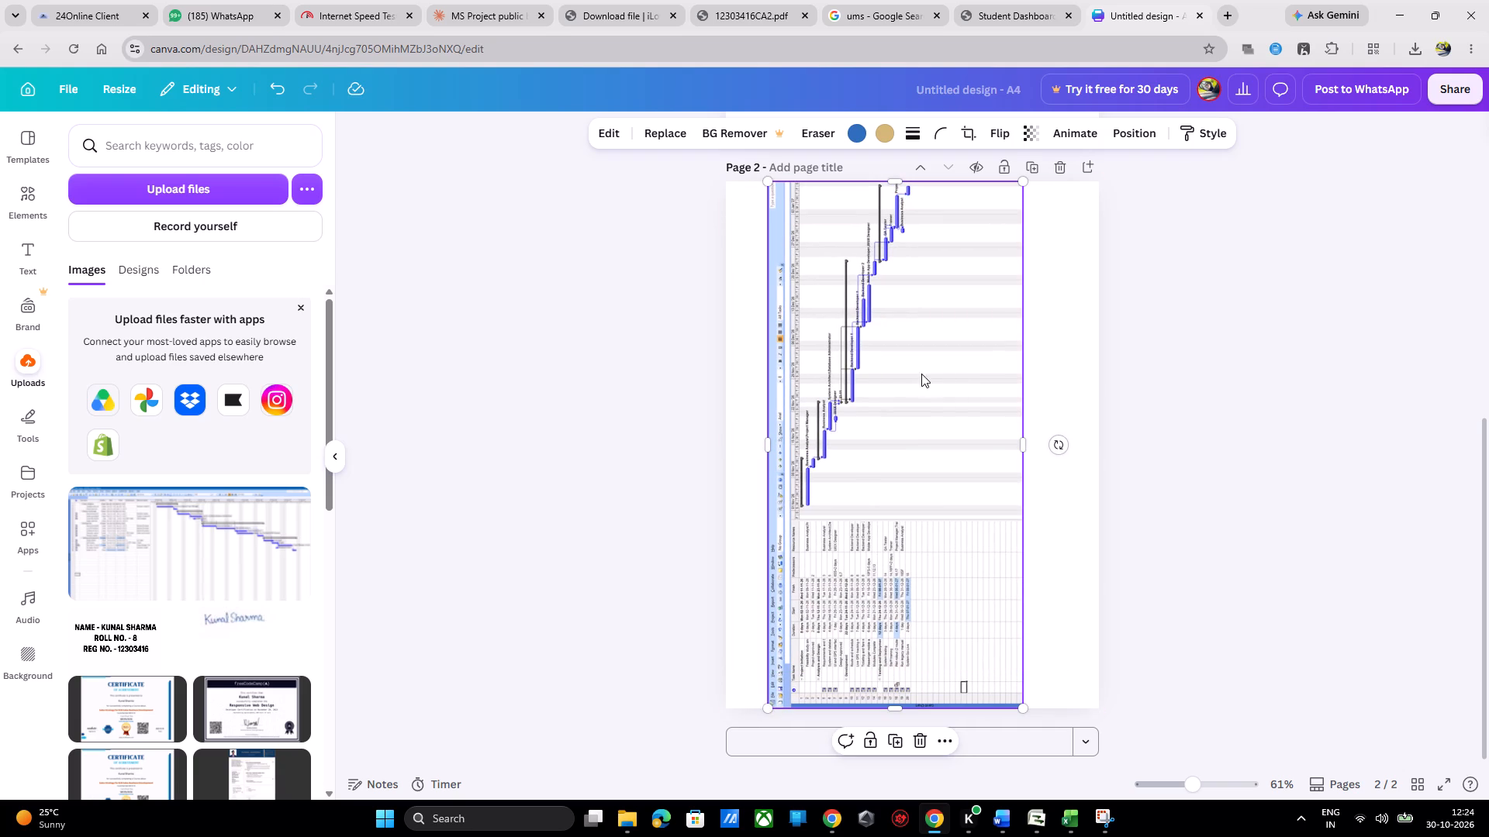
left_click(1148, 442)
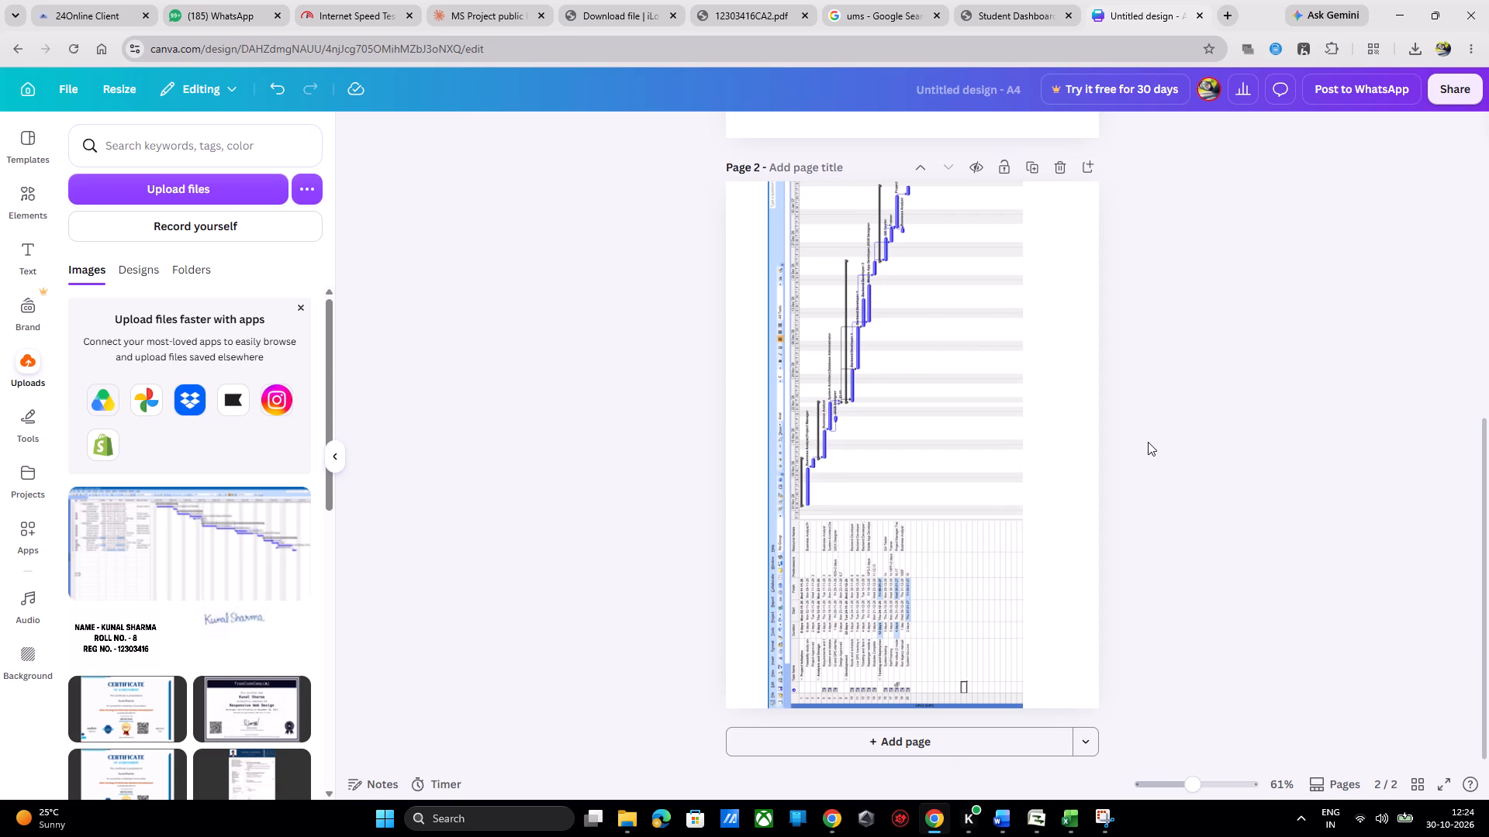
Download all pages of the design as a PDF with the Digital preset.
scroll(1148, 442, "up", 8)
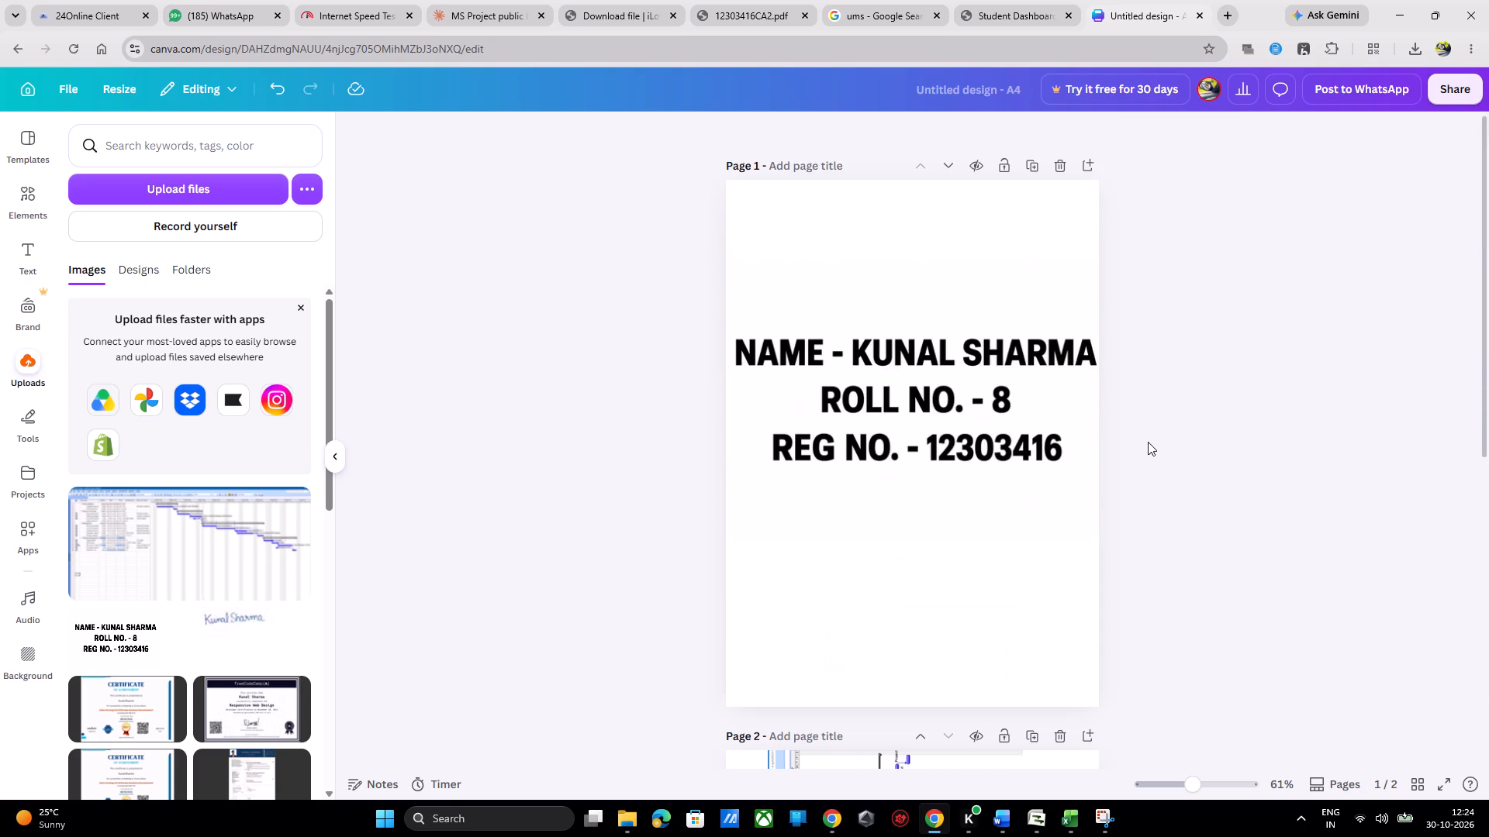
left_click(1446, 80)
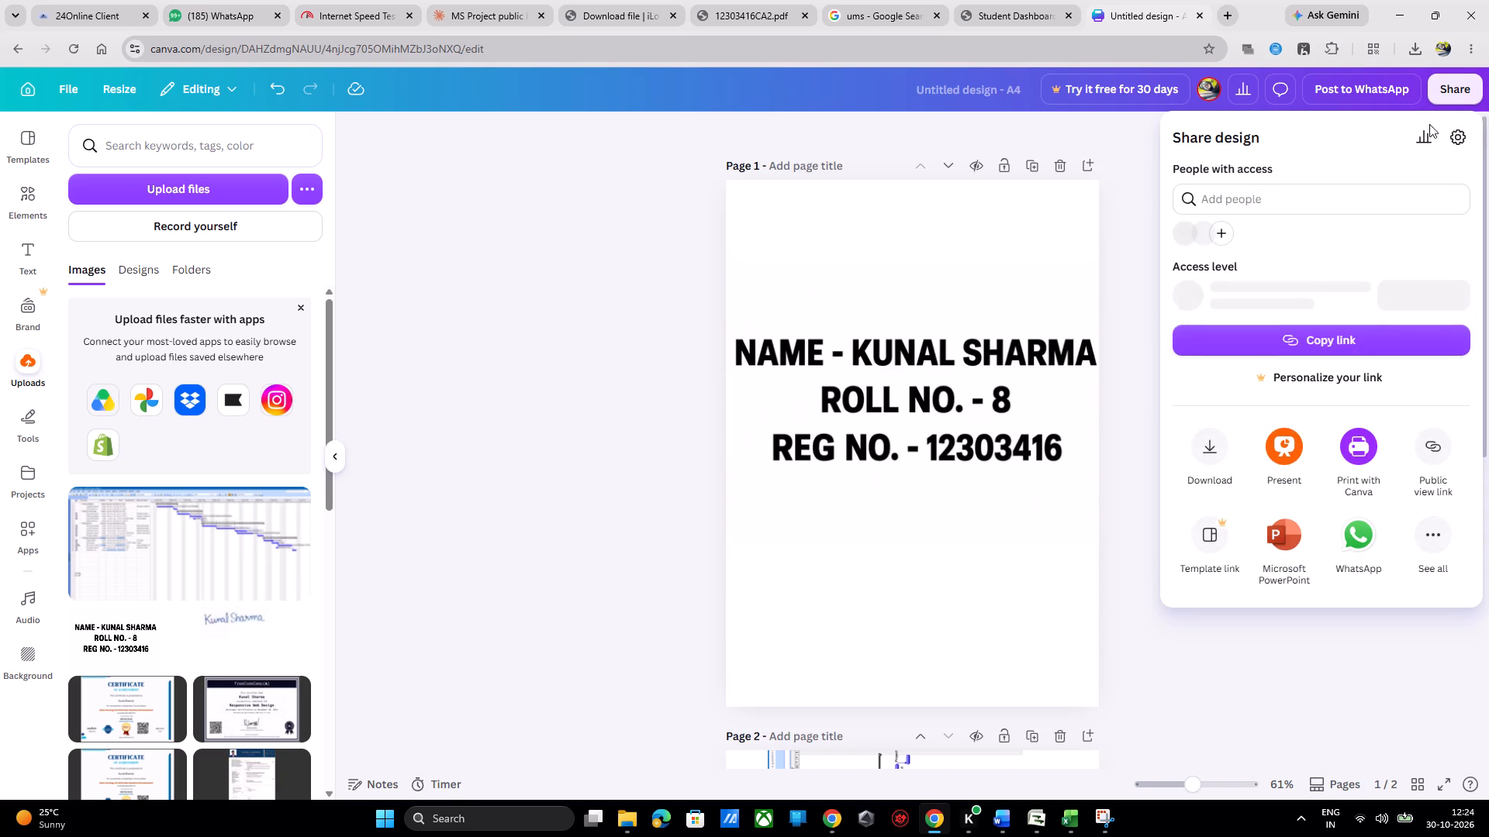
left_click(1207, 466)
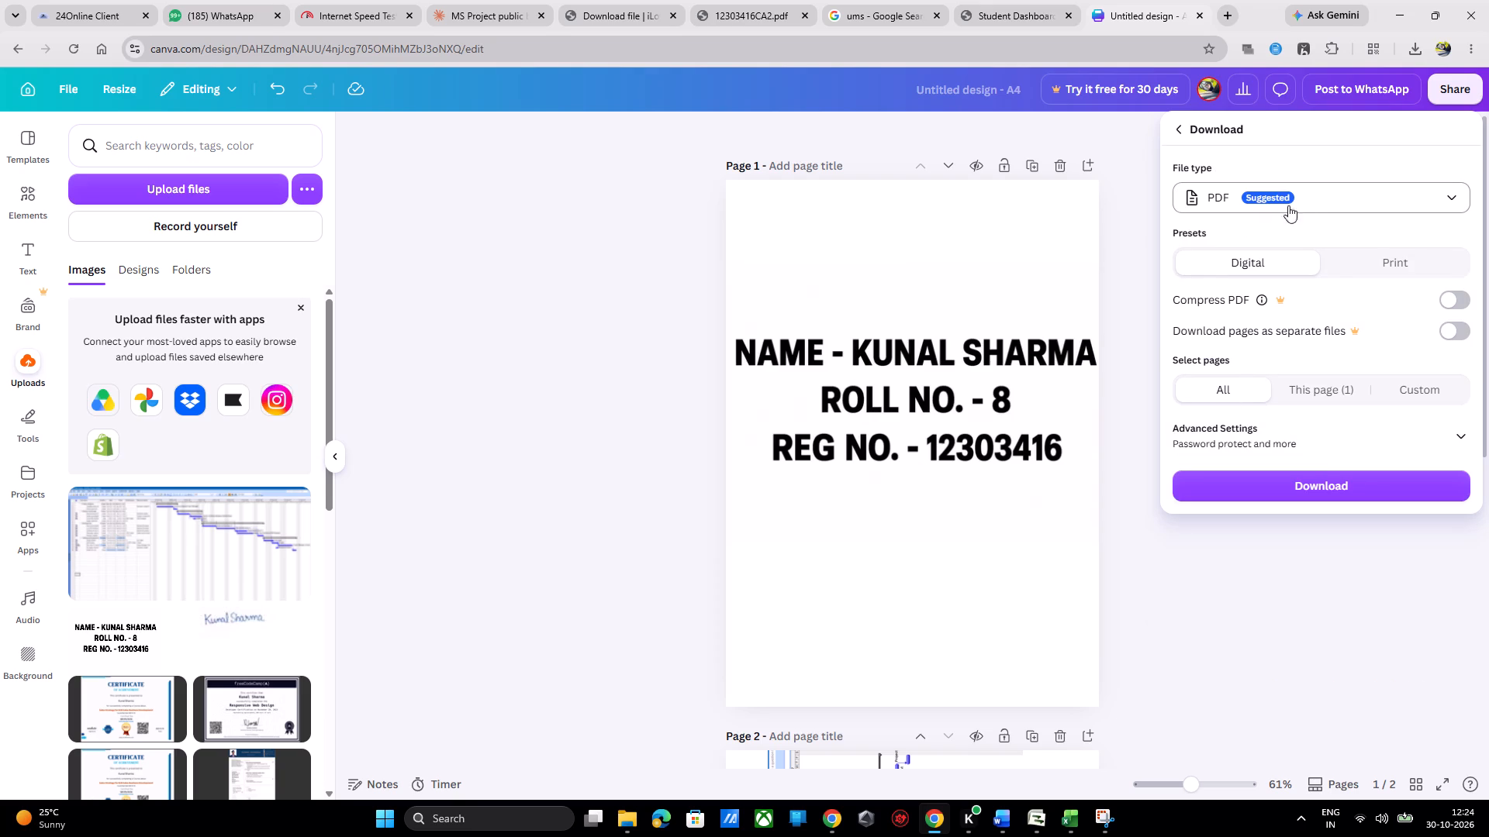
left_click(1323, 484)
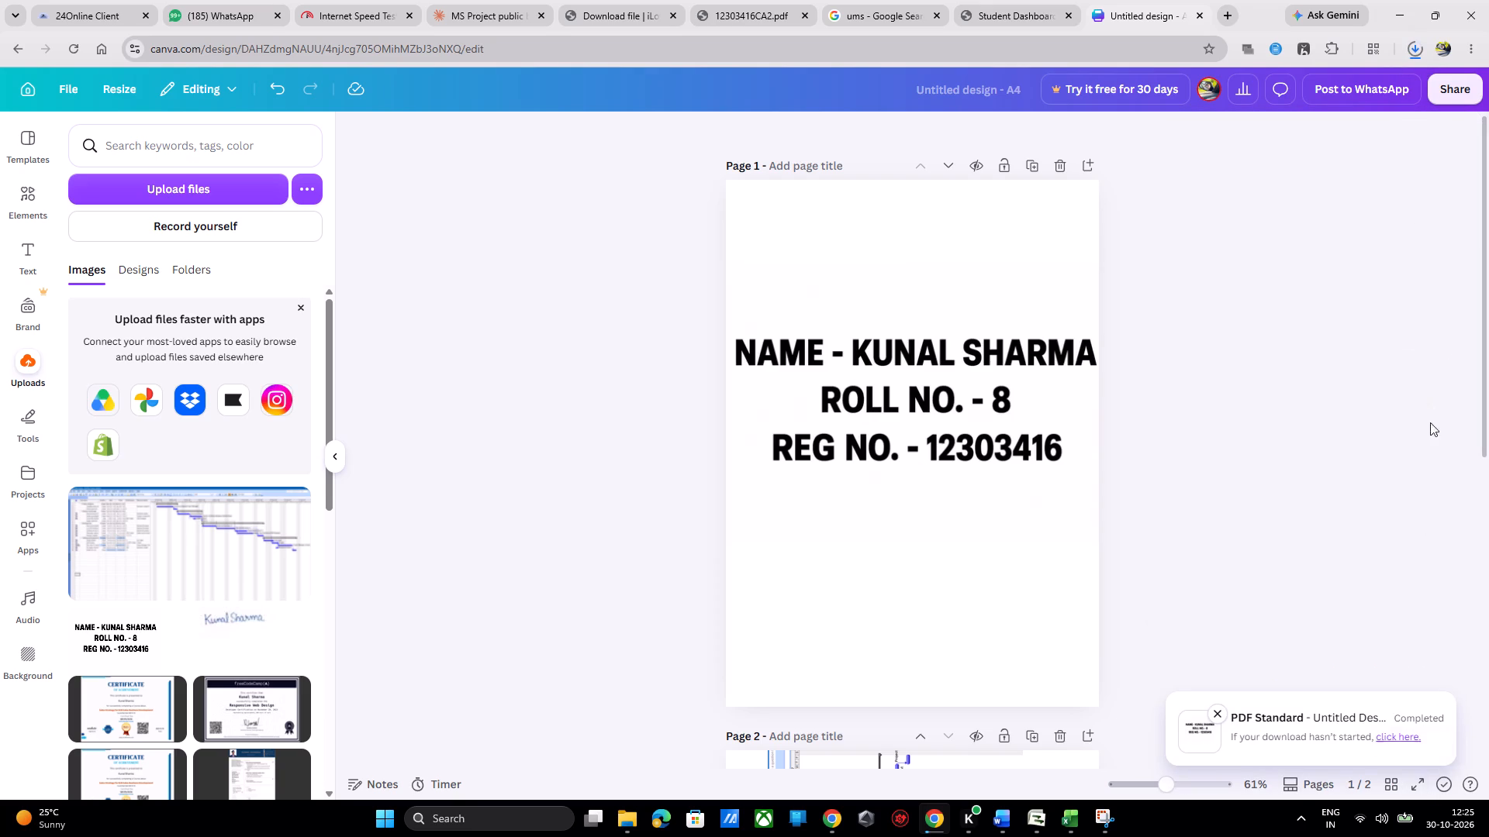
Open the downloaded Untitled design.pdf and examine the Gantt chart on page 2.
double_click(1313, 88)
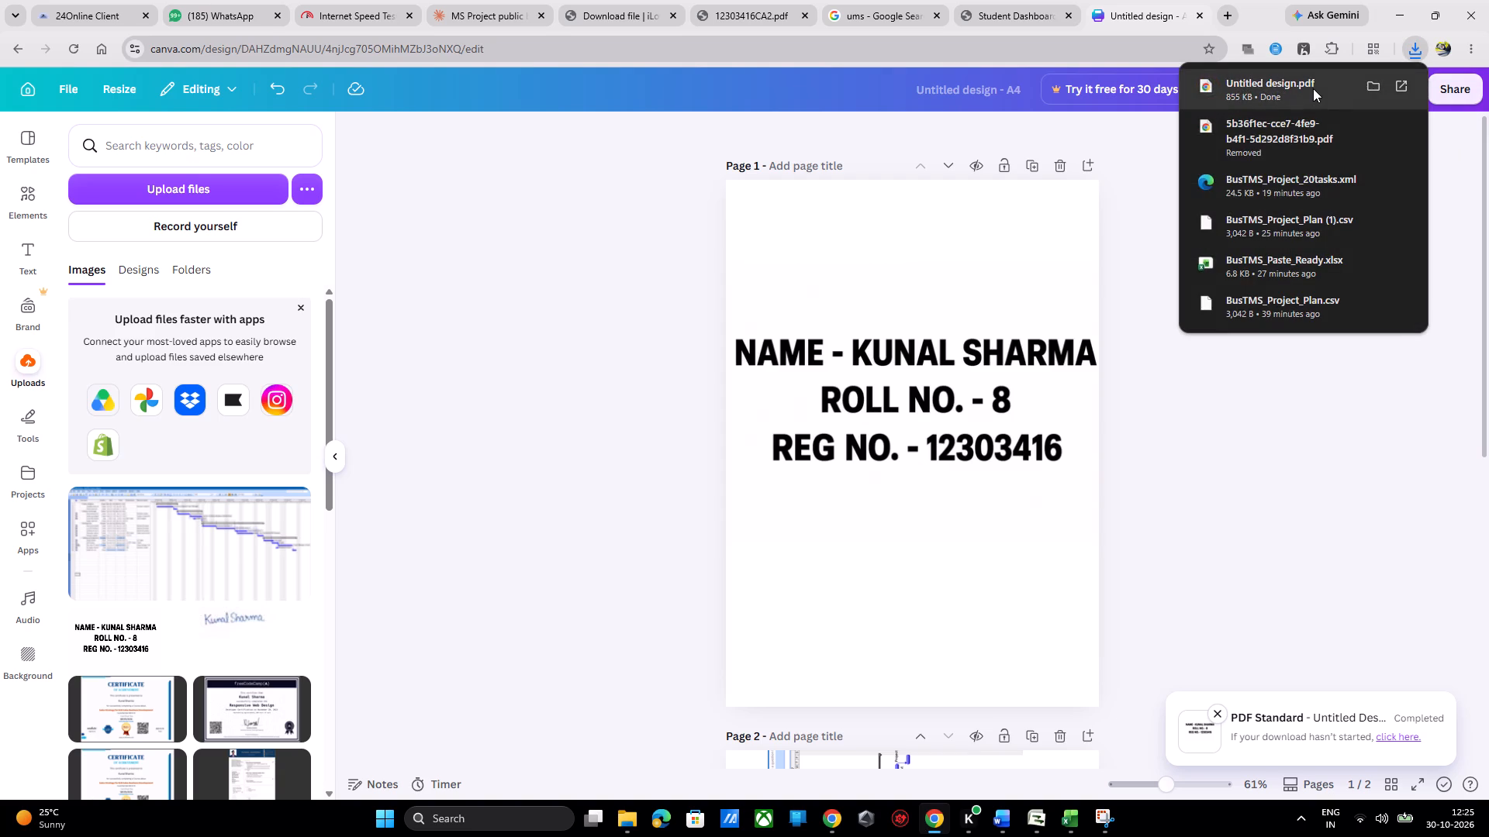
scroll(1138, 383, "down", 9)
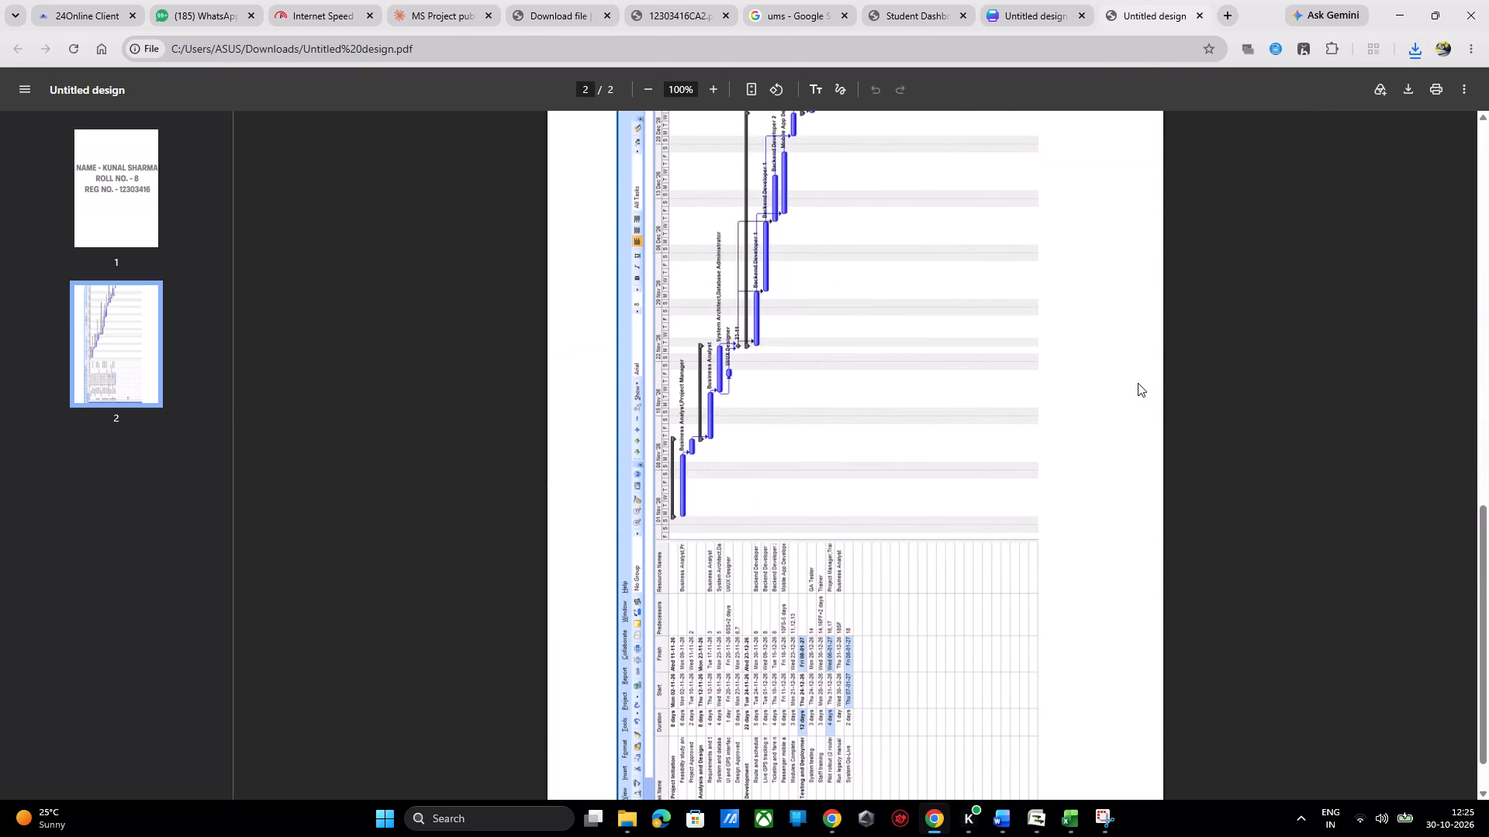
scroll(969, 330, "down", 2)
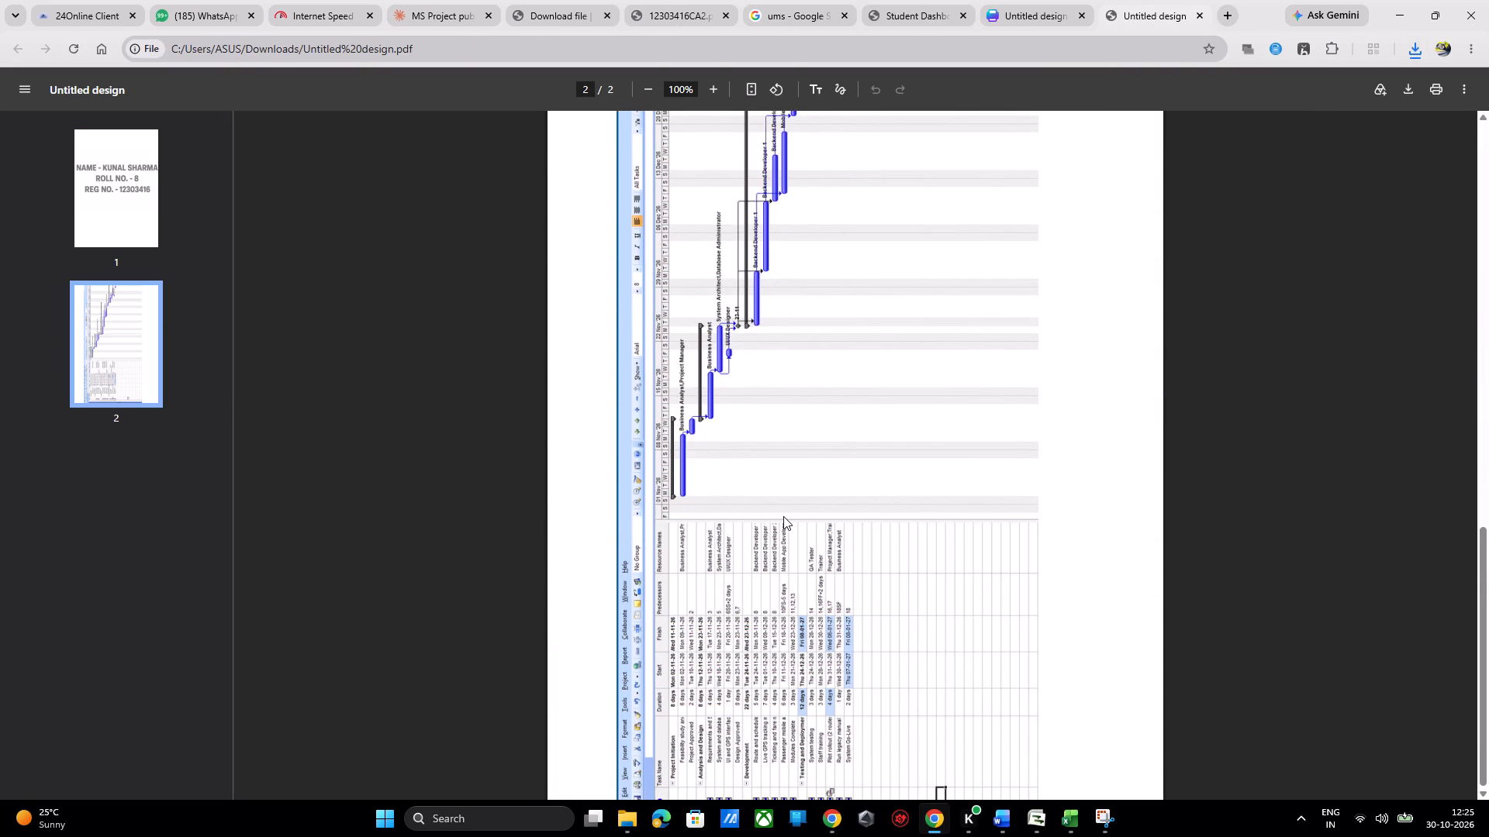
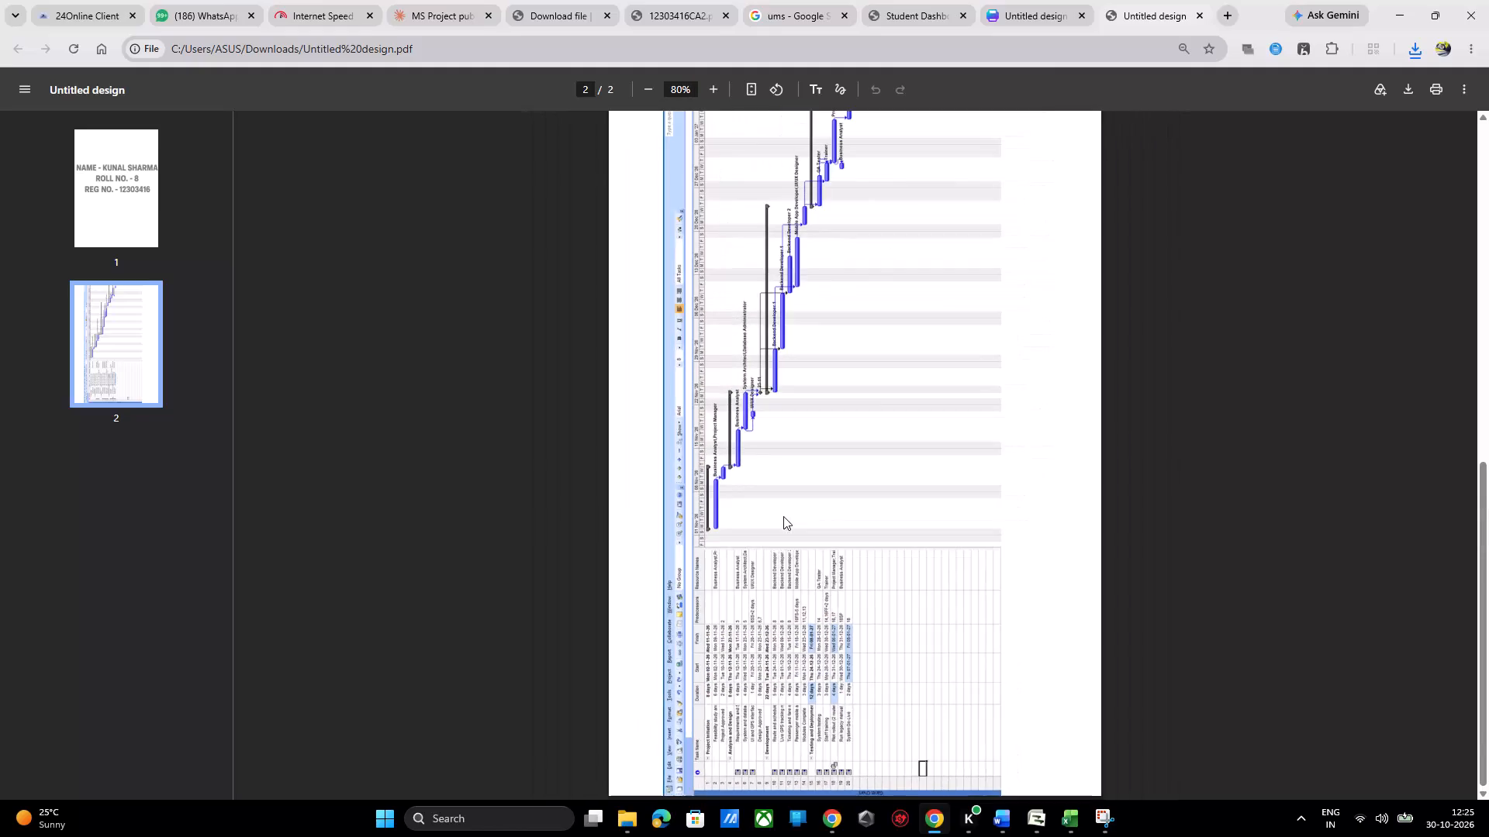
Check the student-details page at the start of the downloaded Untitled design PDF.
scroll(783, 516, "up", 4)
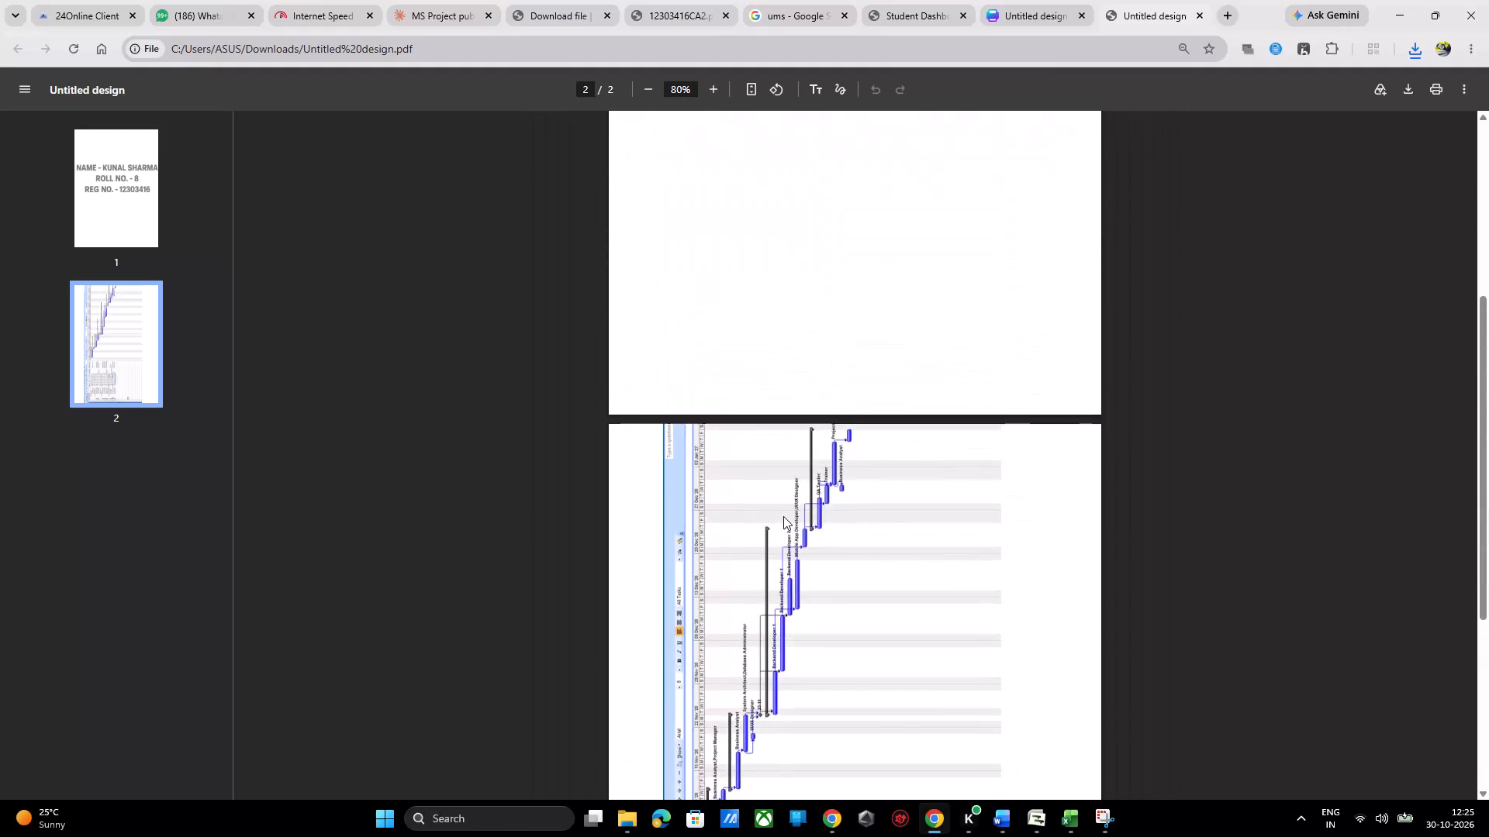
scroll(783, 516, "up", 5)
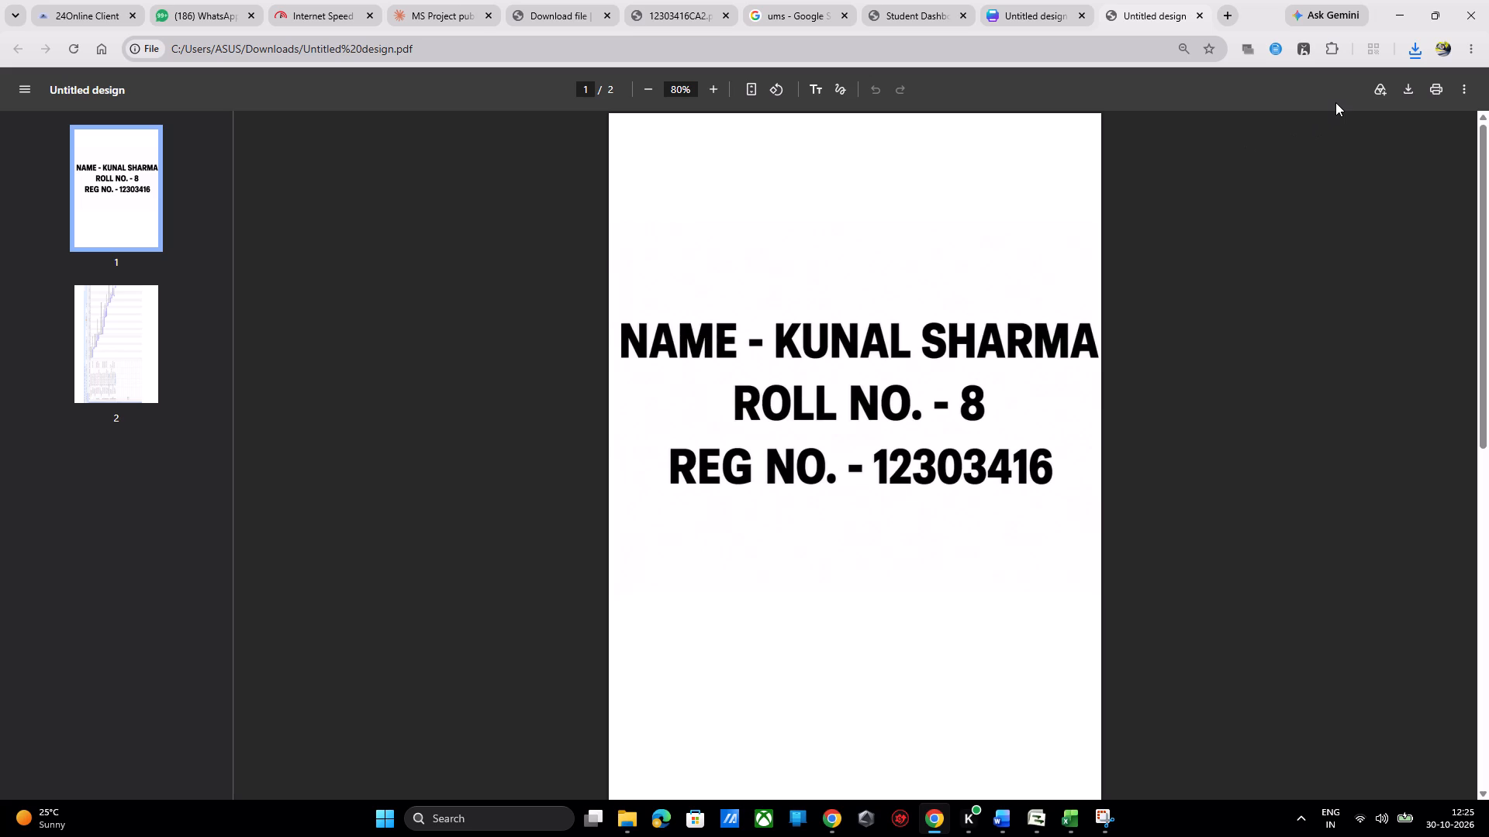
Switch to the Downloads folder in File Explorer, open the earlier CA2 PDF and view its Gantt chart page.
left_click(623, 772)
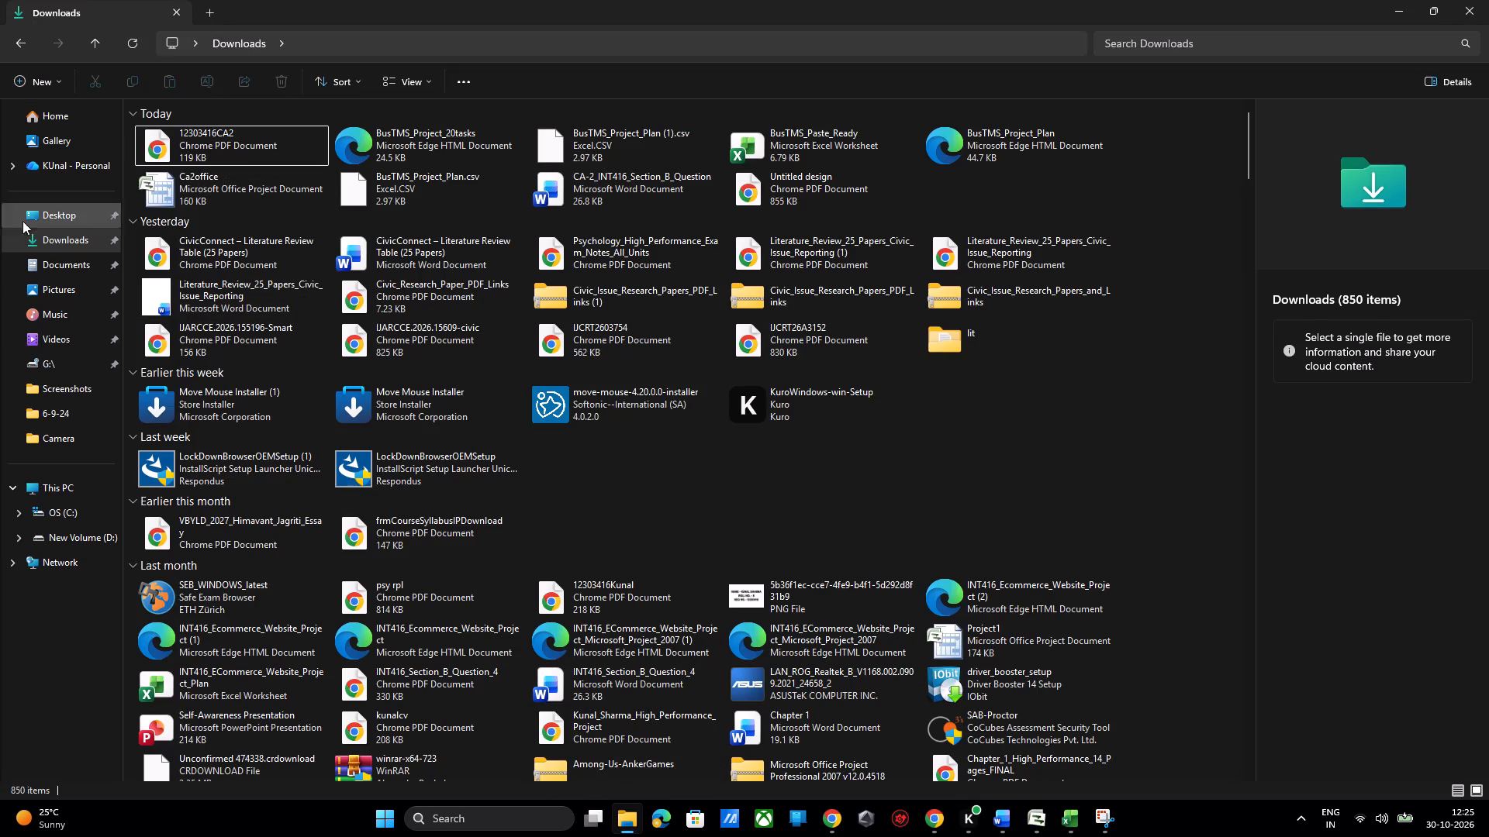
left_click(28, 246)
scroll(334, 226, "up", 3)
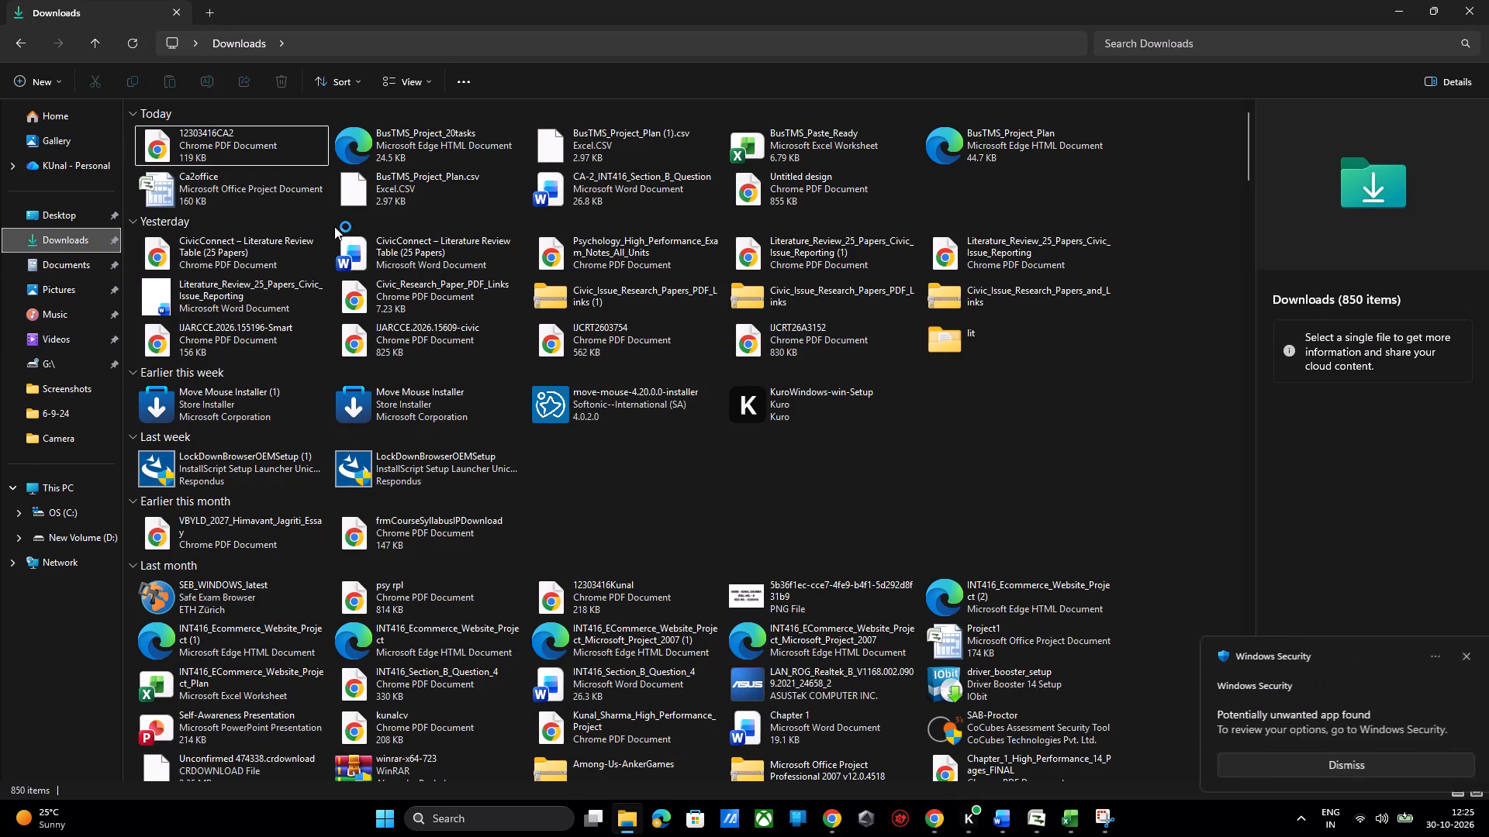
scroll(334, 226, "up", 1)
scroll(394, 298, "up", 1)
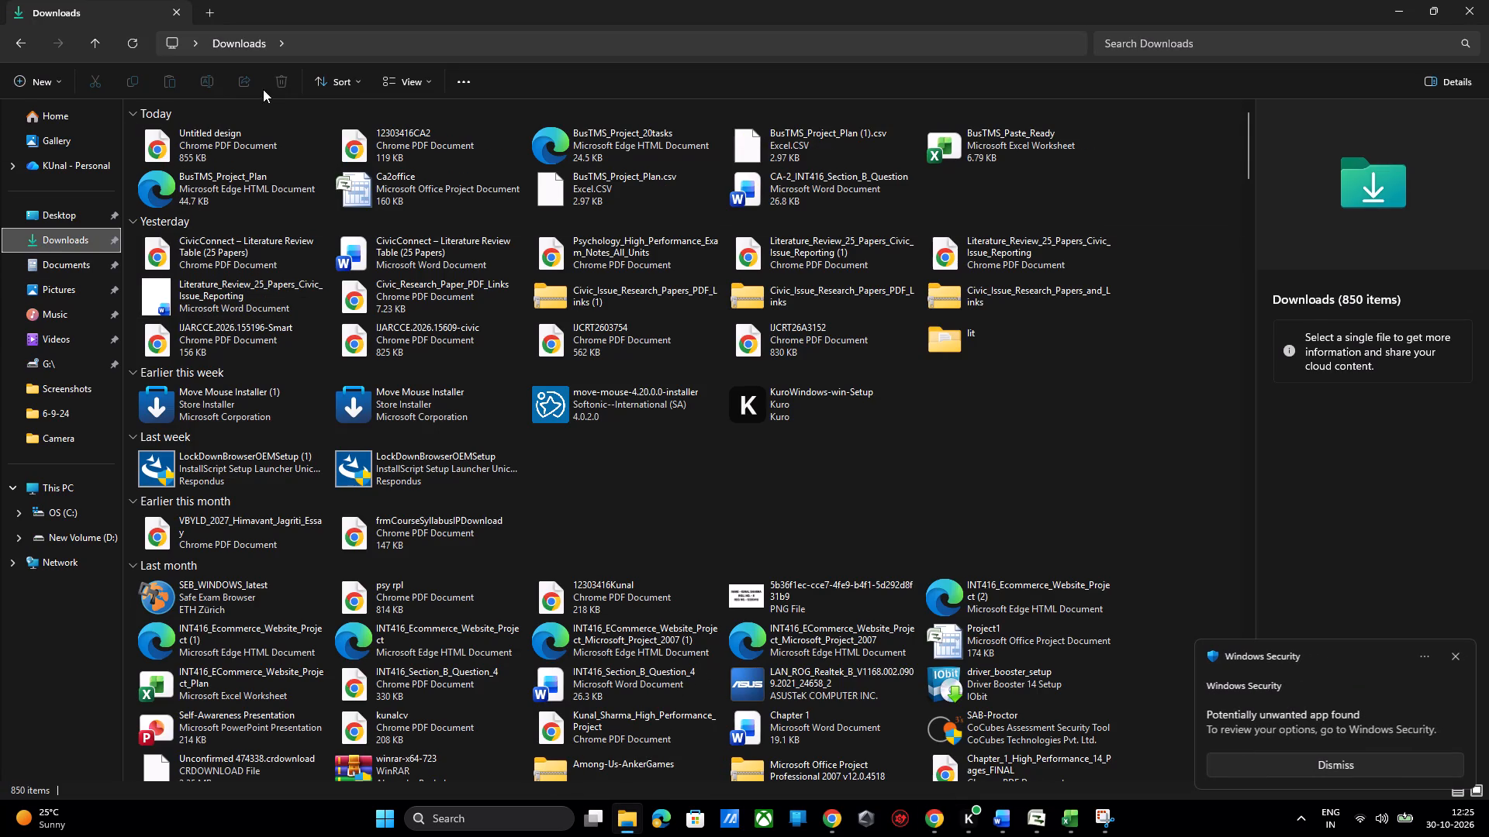
left_click(263, 130)
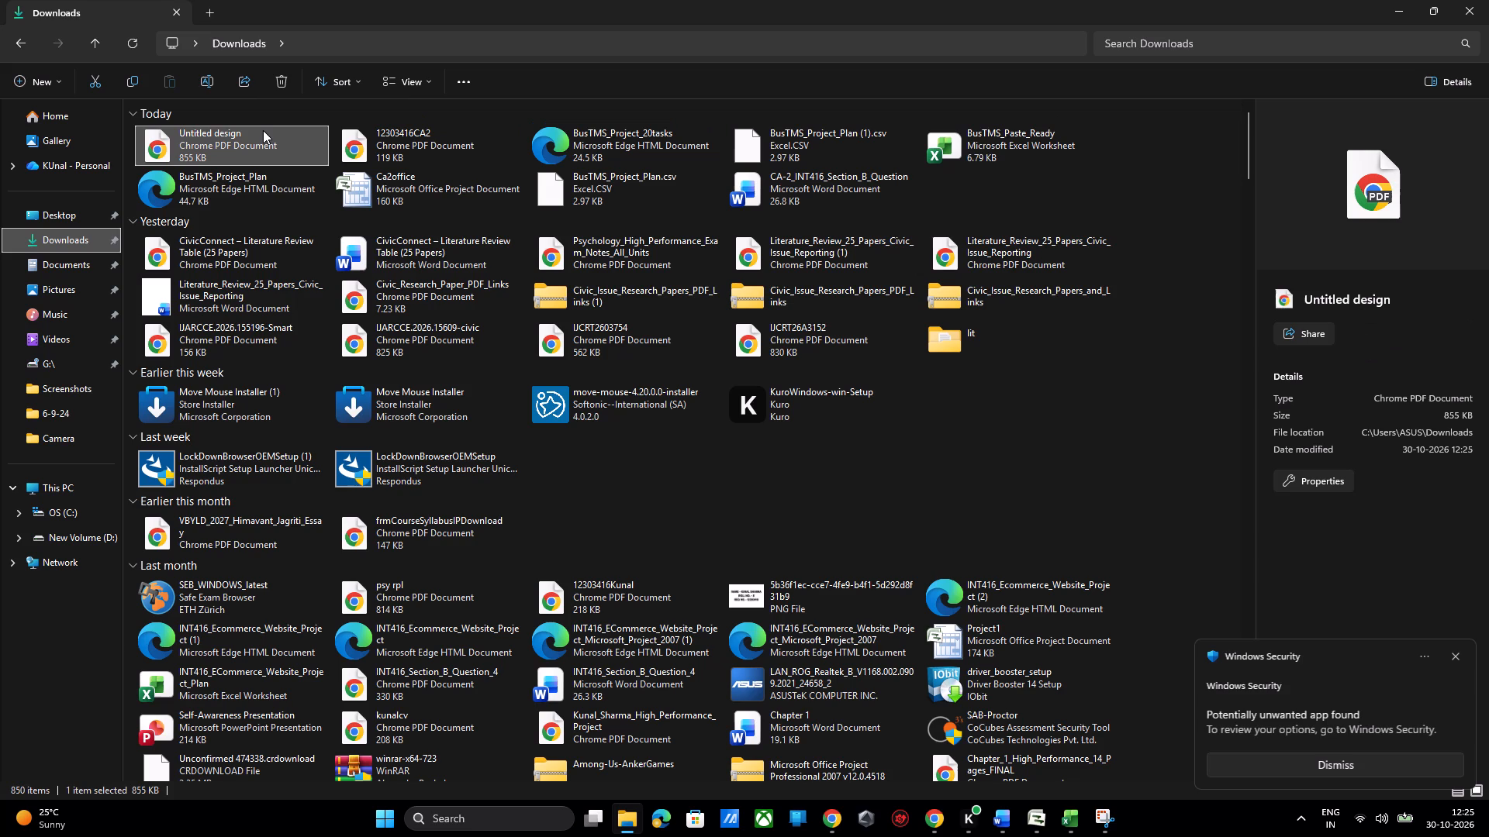
double_click(396, 166)
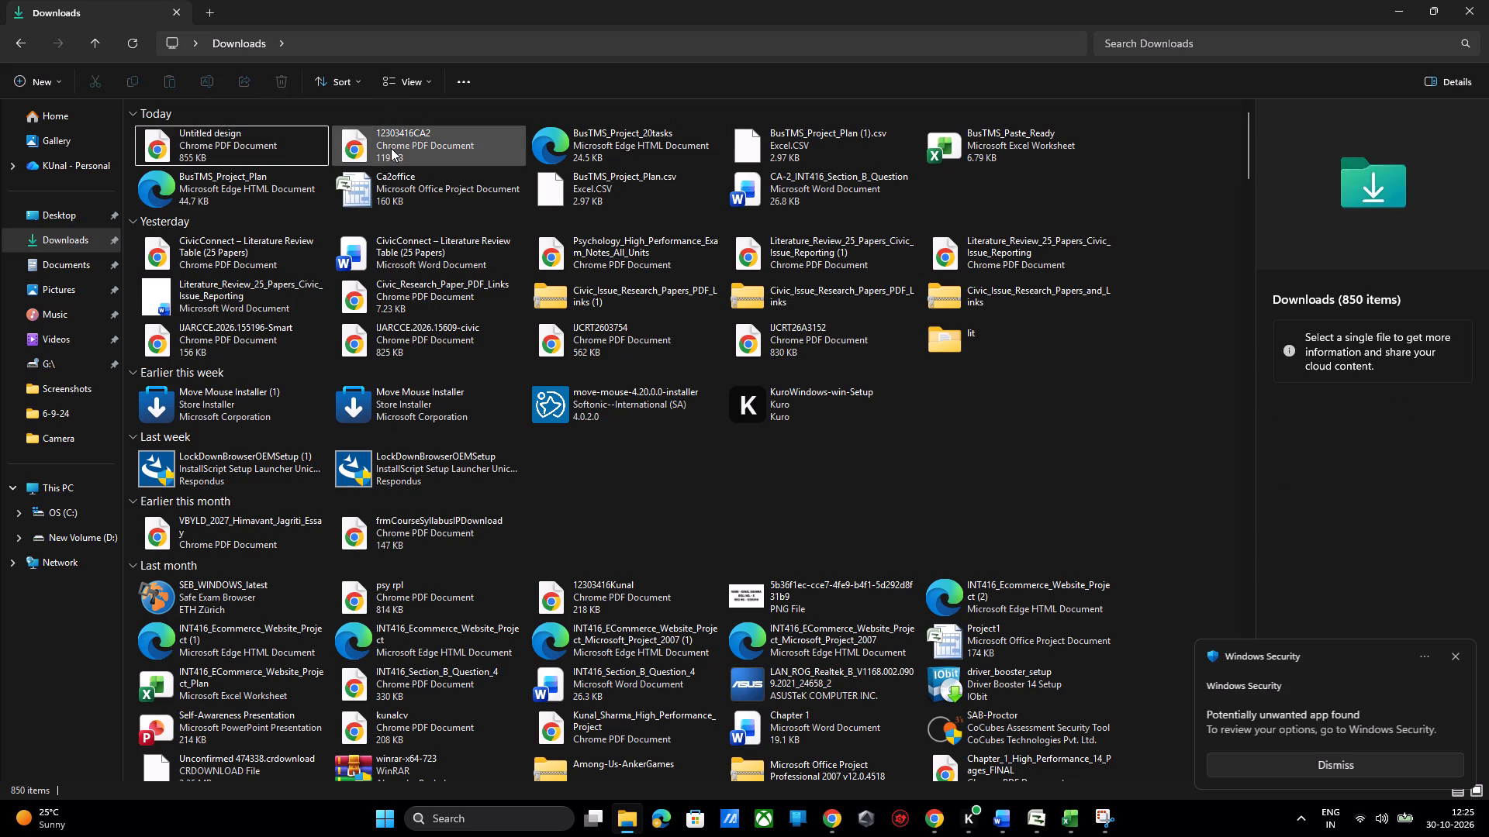
double_click(391, 148)
scroll(878, 519, "down", 9)
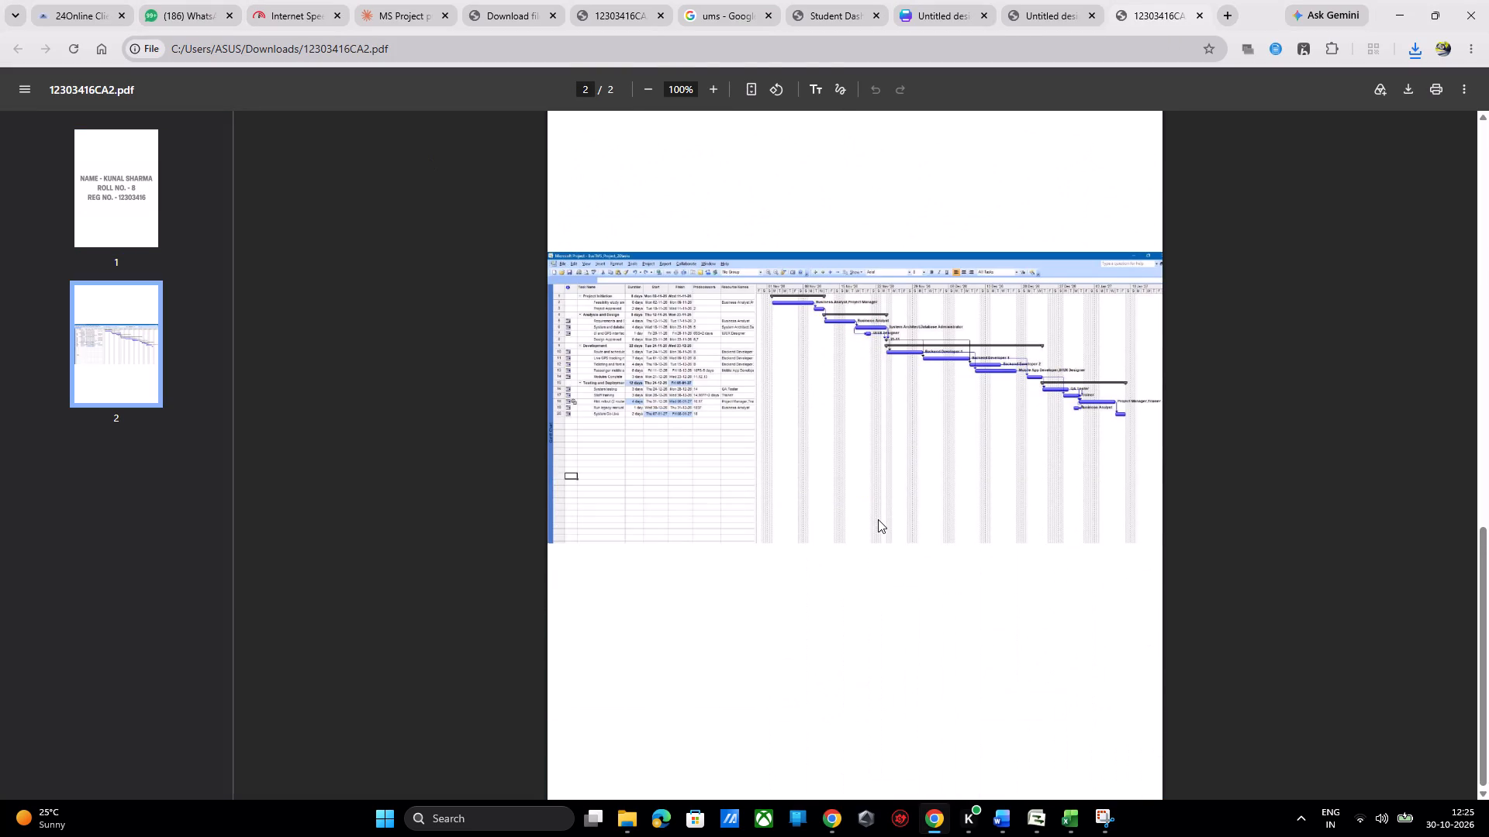
left_click(1409, 0)
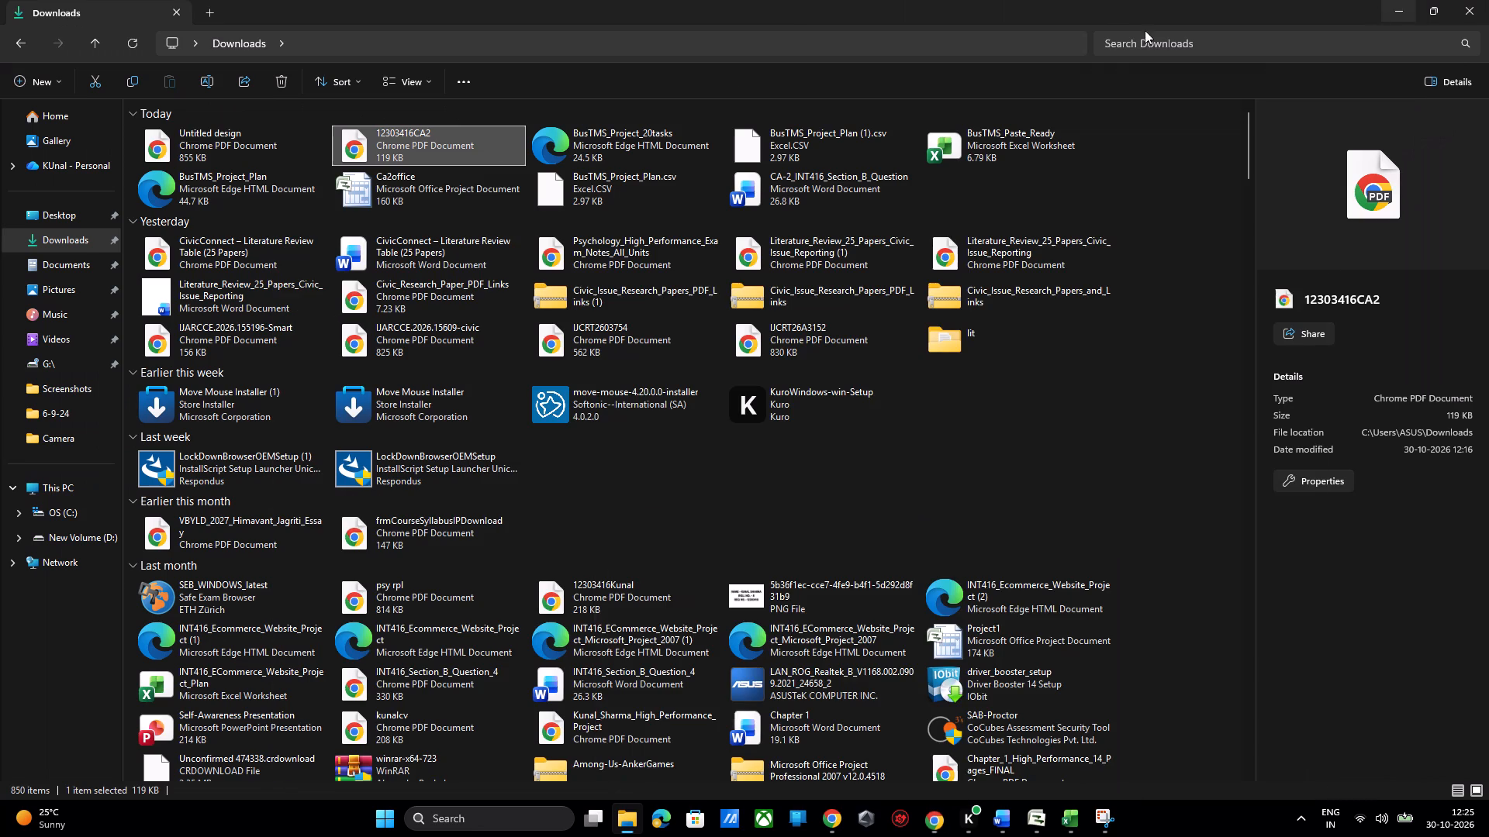
Rename the Untitled design PDF in Downloads as CA2 followed by the student's registration number.
left_click(309, 136)
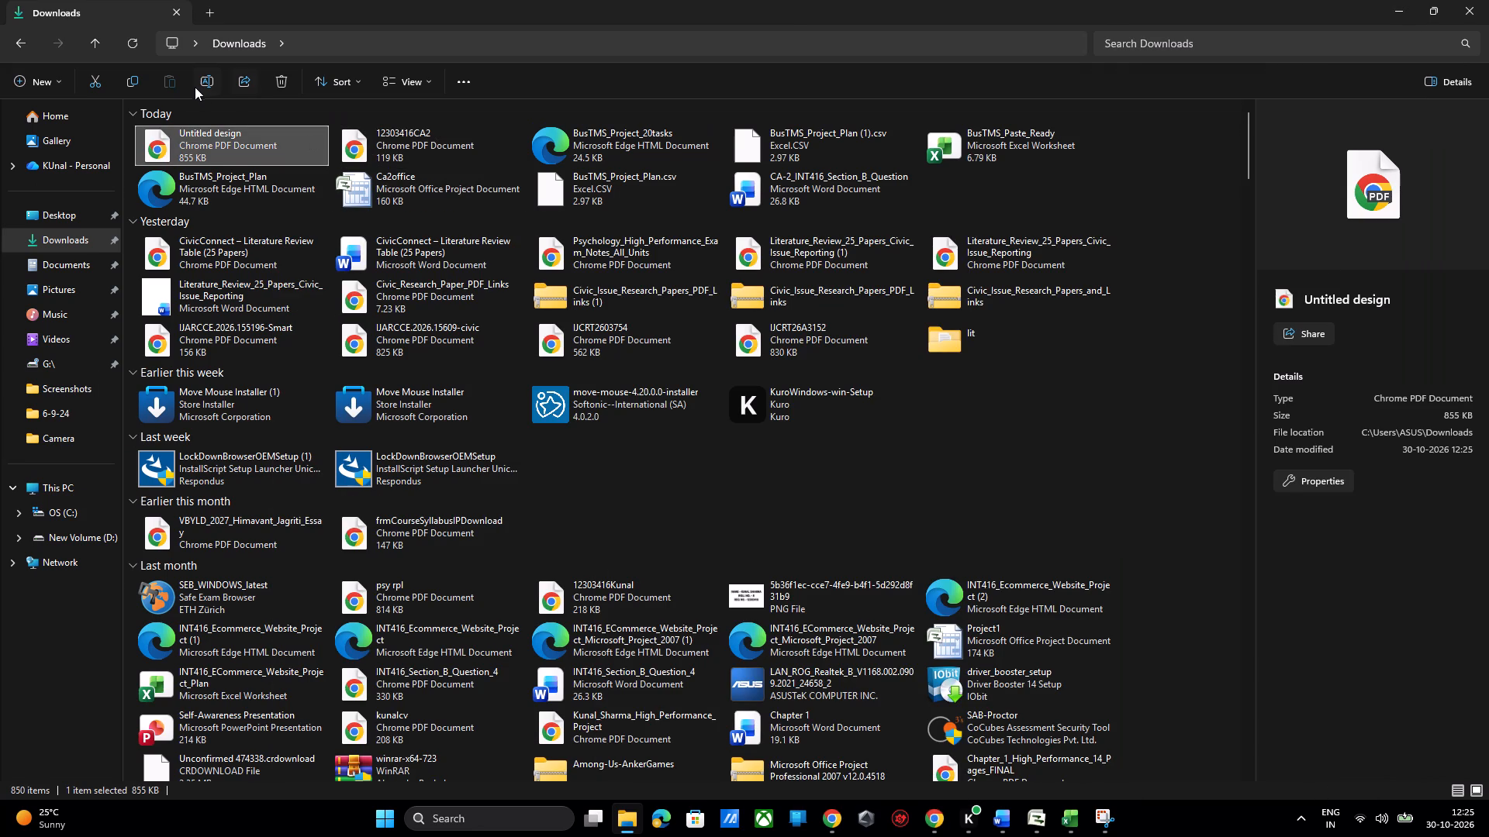
left_click(193, 84)
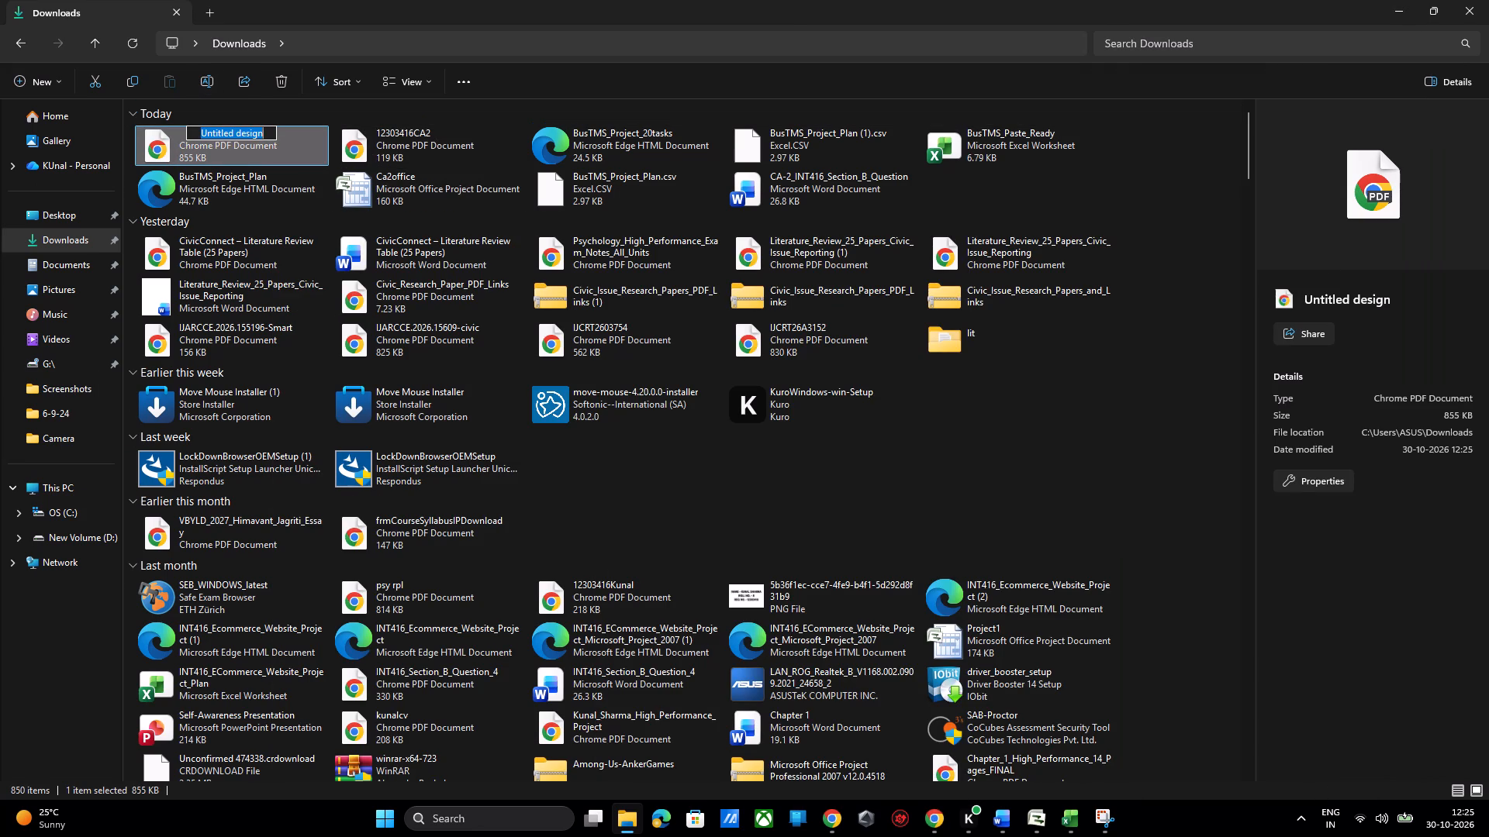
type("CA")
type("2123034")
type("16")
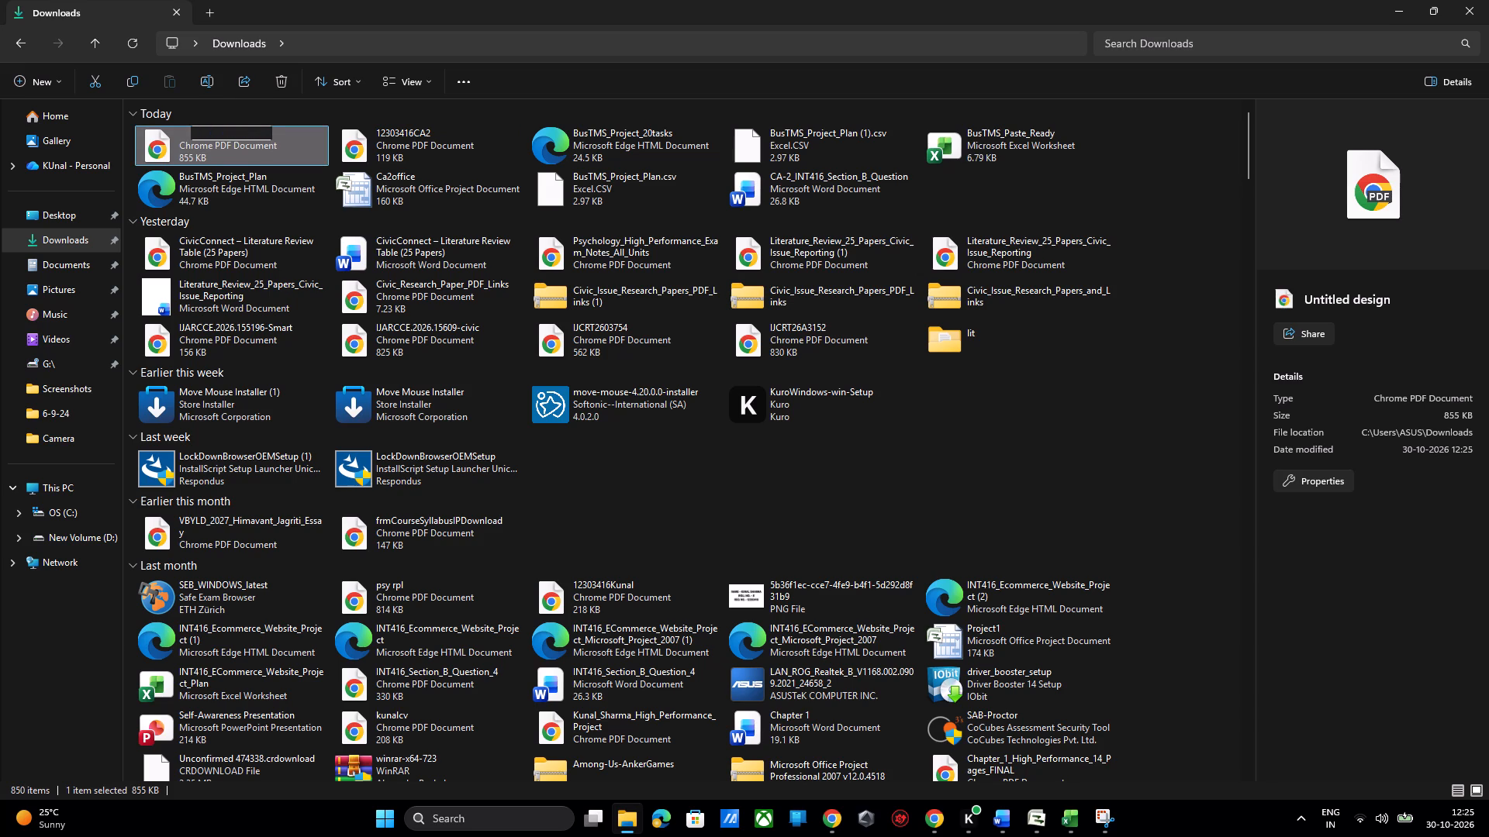
left_click(226, 131)
Complete the renamed PDF's file name with SPM between CA2 and the student's full registration number.
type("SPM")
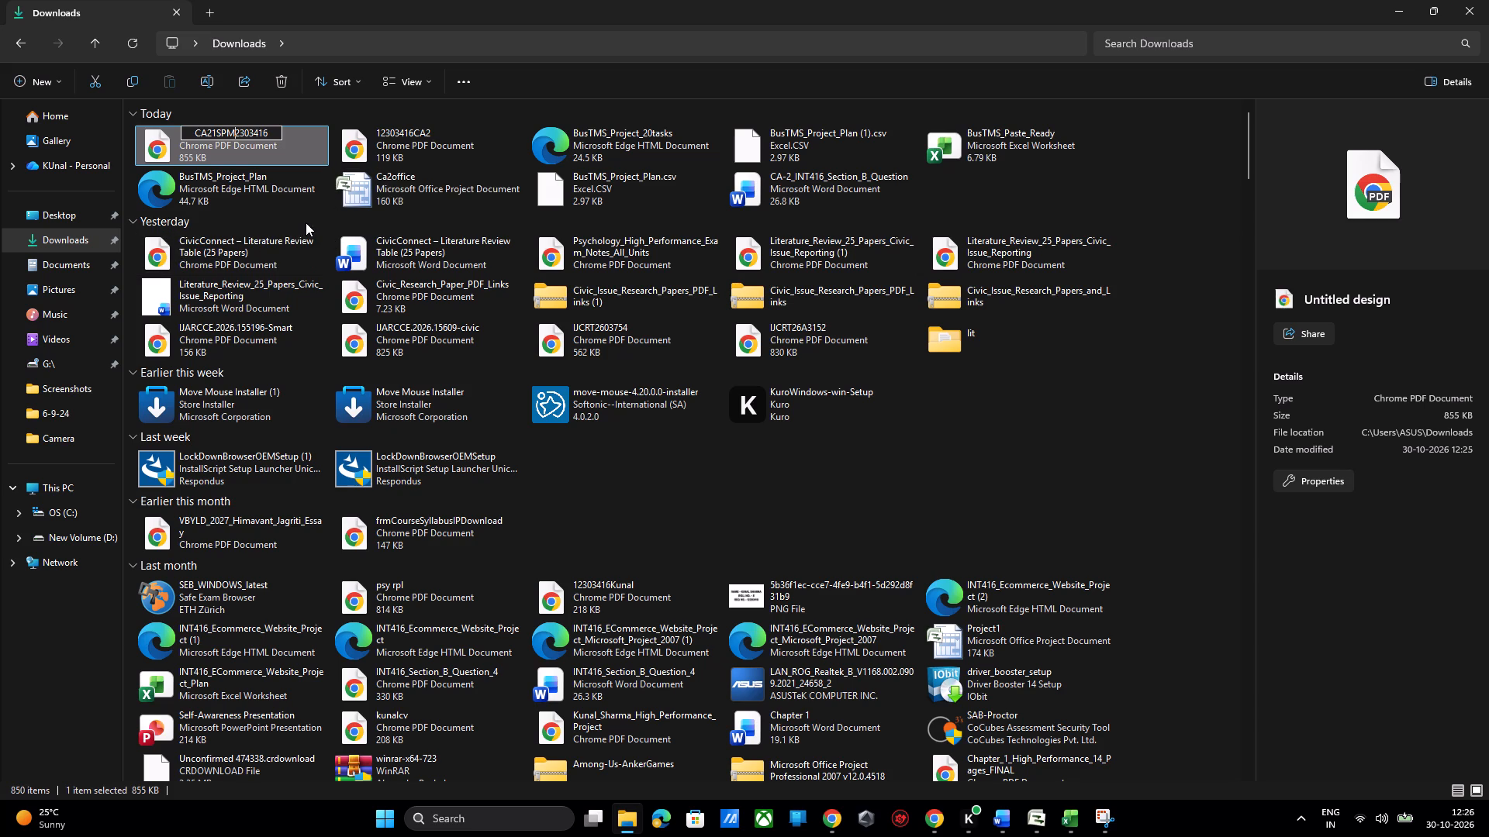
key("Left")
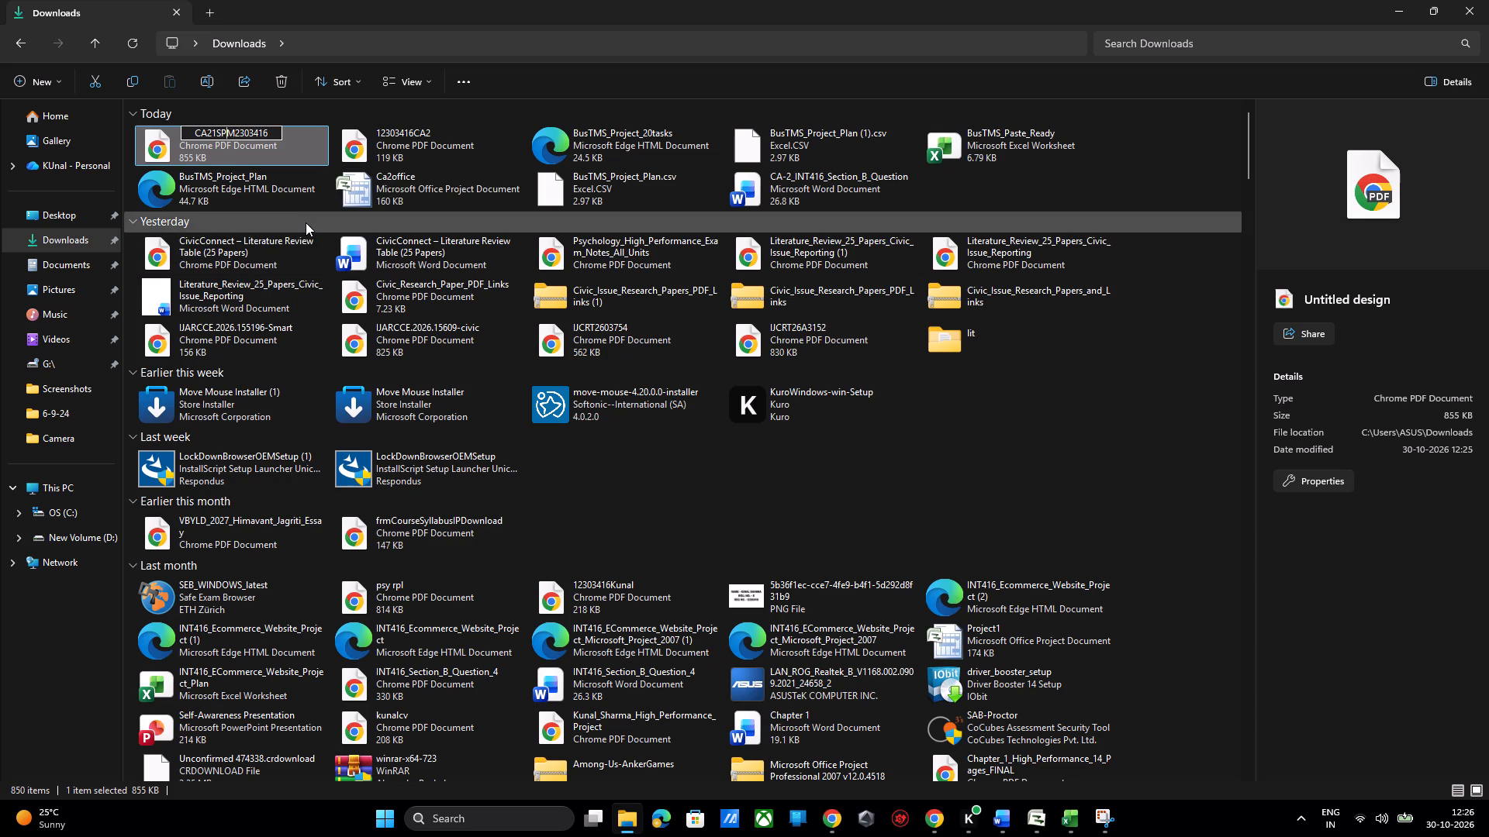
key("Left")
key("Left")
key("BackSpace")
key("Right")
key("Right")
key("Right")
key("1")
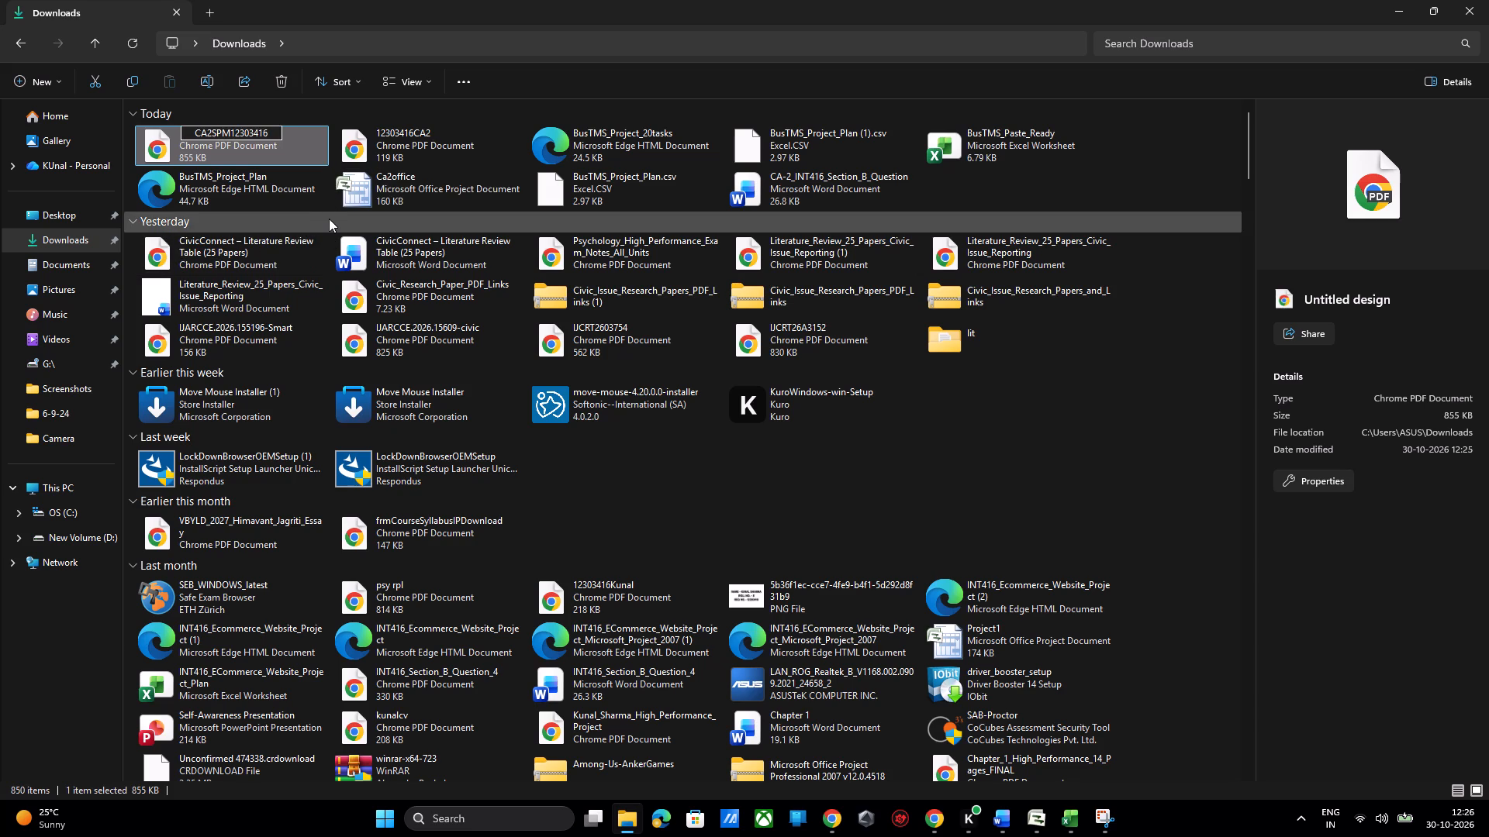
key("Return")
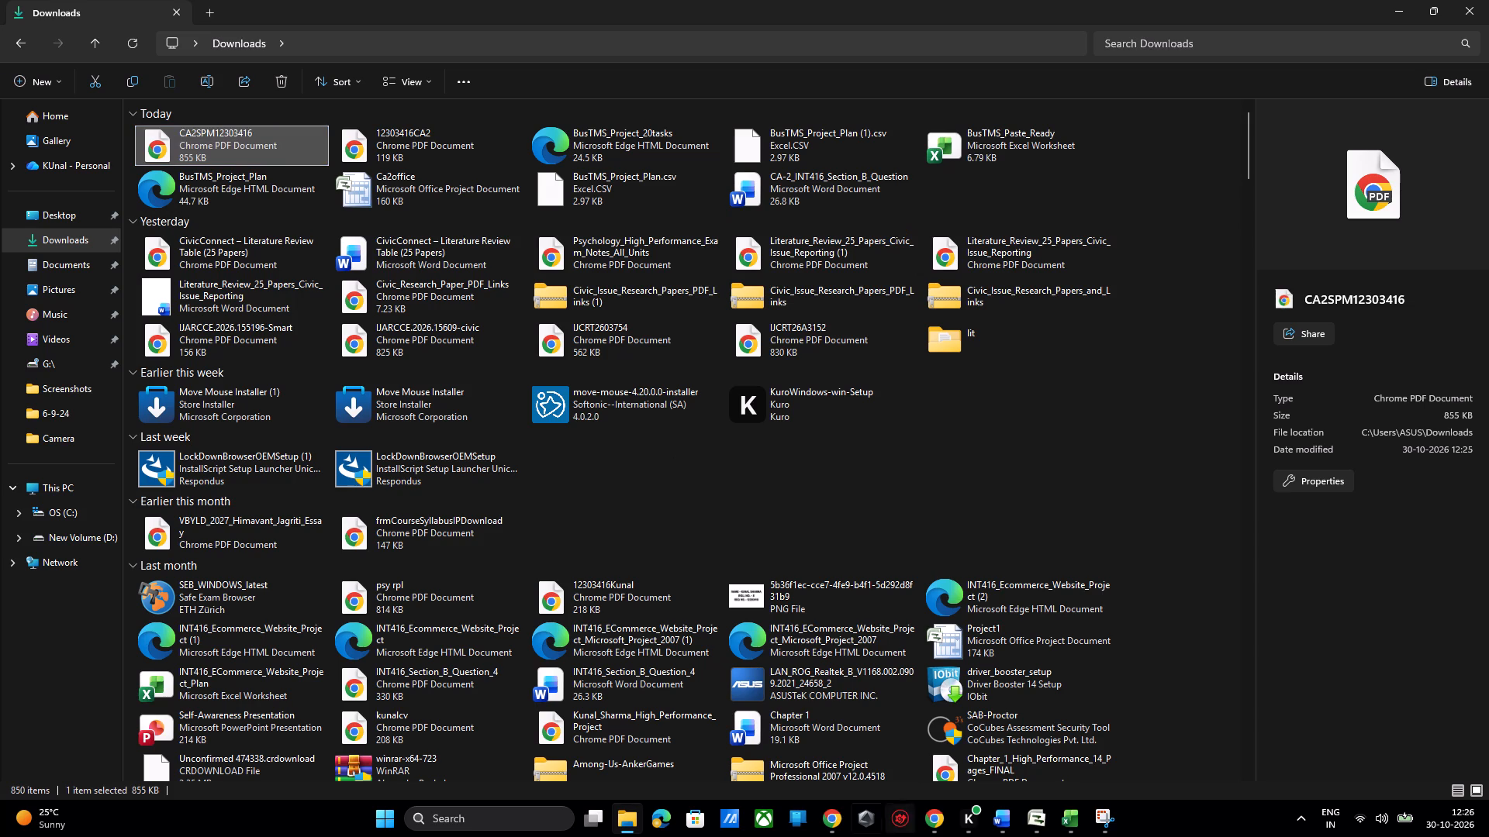
Switch to the open Chrome session, open the LPU UMS login from the ums search results, and bring up the student dashboard.
left_click(825, 735)
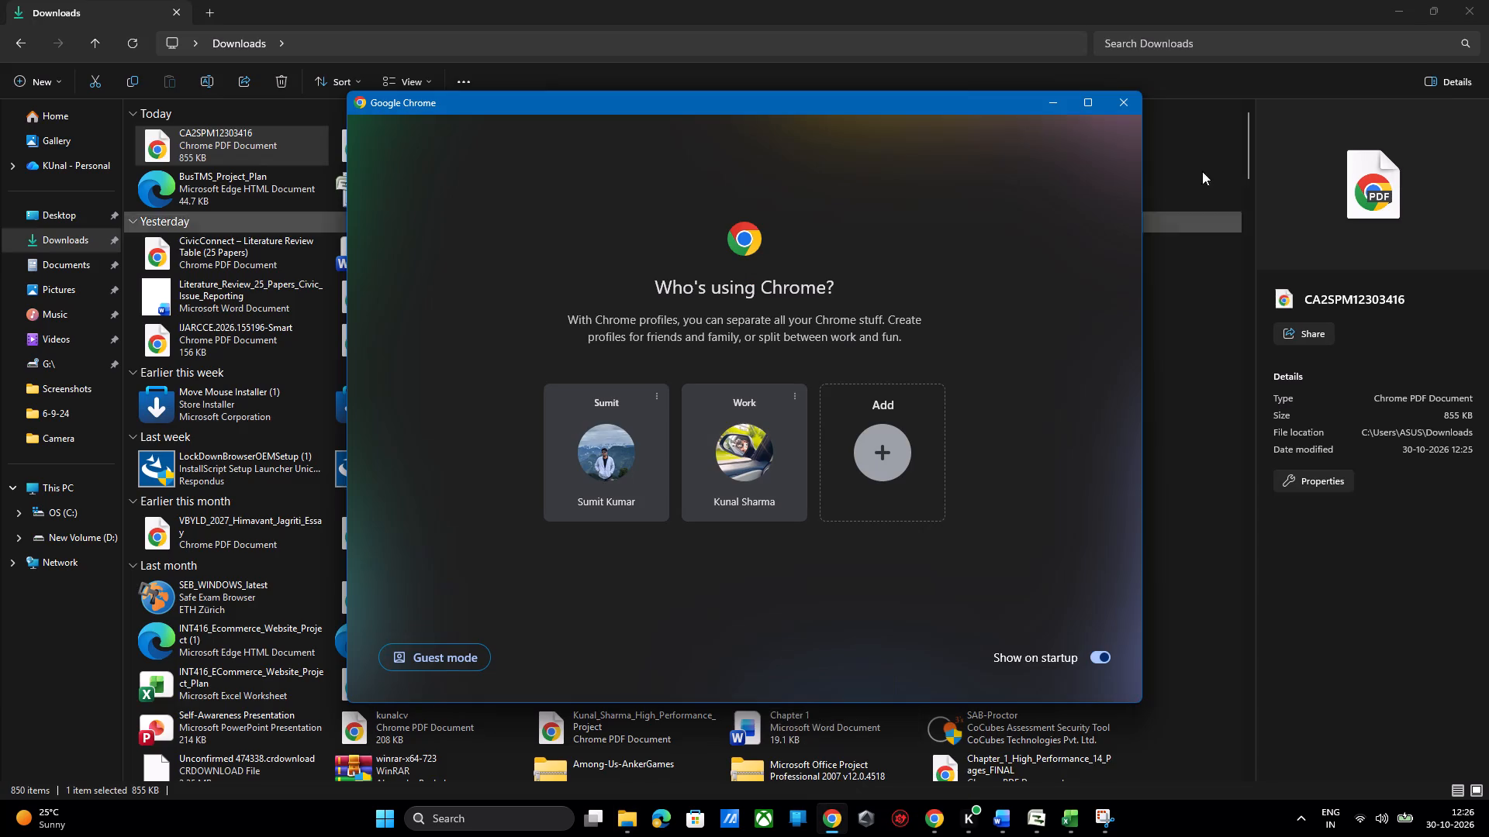
left_click(1130, 102)
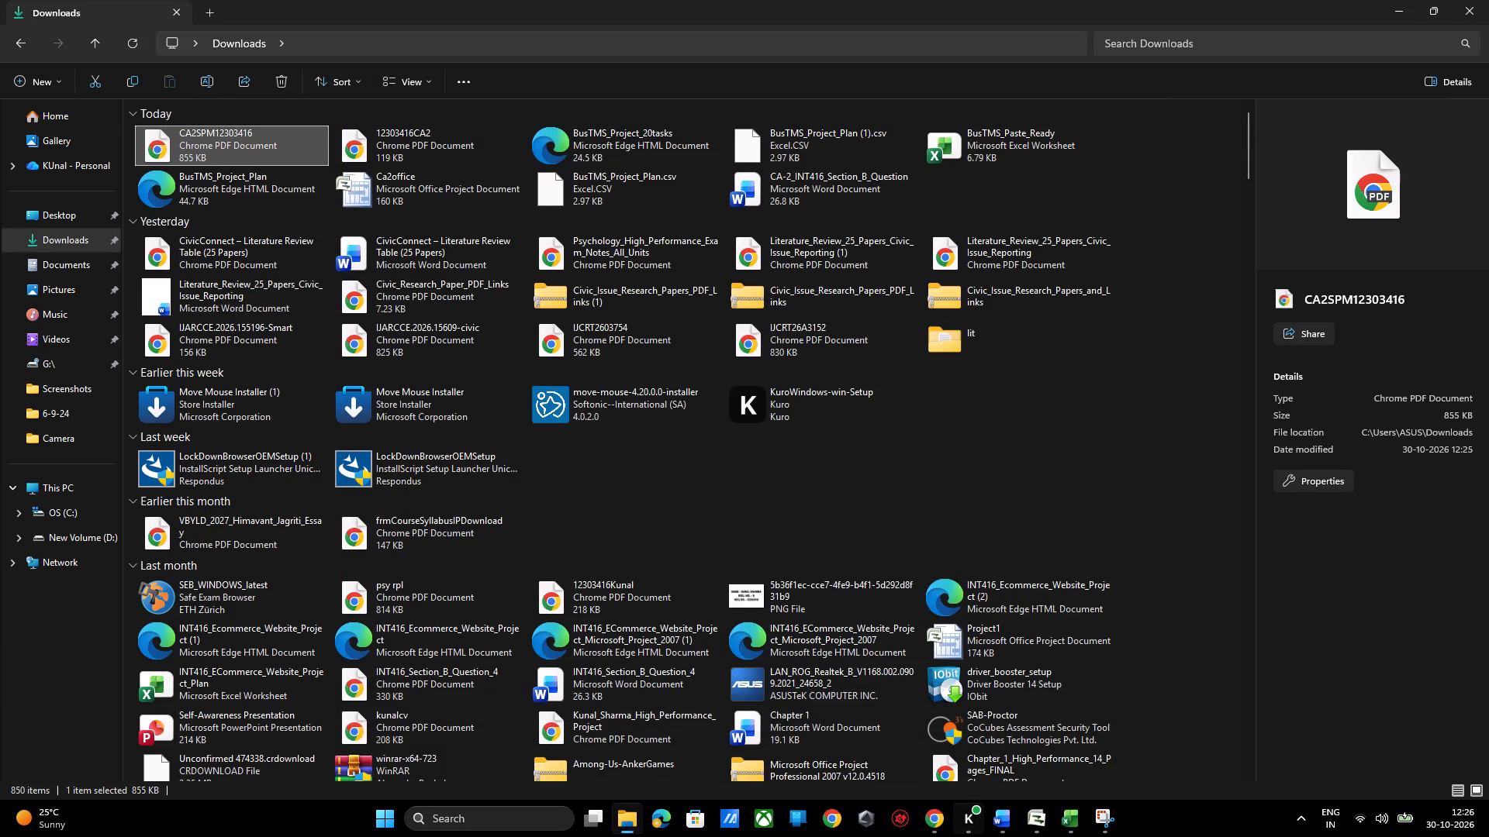
left_click(945, 686)
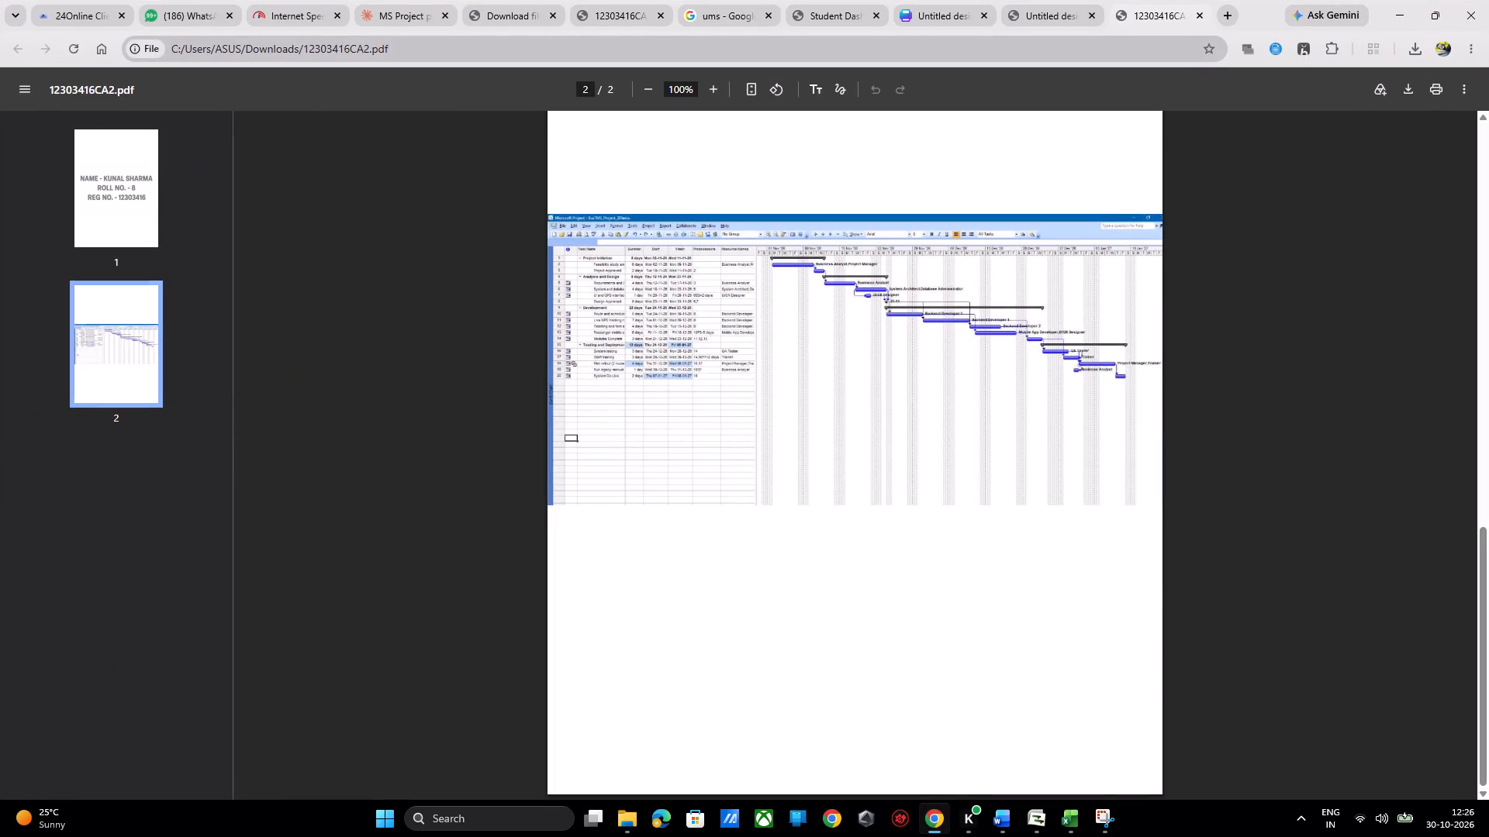
left_click(701, 0)
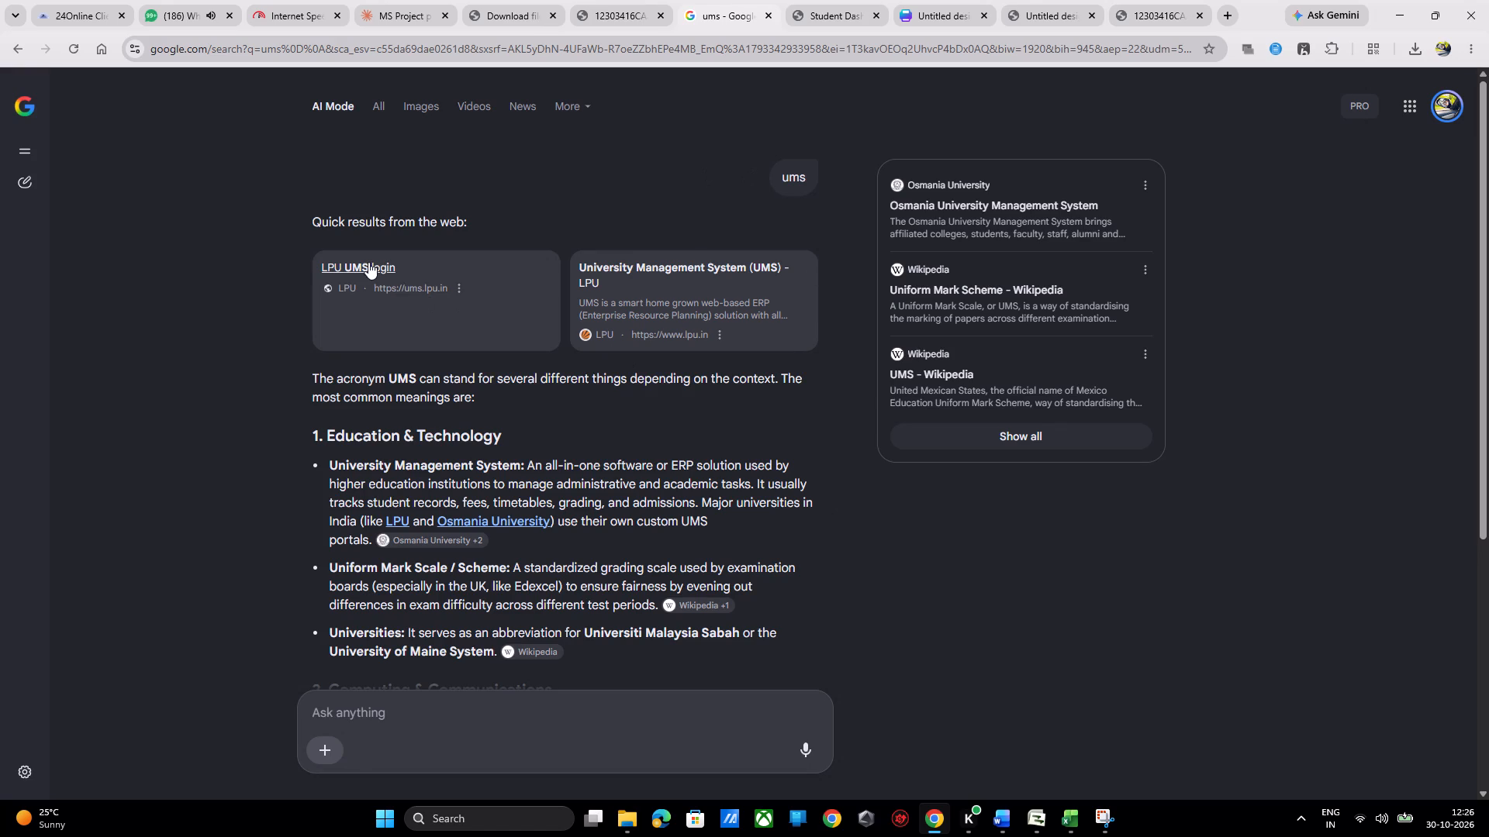
left_click(368, 262)
left_click(888, 17)
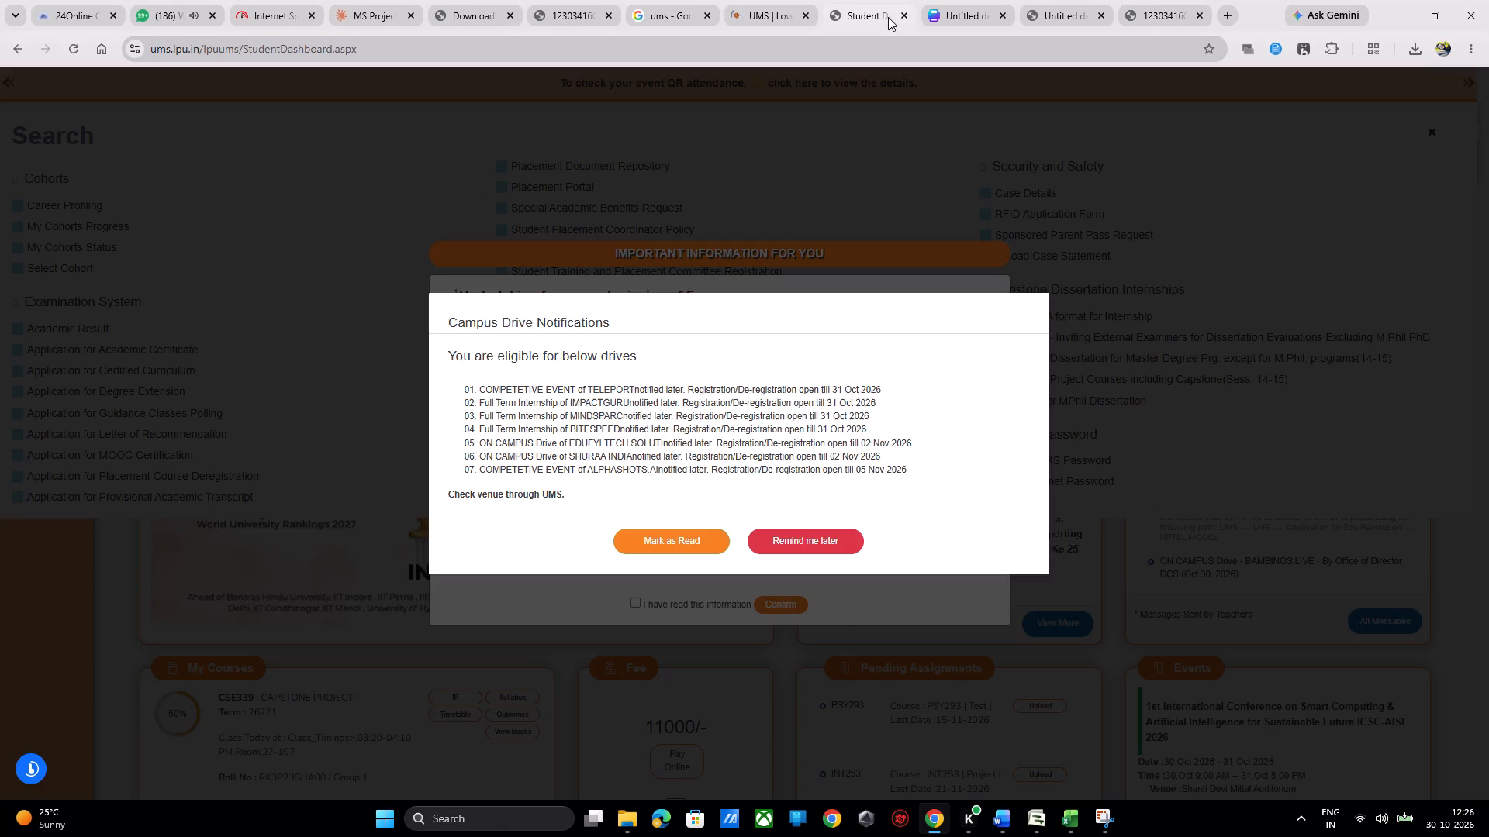
Postpone the campus drive notifications and mark the important information notice on the dashboard as read.
left_click(783, 536)
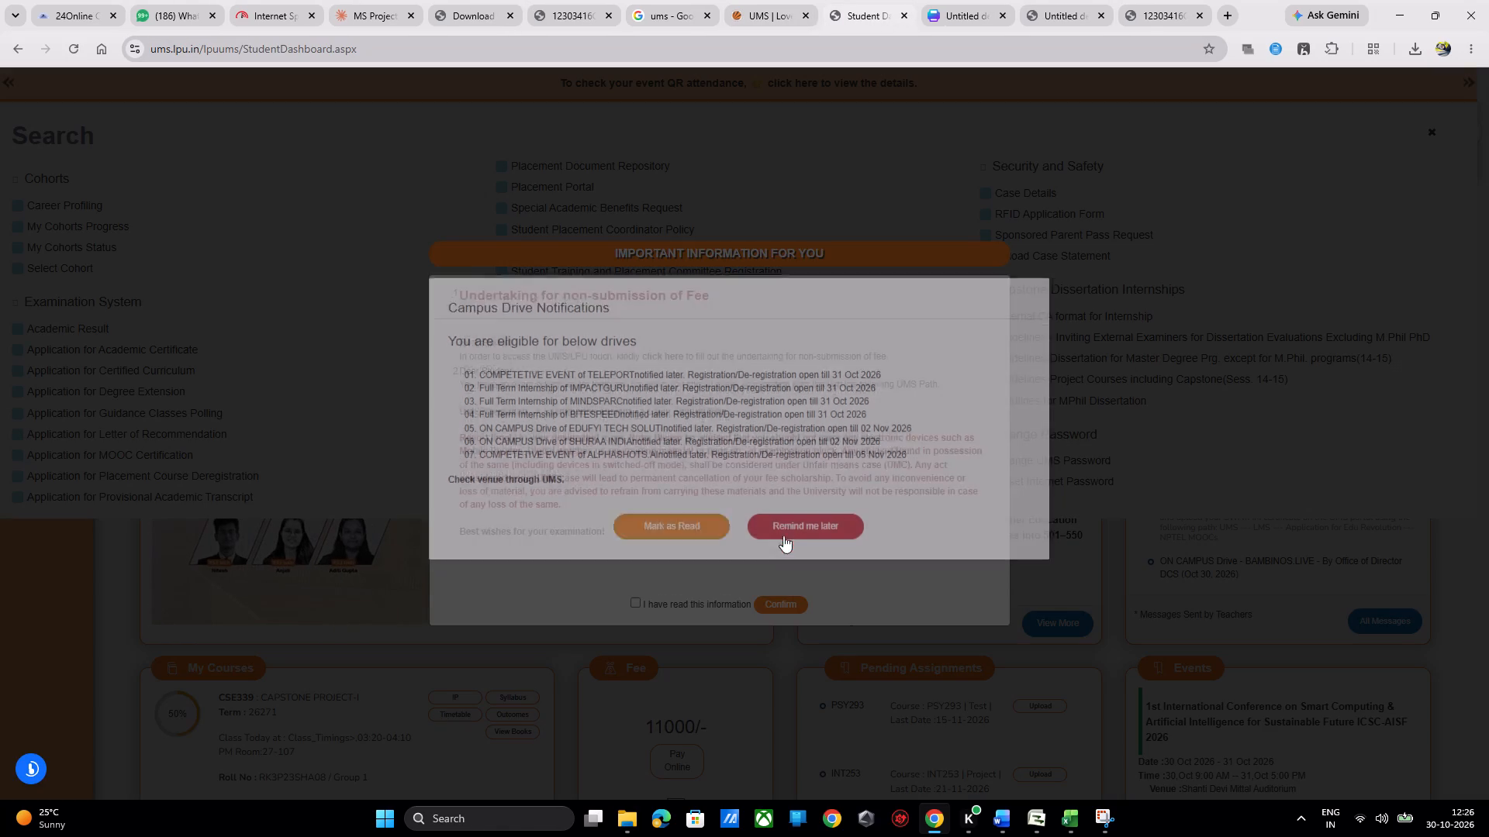
left_click(637, 598)
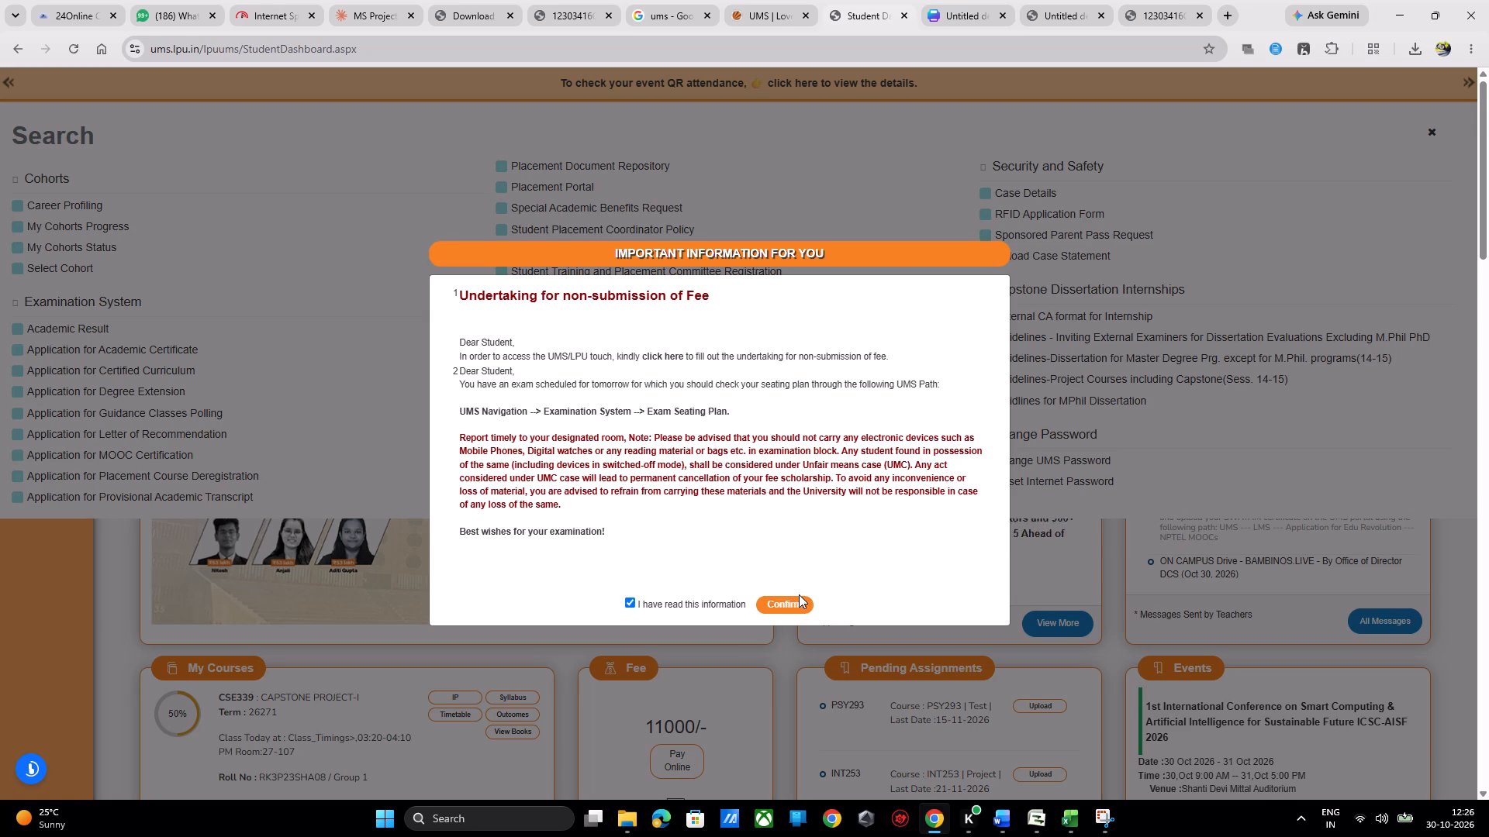
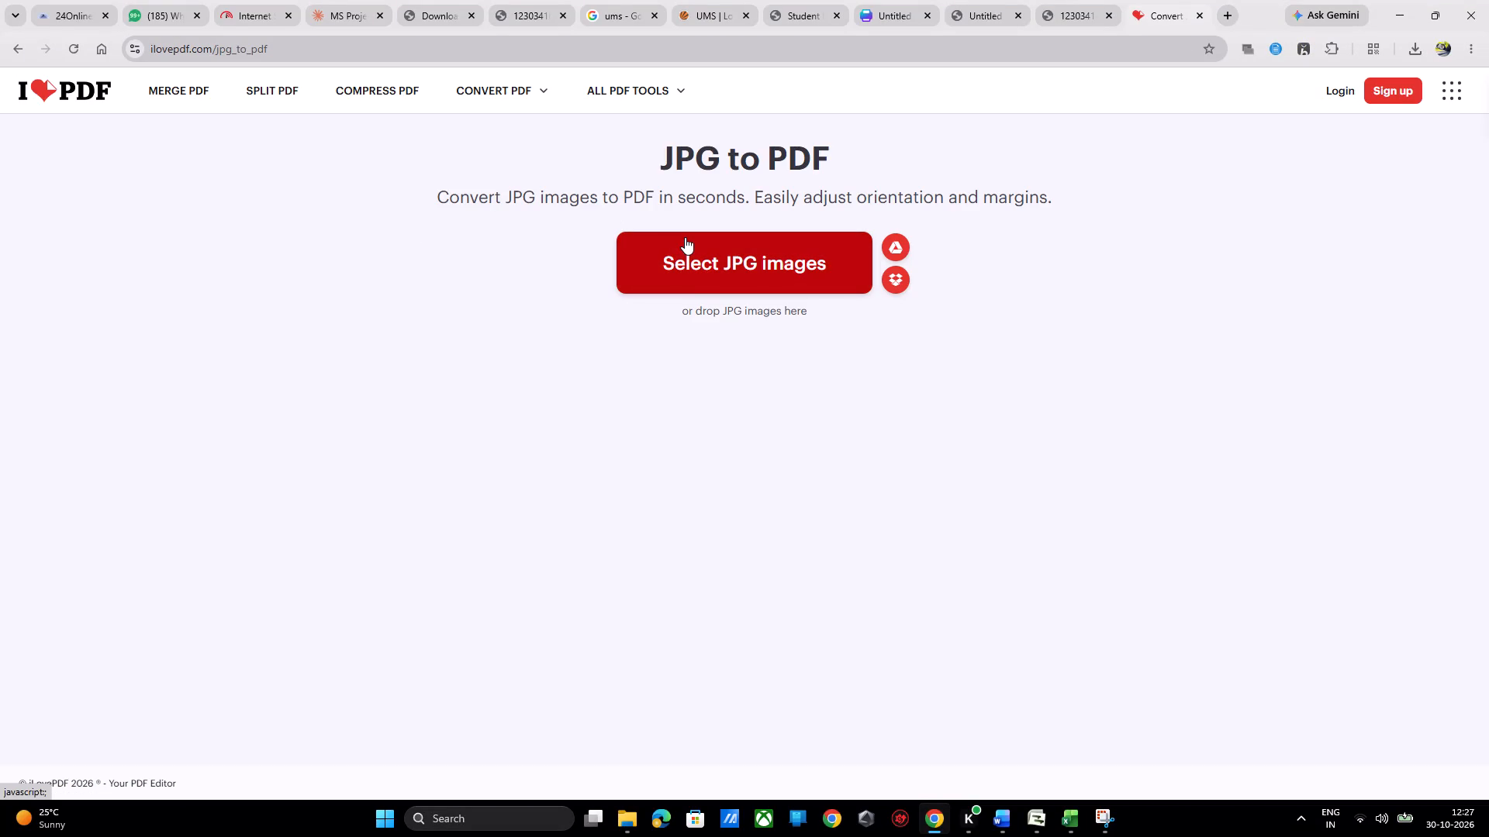
Go to the Downloads folder in the file chooser to pick JPG images for the JPG to PDF conversion.
left_click(71, 182)
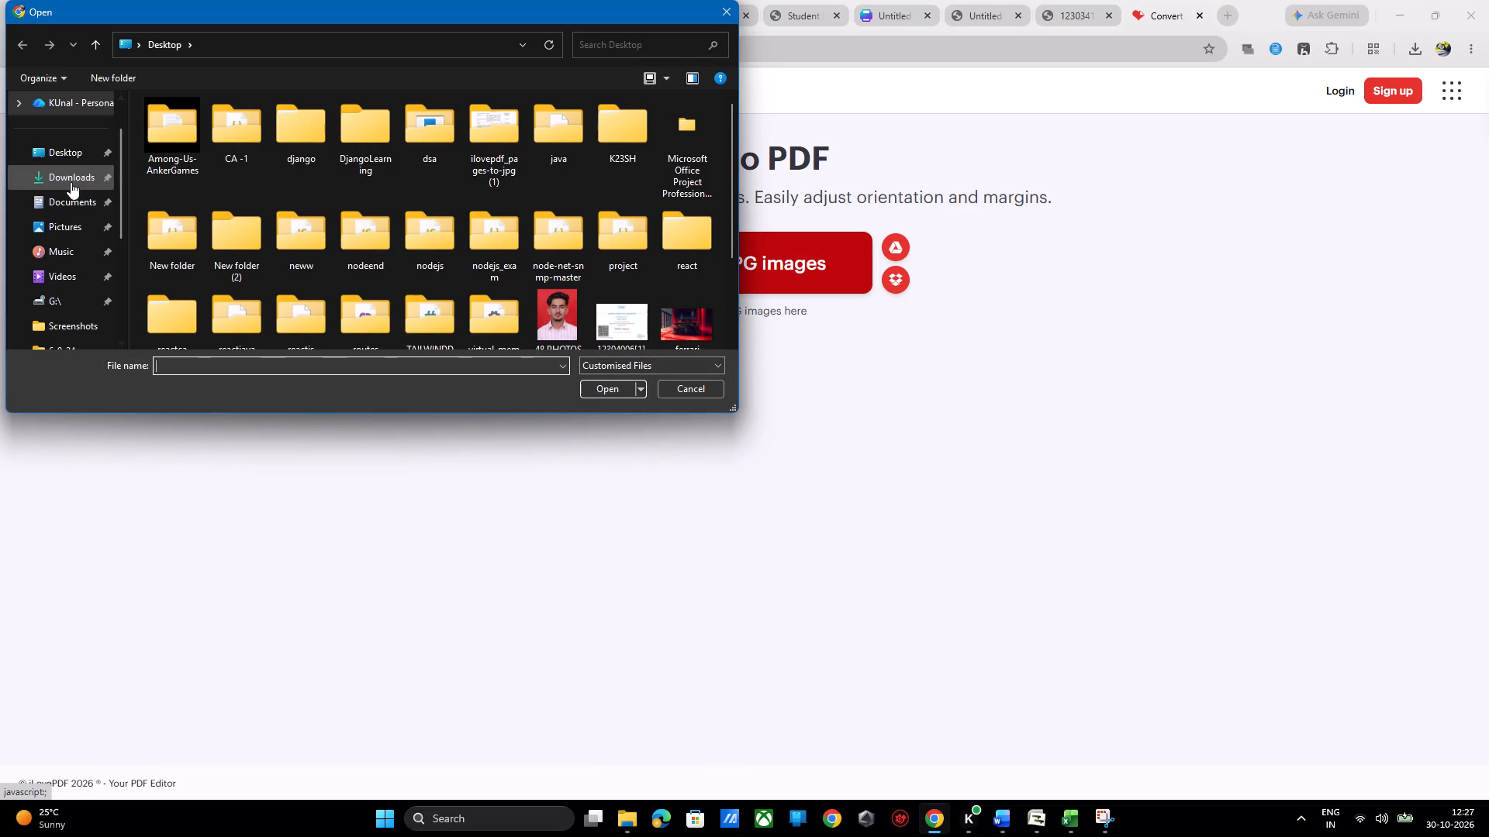
Convert the ChatGPT student-details image followed by the 2026-10-30 Gantt chart screenshot from Downloads into one PDF and download it.
double_click(278, 201)
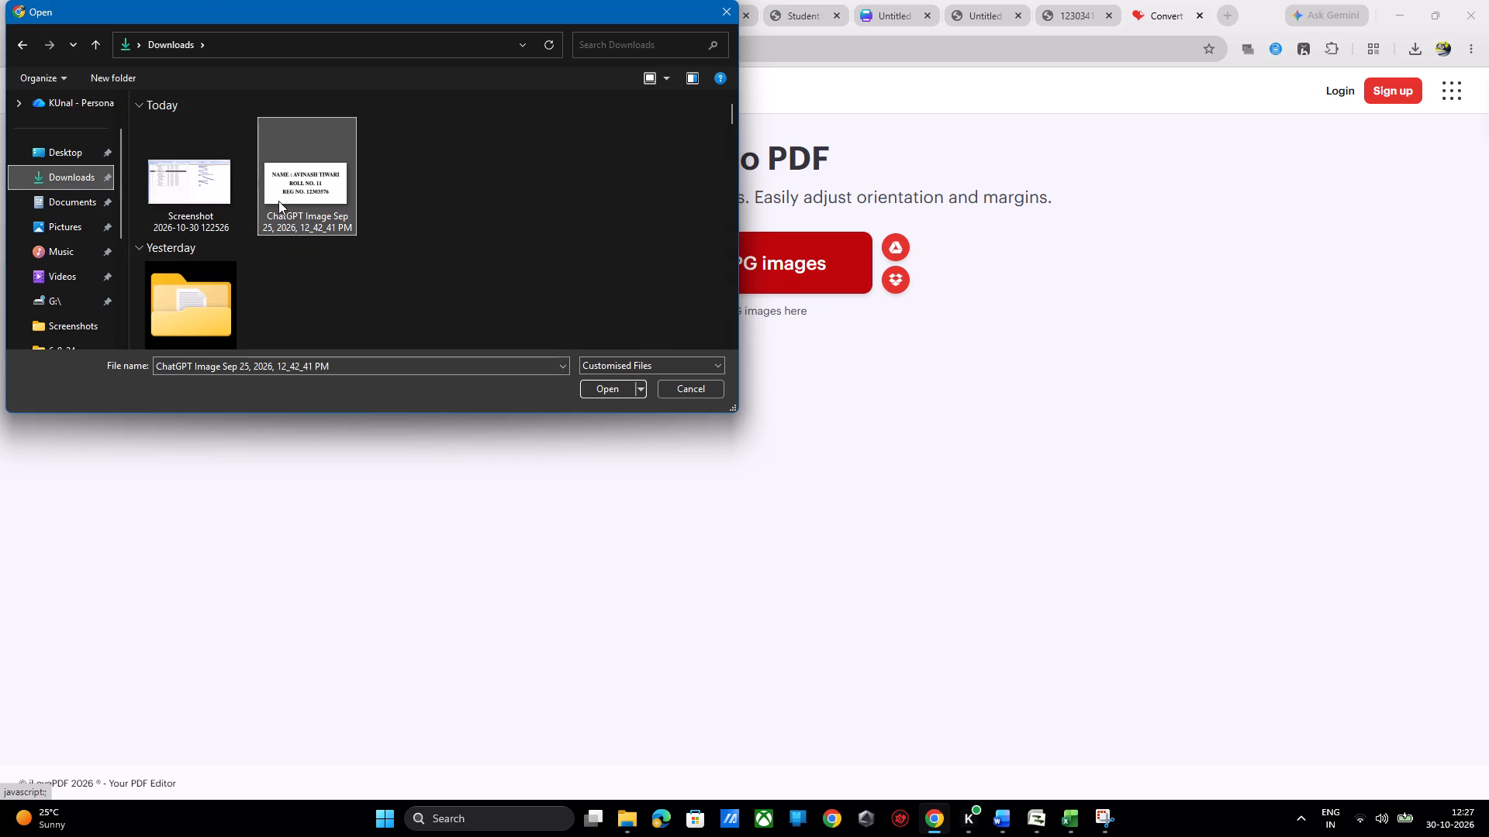
left_click(1121, 174)
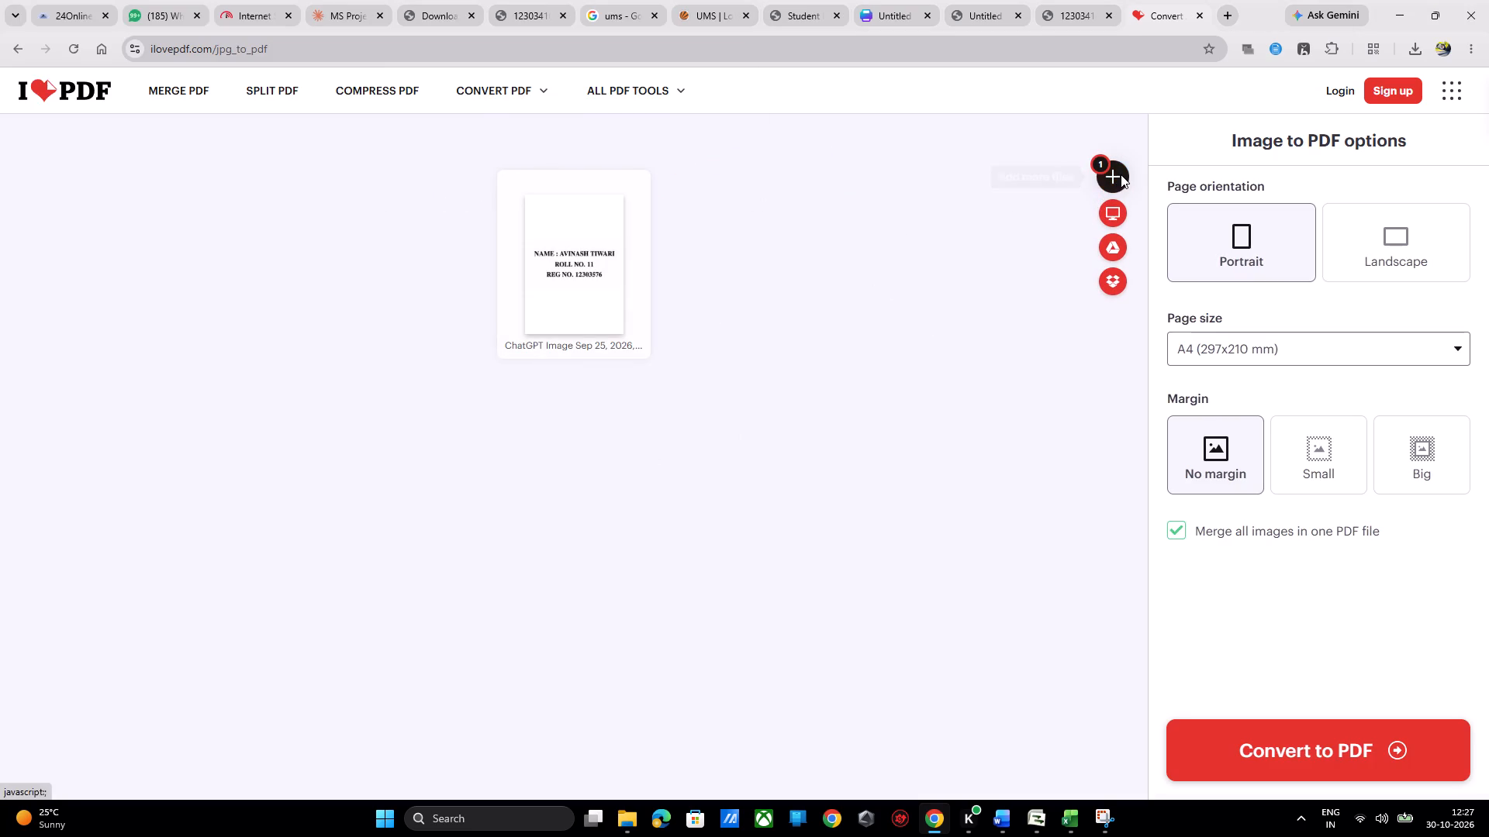
double_click(189, 196)
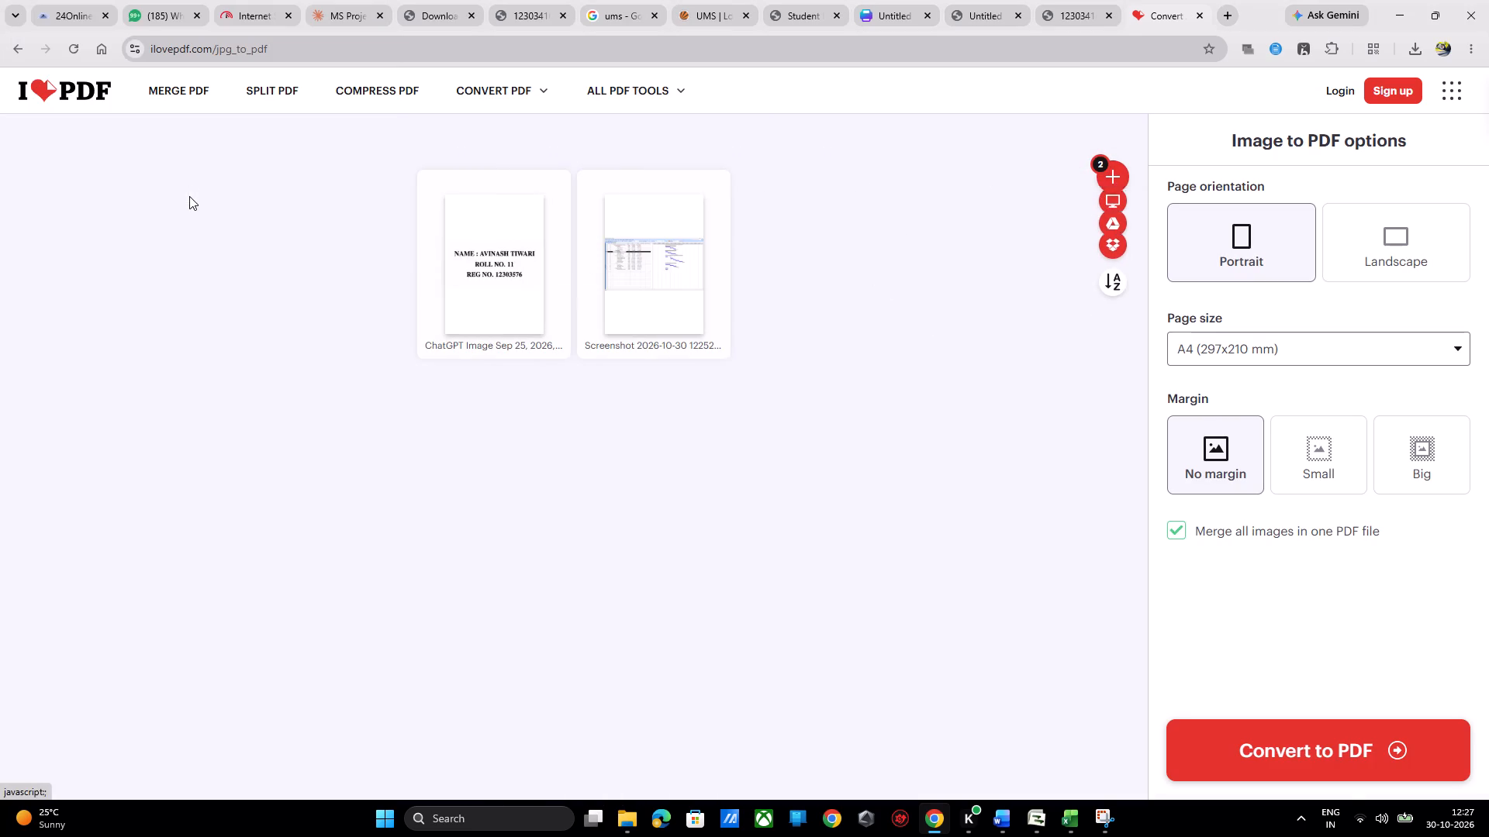
left_click(1277, 747)
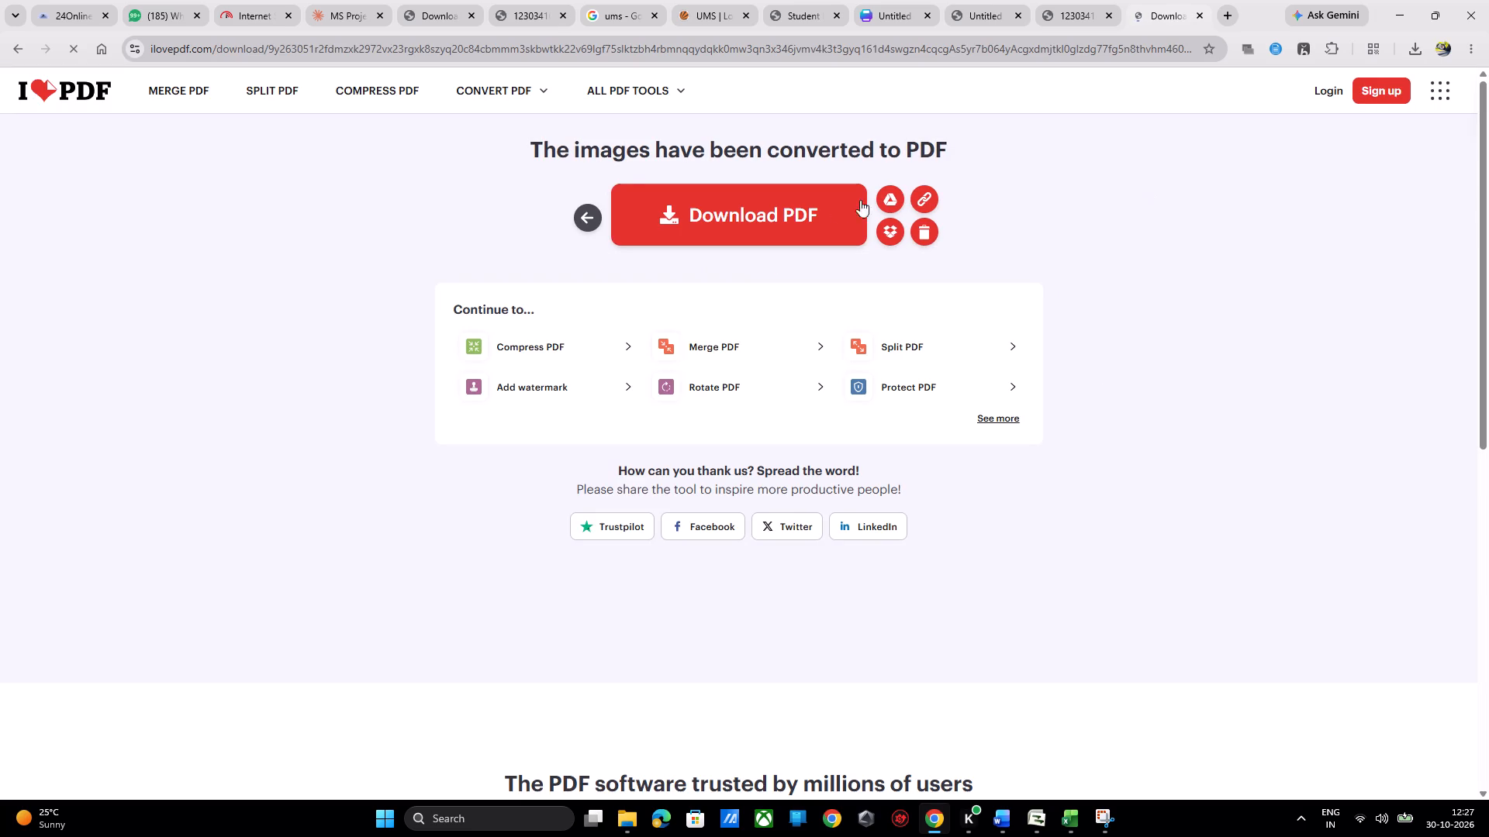
left_click(801, 208)
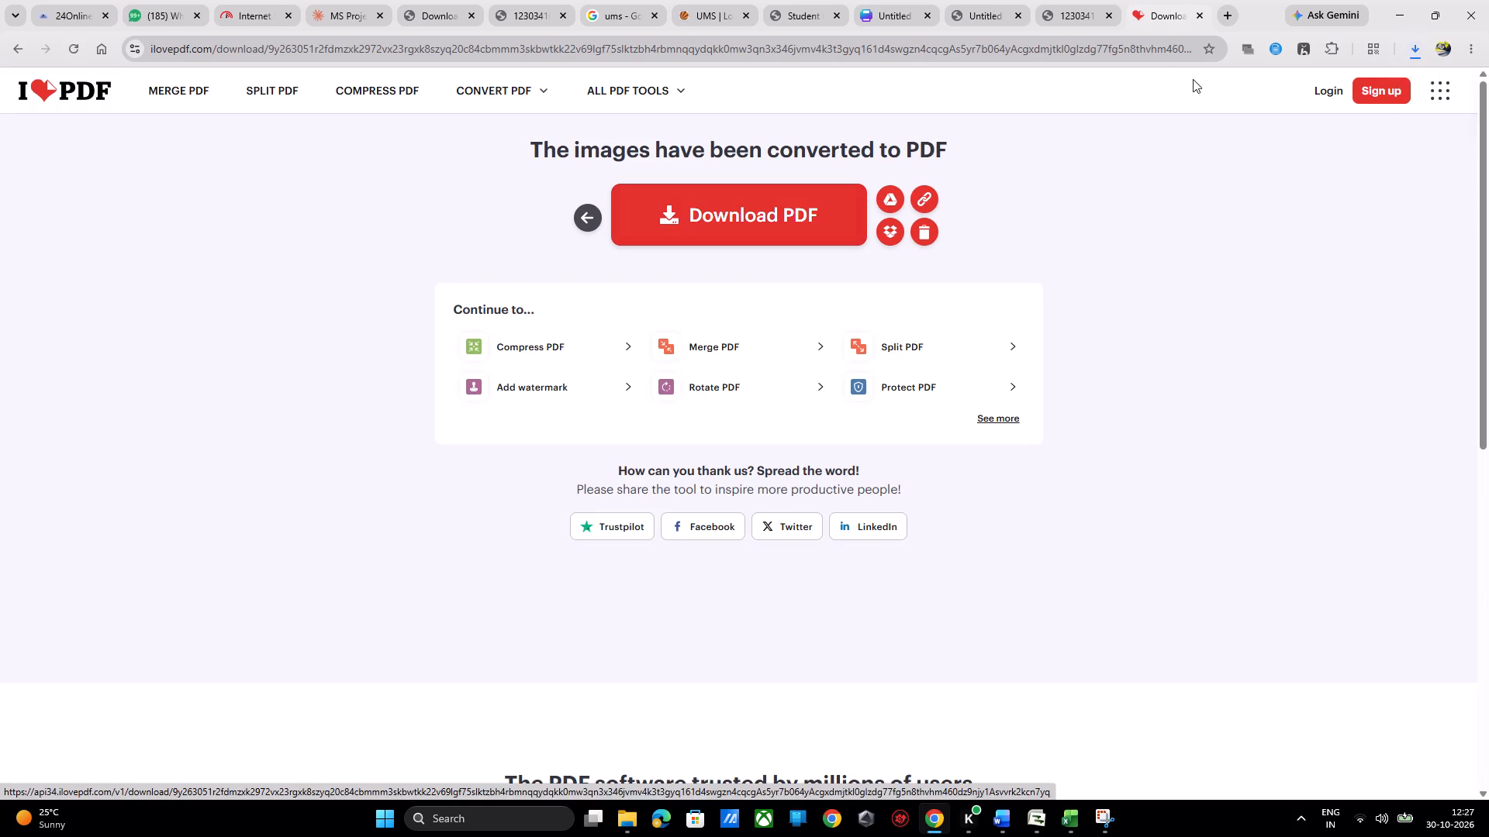
Switch to the Downloads folder in File Explorer and rename the newly downloaded ChatGPT Image PDF as AVINASHCA2.
left_click(638, 816)
left_click(54, 228)
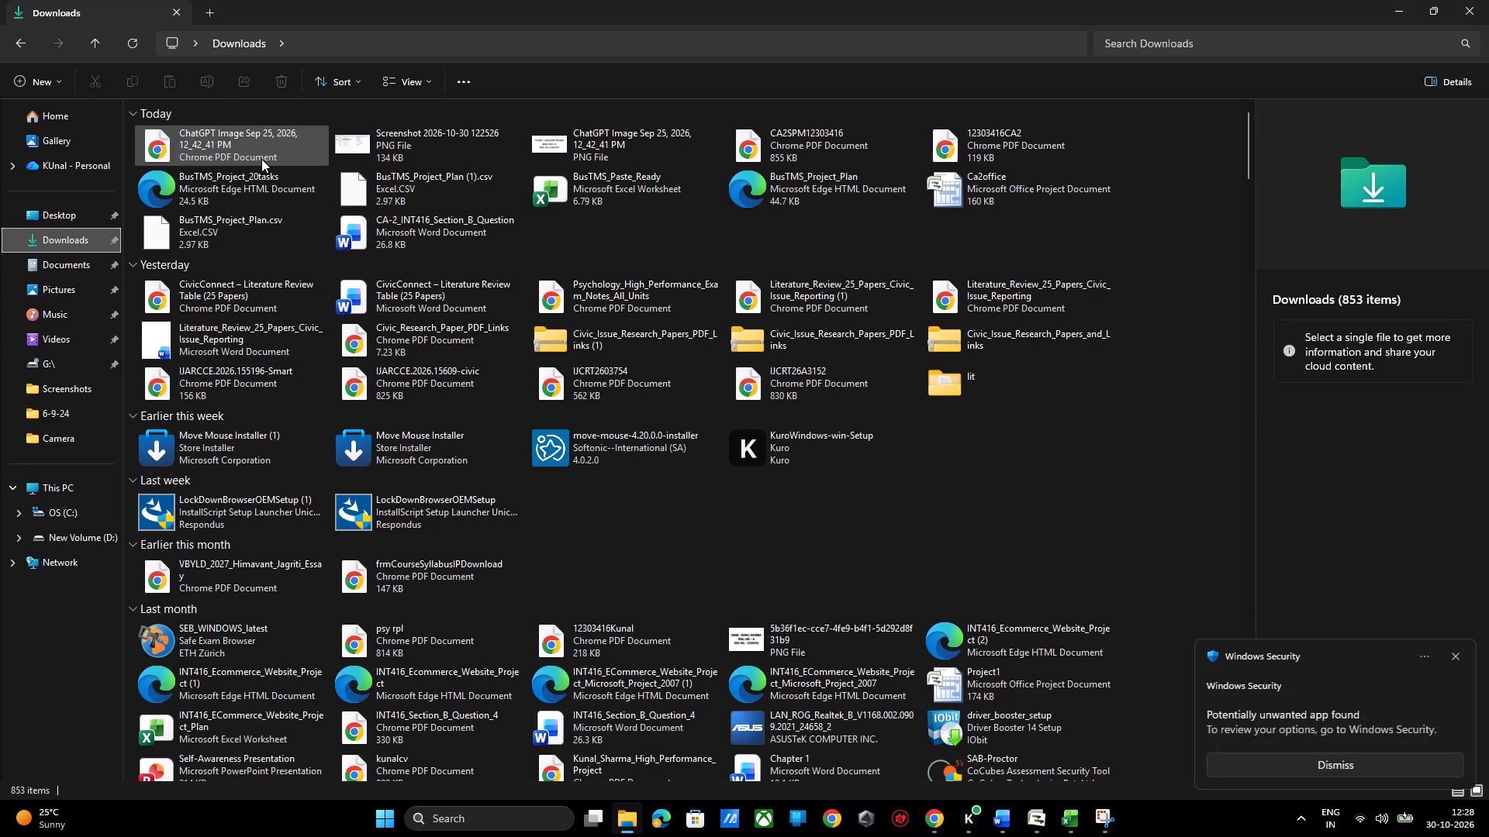
left_click(215, 128)
left_click(199, 78)
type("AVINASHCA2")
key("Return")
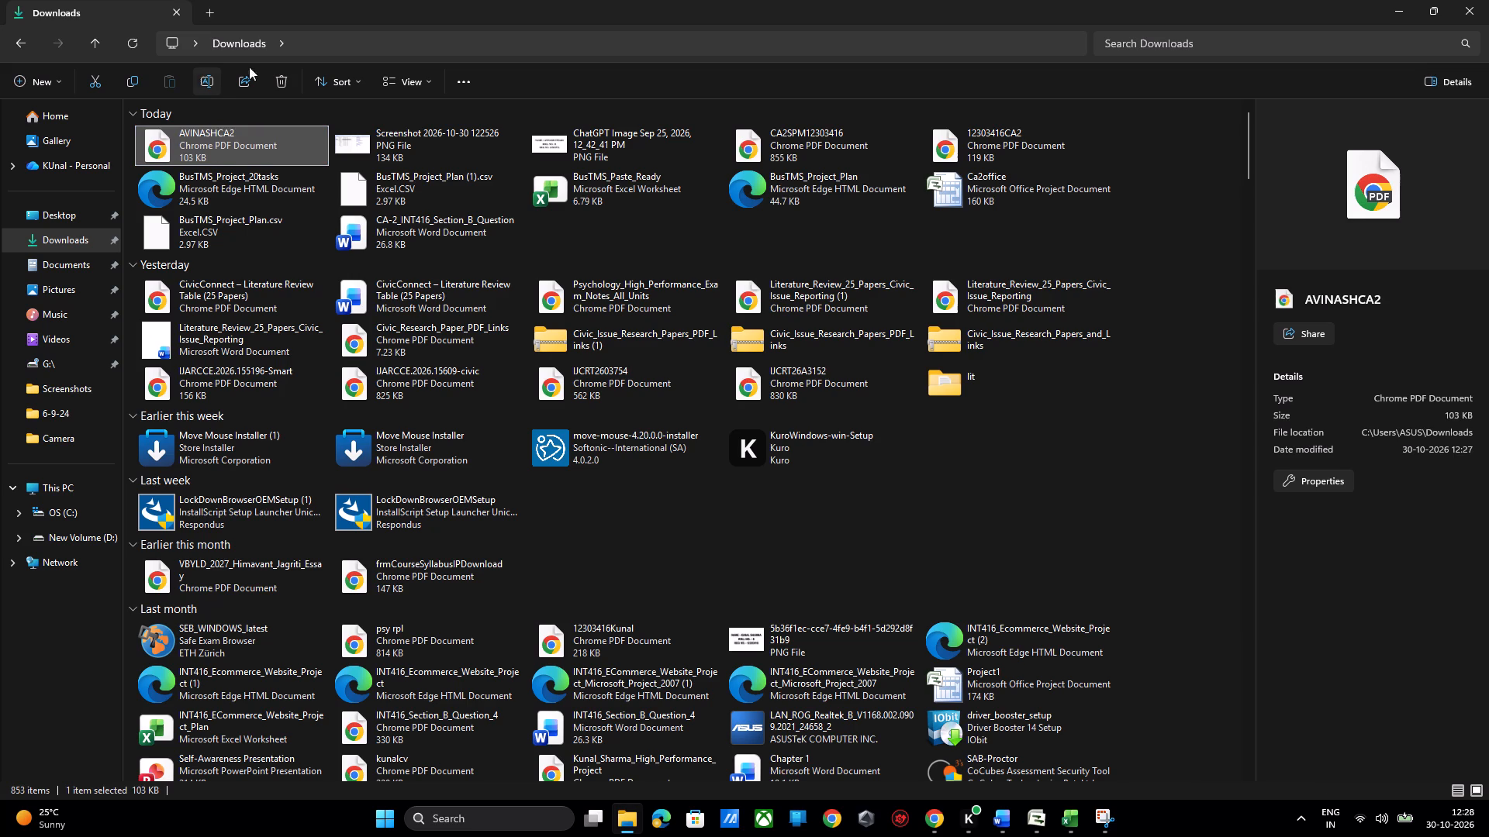
Open the AVINASHCA2 PDF to check its student-details page, and return to the Downloads folder.
double_click(253, 148)
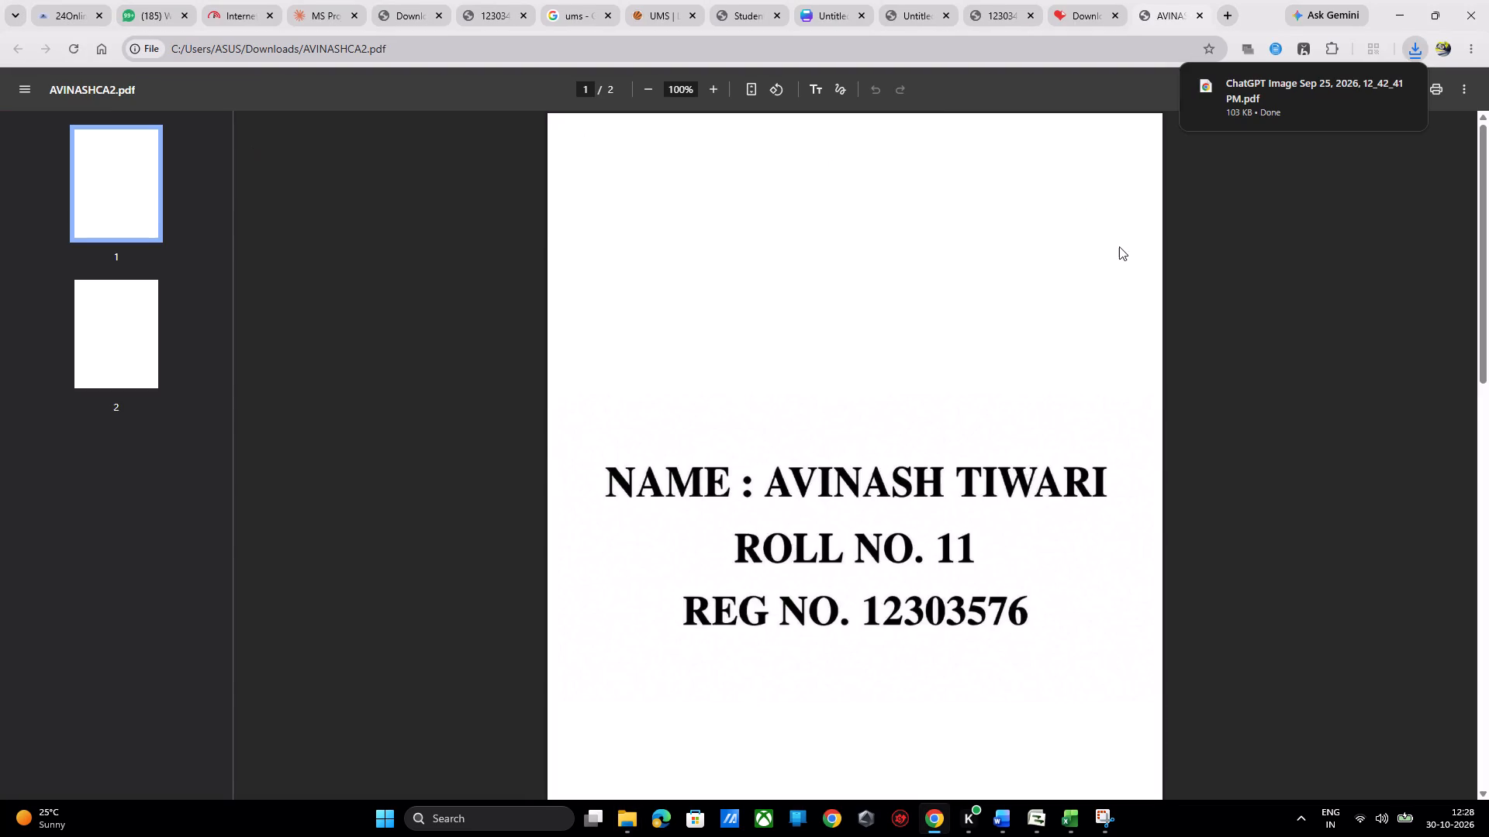
left_click(1391, 2)
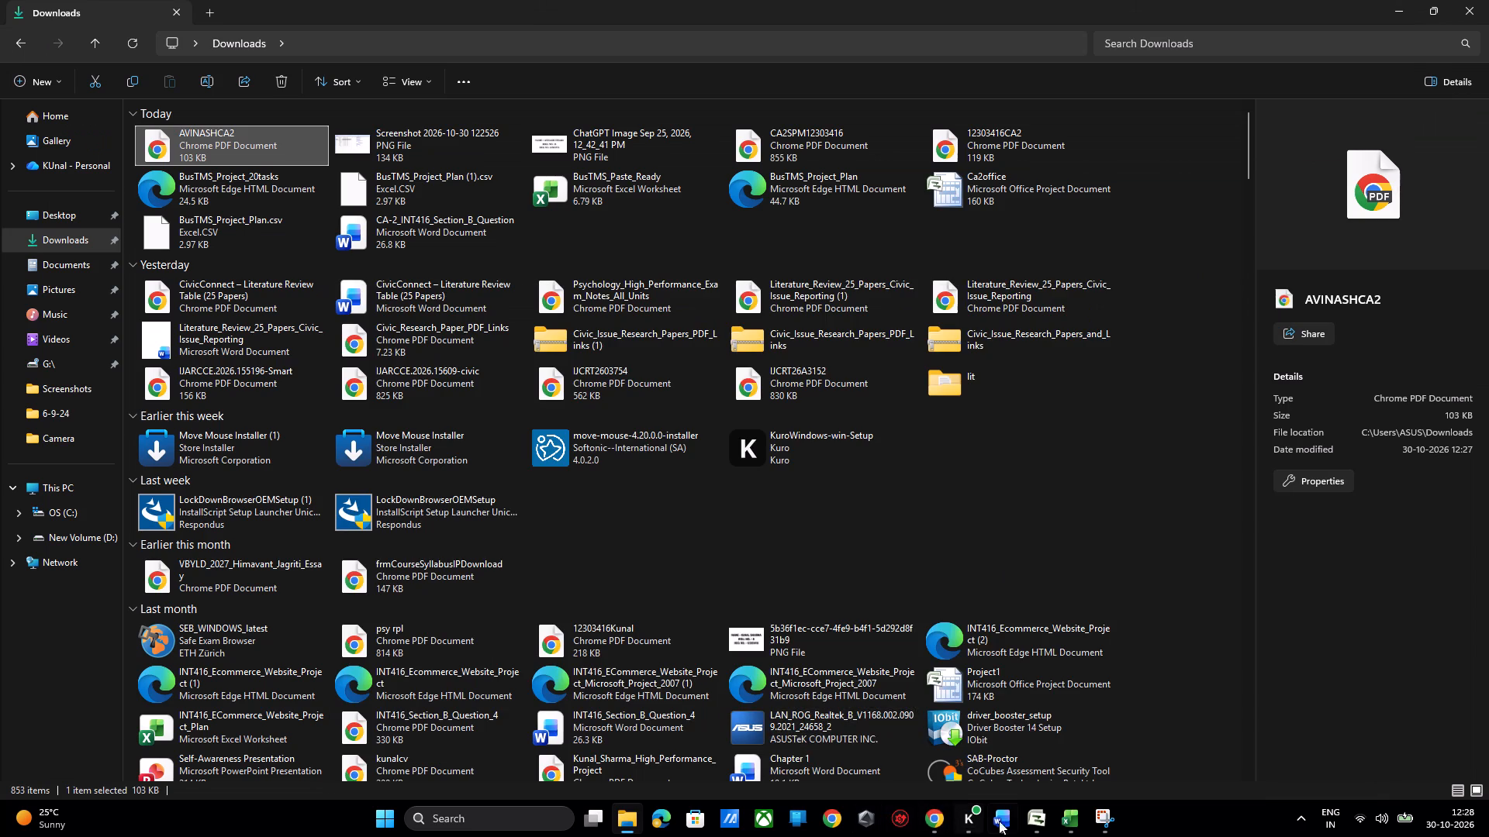
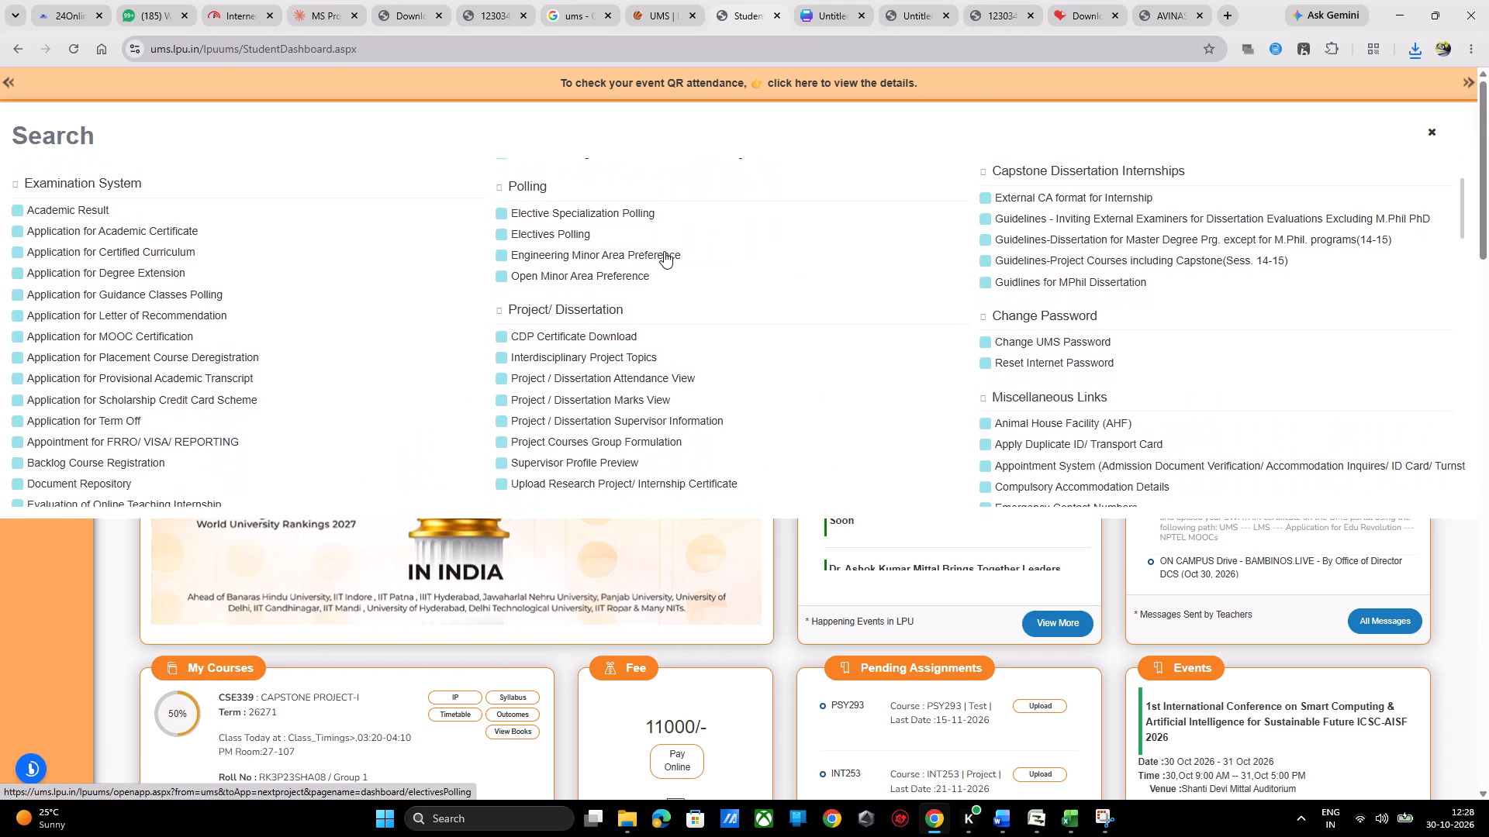
Look through the UMS navigation links in the search overlay for the page where practical assignments are uploaded.
scroll(664, 251, "down", 2)
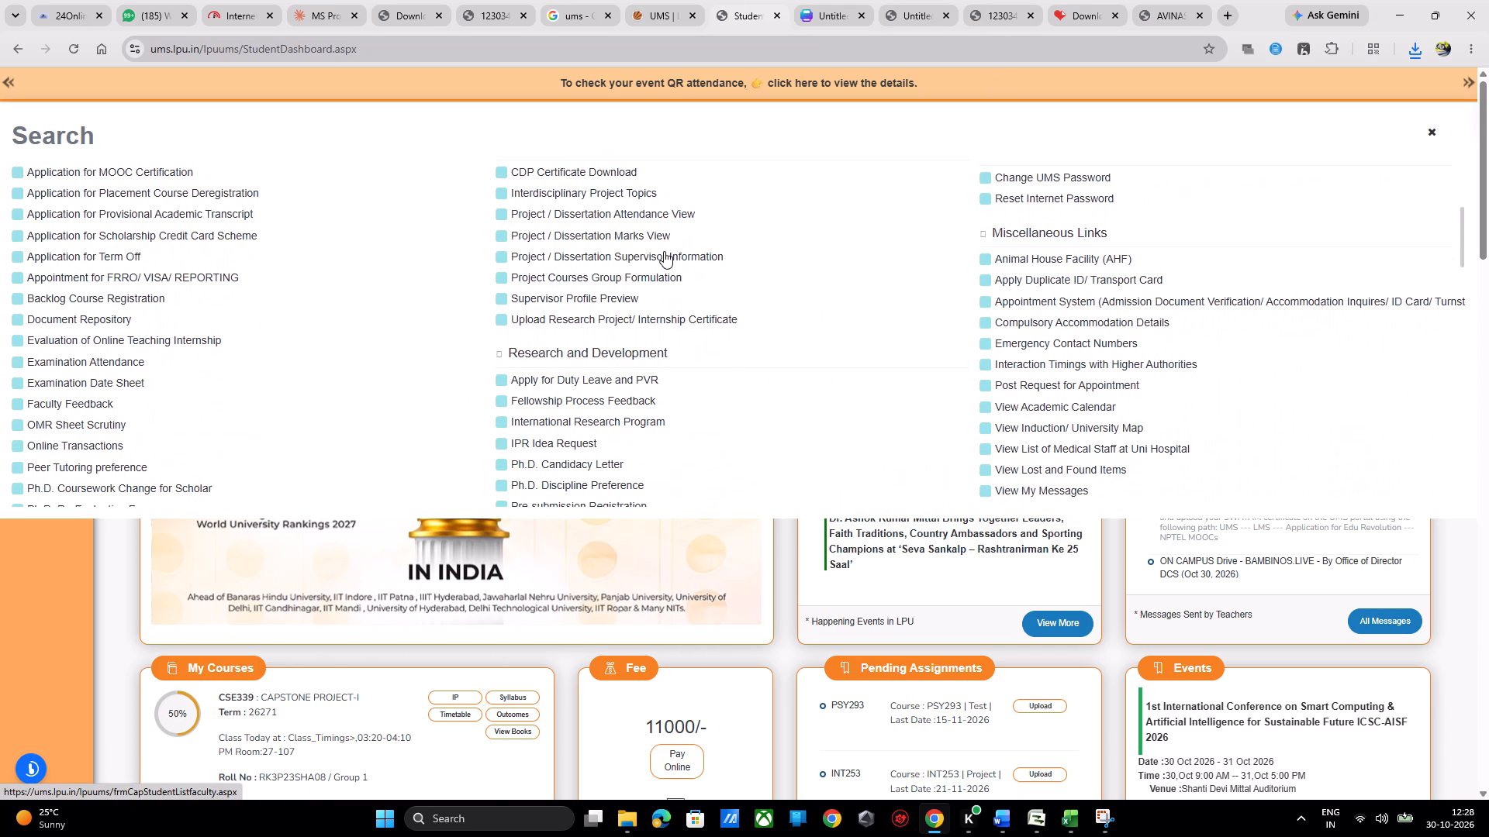
scroll(664, 251, "down", 2)
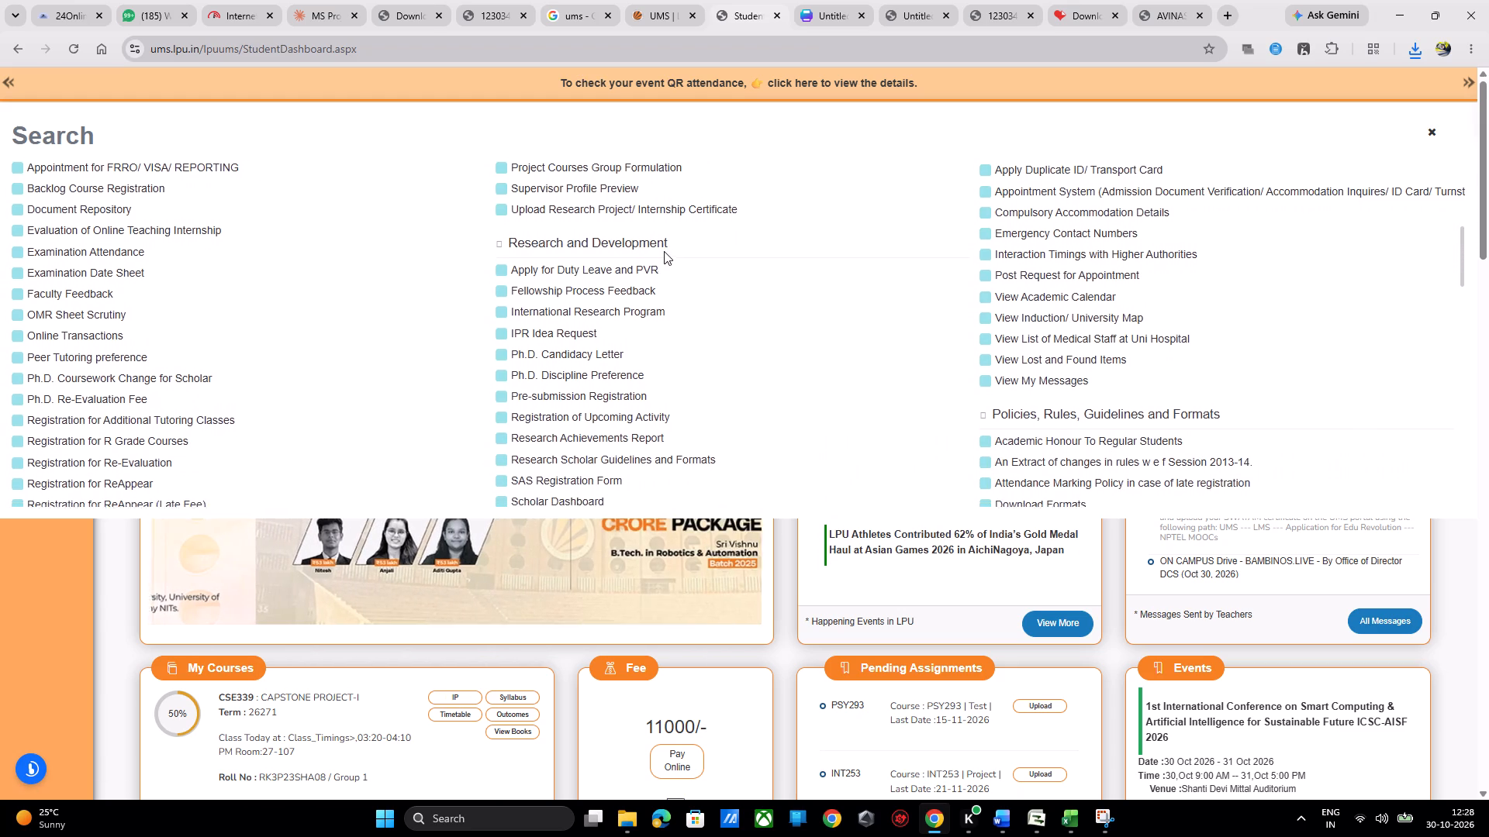
scroll(664, 251, "down", 3)
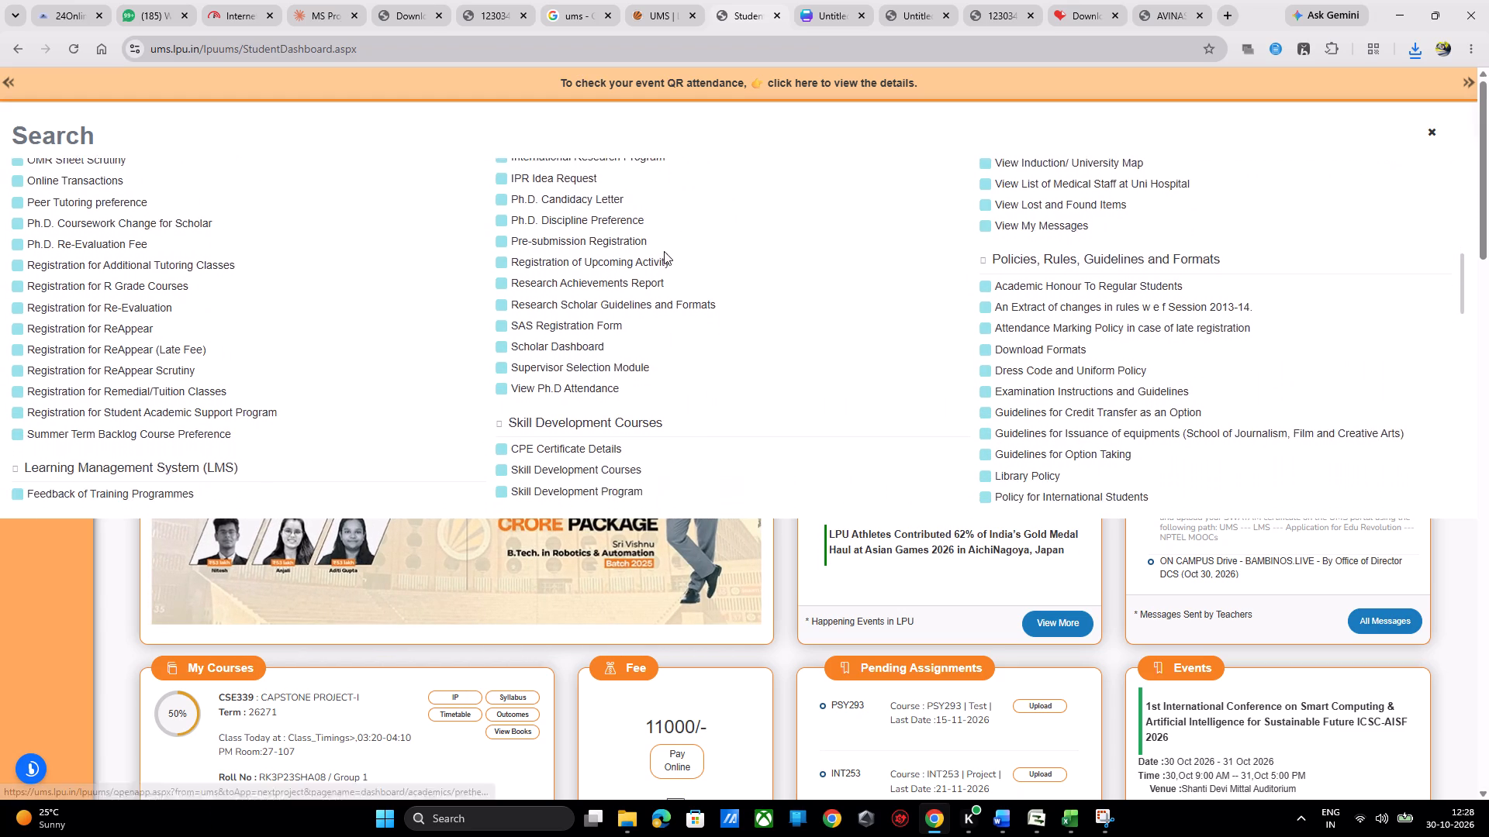
scroll(664, 251, "down", 4)
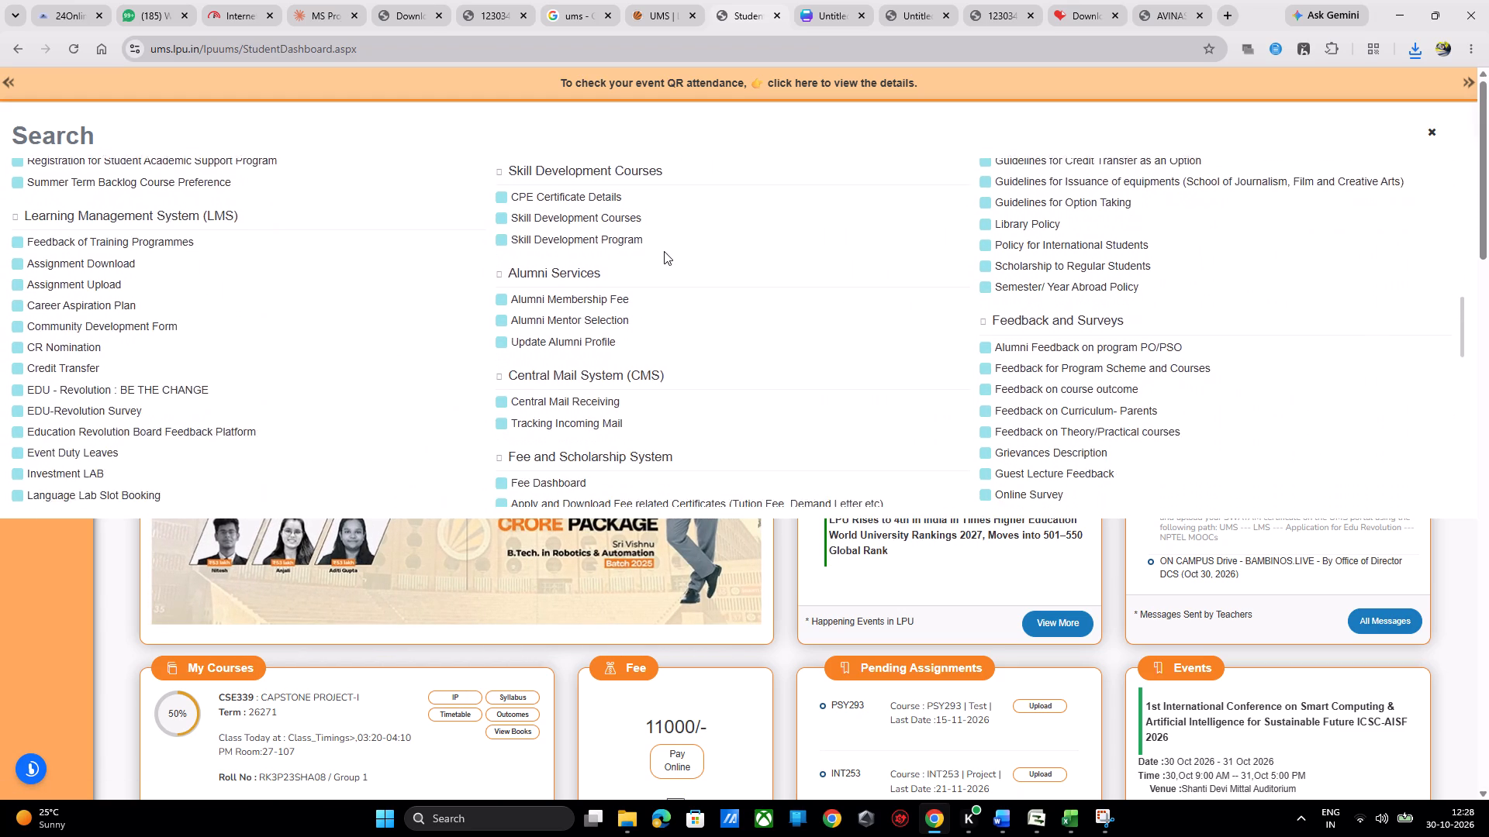
scroll(664, 251, "down", 3)
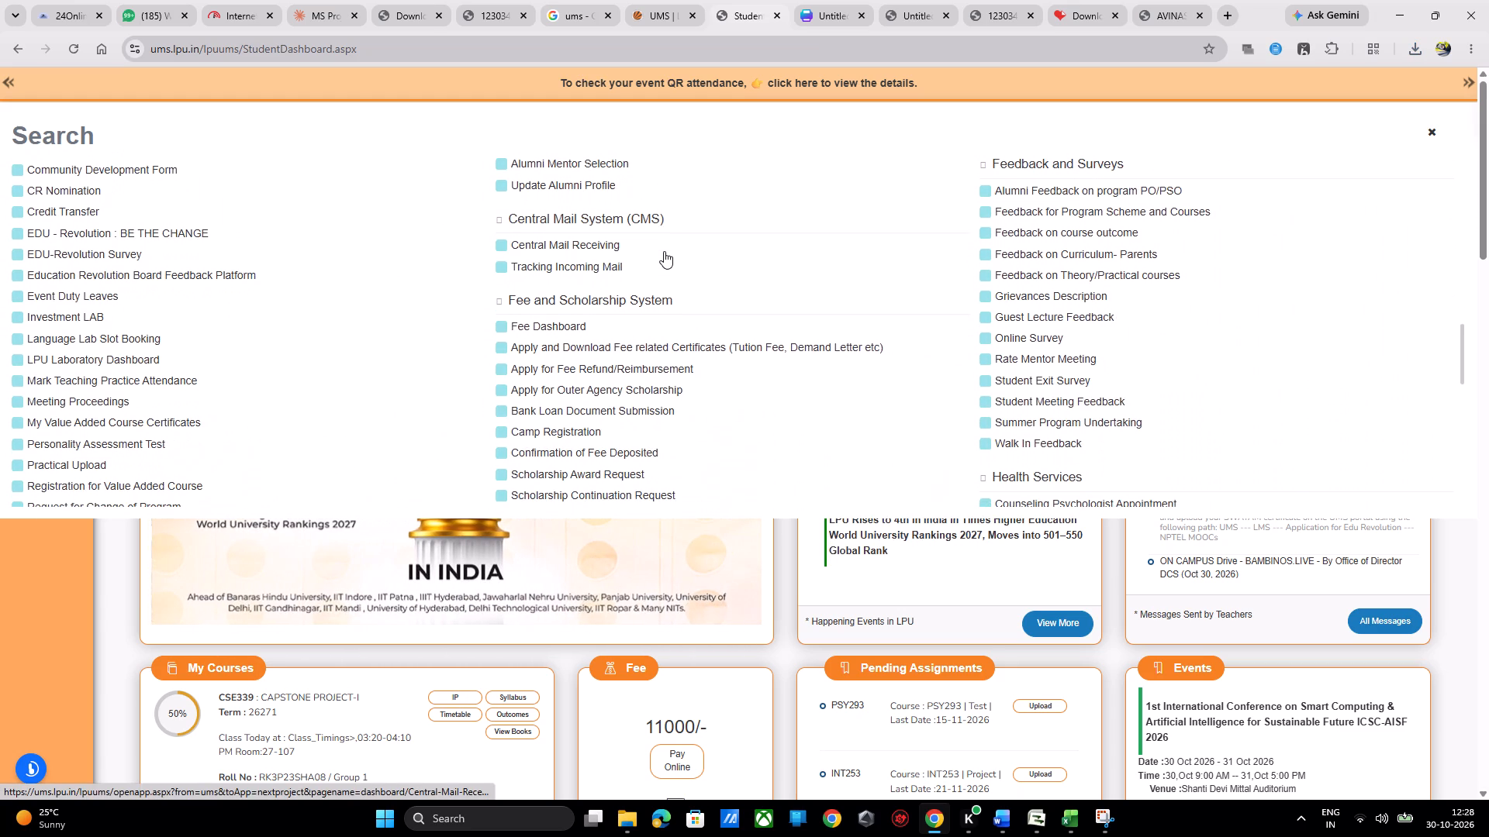
scroll(664, 251, "down", 4)
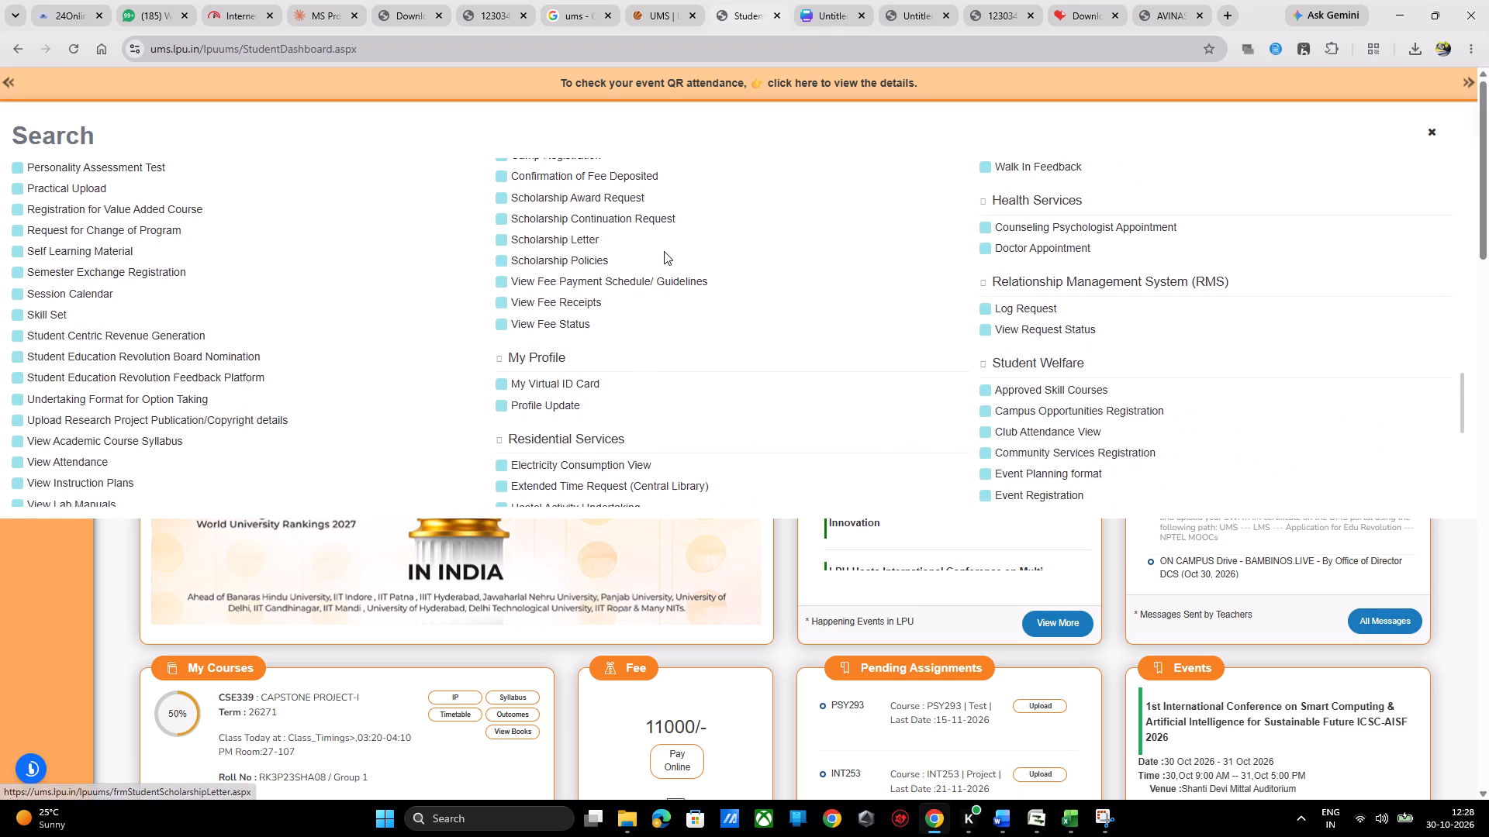
scroll(664, 251, "down", 1)
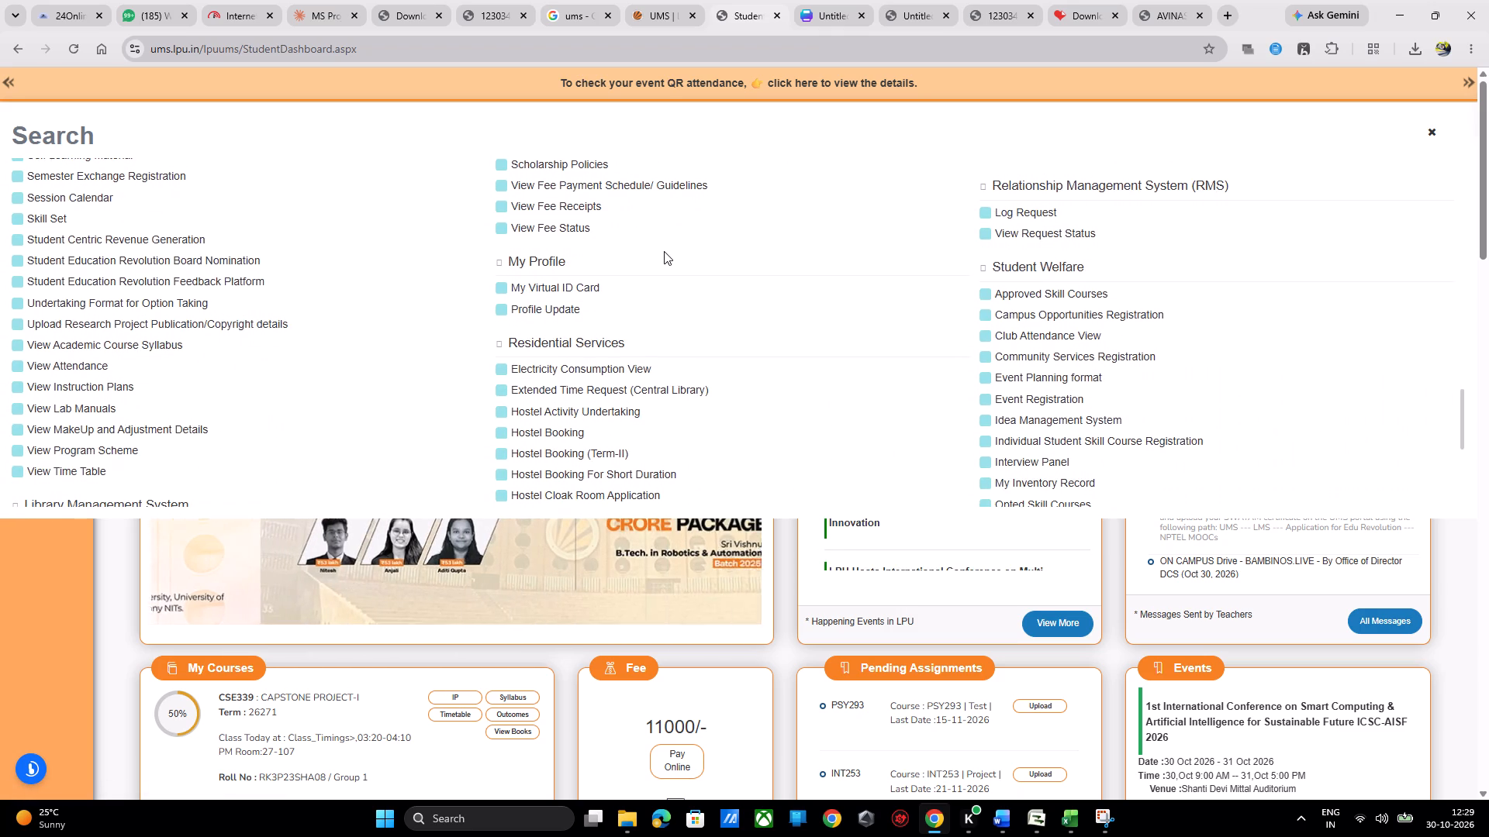
scroll(664, 251, "down", 4)
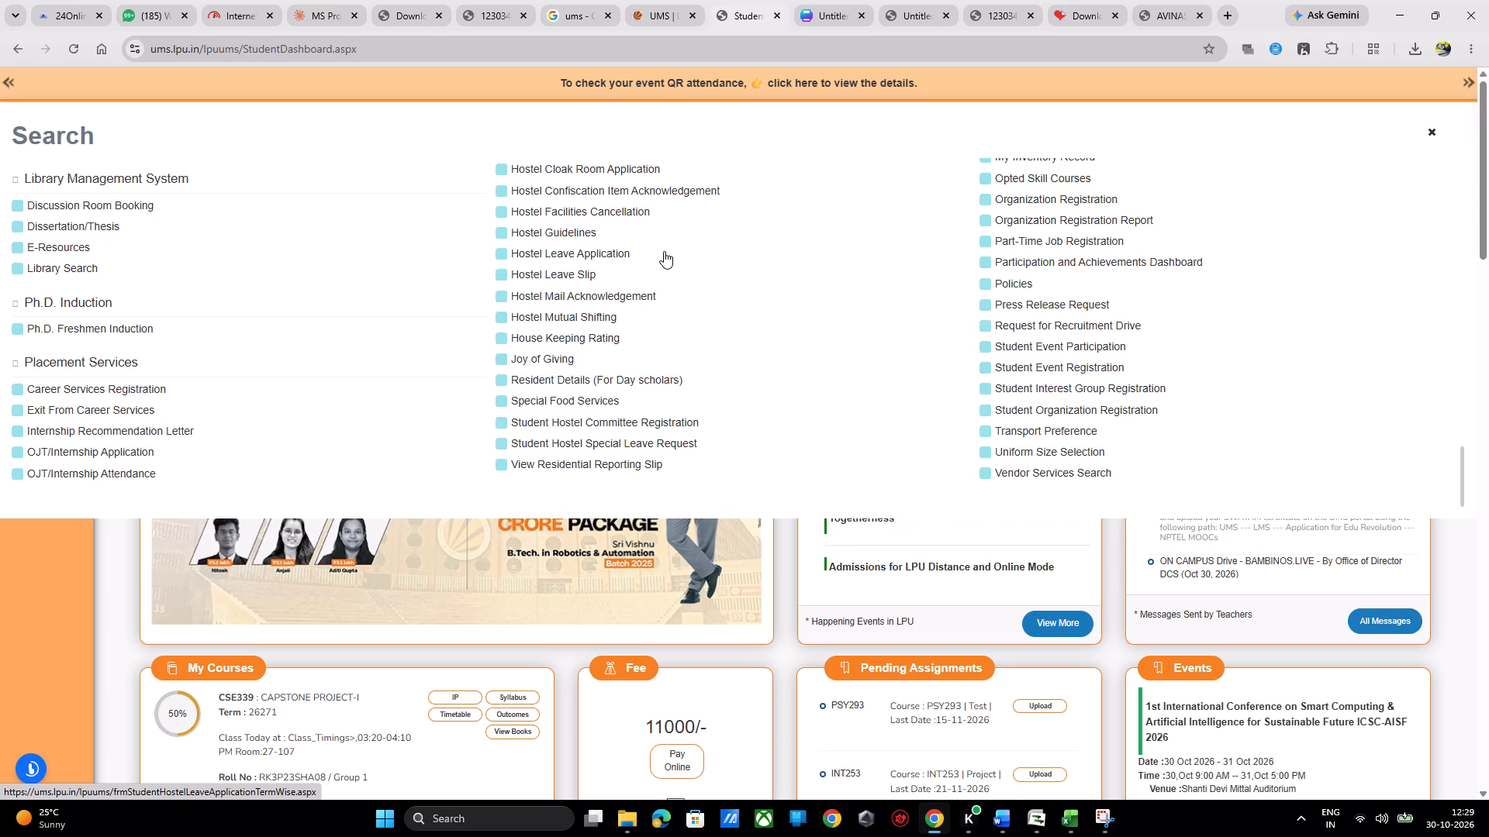
scroll(664, 251, "up", 4)
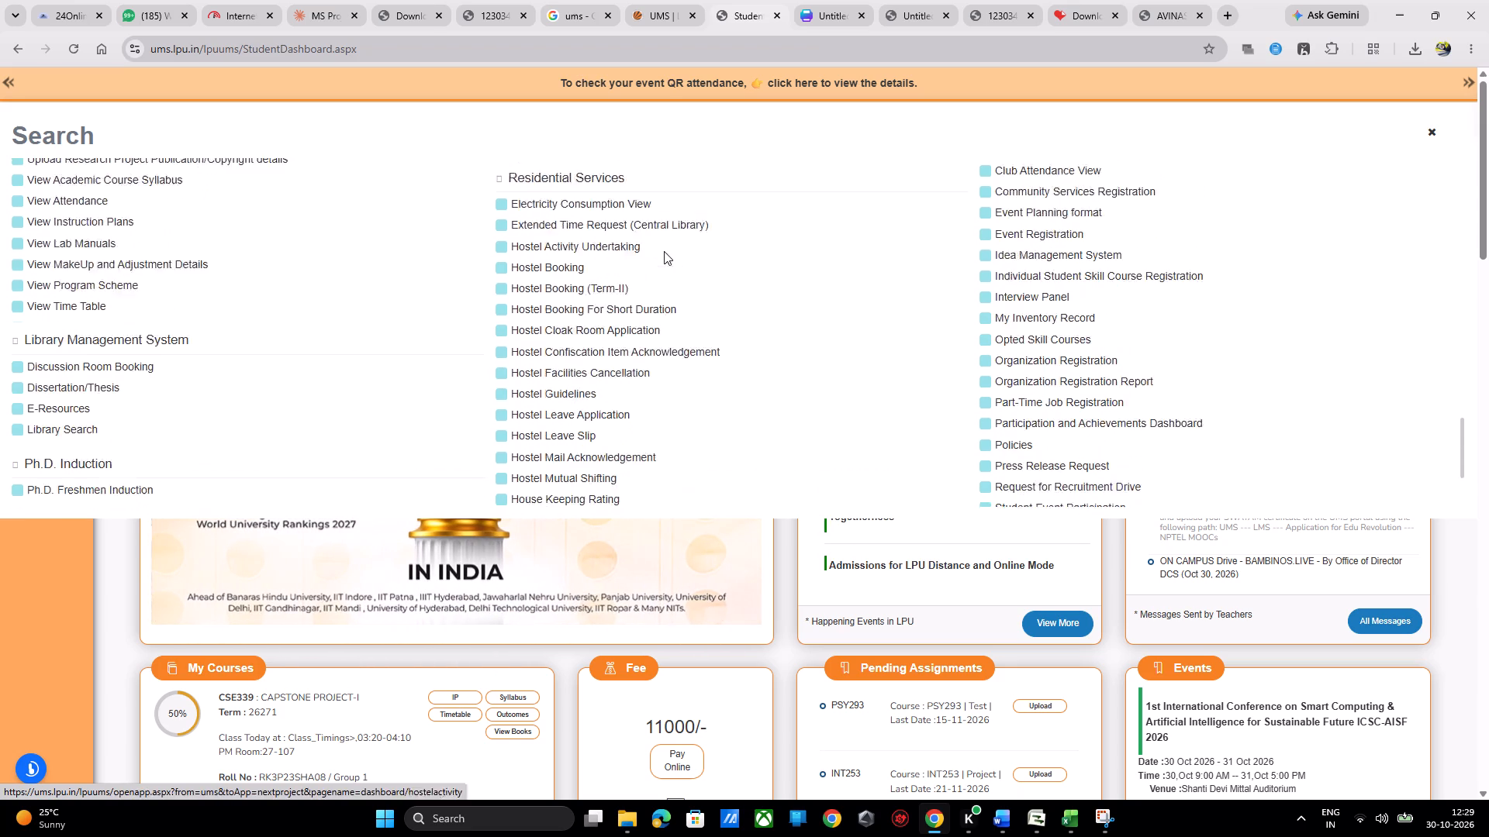
scroll(664, 251, "up", 12)
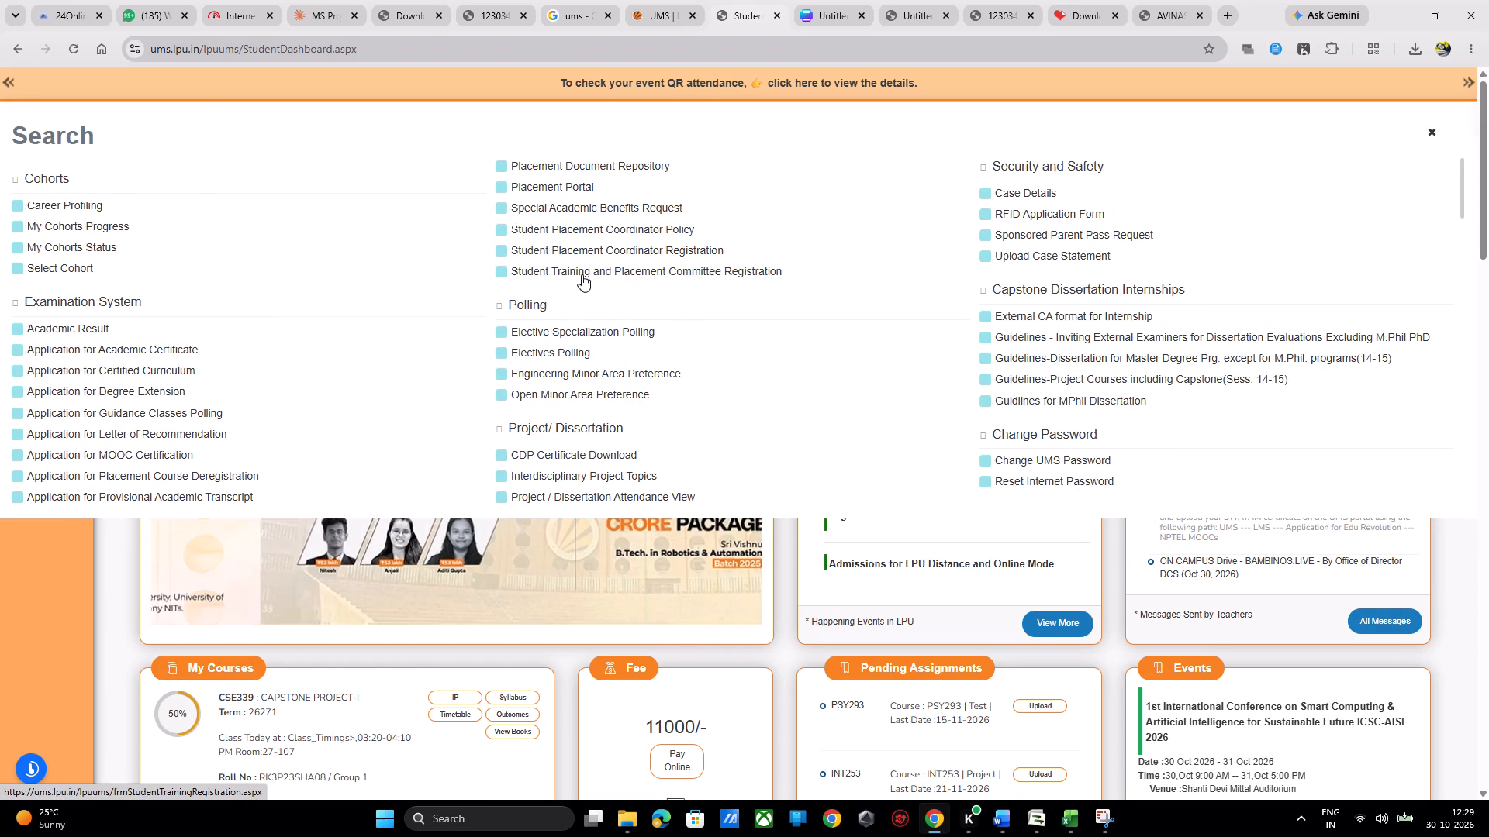
scroll(400, 317, "down", 1)
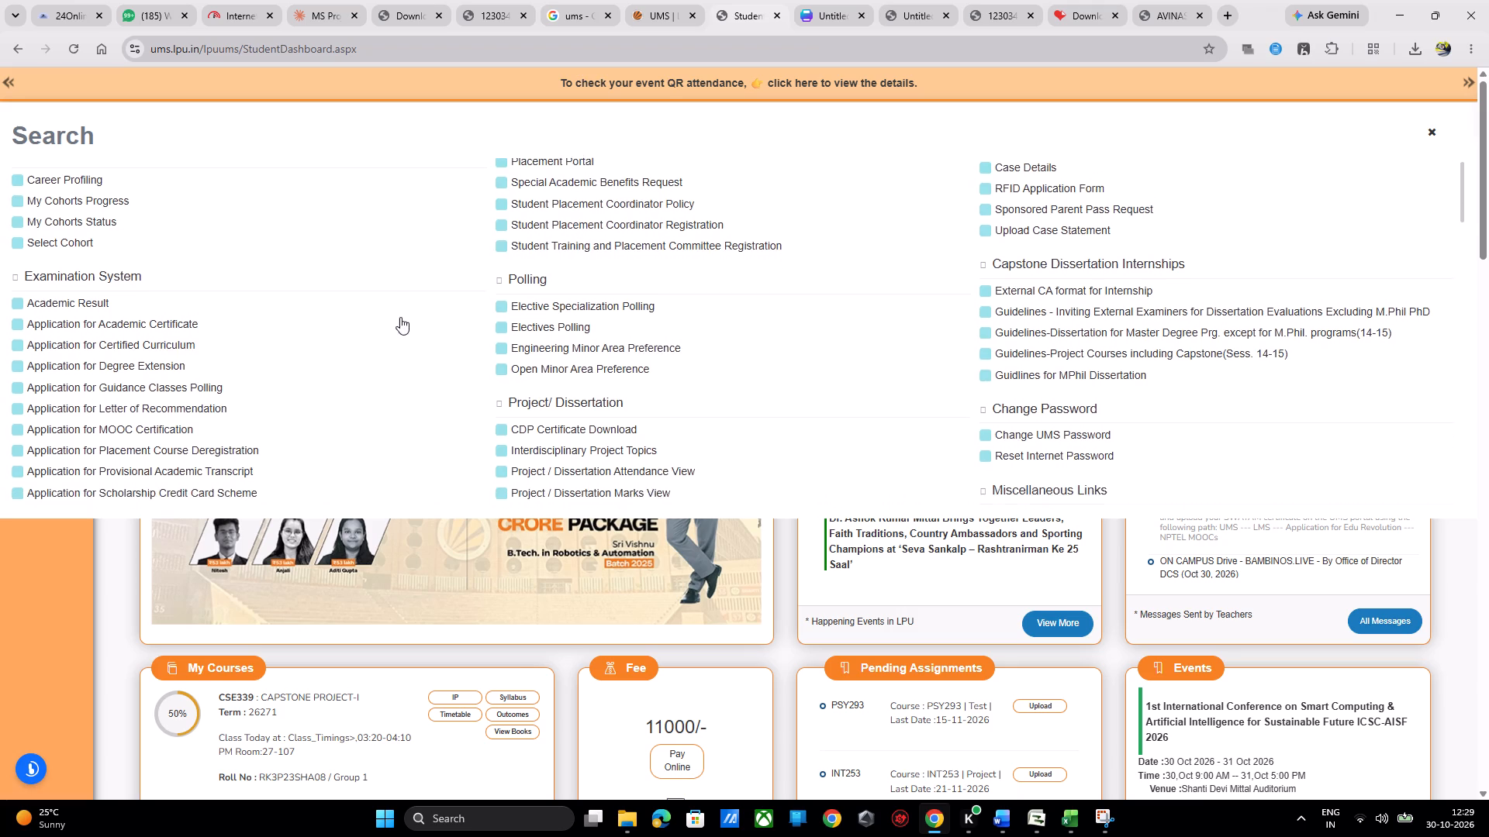
scroll(400, 317, "down", 2)
scroll(400, 317, "up", 2)
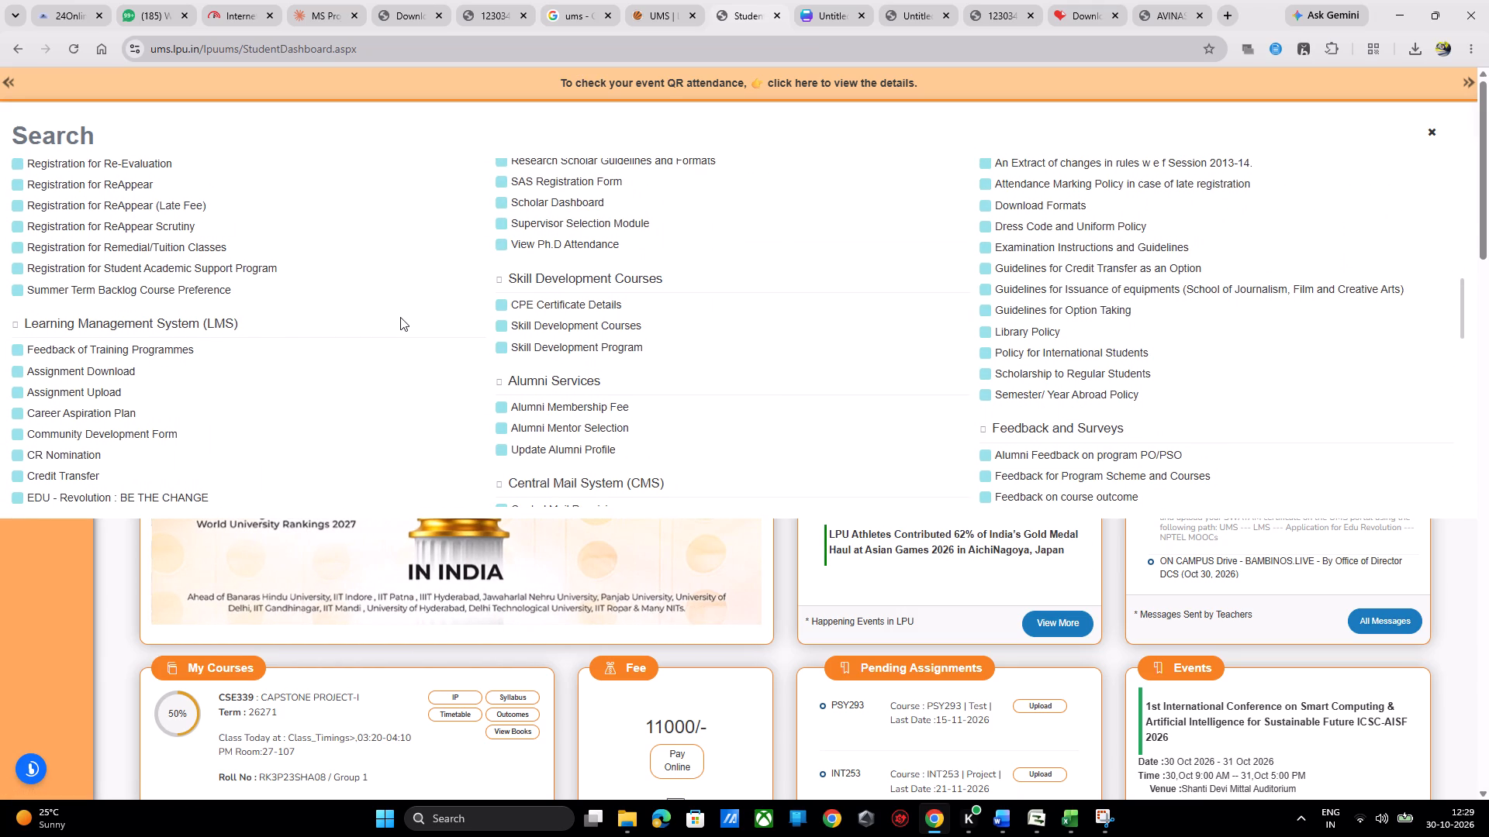
scroll(400, 317, "up", 2)
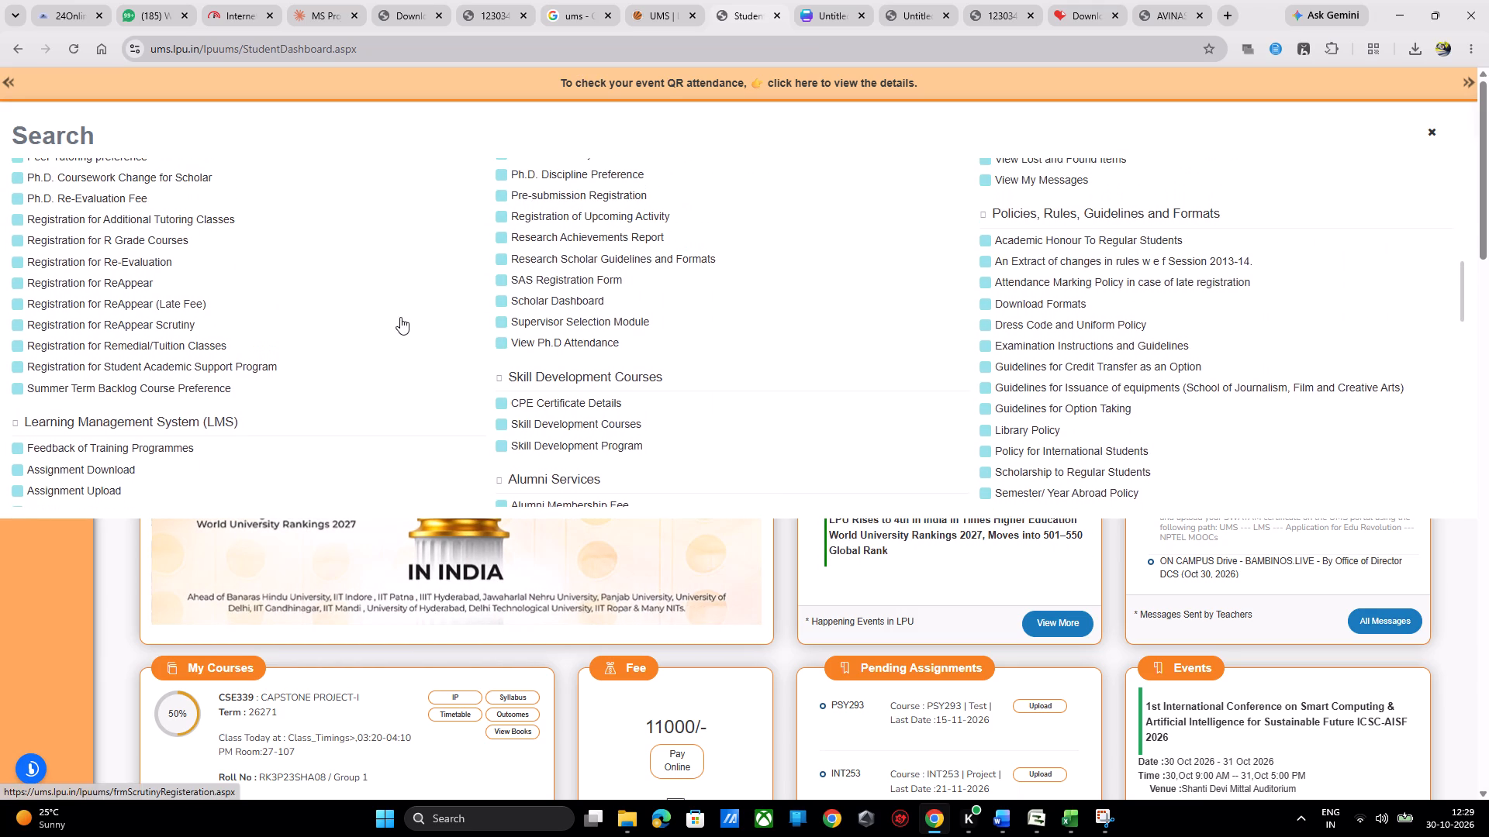
scroll(400, 317, "up", 1)
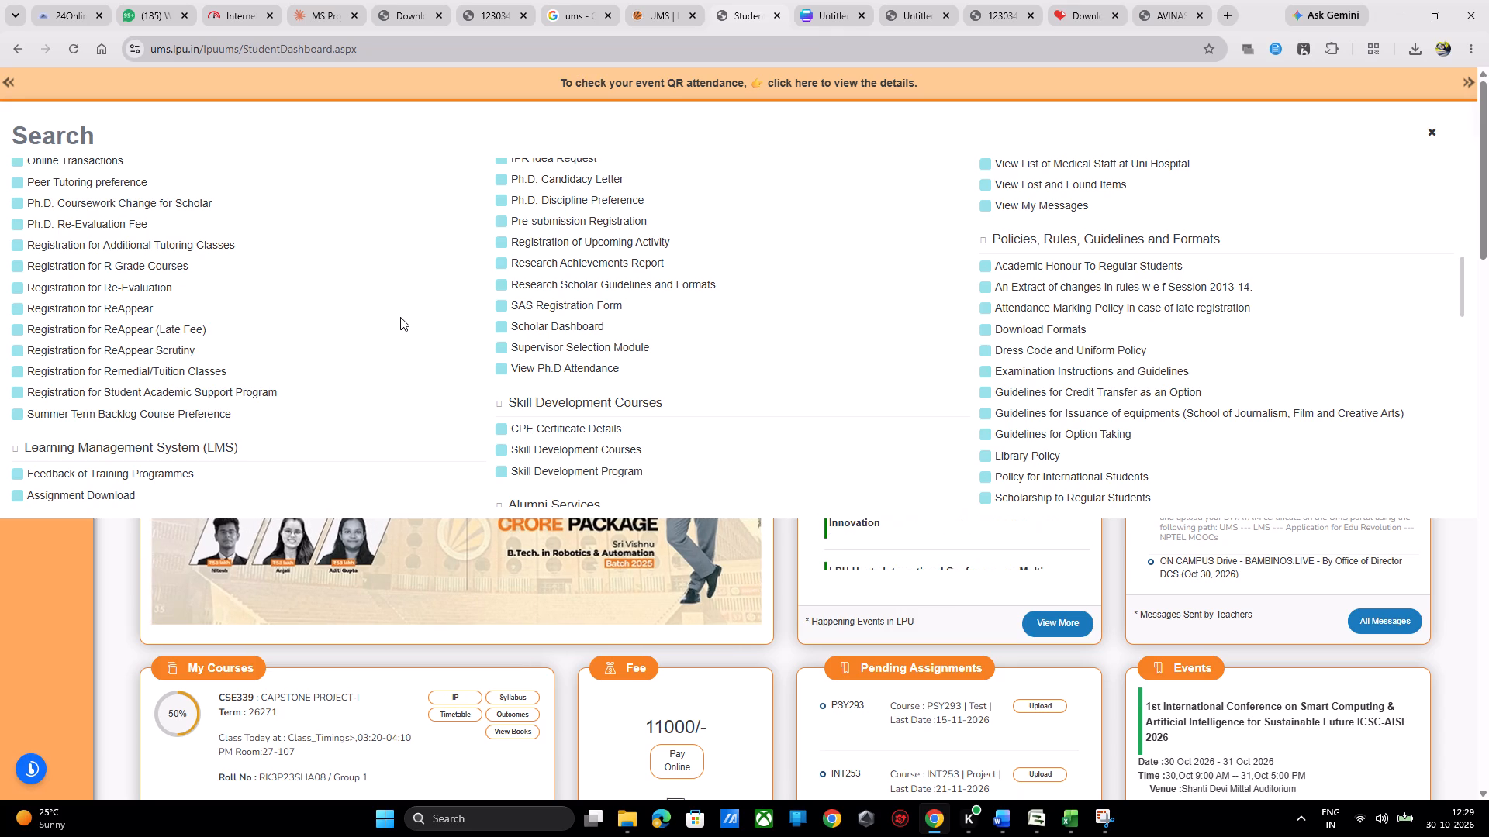
scroll(400, 317, "up", 8)
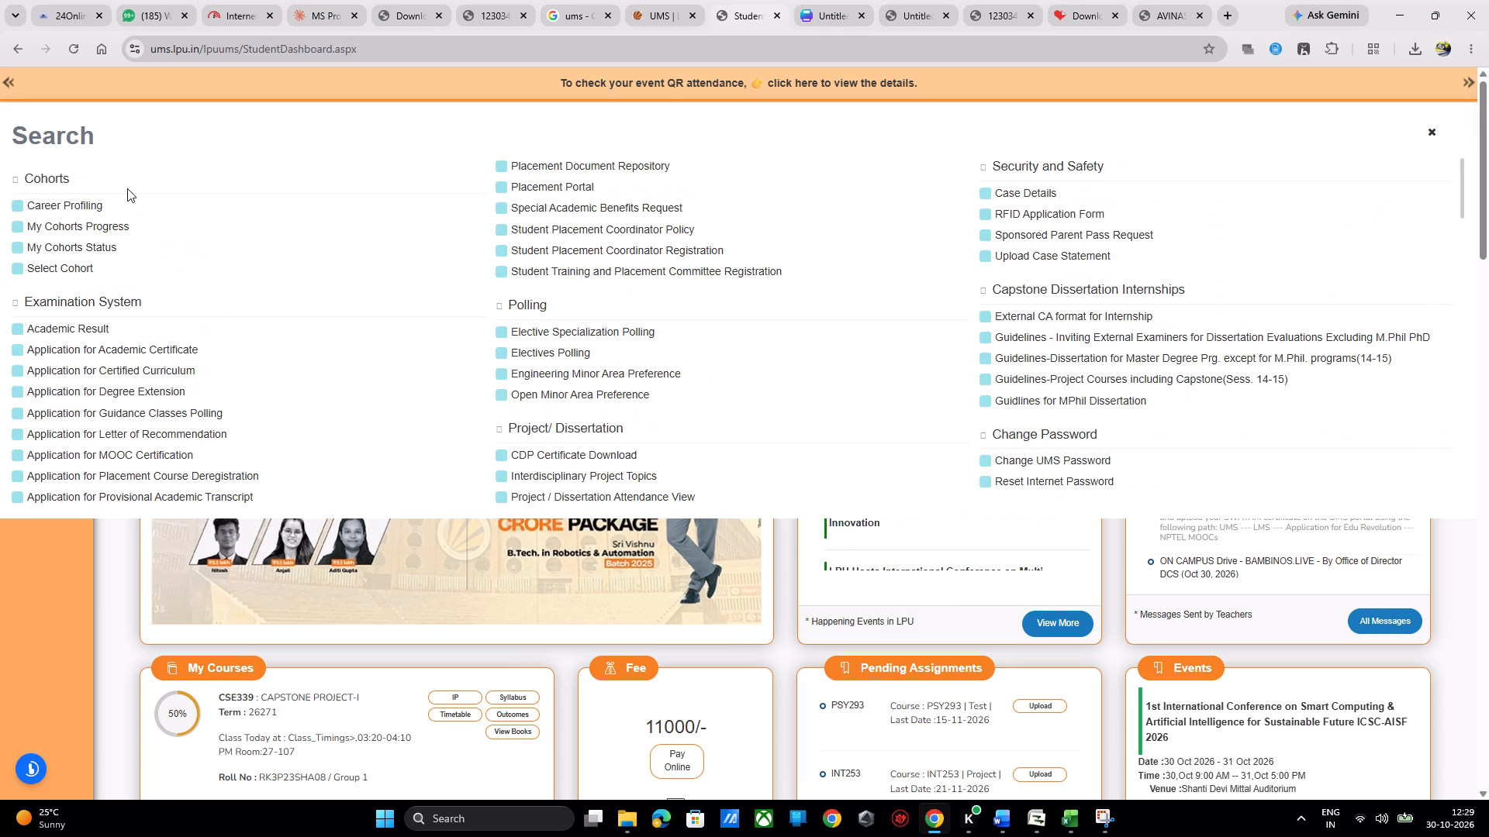
Search the UMS navigation links for Student and look through the list.
left_click(83, 144)
key("s")
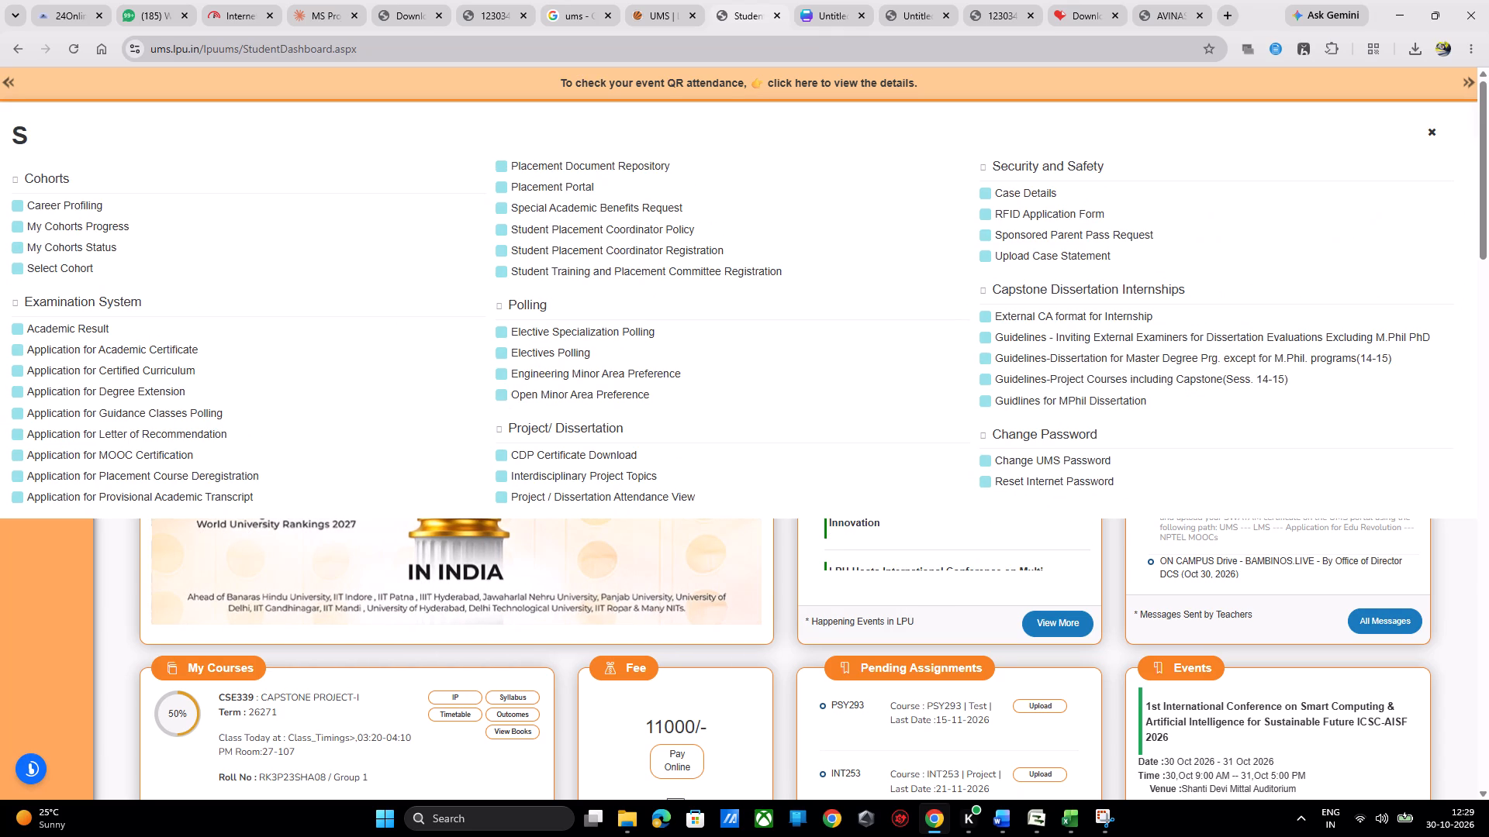
type("tudent")
key("Return")
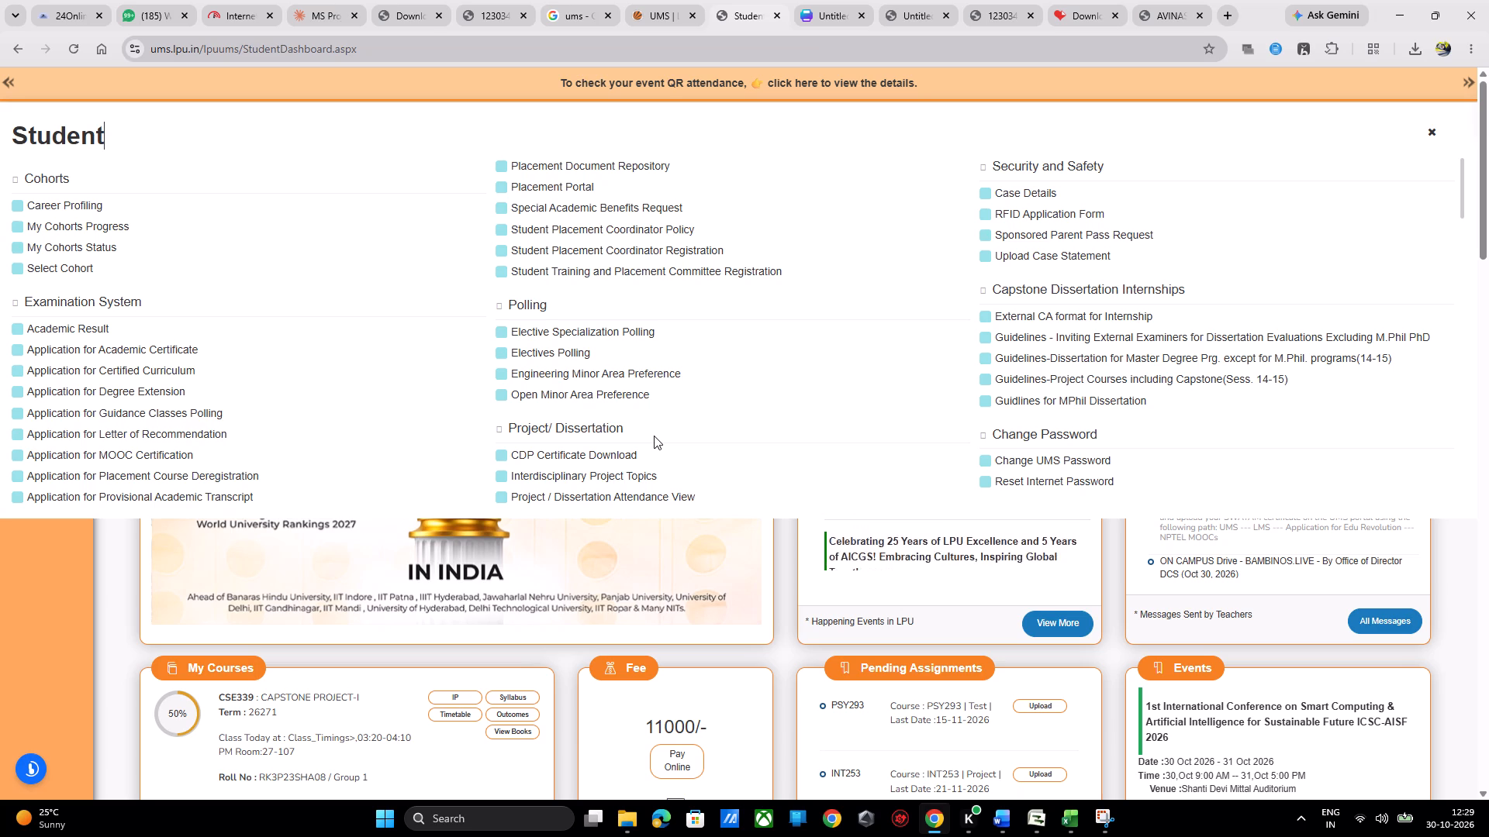
scroll(704, 462, "down", 3)
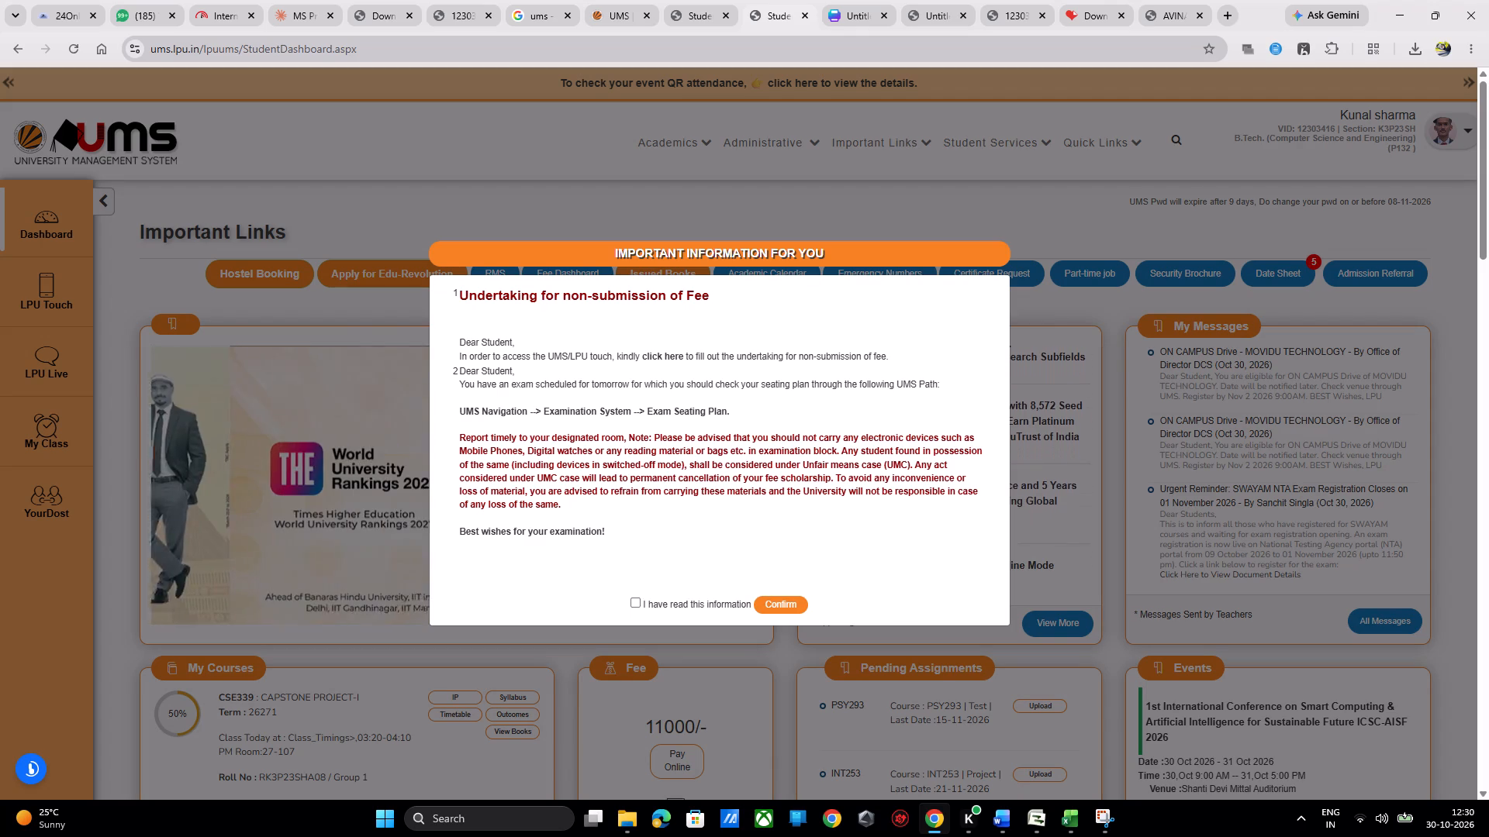
Acknowledge the important-information notice on the dashboard, open the Practical Upload page, and acknowledge the notice there too.
left_click(637, 601)
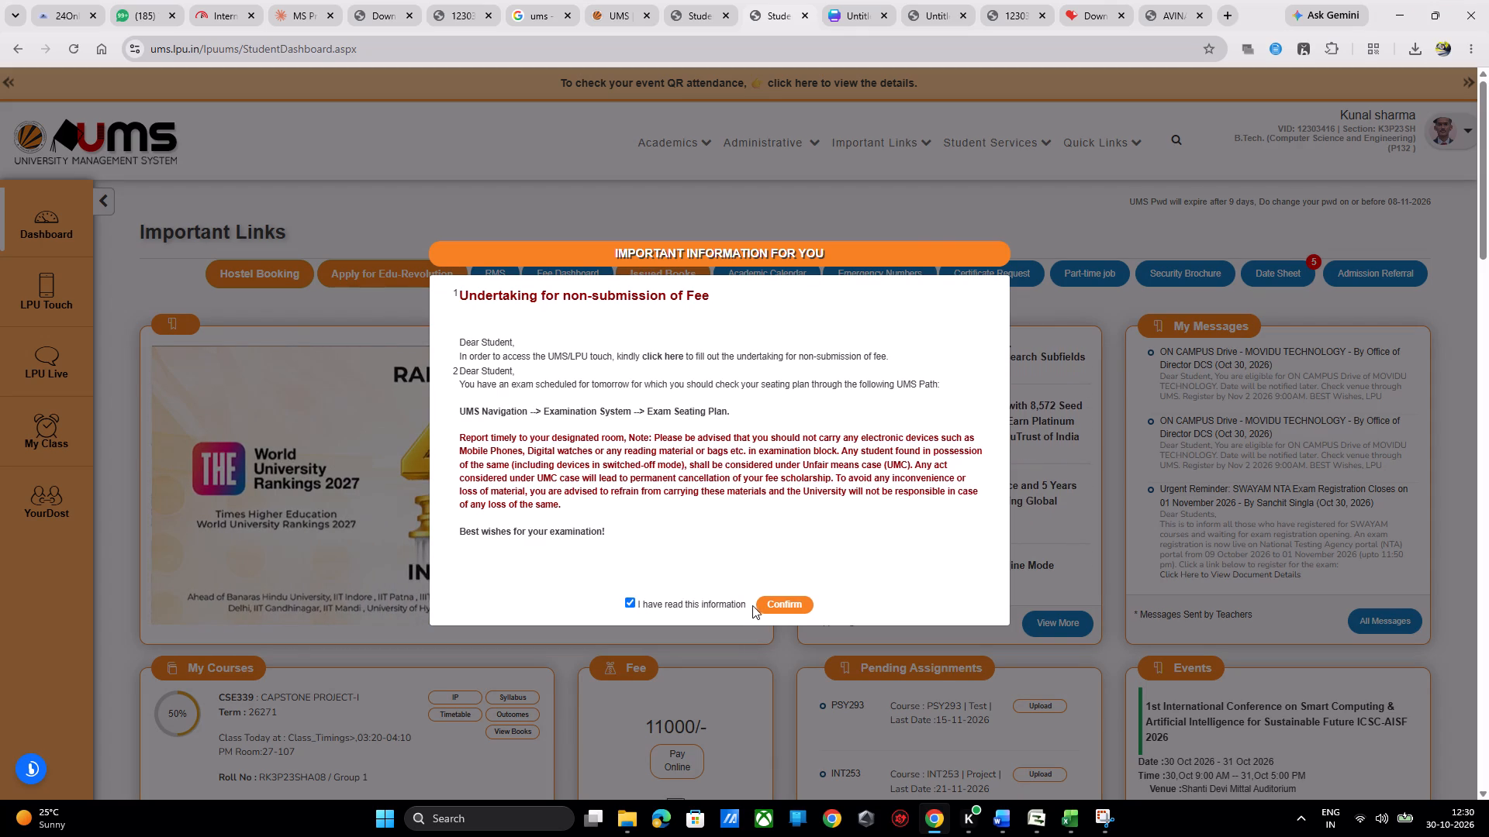
left_click(772, 604)
left_click(675, 141)
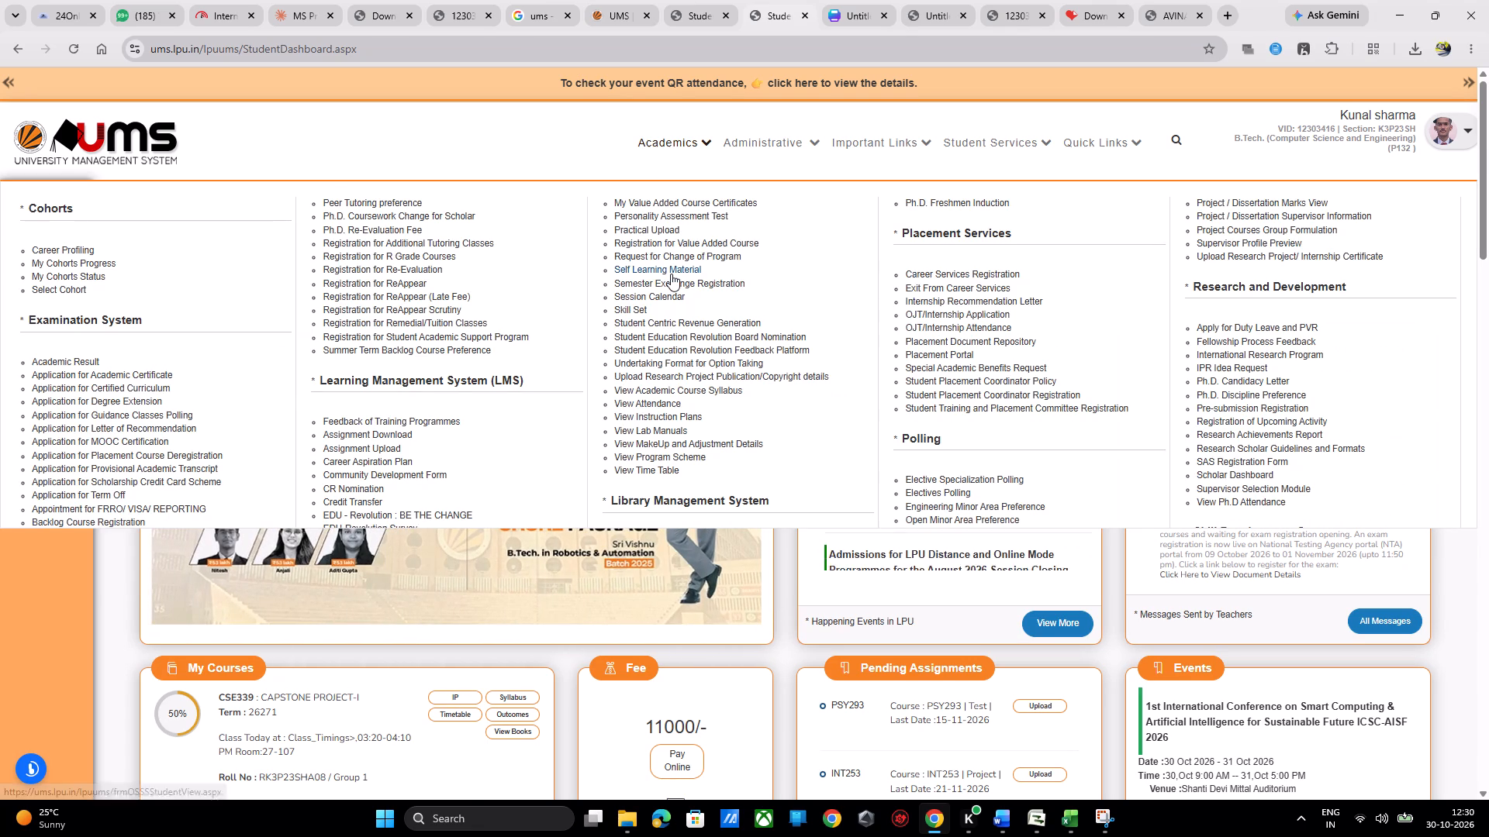
left_click(651, 231)
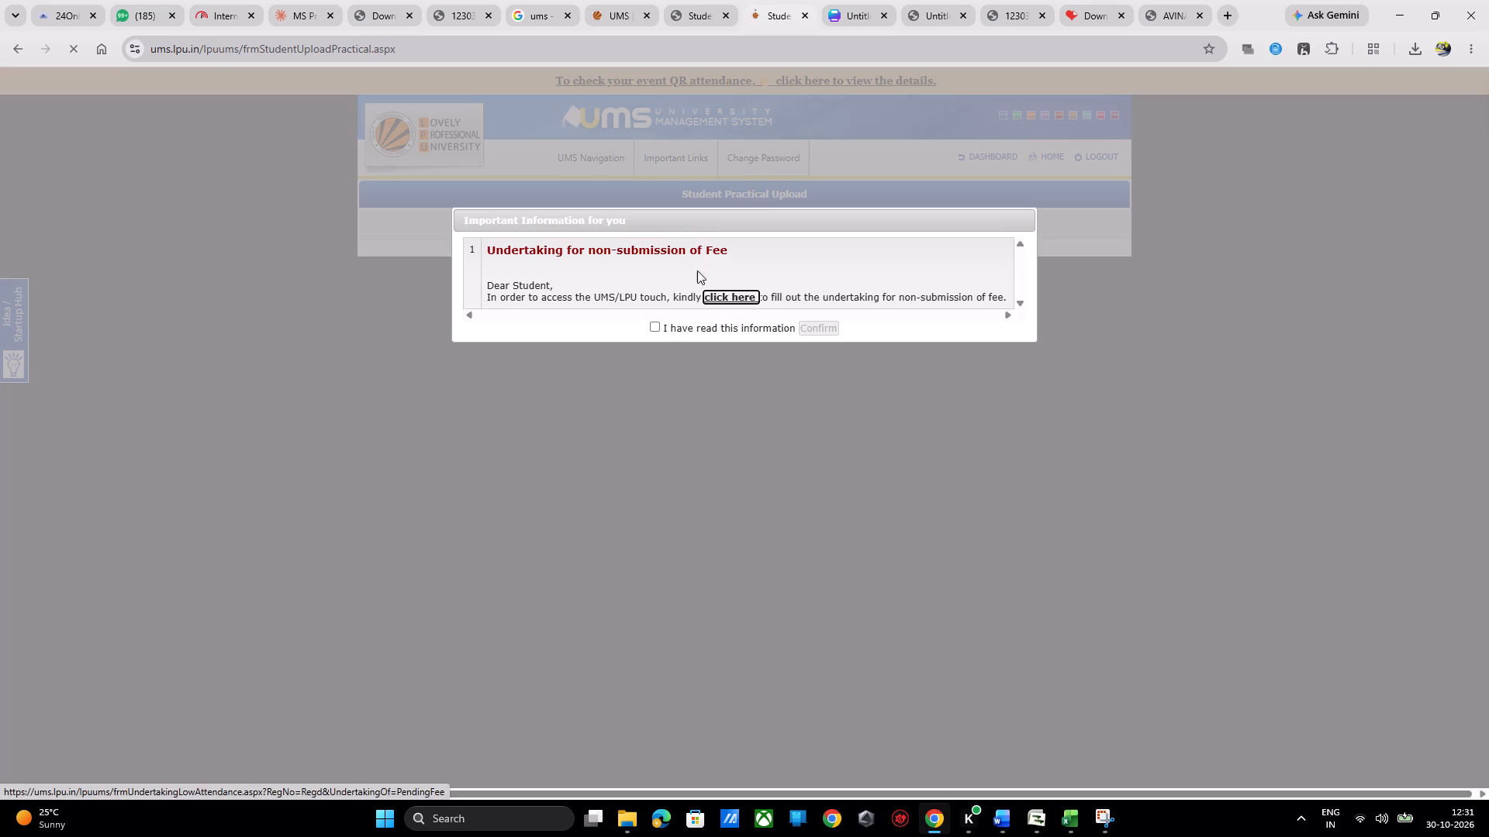
left_click(652, 326)
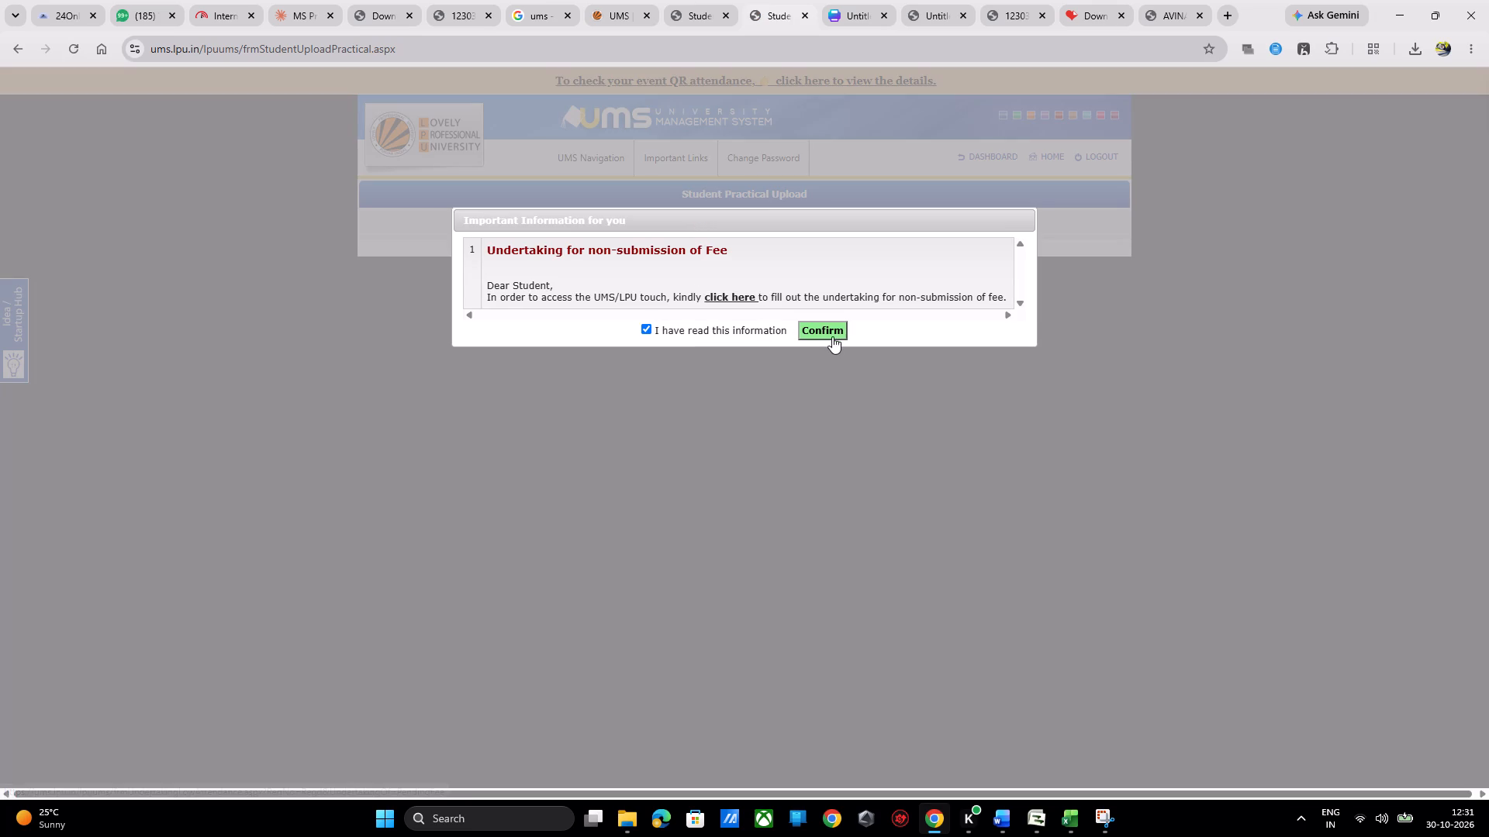
left_click(832, 336)
Show the practicals for course code INT416 and acknowledge the repeated fee notice.
left_click(672, 225)
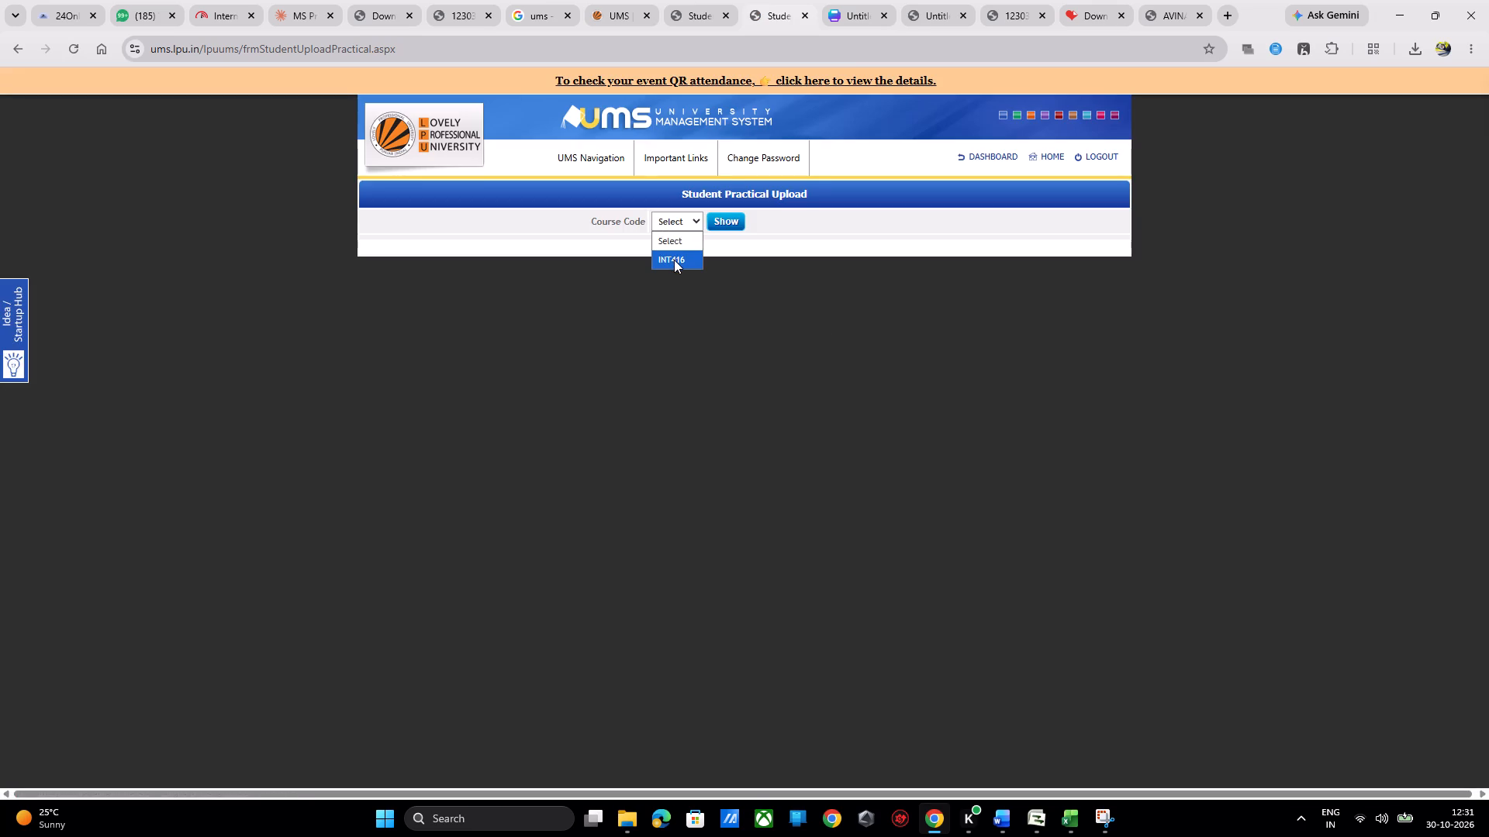
left_click(674, 260)
left_click(718, 216)
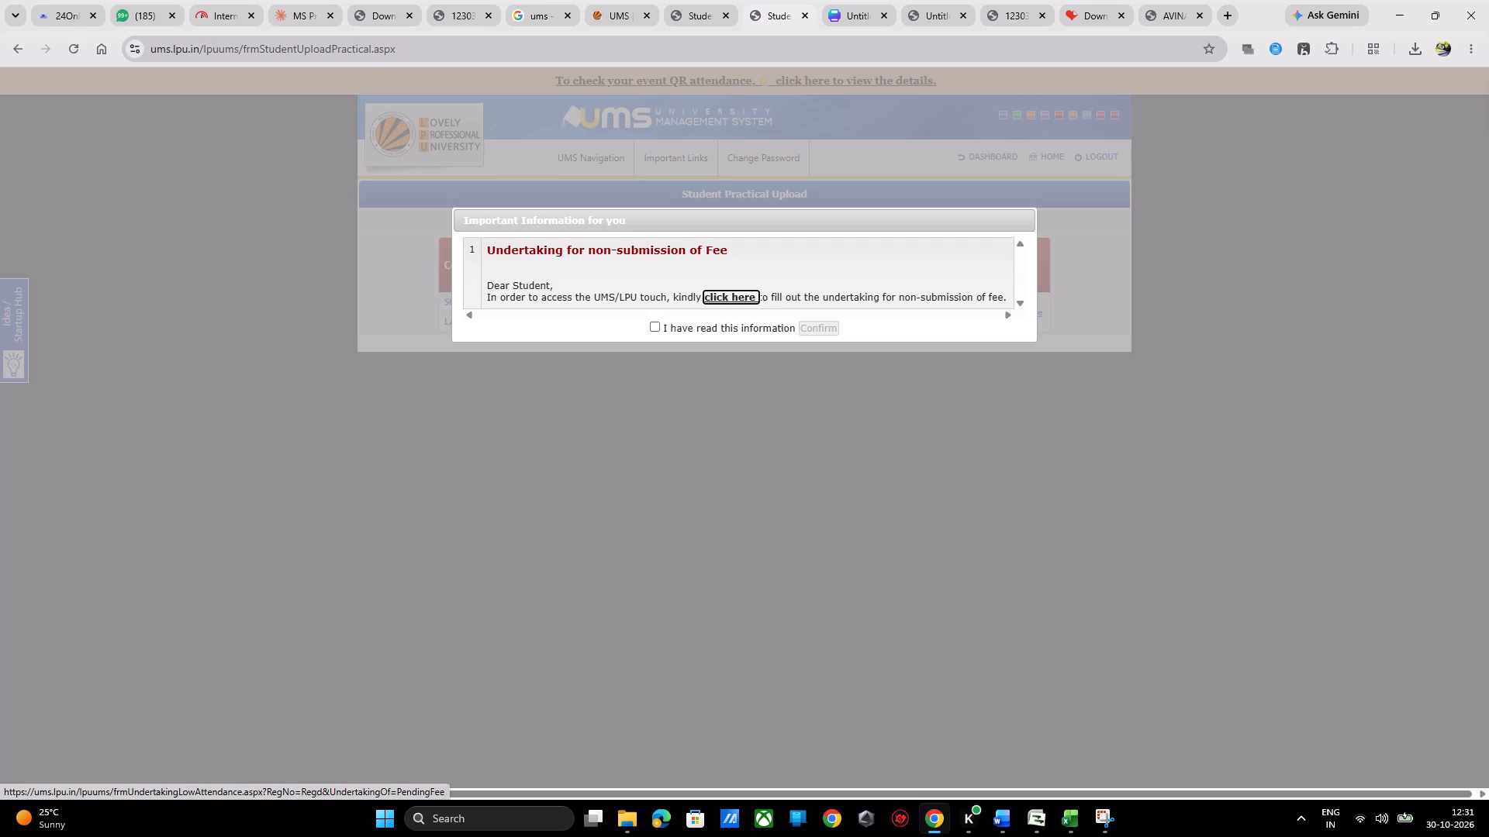
left_click(660, 325)
left_click(654, 327)
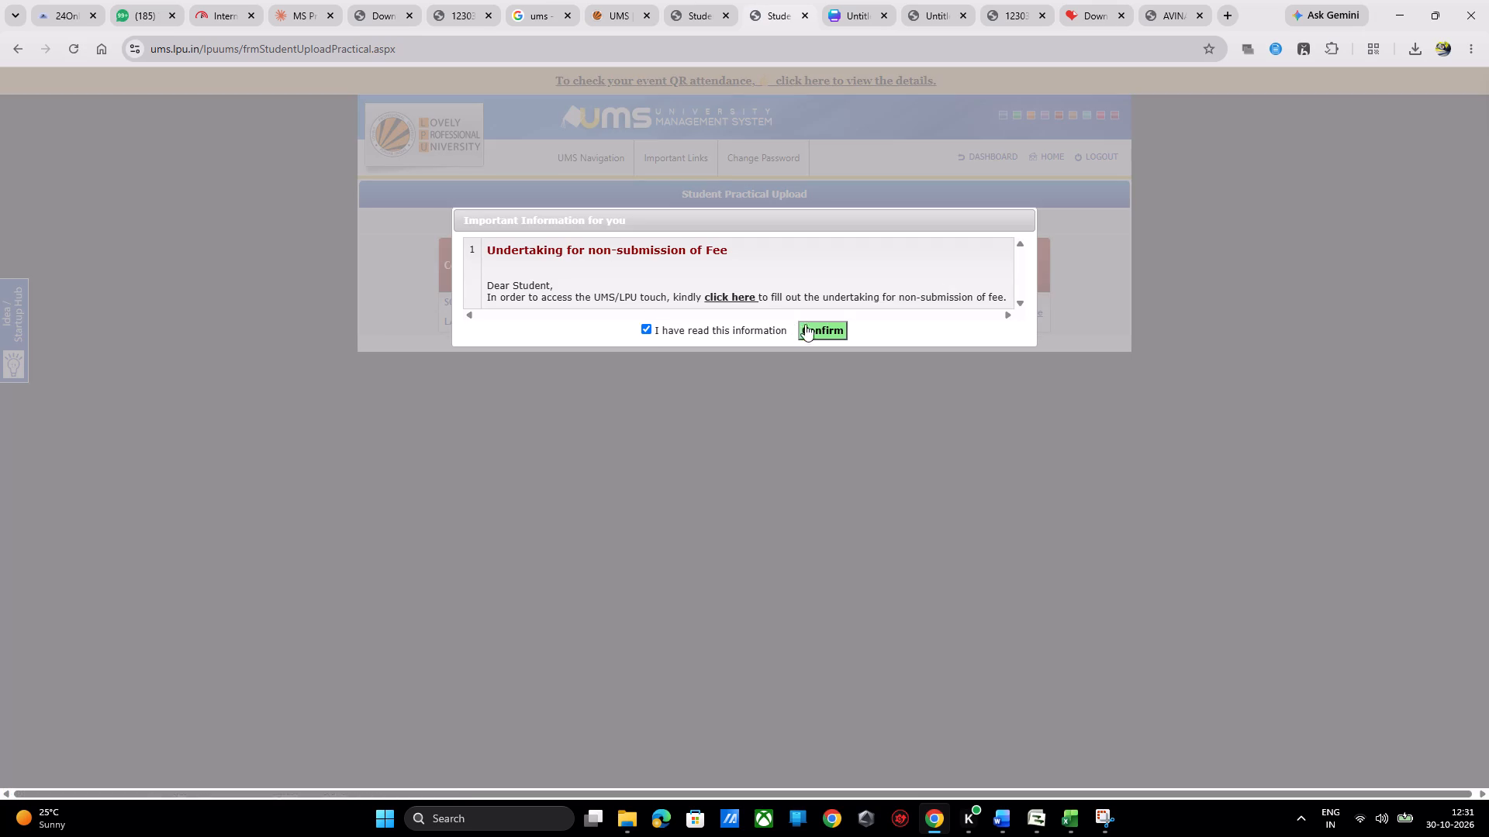
left_click(807, 329)
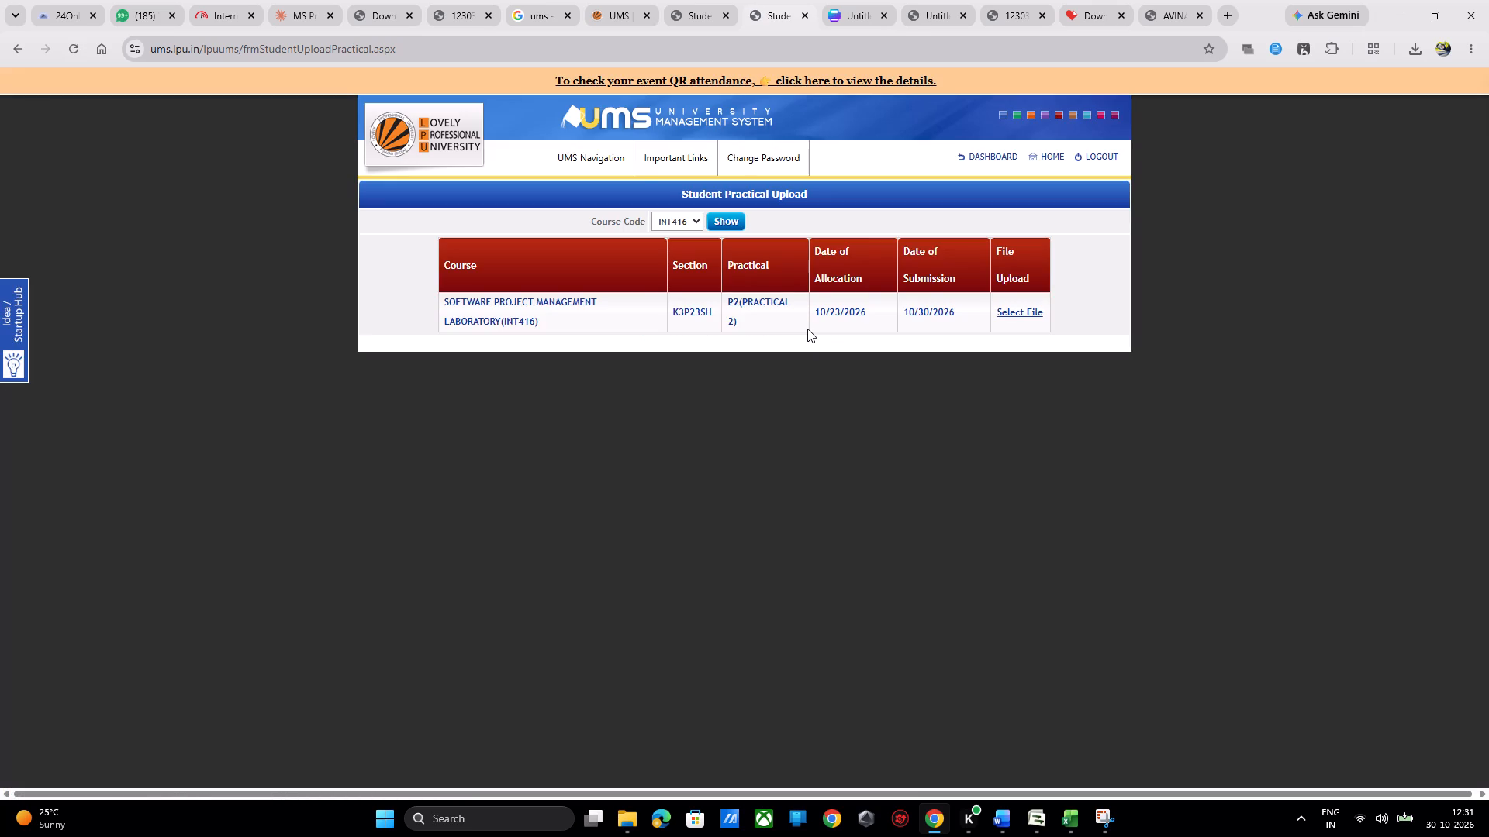
Upload the first student's CA2SPM PDF from Downloads as the file for INT416 Practical 2.
left_click(1020, 312)
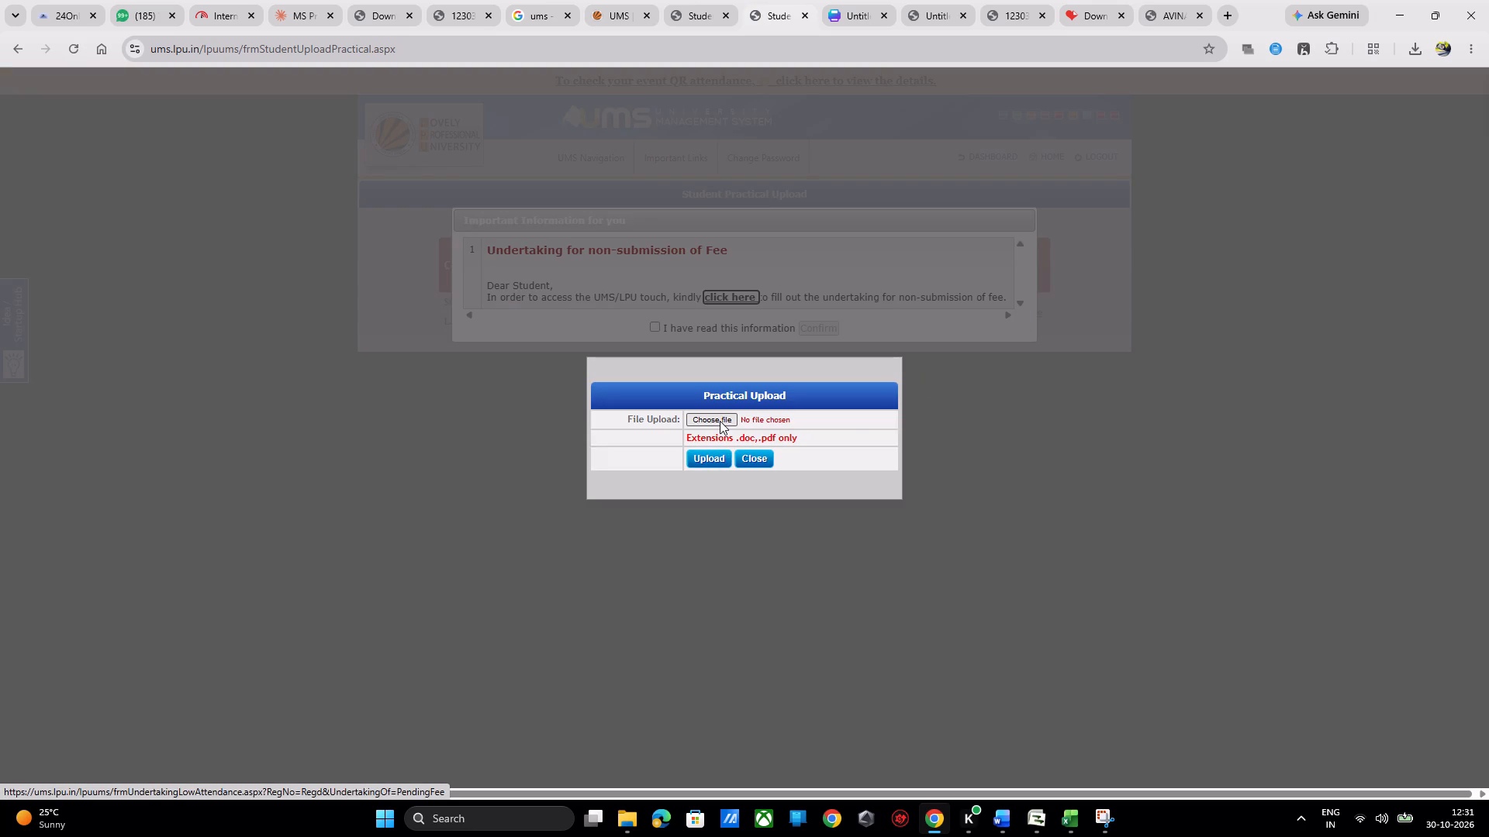
left_click(720, 421)
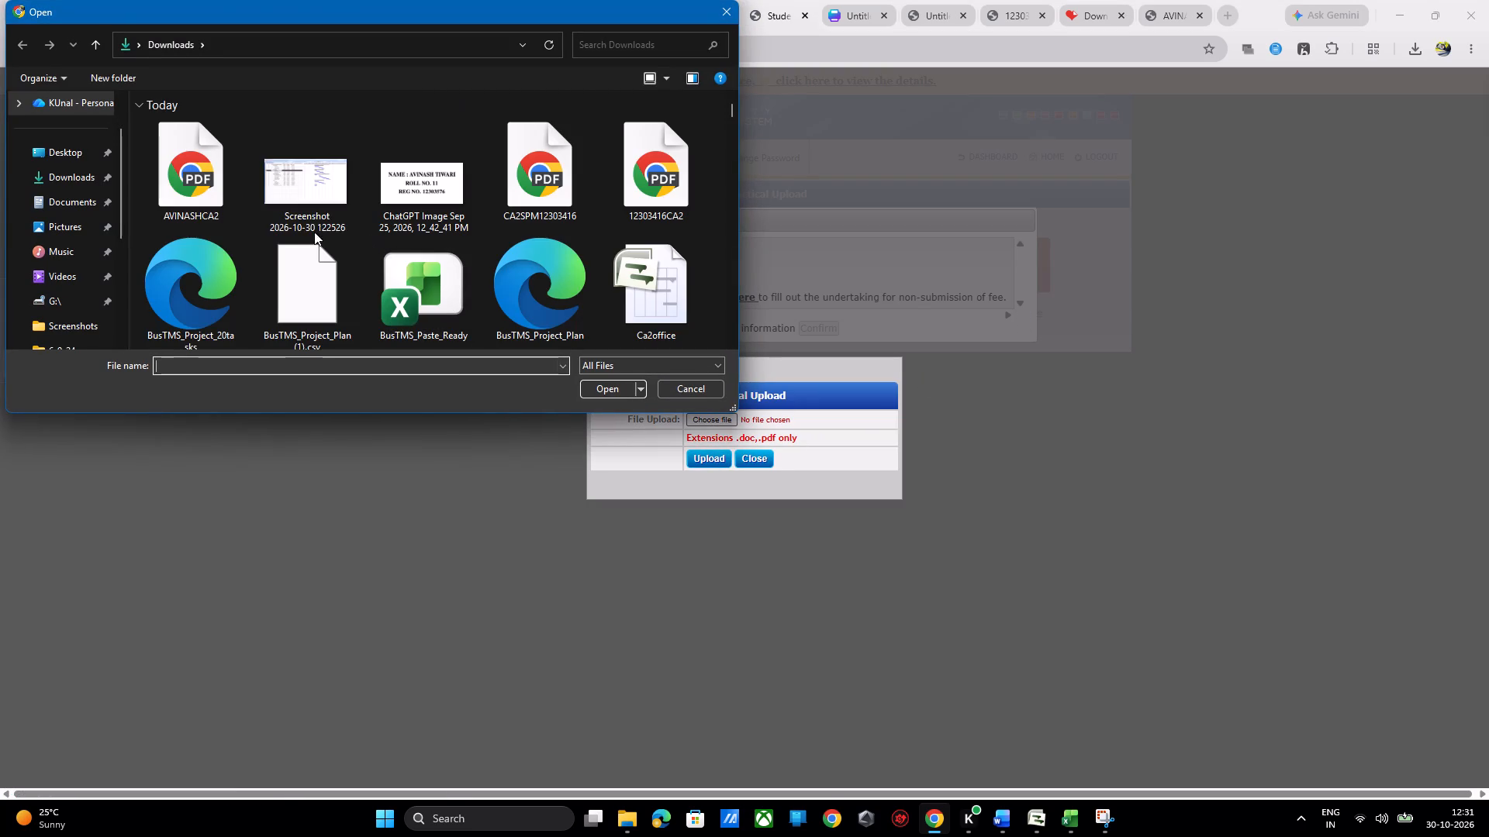
double_click(501, 167)
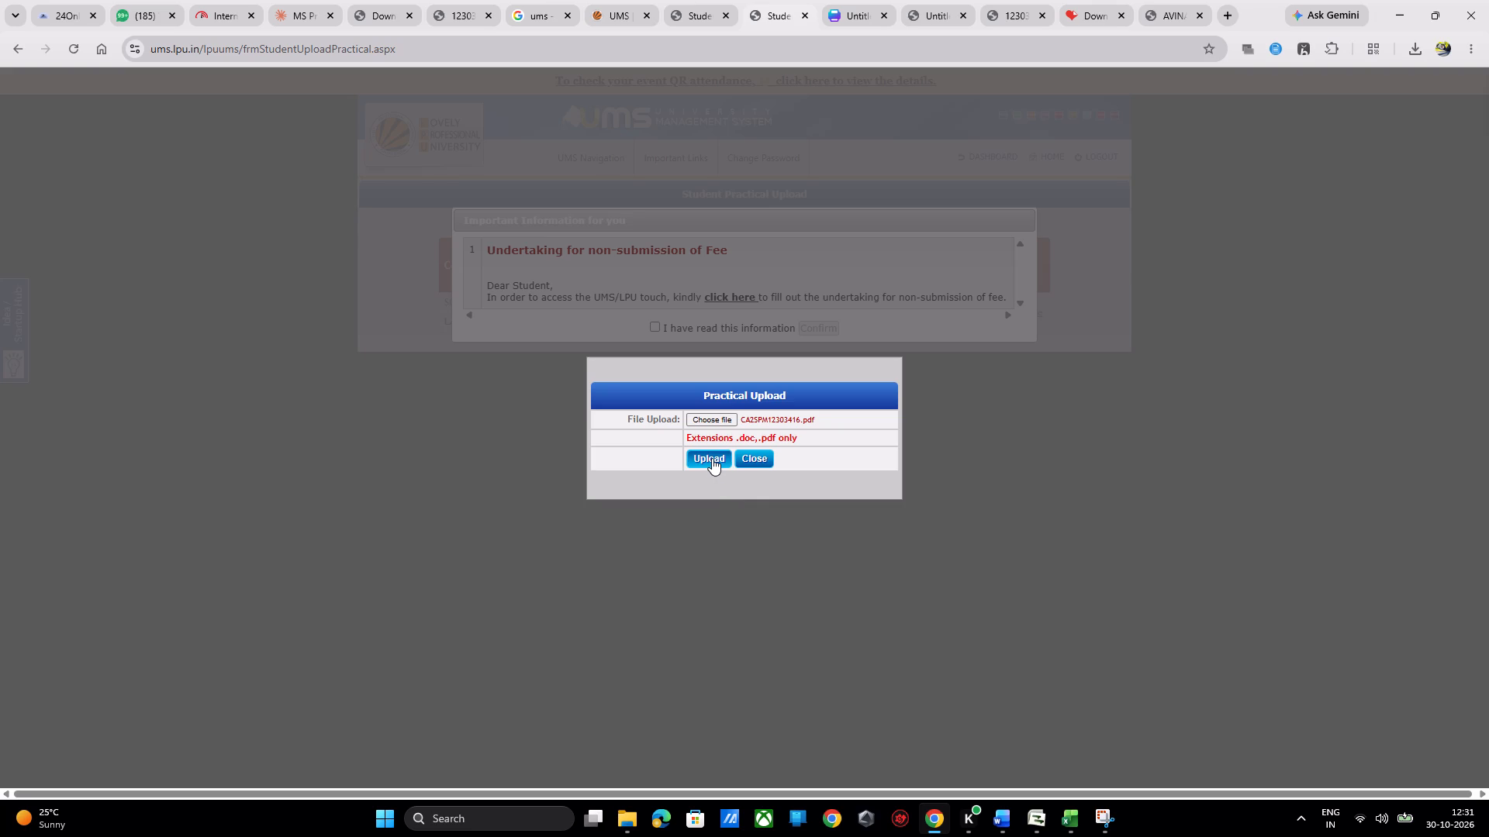
left_click(712, 458)
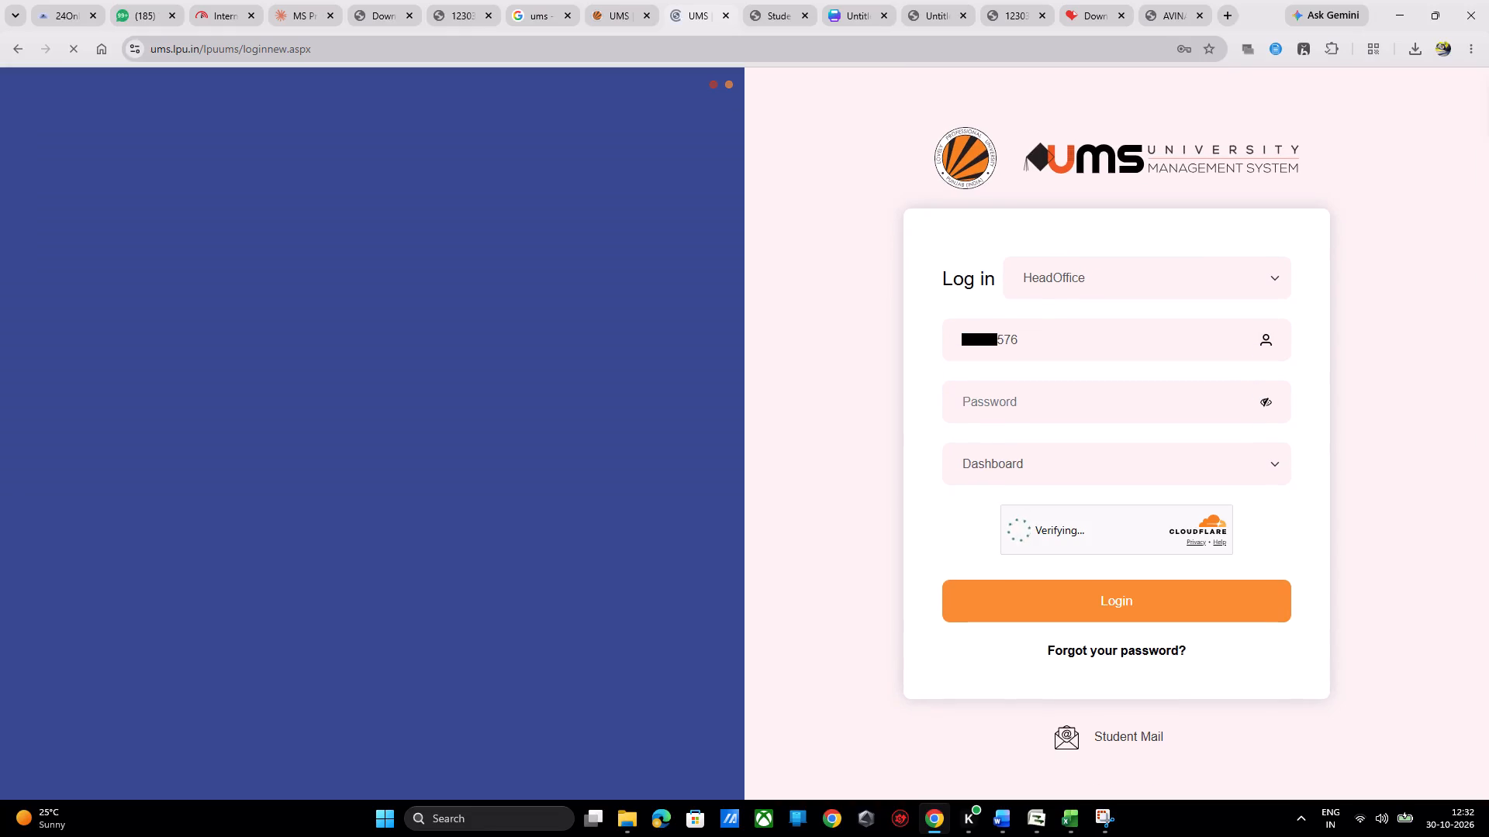
Log in to UMS with the second student's account by entering the account password.
left_click(1199, 396)
left_click(1154, 571)
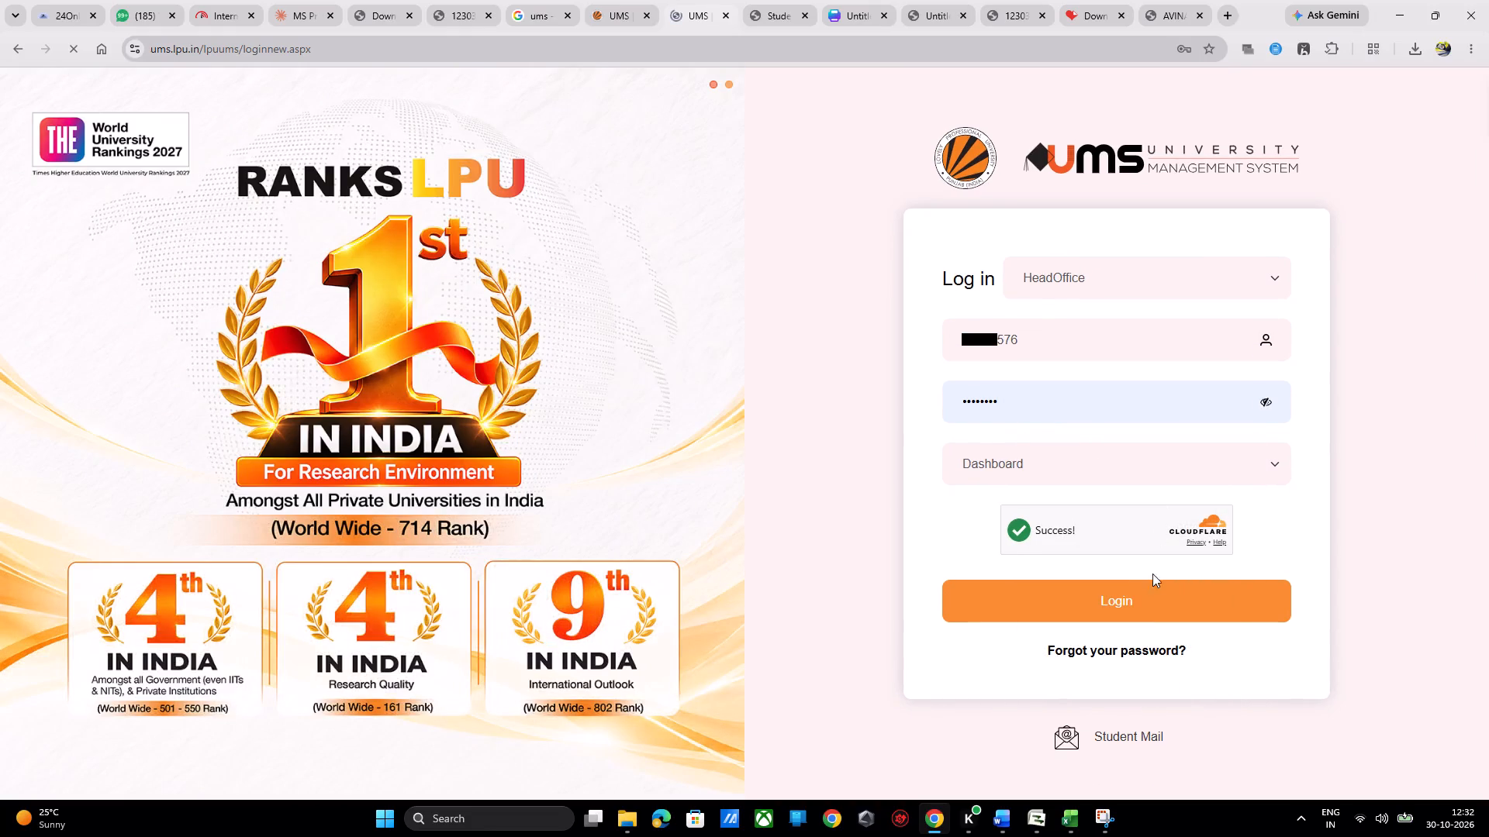
left_click(1142, 589)
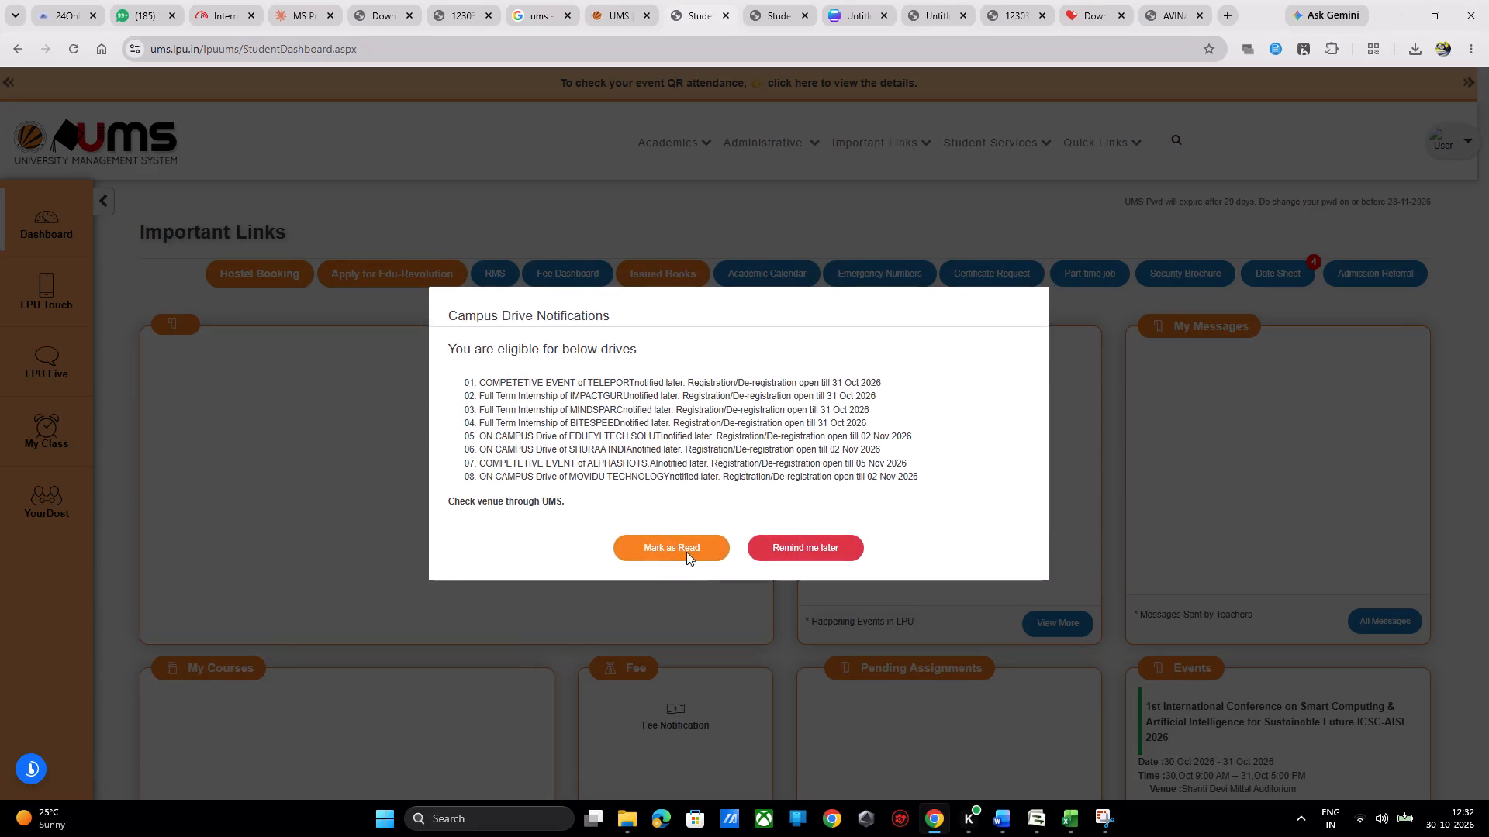
Mark the campus drive notifications as read and dismiss the message to reach the second student's dashboard.
left_click(683, 550)
left_click(654, 550)
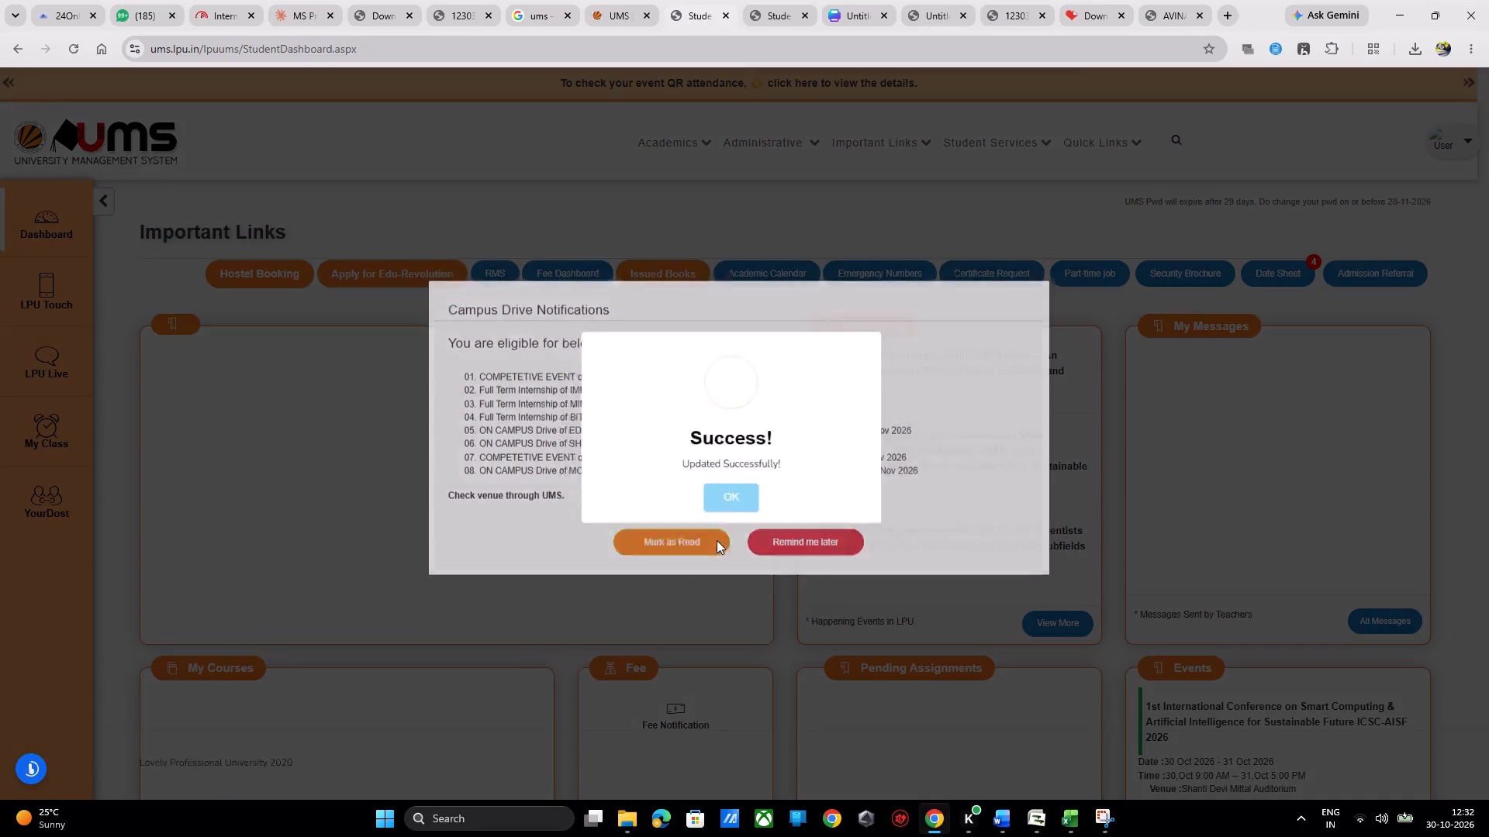
left_click(728, 515)
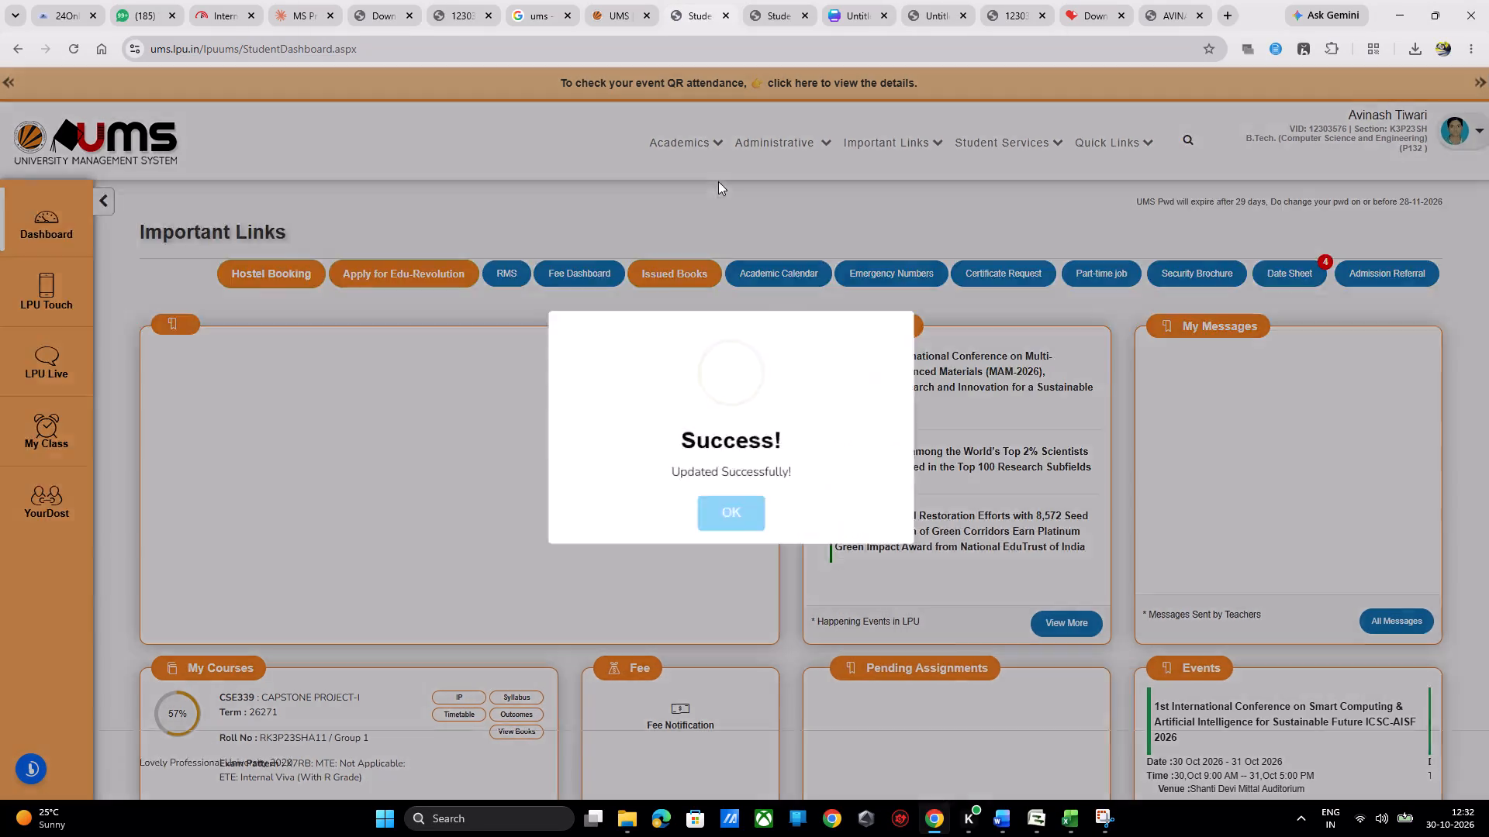
left_click(725, 522)
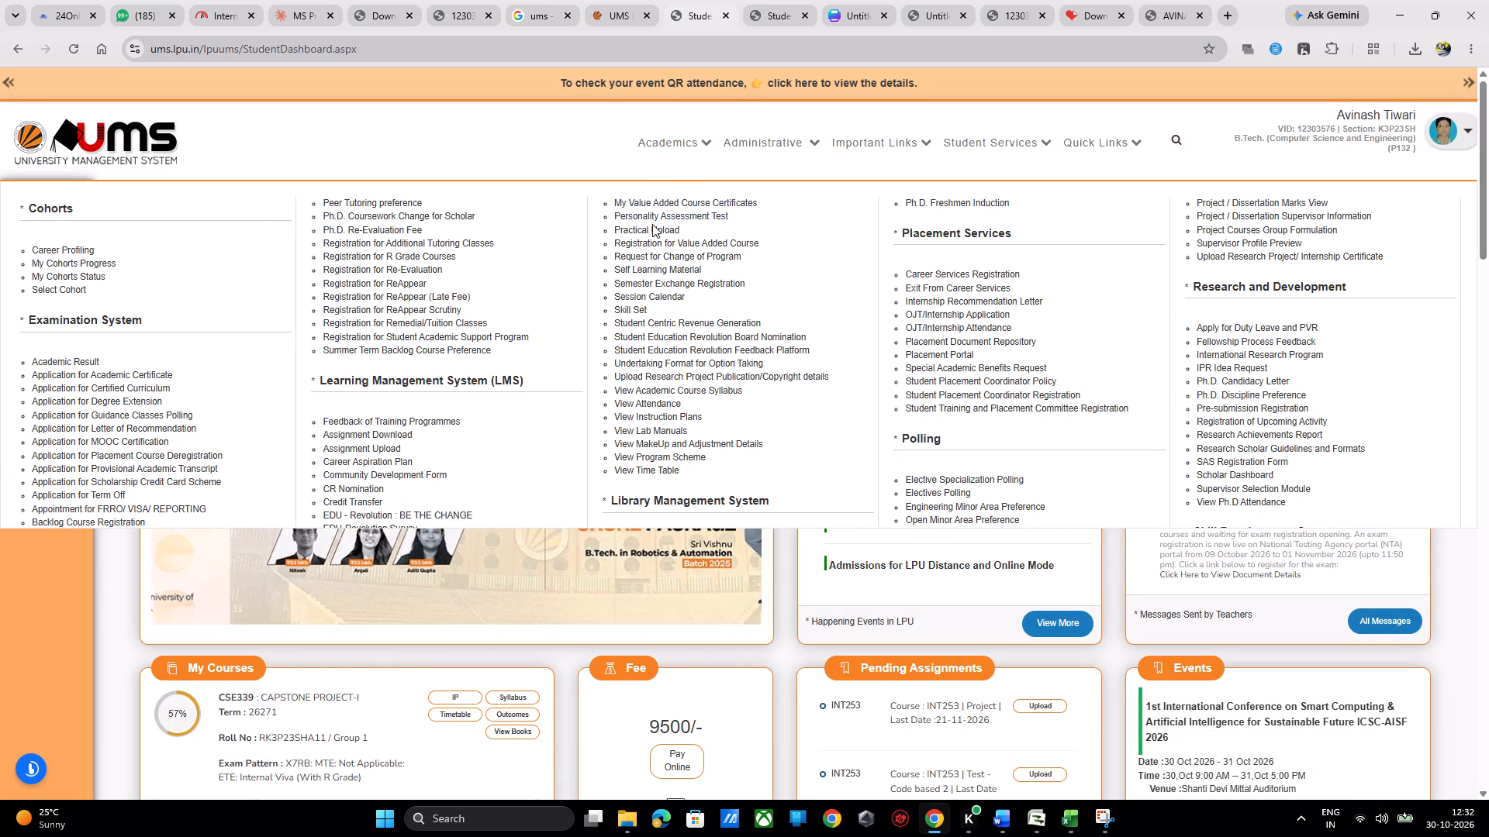
Open Practical Upload in the second student's account and show the practicals for course code INT416.
left_click(652, 224)
left_click(652, 230)
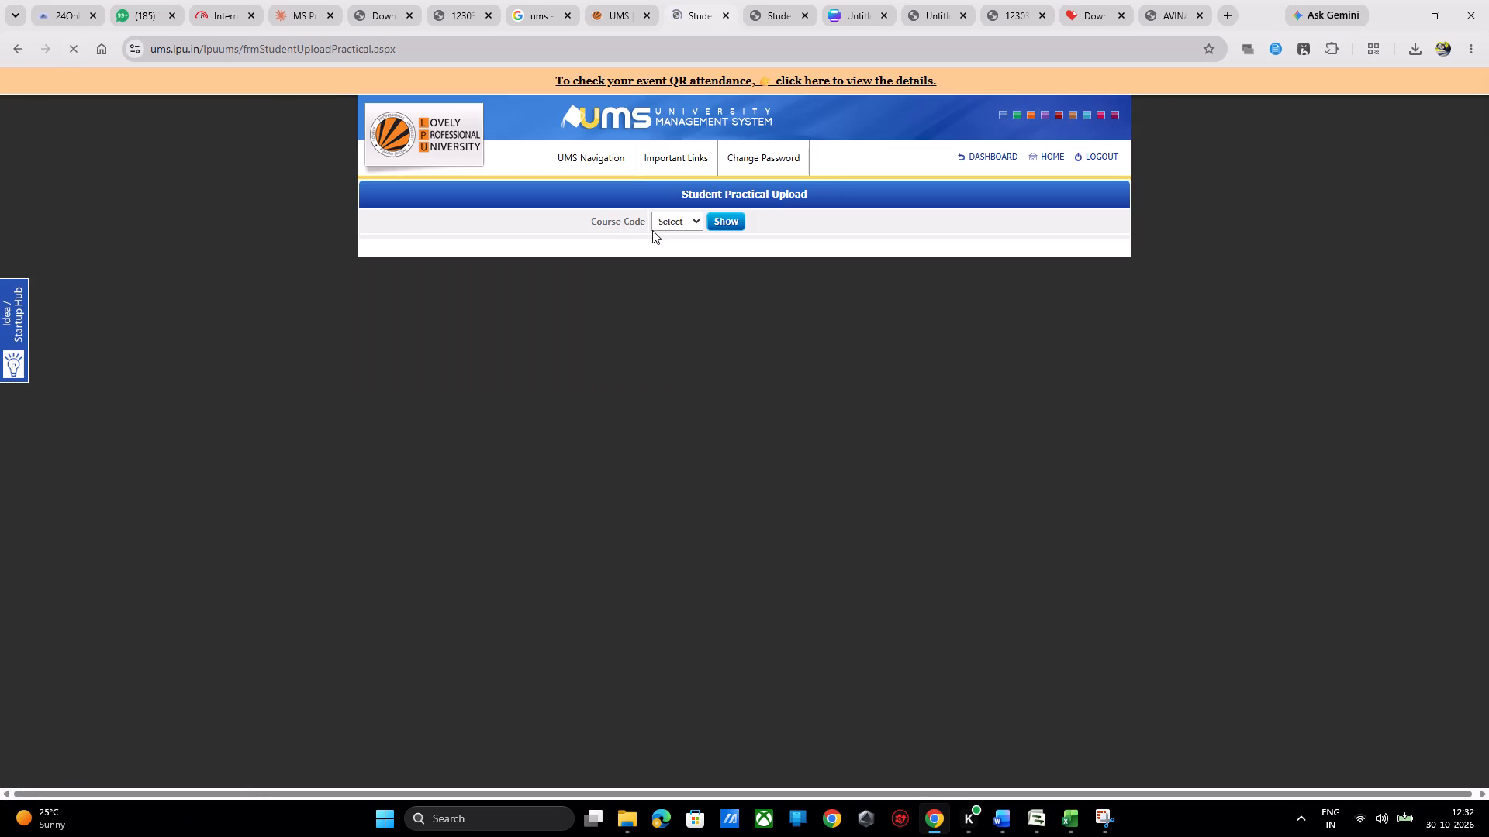
left_click(663, 229)
left_click(671, 257)
left_click(719, 222)
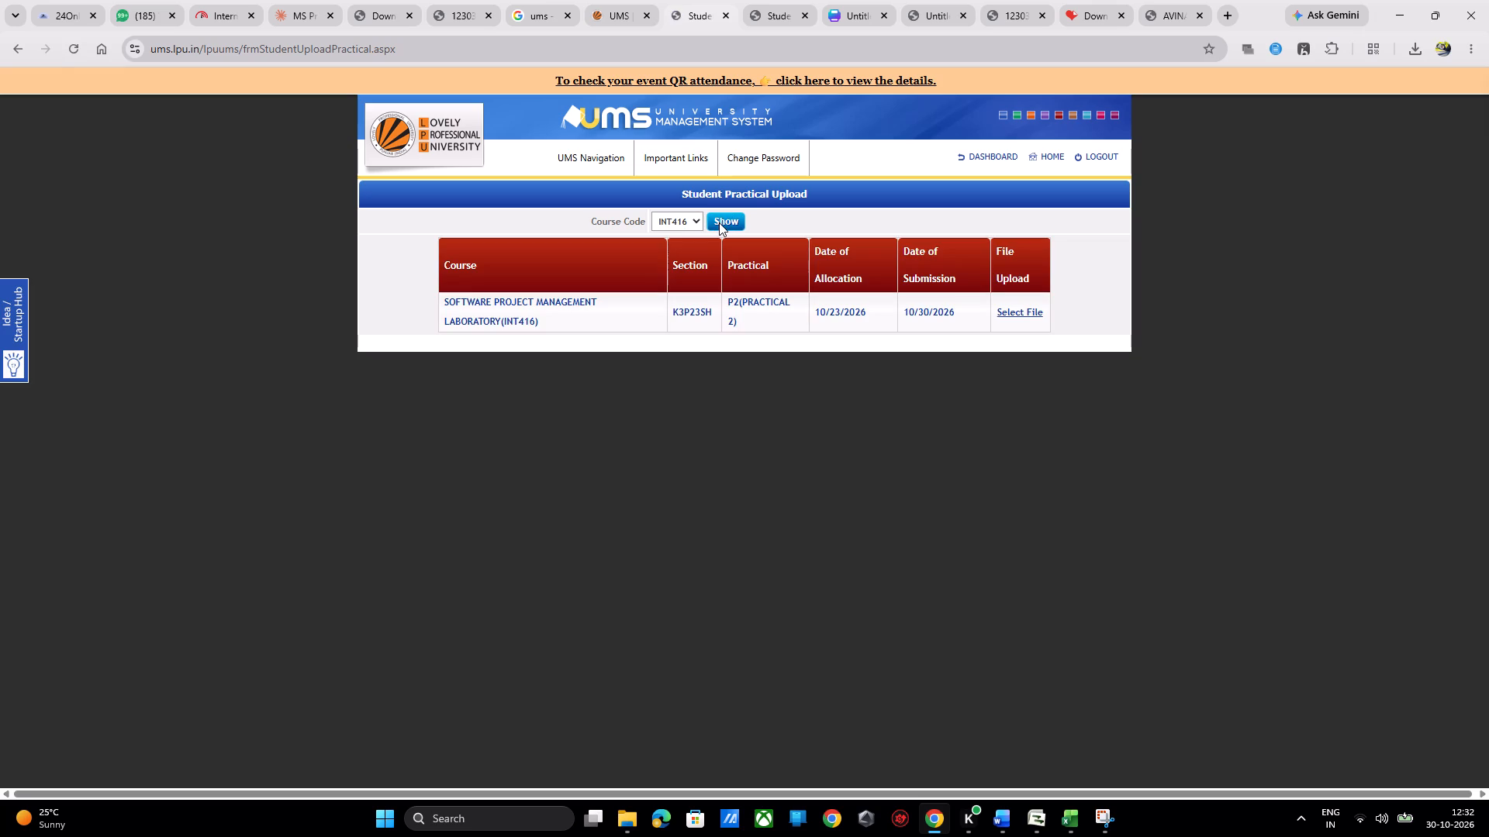
Upload the second student's CA2 PDF from Downloads as the file for INT416 Practical 2.
left_click(1014, 312)
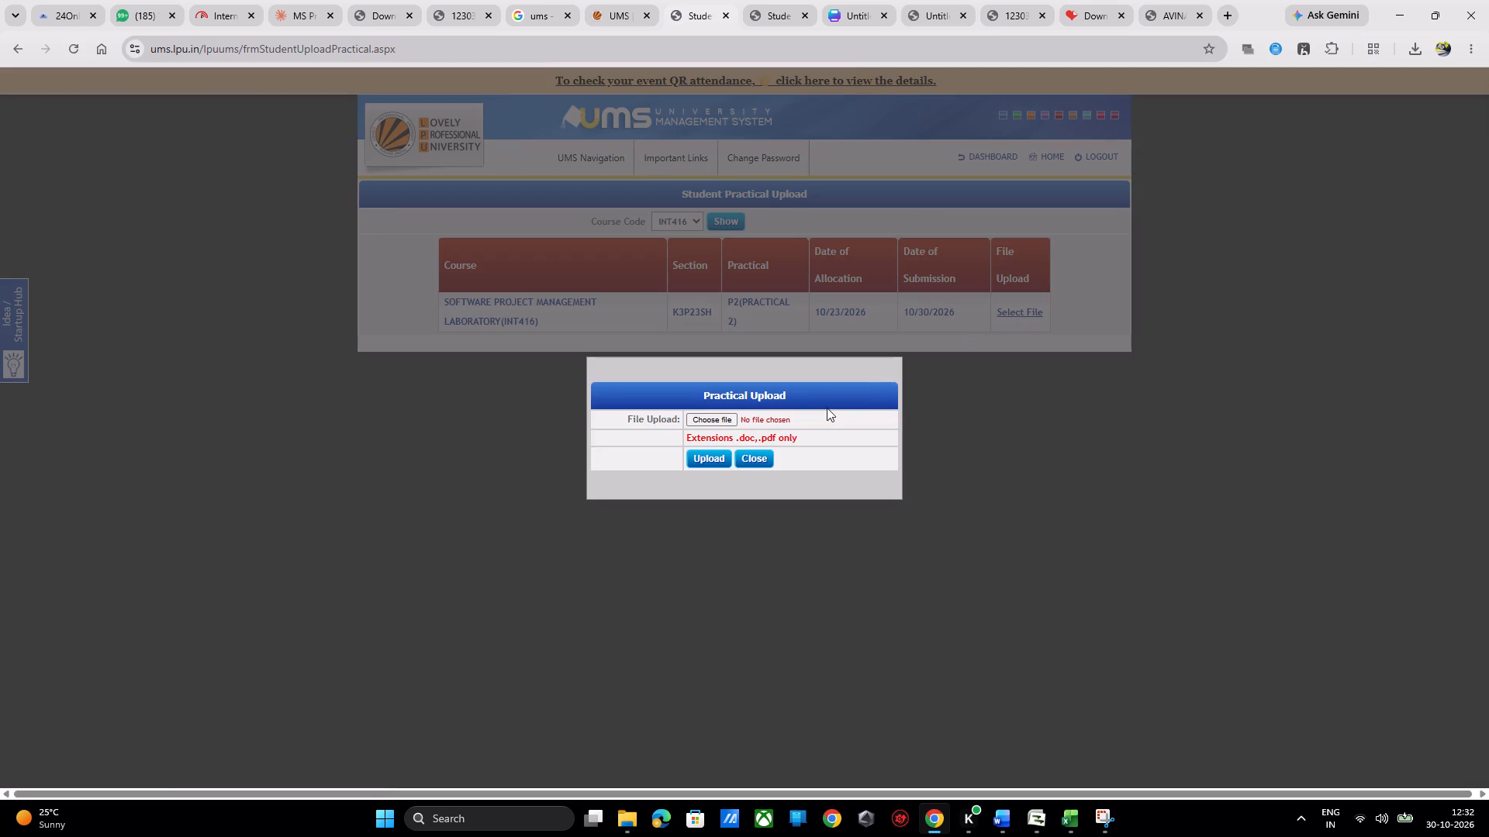
left_click(713, 421)
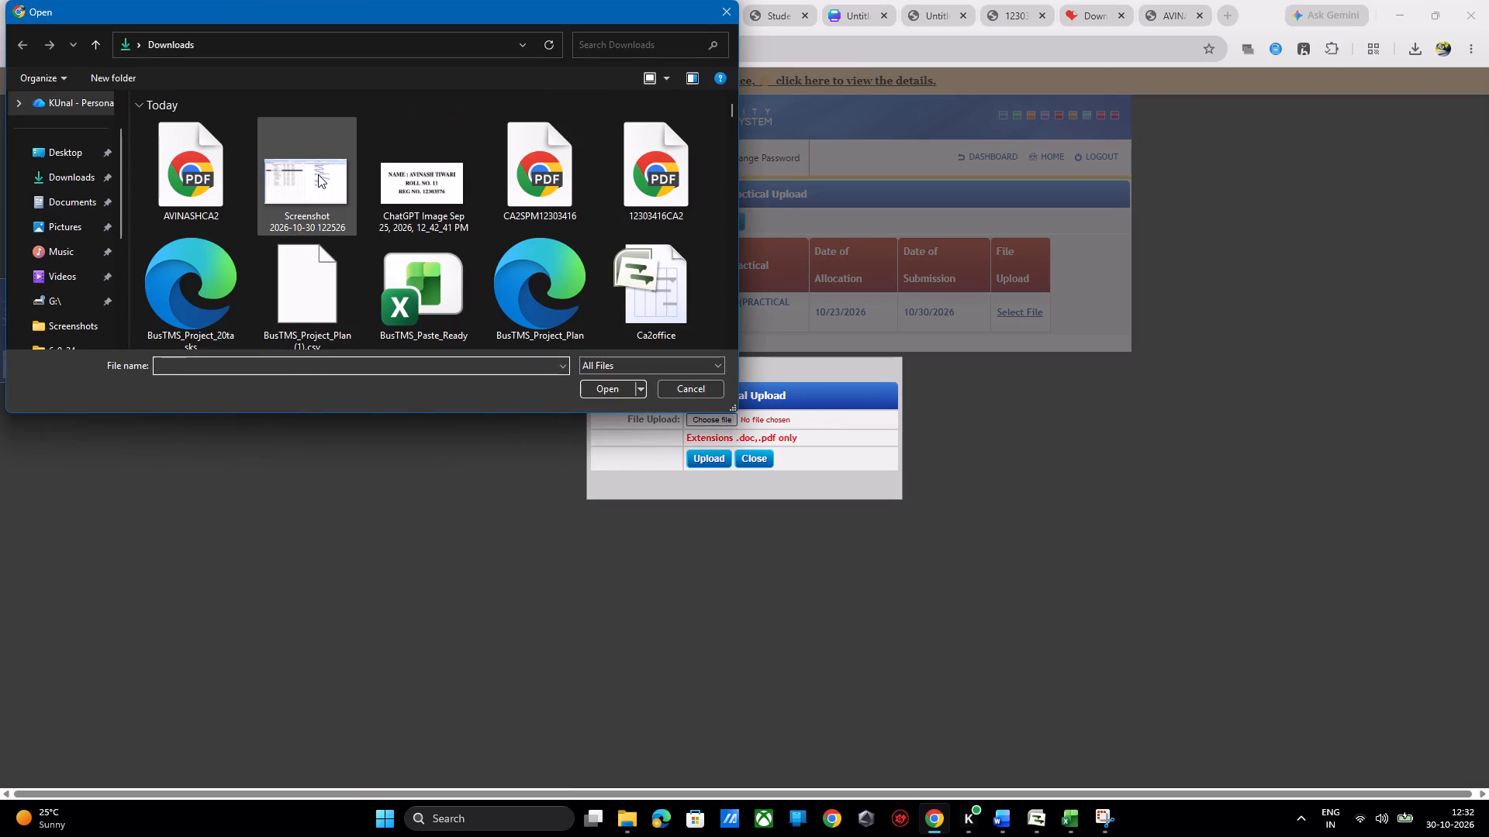
double_click(199, 179)
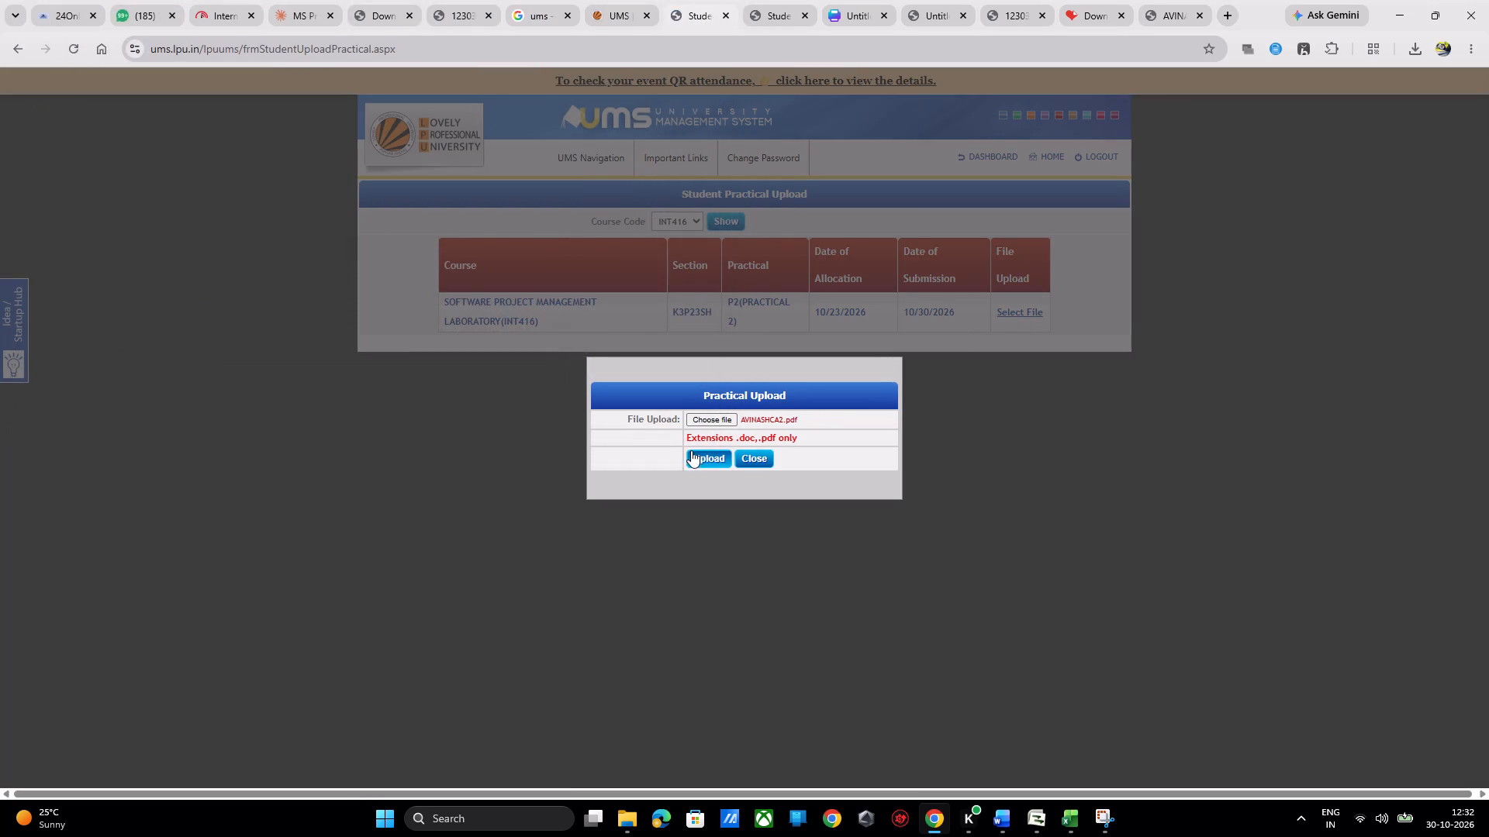
left_click(710, 459)
left_click(886, 152)
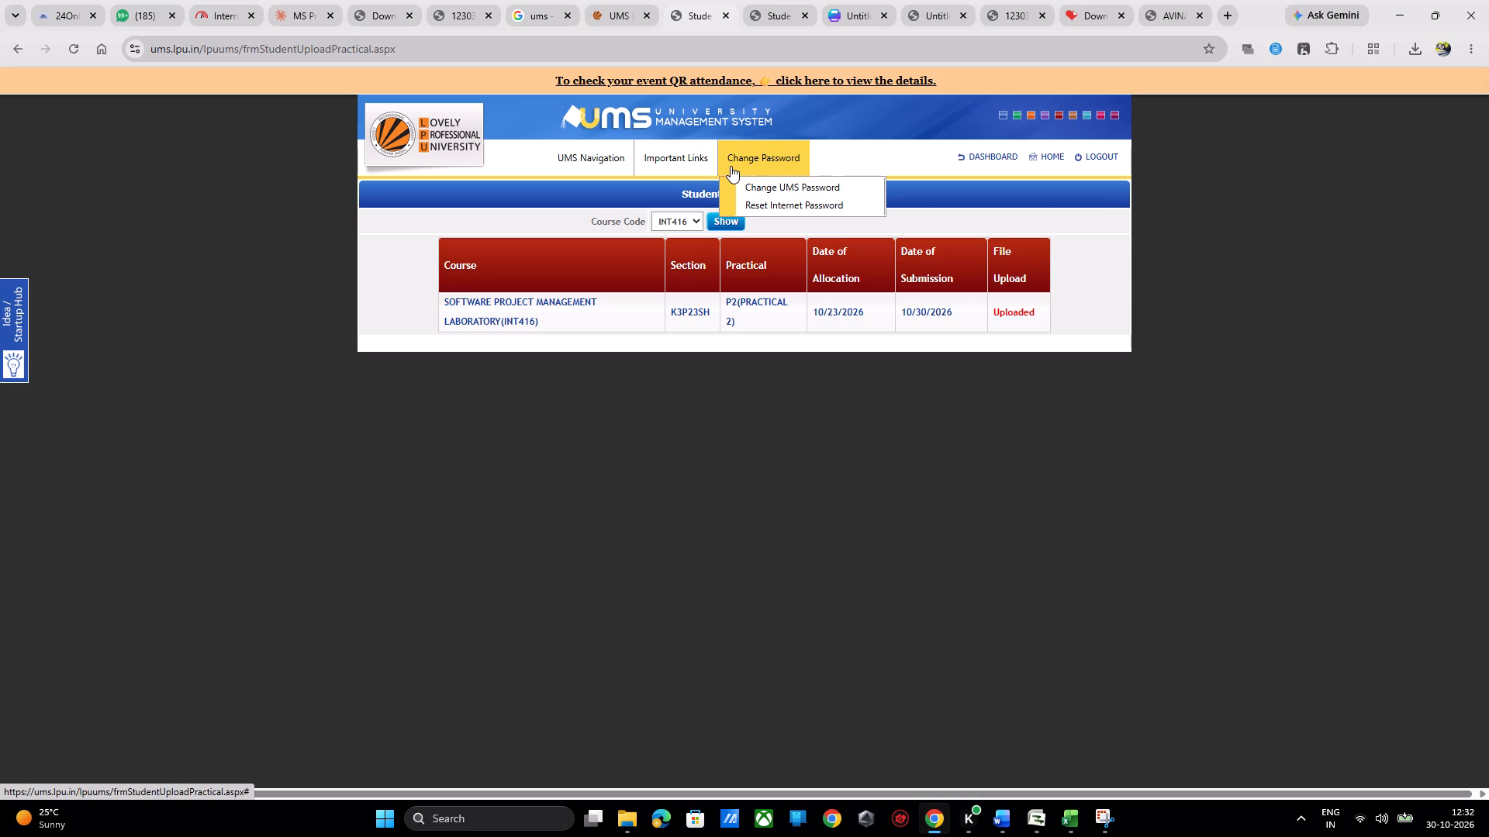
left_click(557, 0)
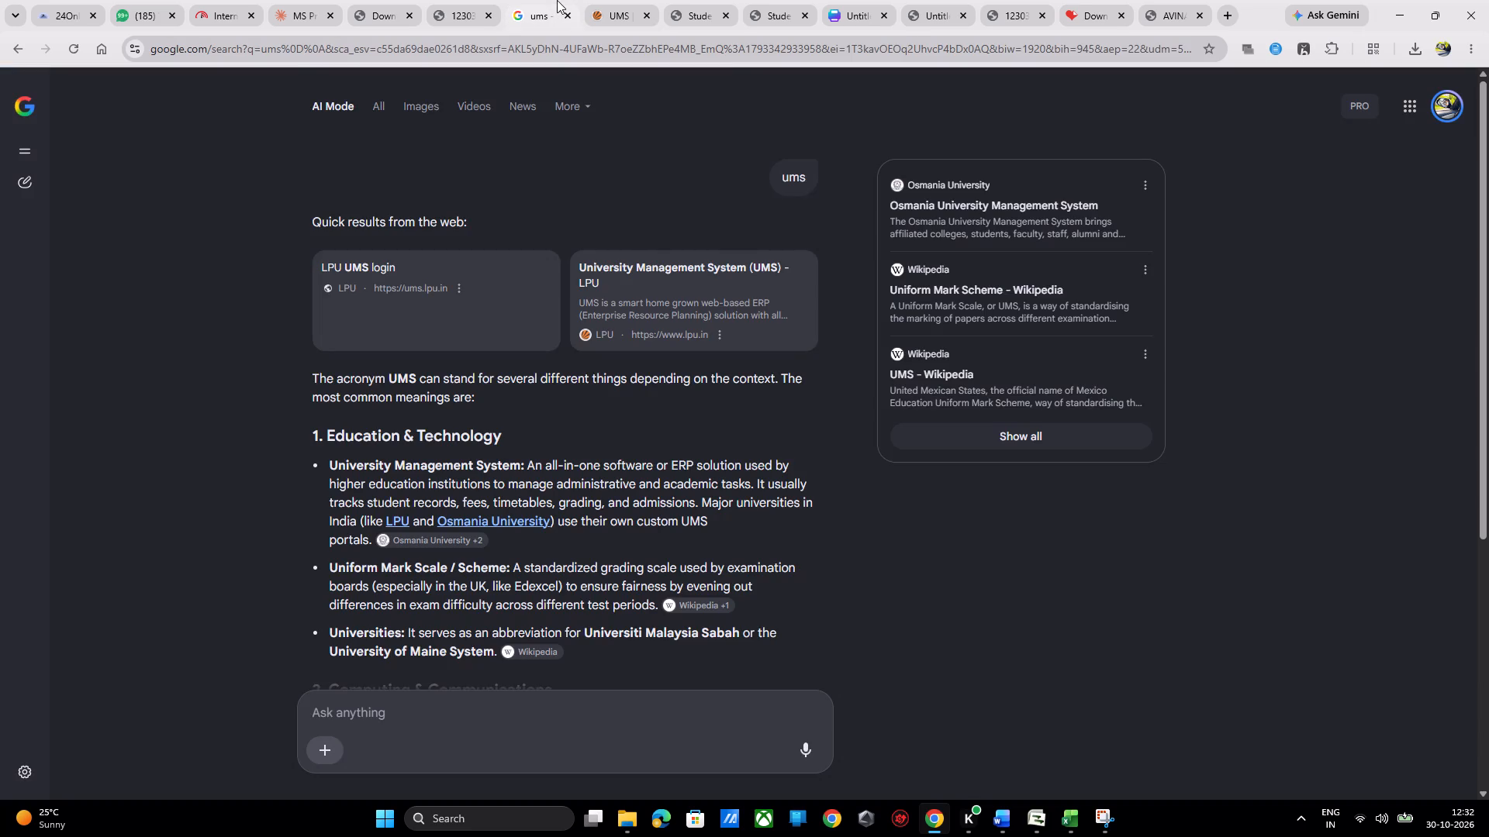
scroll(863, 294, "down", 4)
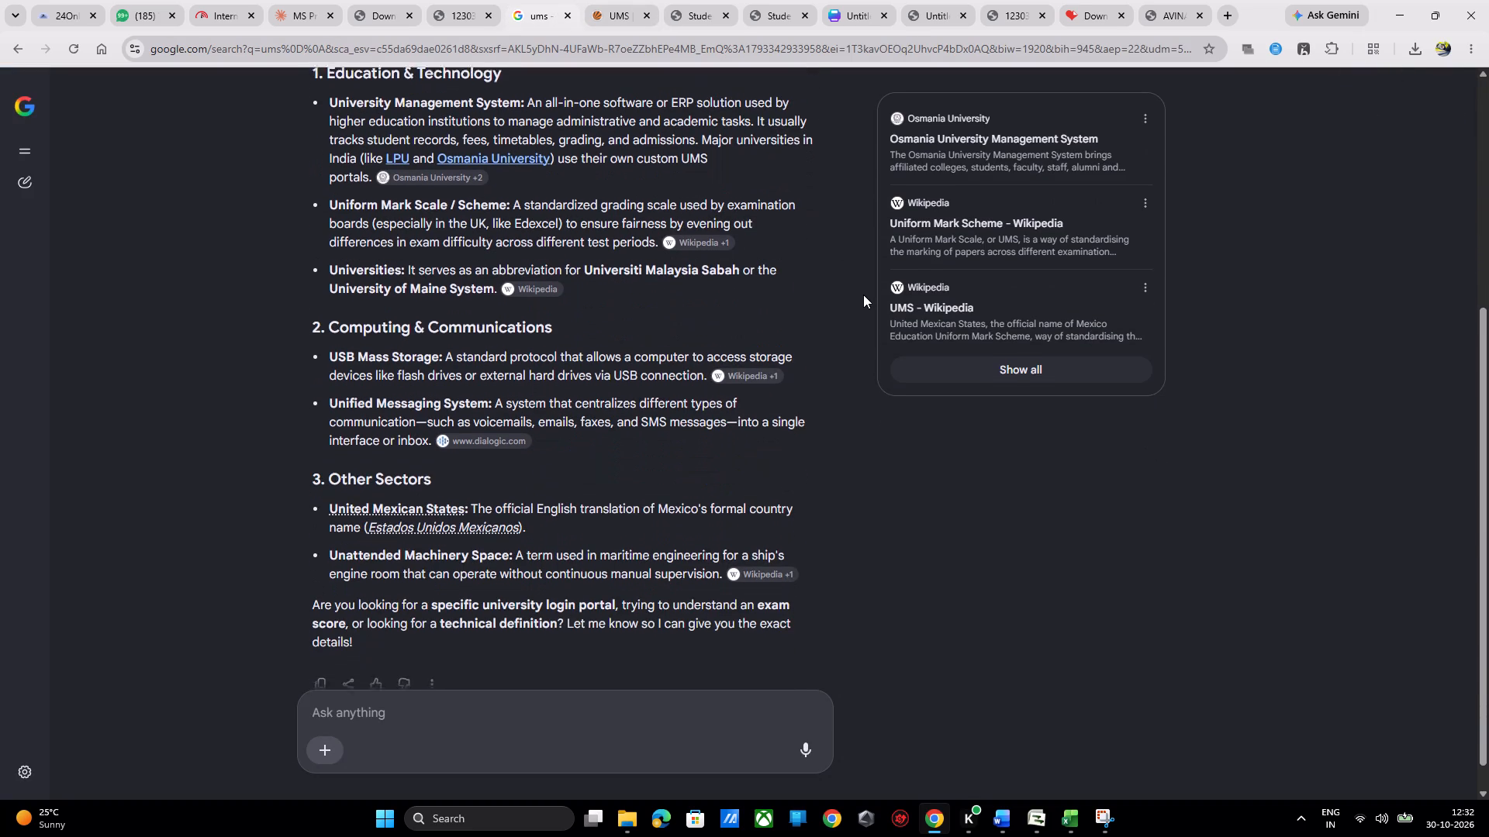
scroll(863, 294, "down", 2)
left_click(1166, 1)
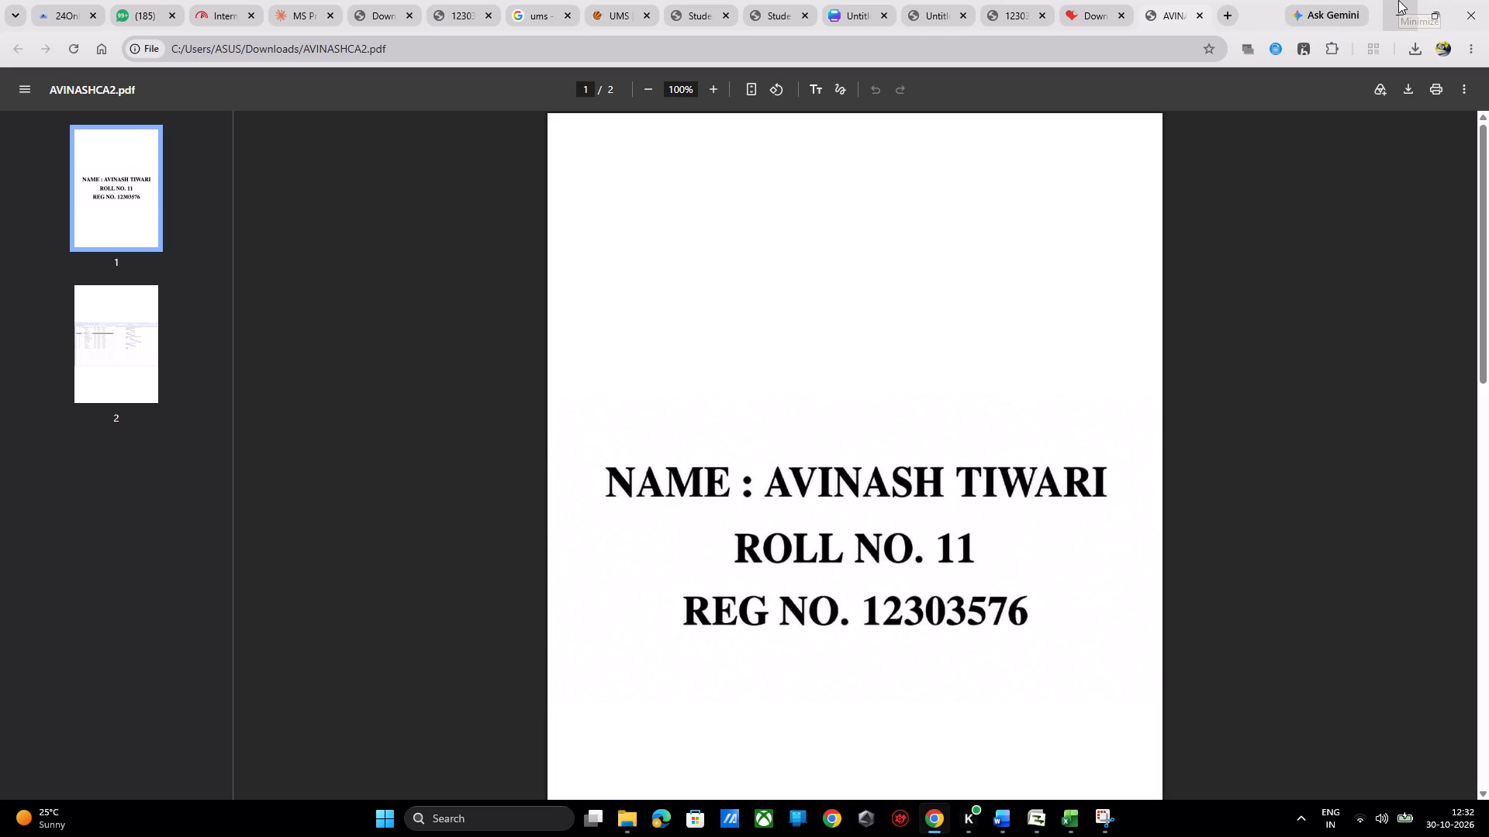
Close the browser window and the Downloads folder window.
left_click(1488, 0)
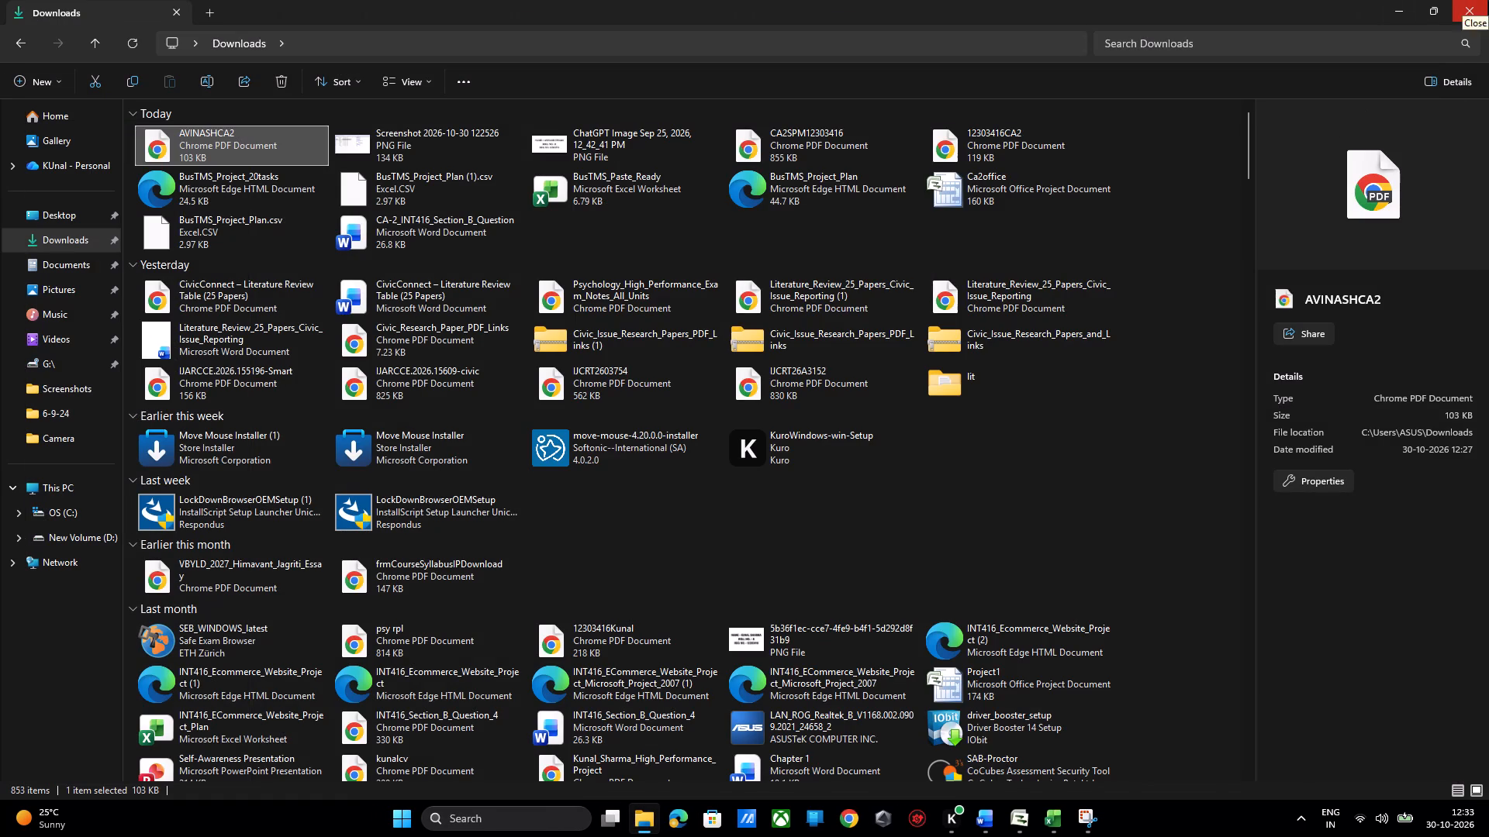
left_click(1488, 2)
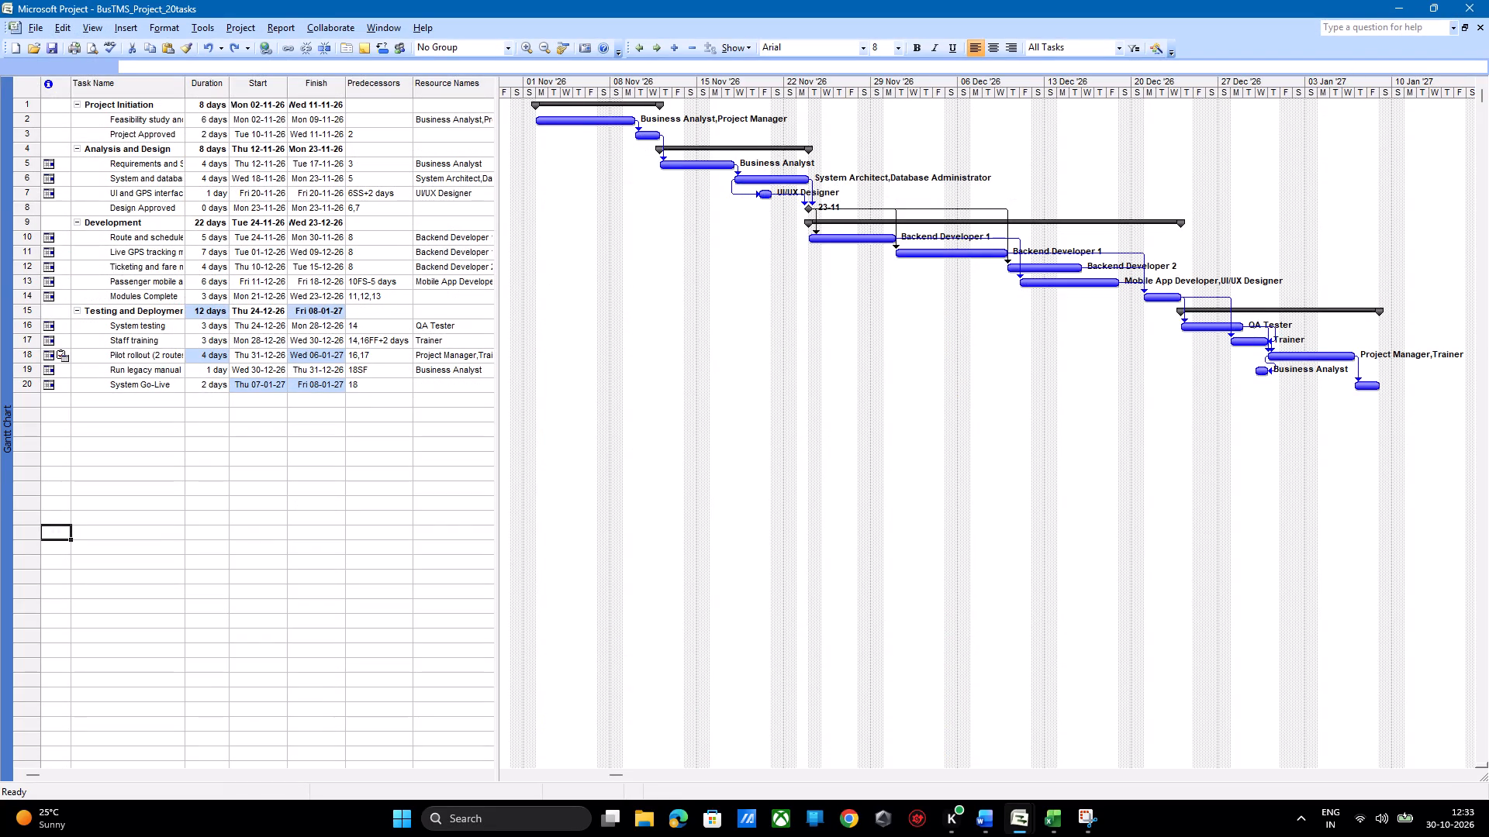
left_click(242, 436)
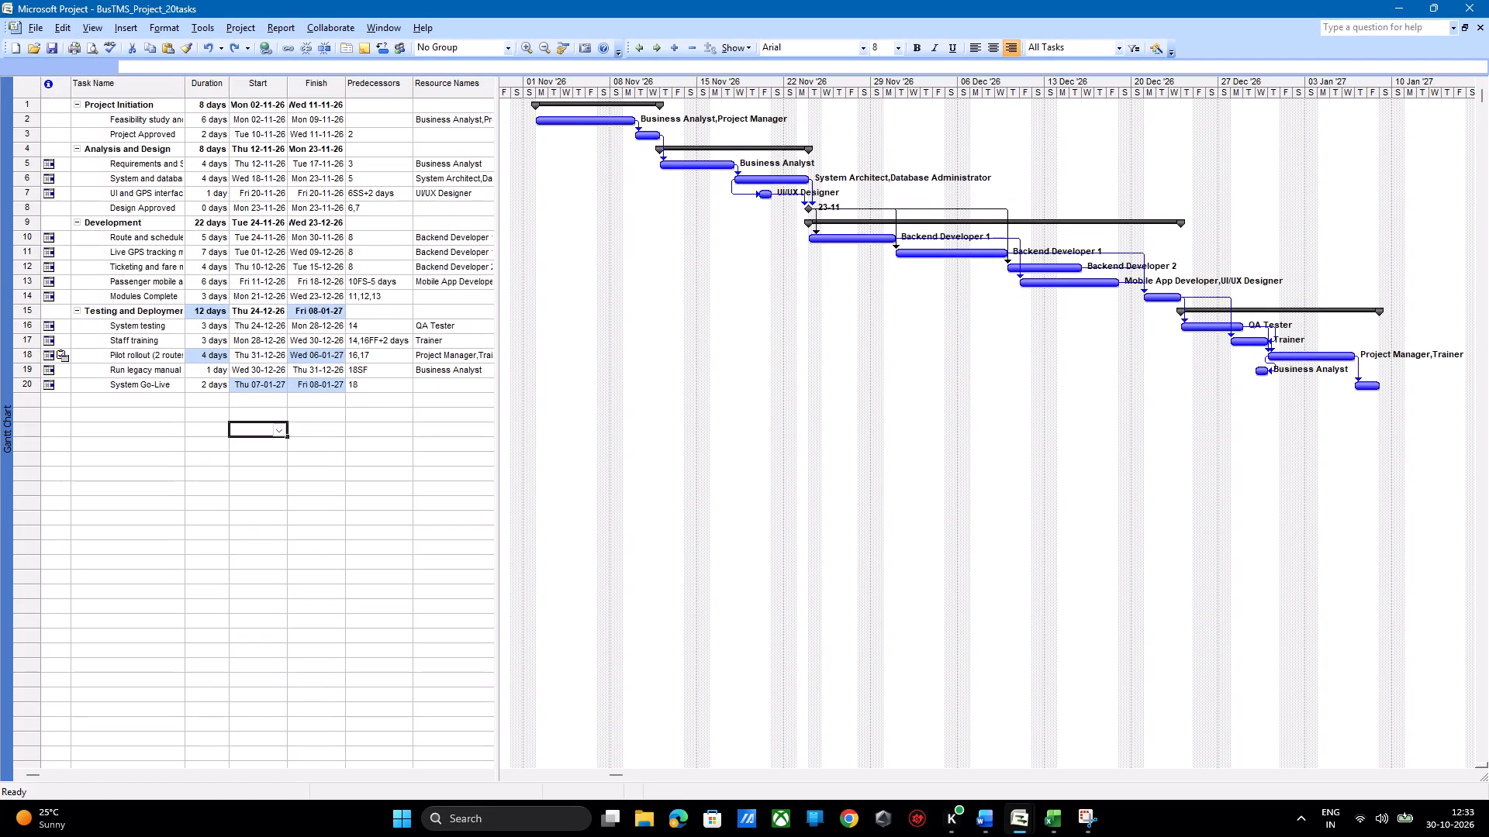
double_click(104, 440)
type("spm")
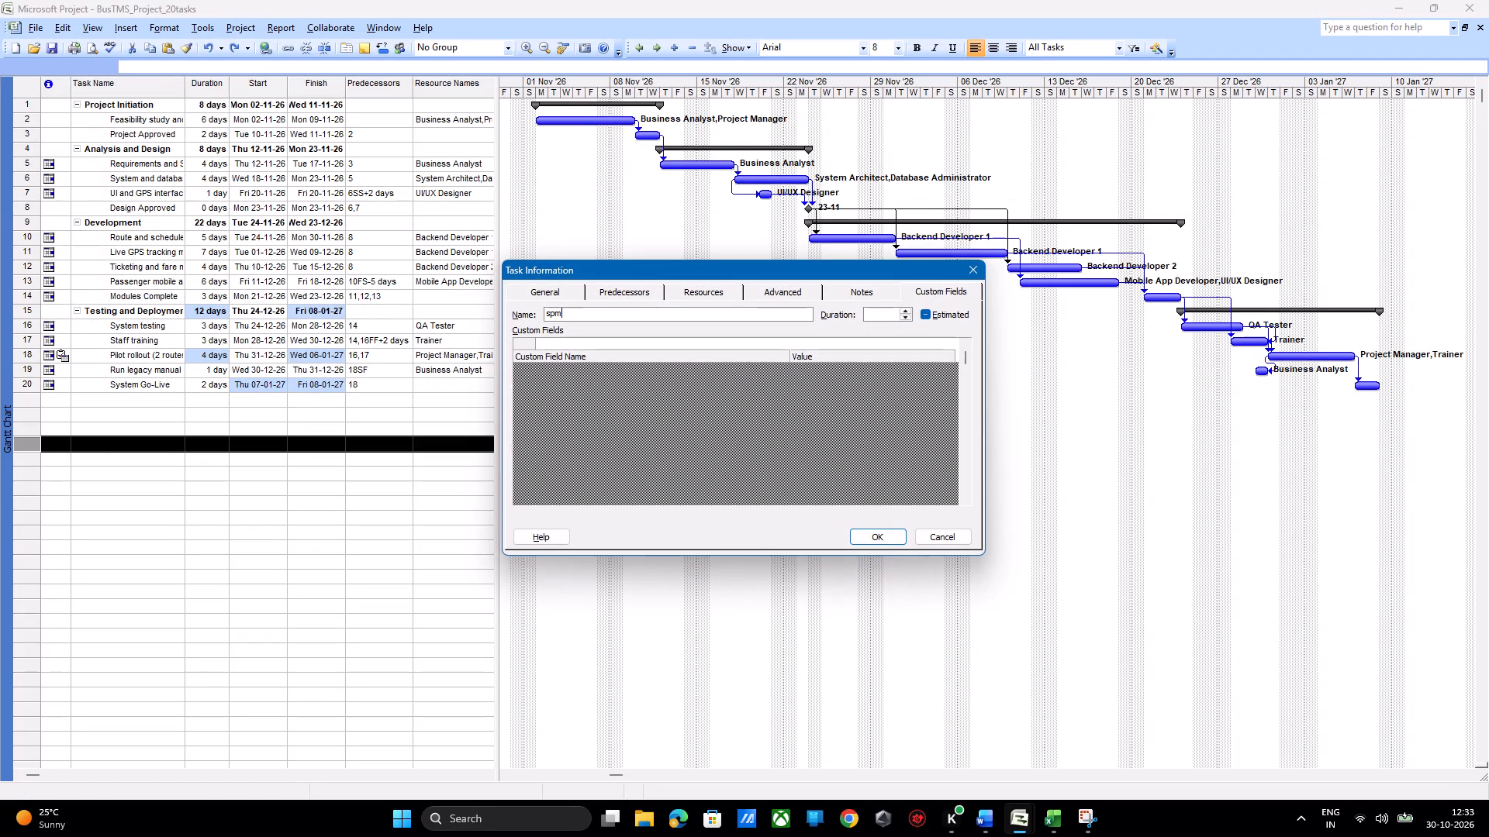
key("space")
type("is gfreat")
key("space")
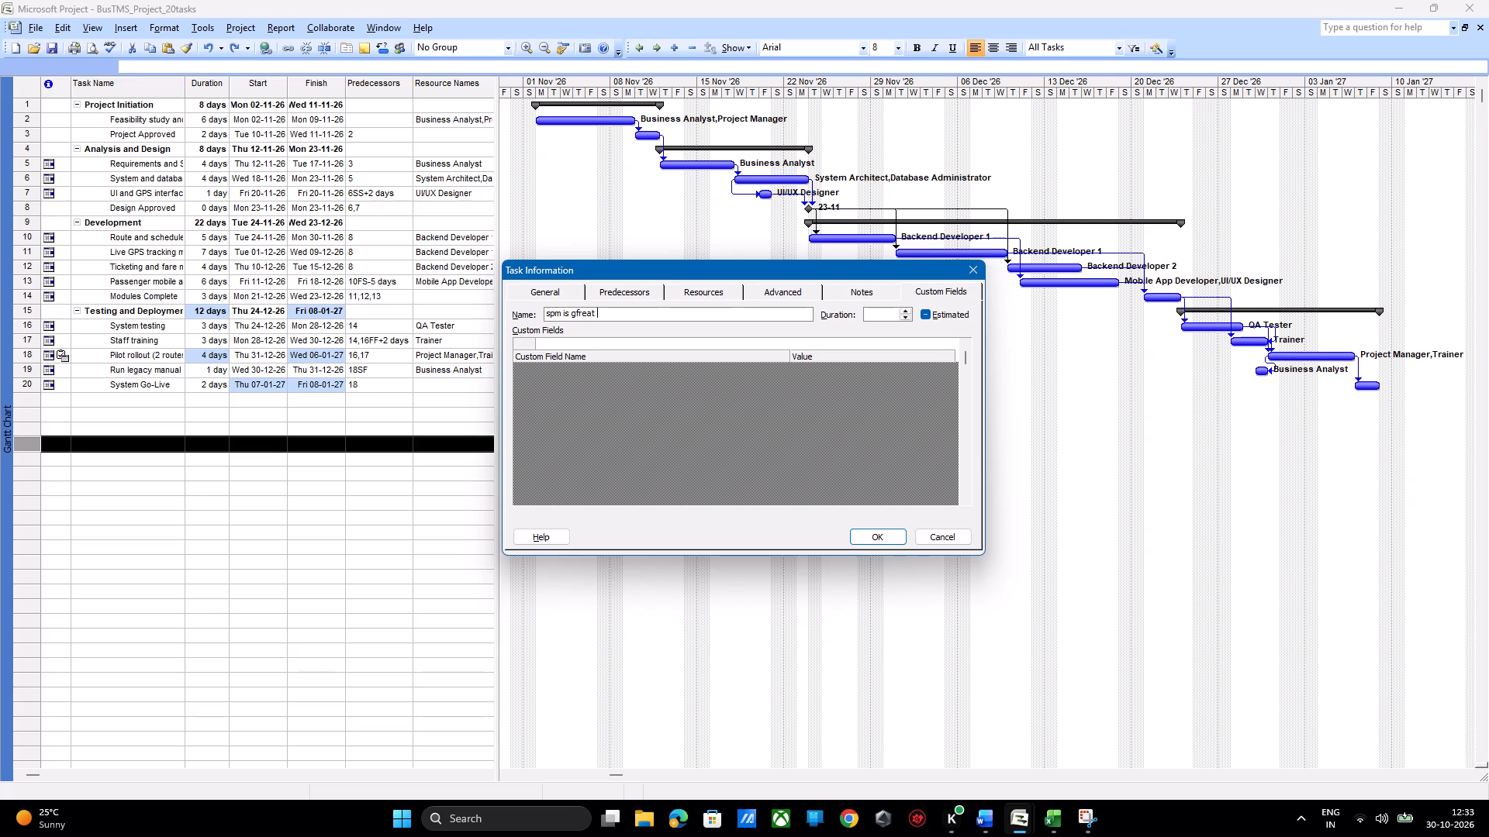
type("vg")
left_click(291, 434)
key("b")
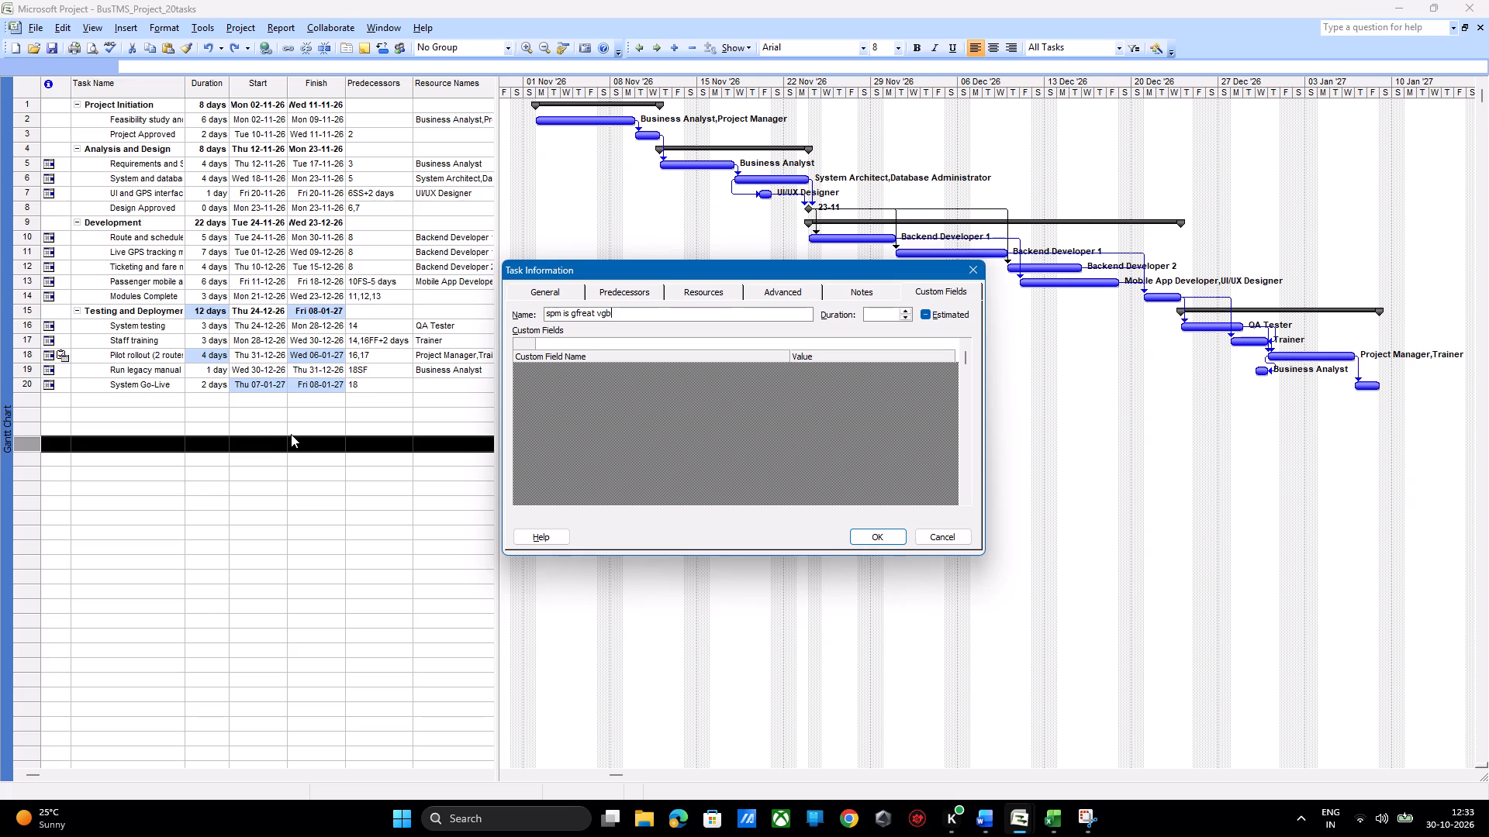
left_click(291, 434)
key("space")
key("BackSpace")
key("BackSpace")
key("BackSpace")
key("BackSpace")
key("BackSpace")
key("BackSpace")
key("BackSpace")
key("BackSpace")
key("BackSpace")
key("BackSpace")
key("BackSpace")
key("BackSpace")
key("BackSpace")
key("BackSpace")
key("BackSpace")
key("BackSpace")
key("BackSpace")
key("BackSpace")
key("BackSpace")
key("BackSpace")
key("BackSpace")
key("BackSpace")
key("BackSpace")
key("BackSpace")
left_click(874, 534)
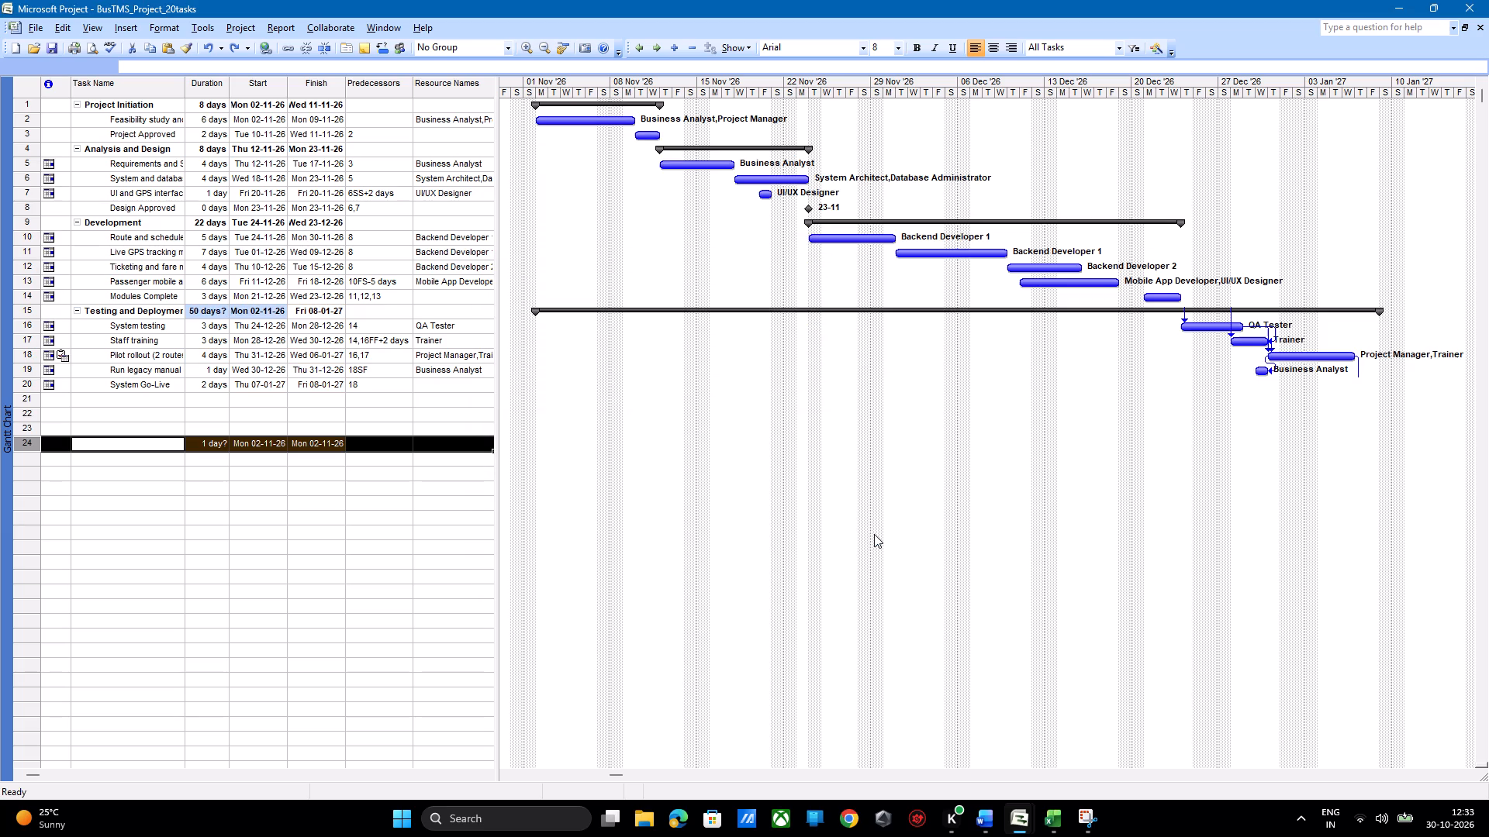
Close Microsoft Project, discarding the changes to BusTMS_Project_20tasks, BusTMS_Project_Plan and Project1.
left_click(1488, 0)
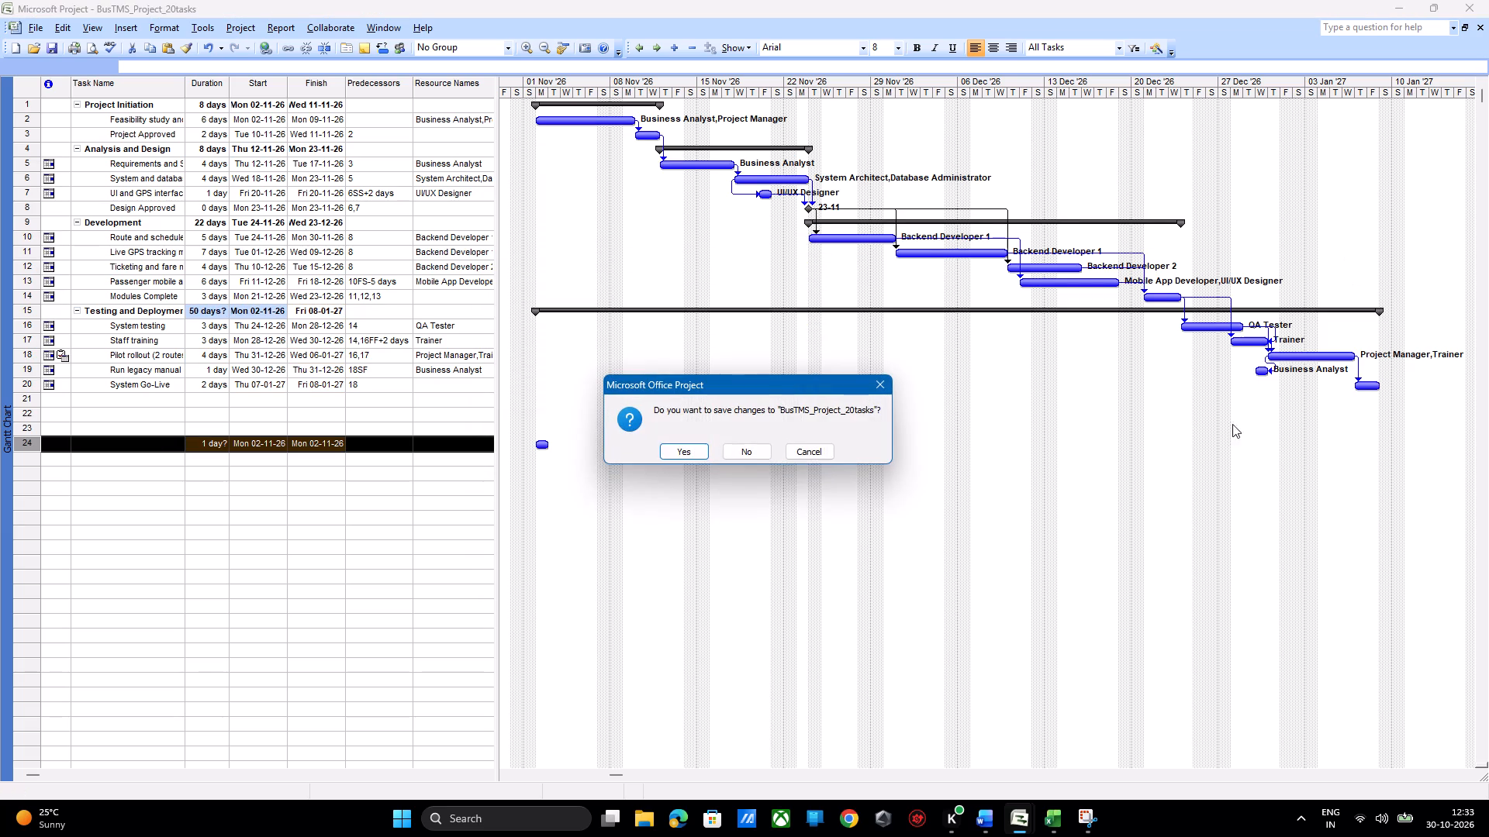
left_click(762, 452)
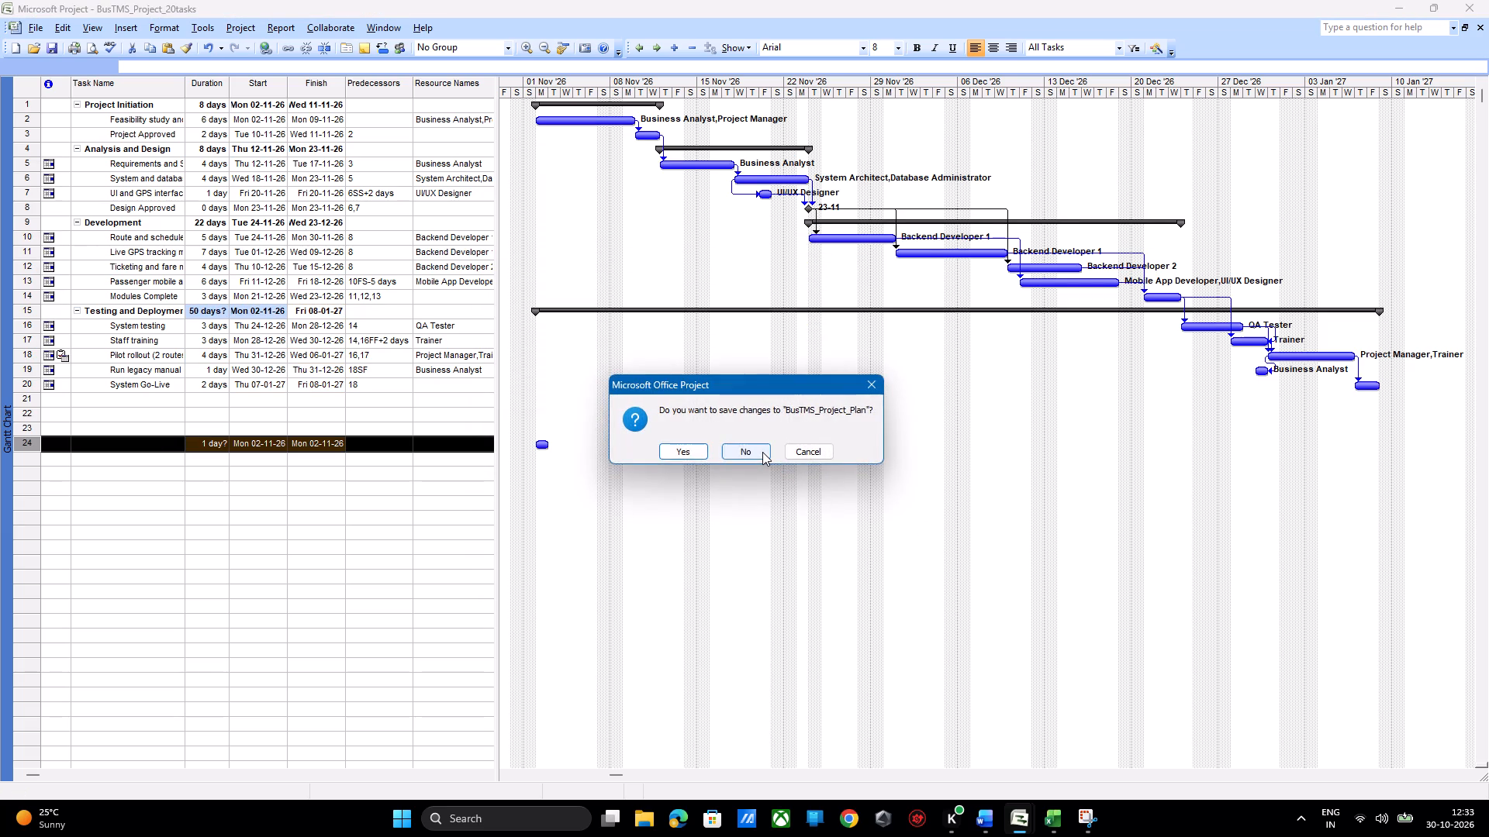
left_click(762, 452)
left_click(762, 452)
left_click(762, 452)
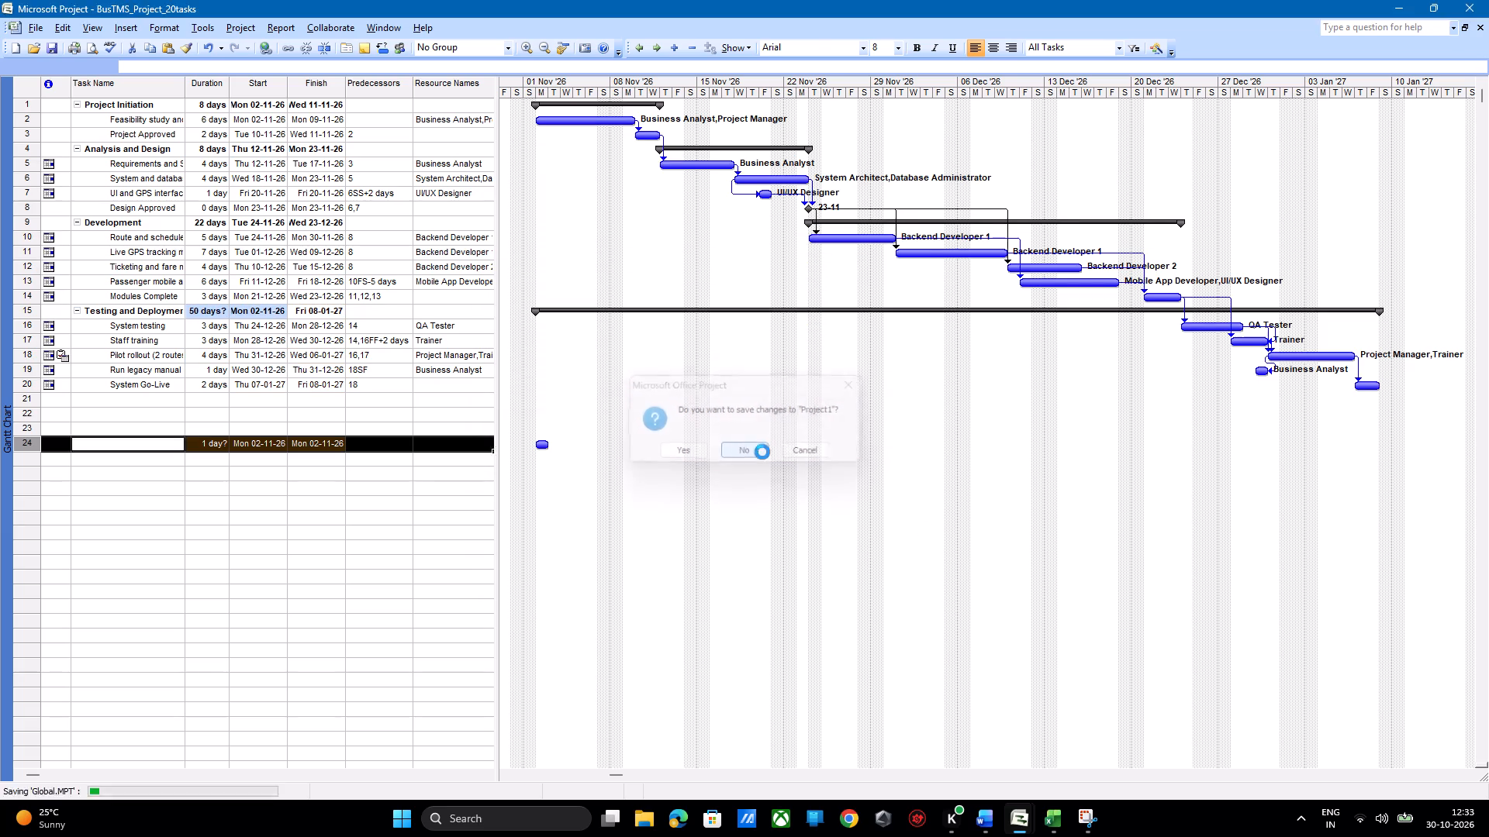
left_click(762, 452)
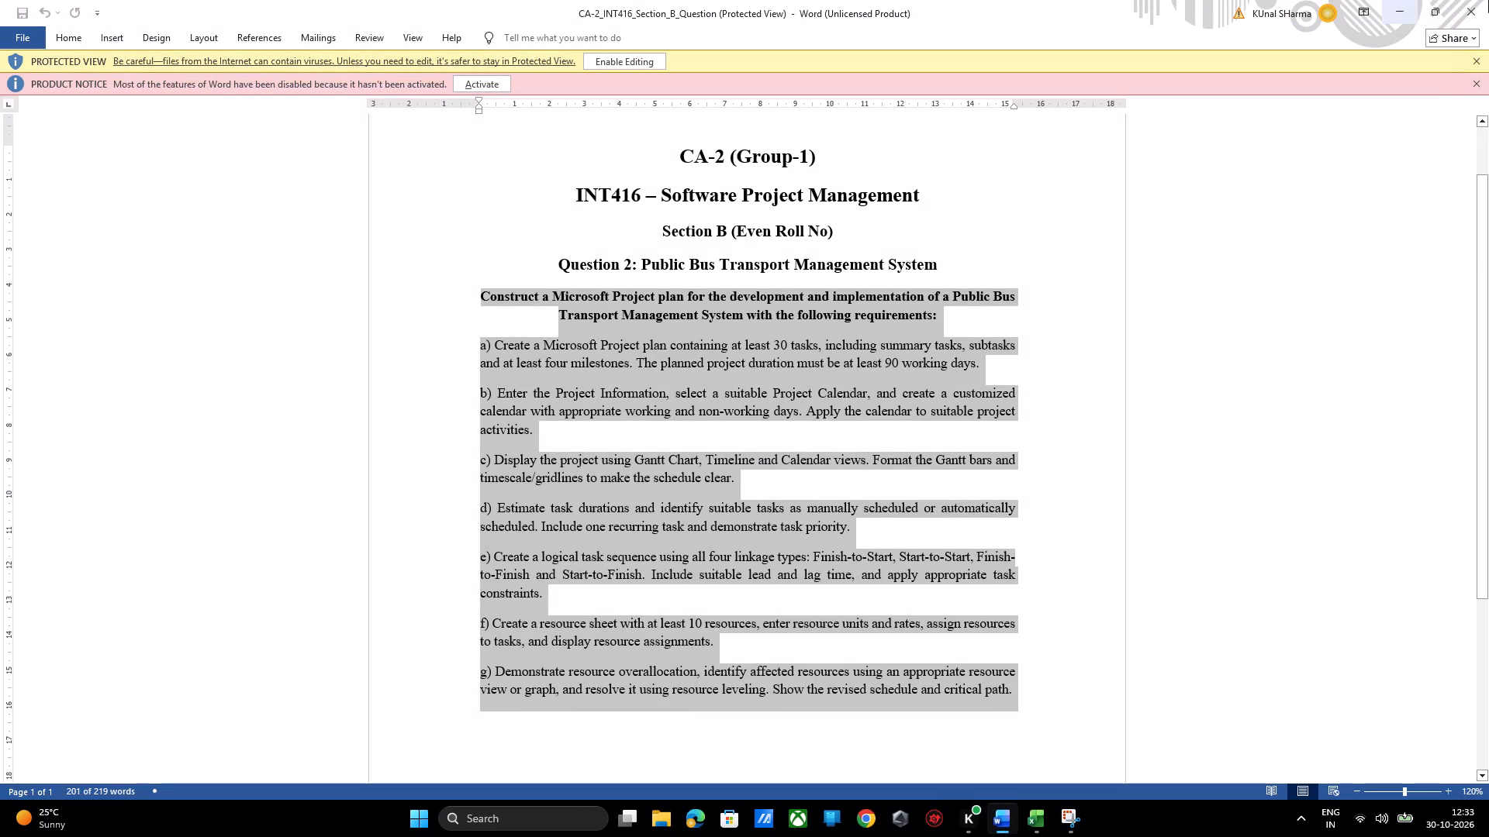